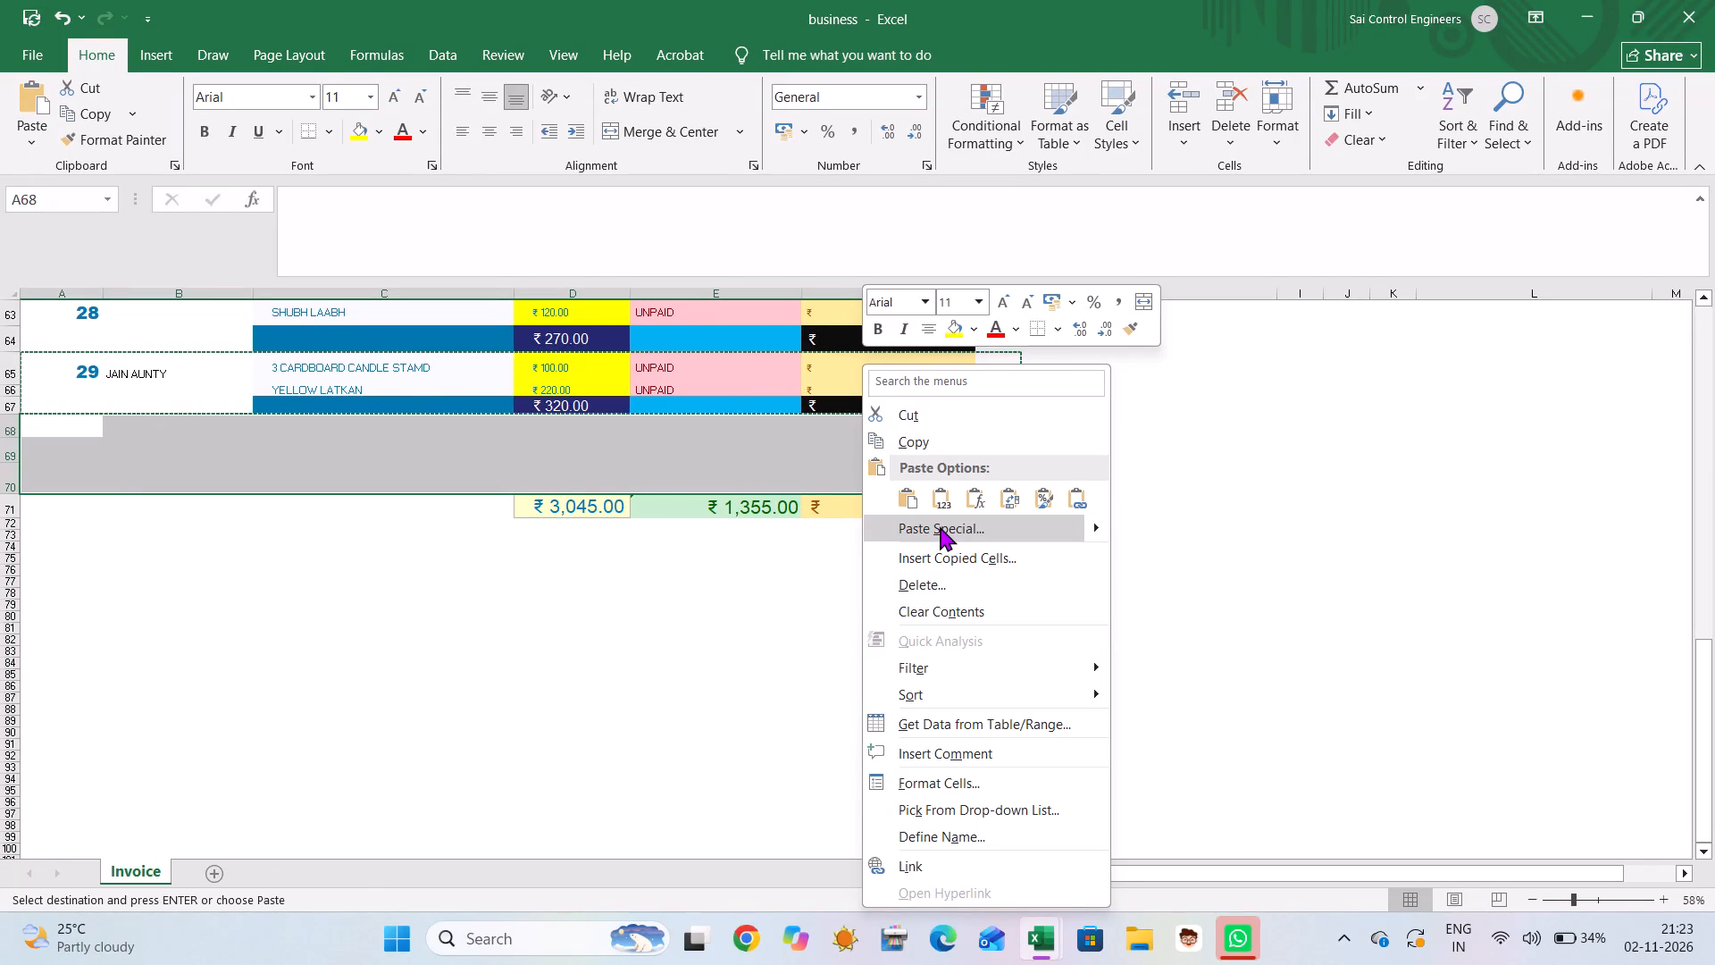
Paste only the formats of the copied entry 29 block onto the blank rows 68 to 70.
left_click(940, 526)
left_click(722, 490)
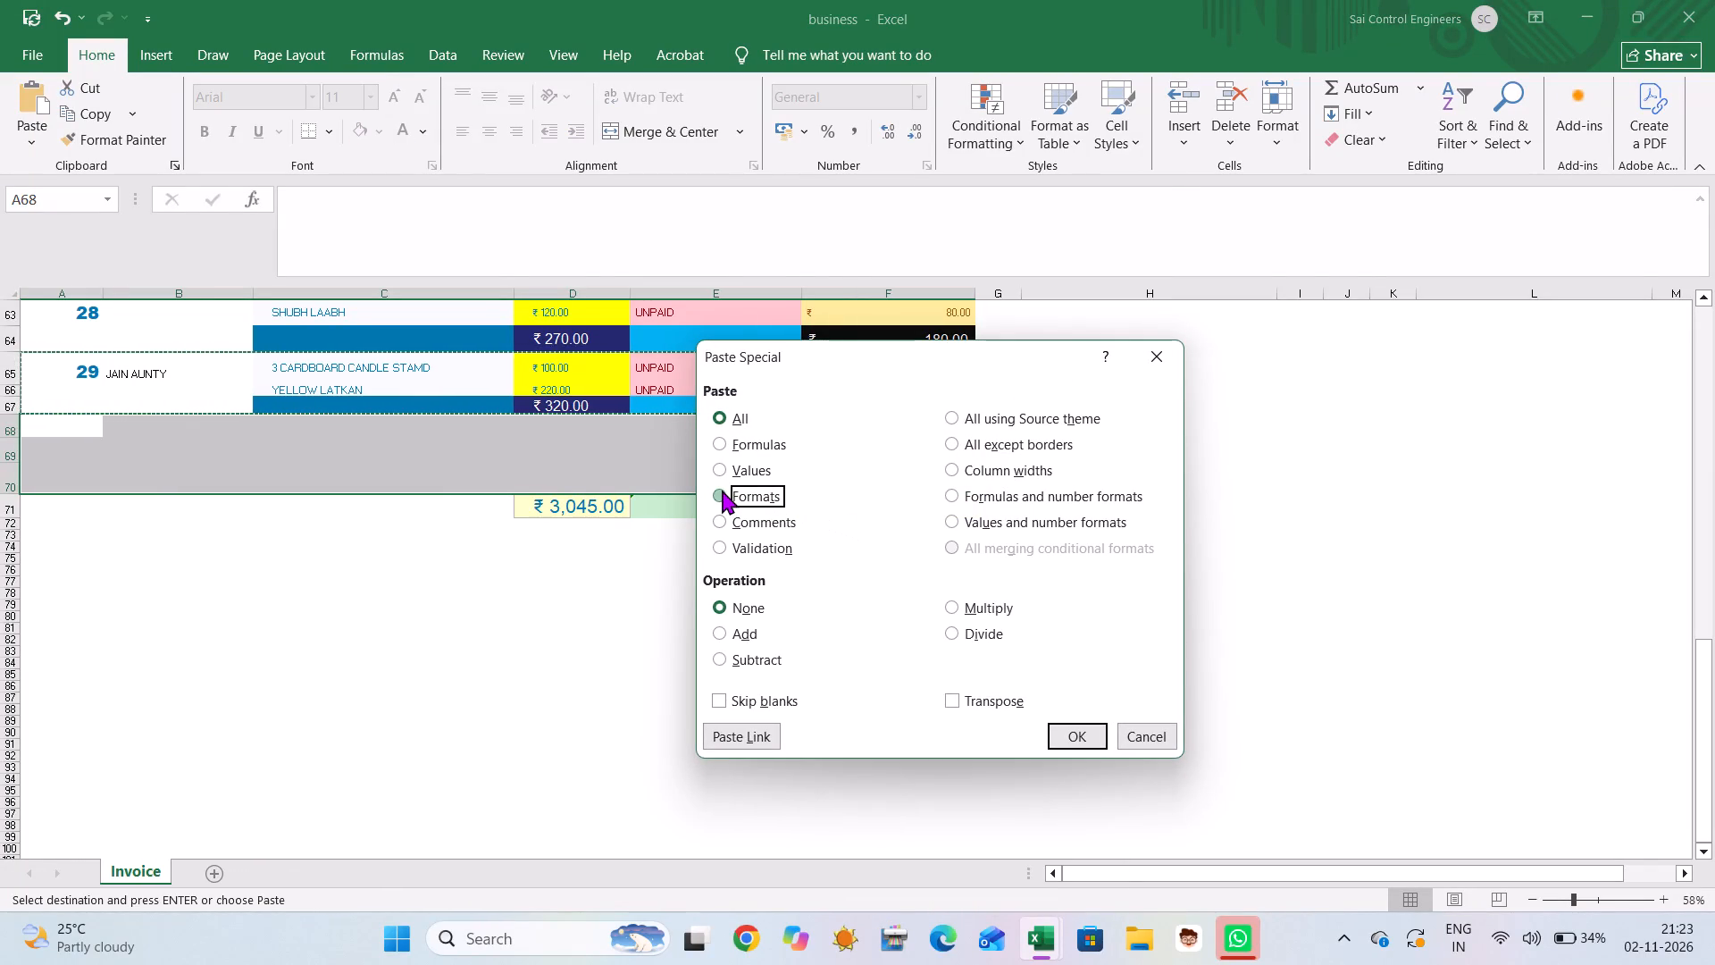
left_click(1067, 726)
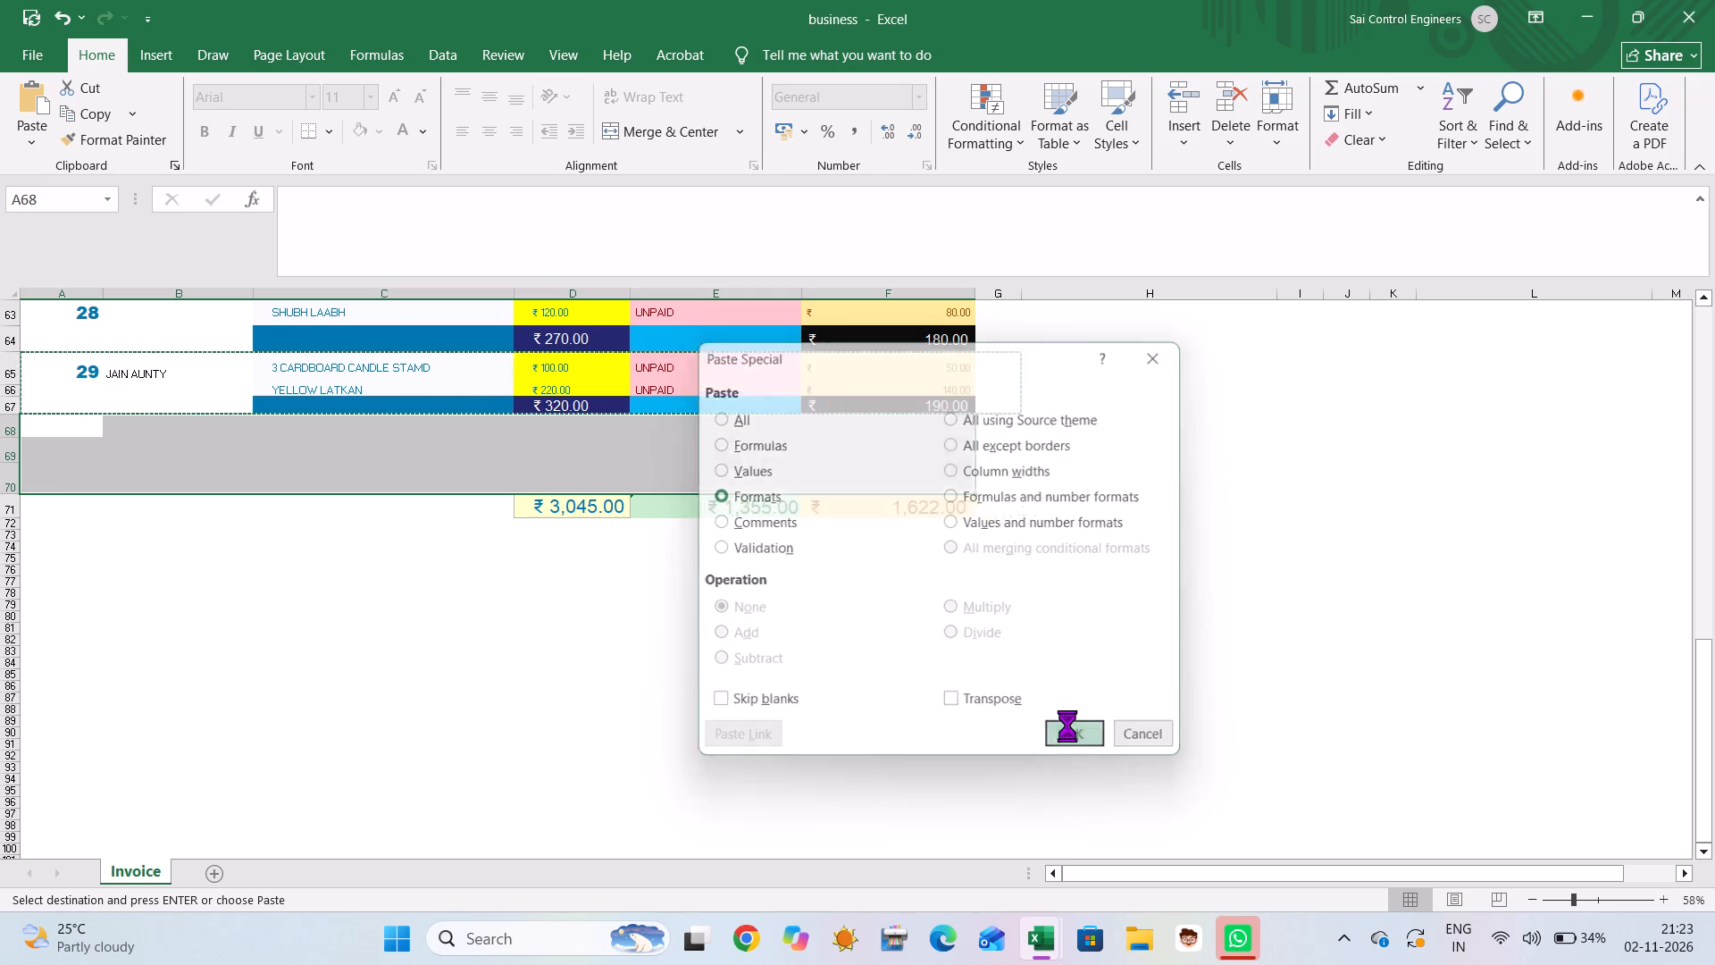
left_click(752, 643)
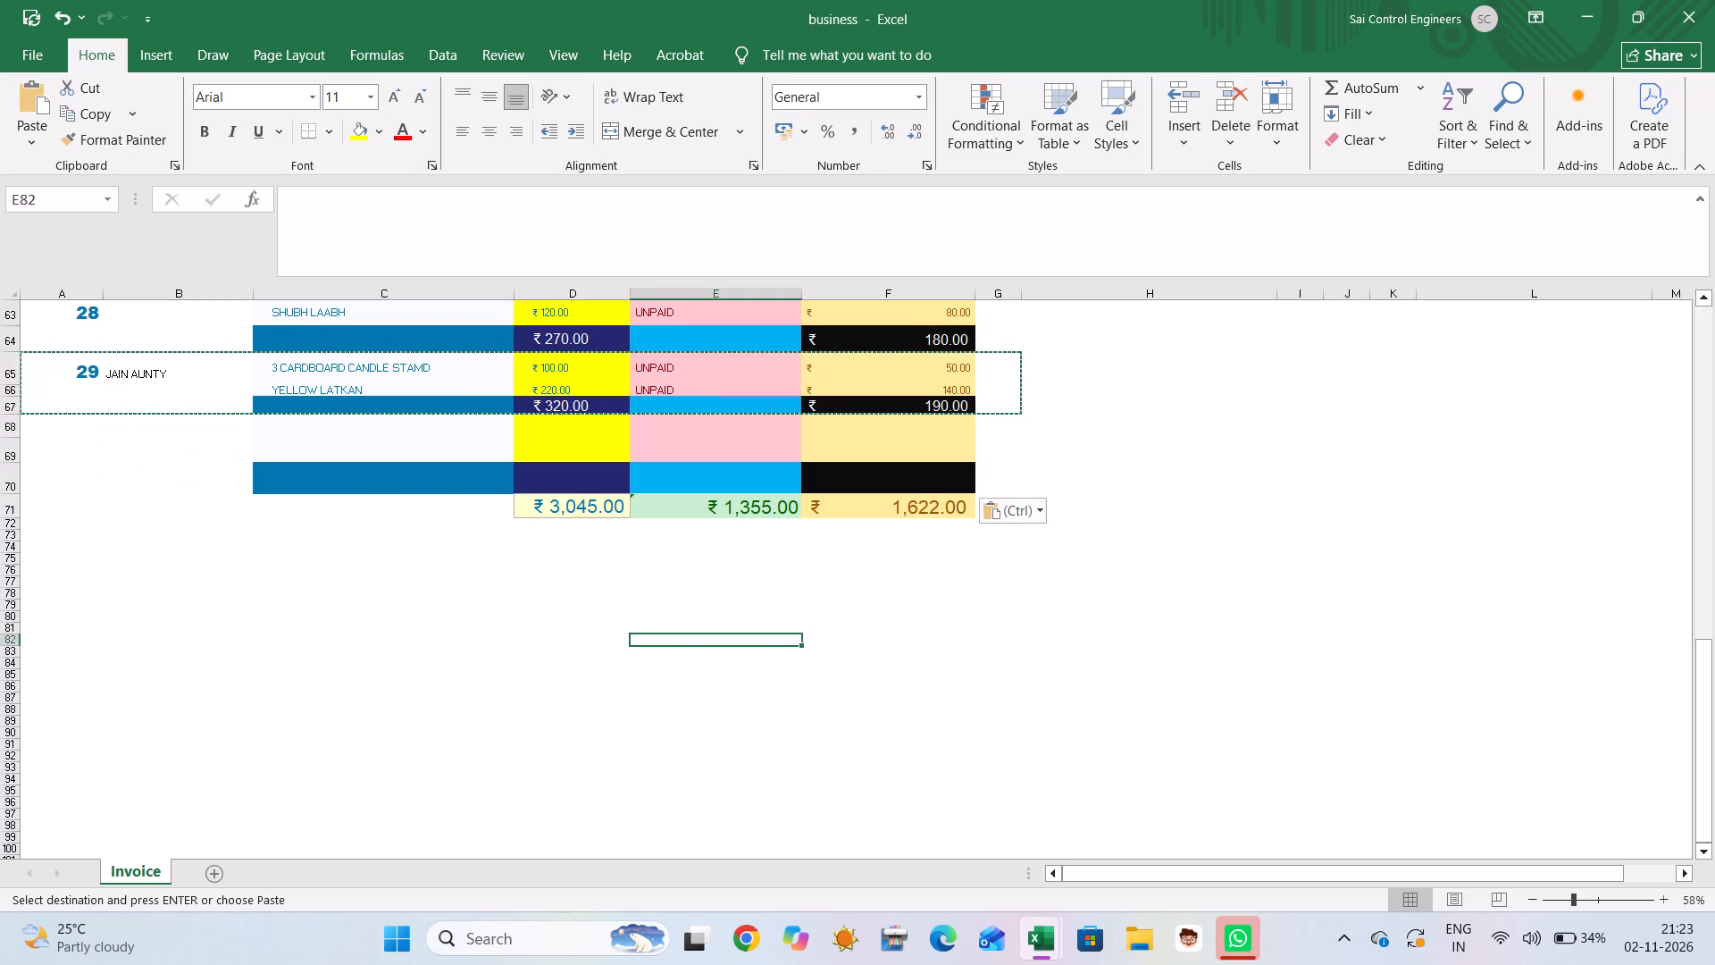
Enter serial number 30 in A68 for the new entry.
left_click(73, 432)
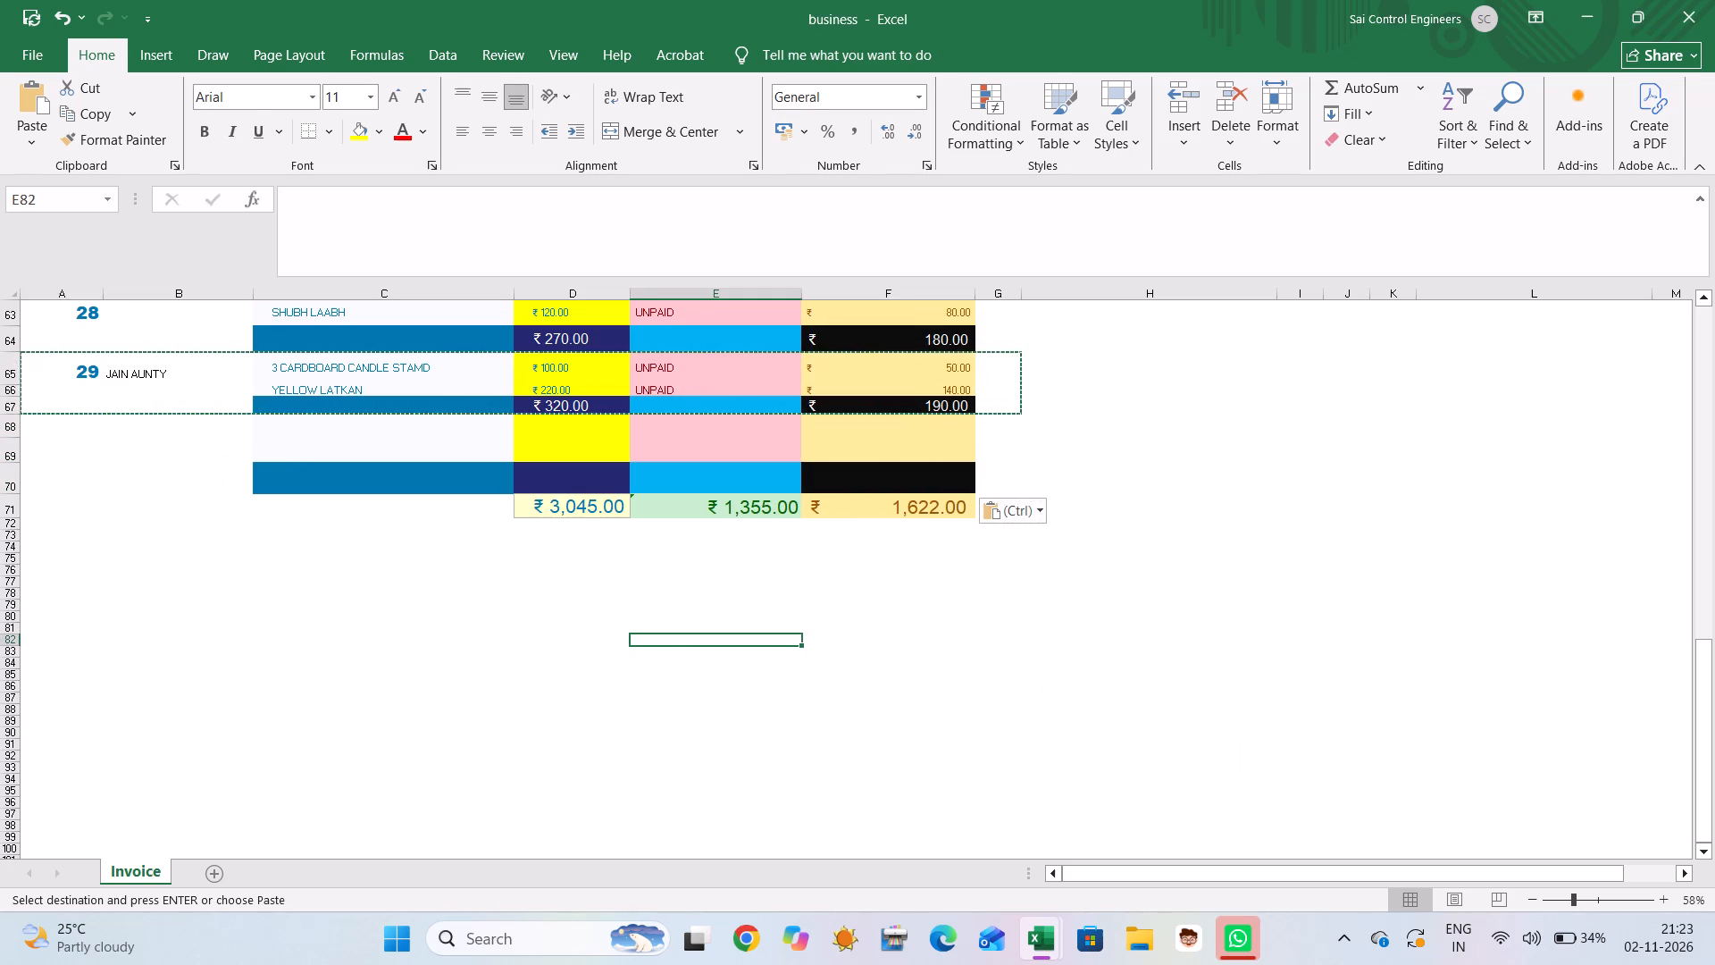
type("30")
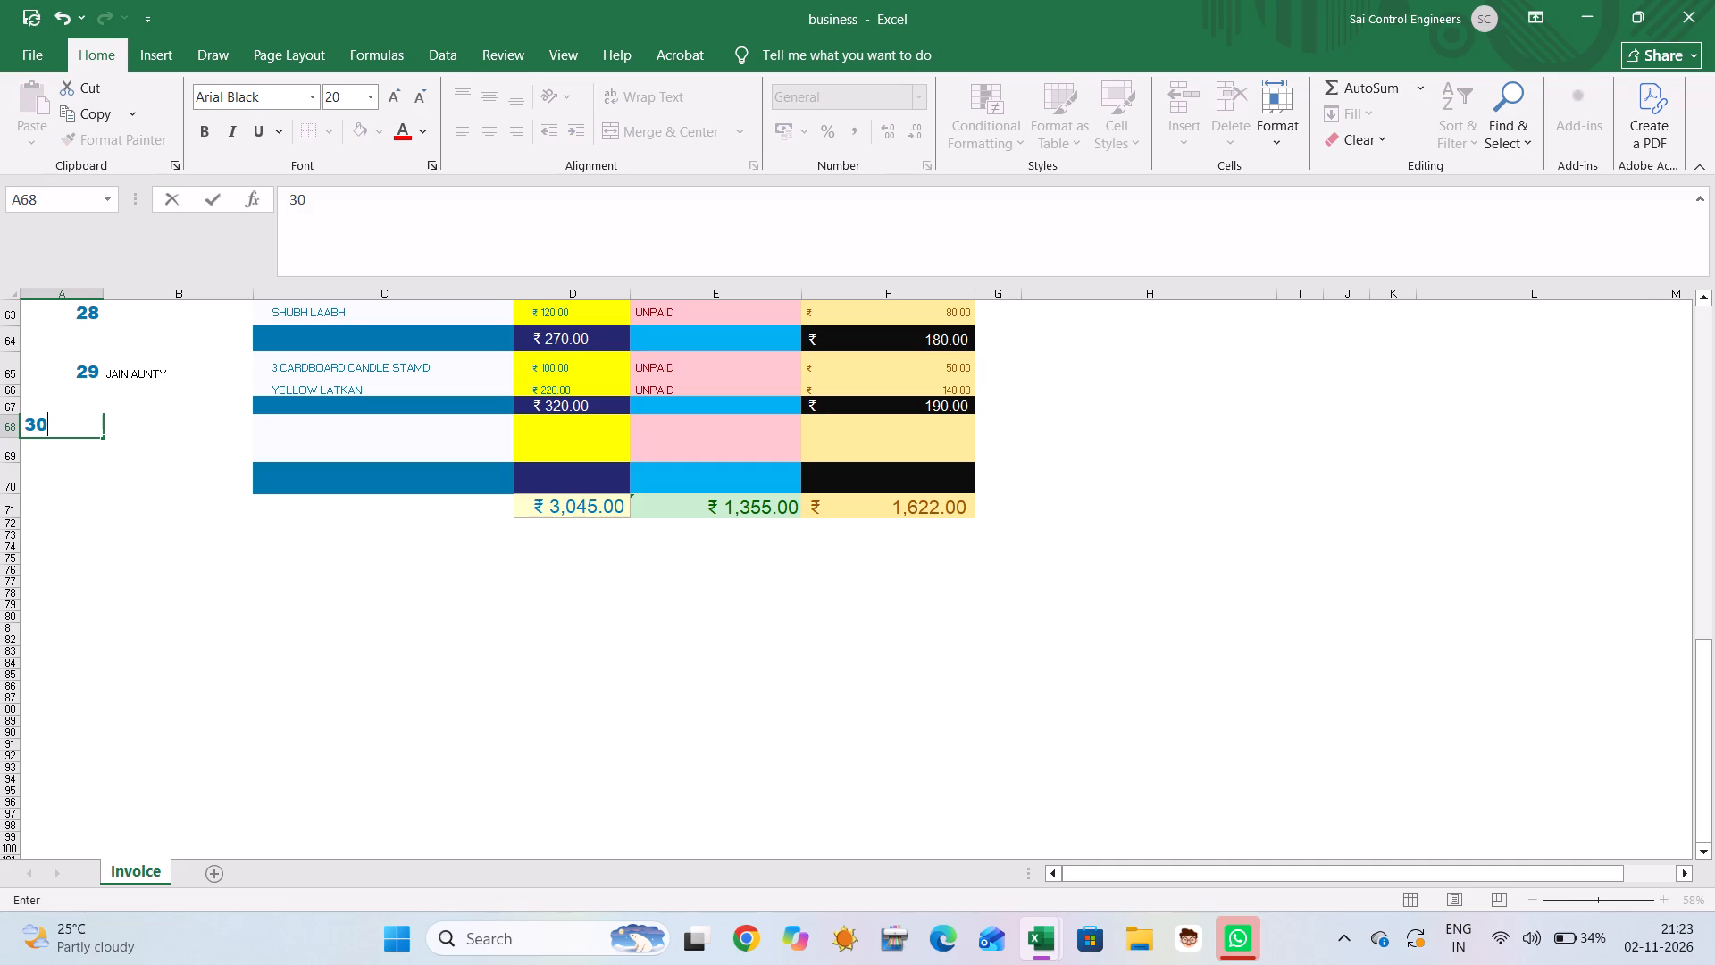
left_click(139, 424)
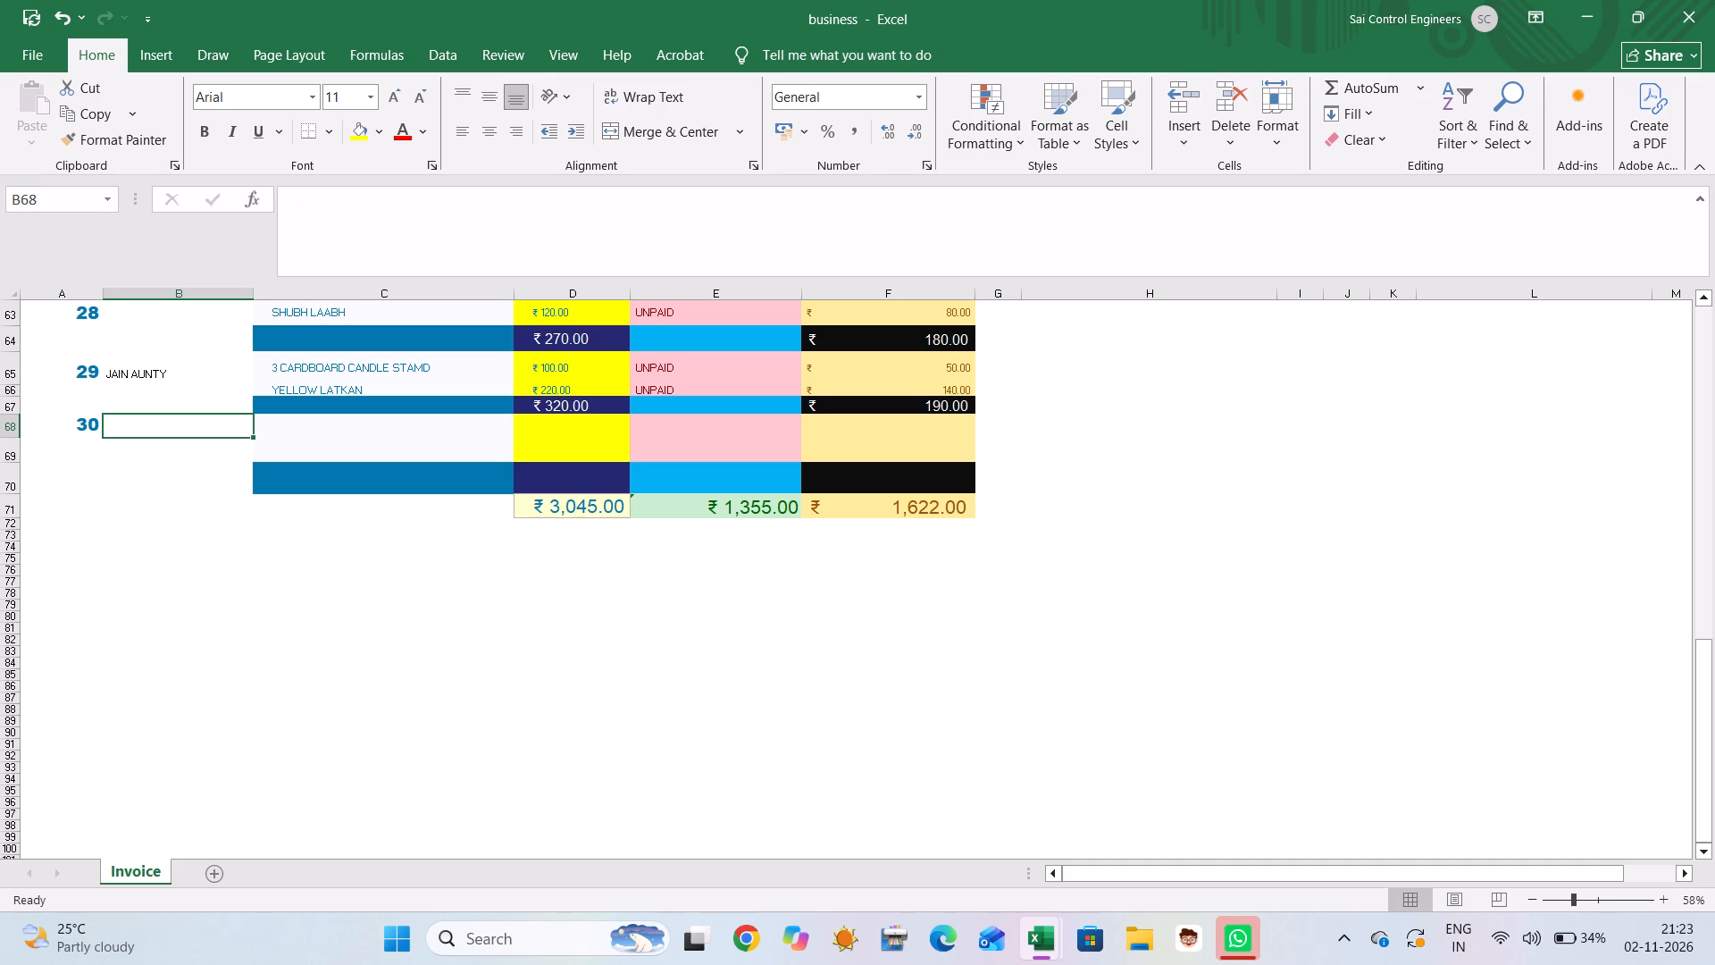
Replace UNPAID with a payment of 30 in E54, for entry 21's letter.
scroll(139, 424, "up", 1)
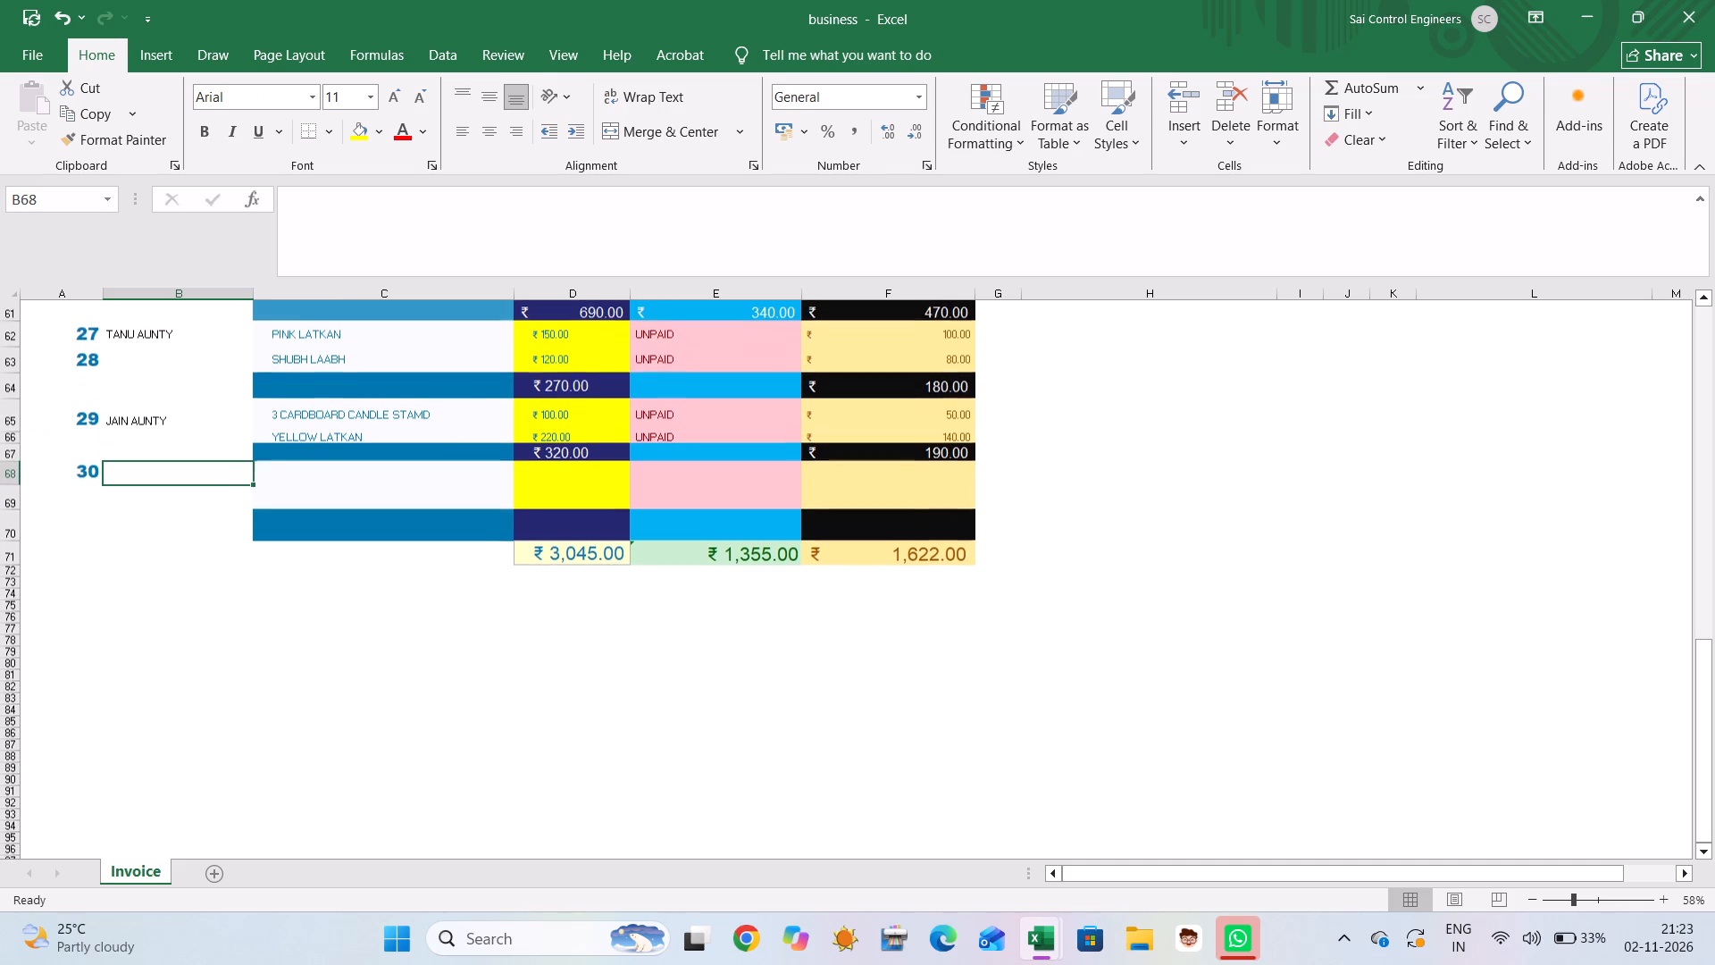
scroll(139, 424, "up", 3)
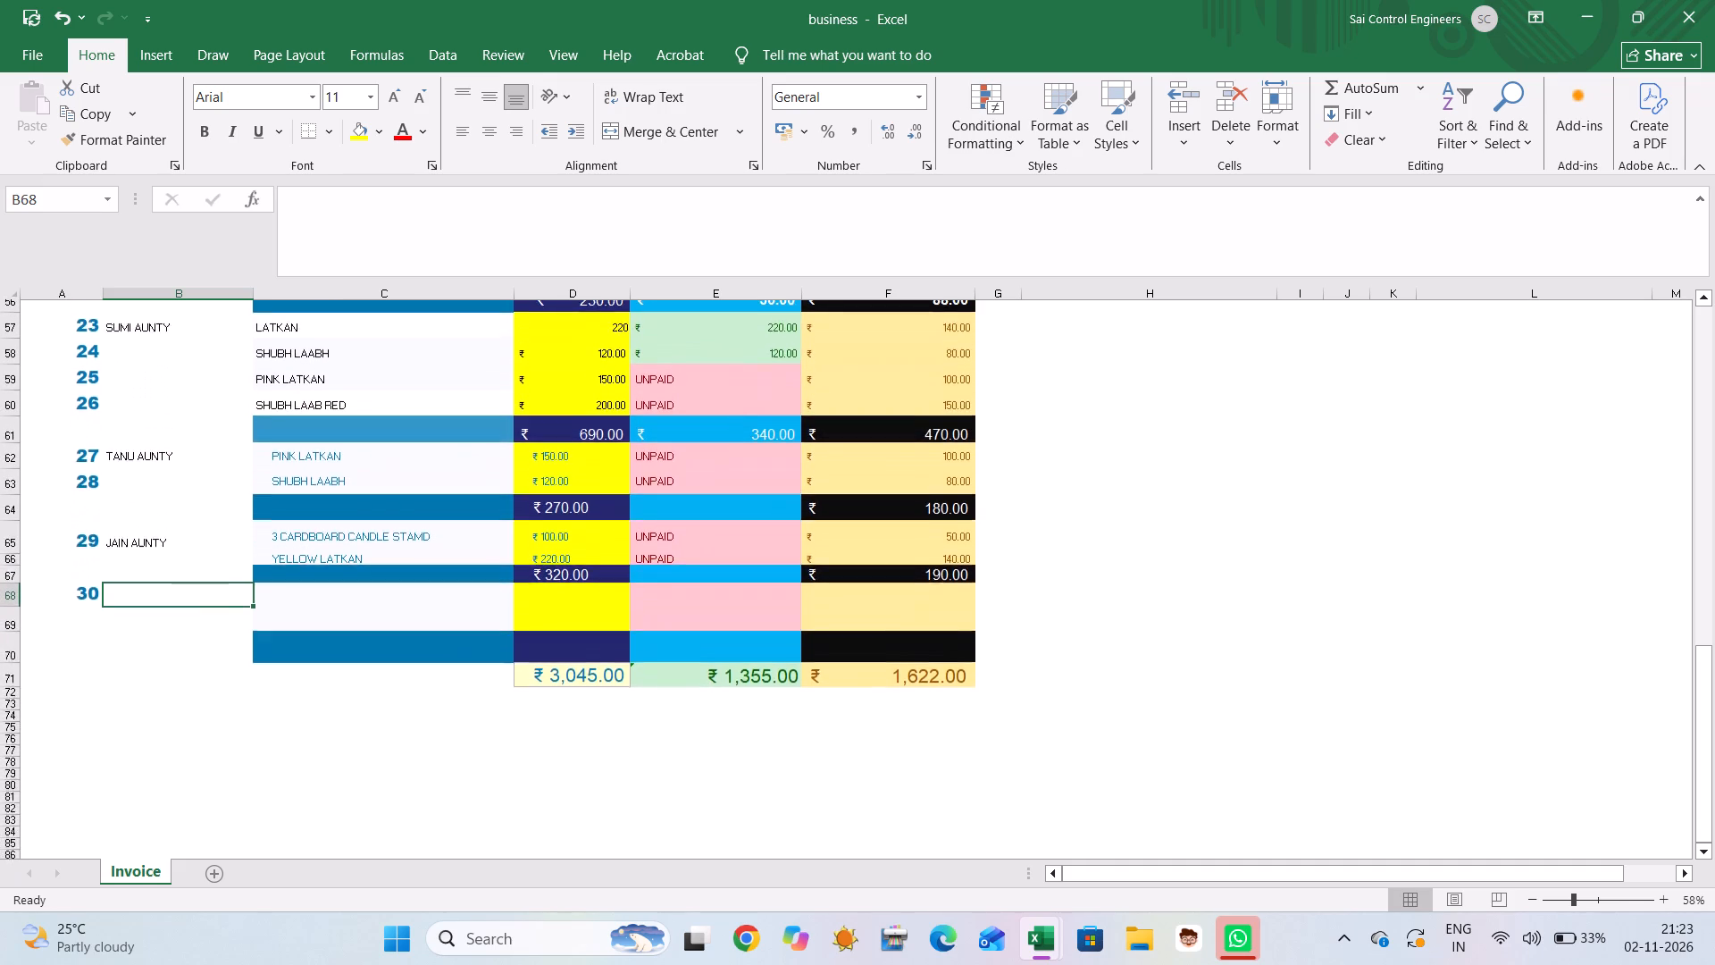
scroll(139, 424, "up", 2)
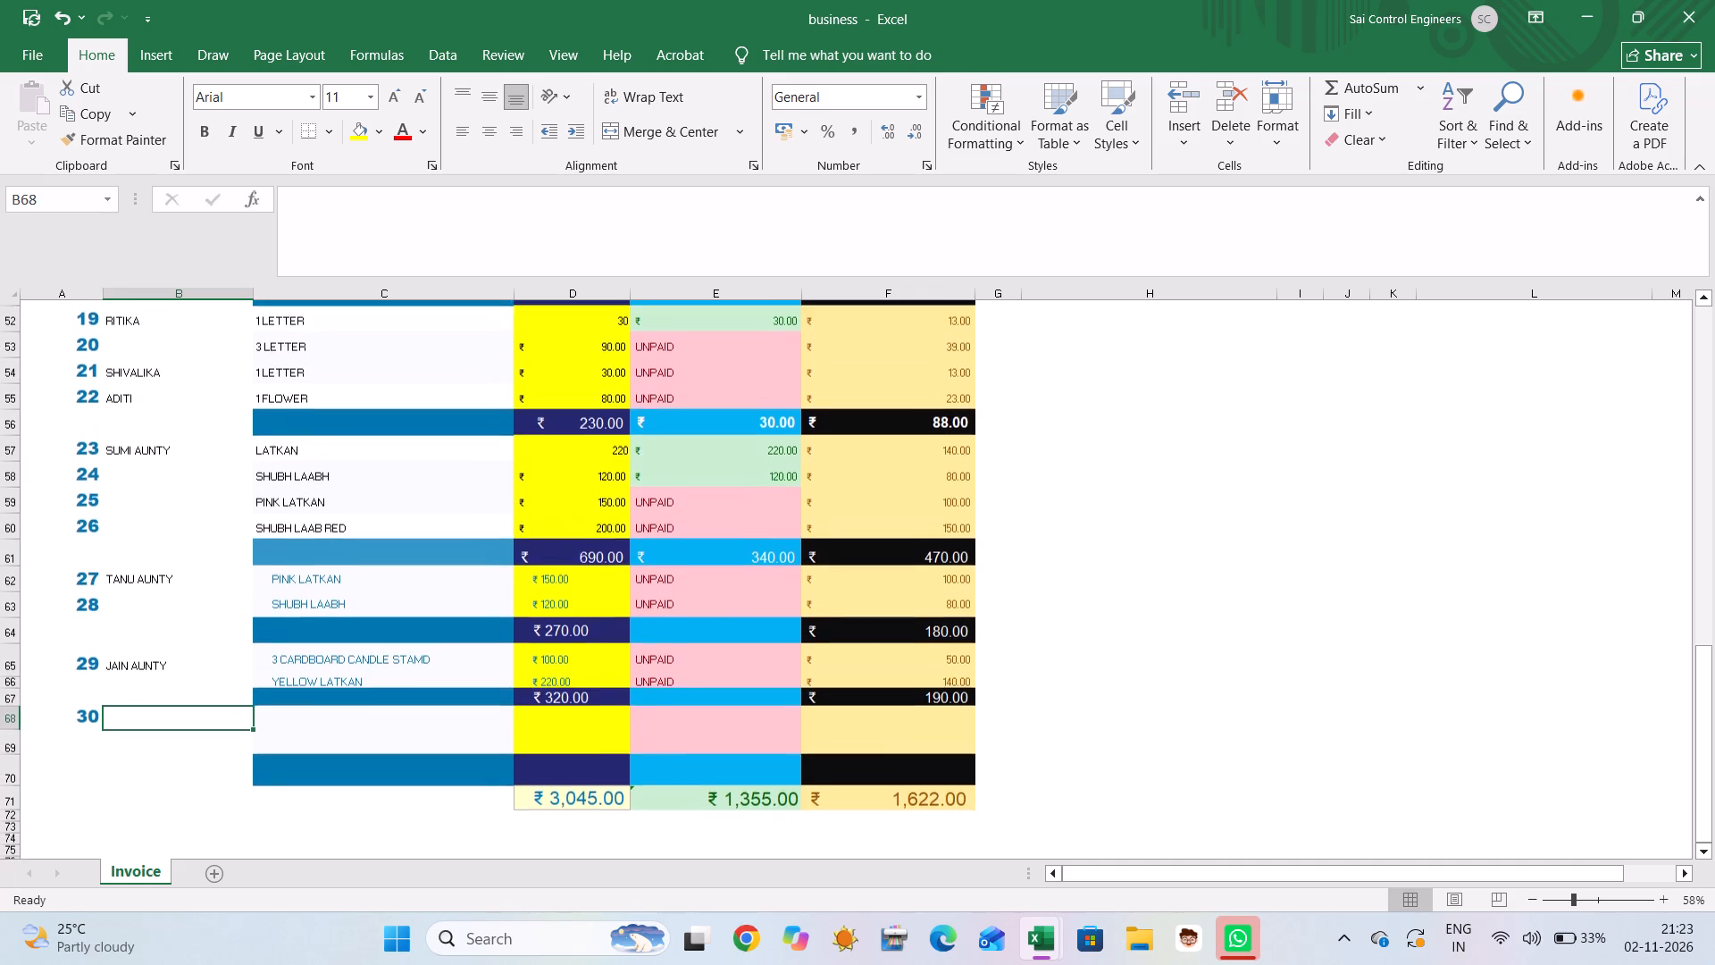
scroll(139, 424, "up", 2)
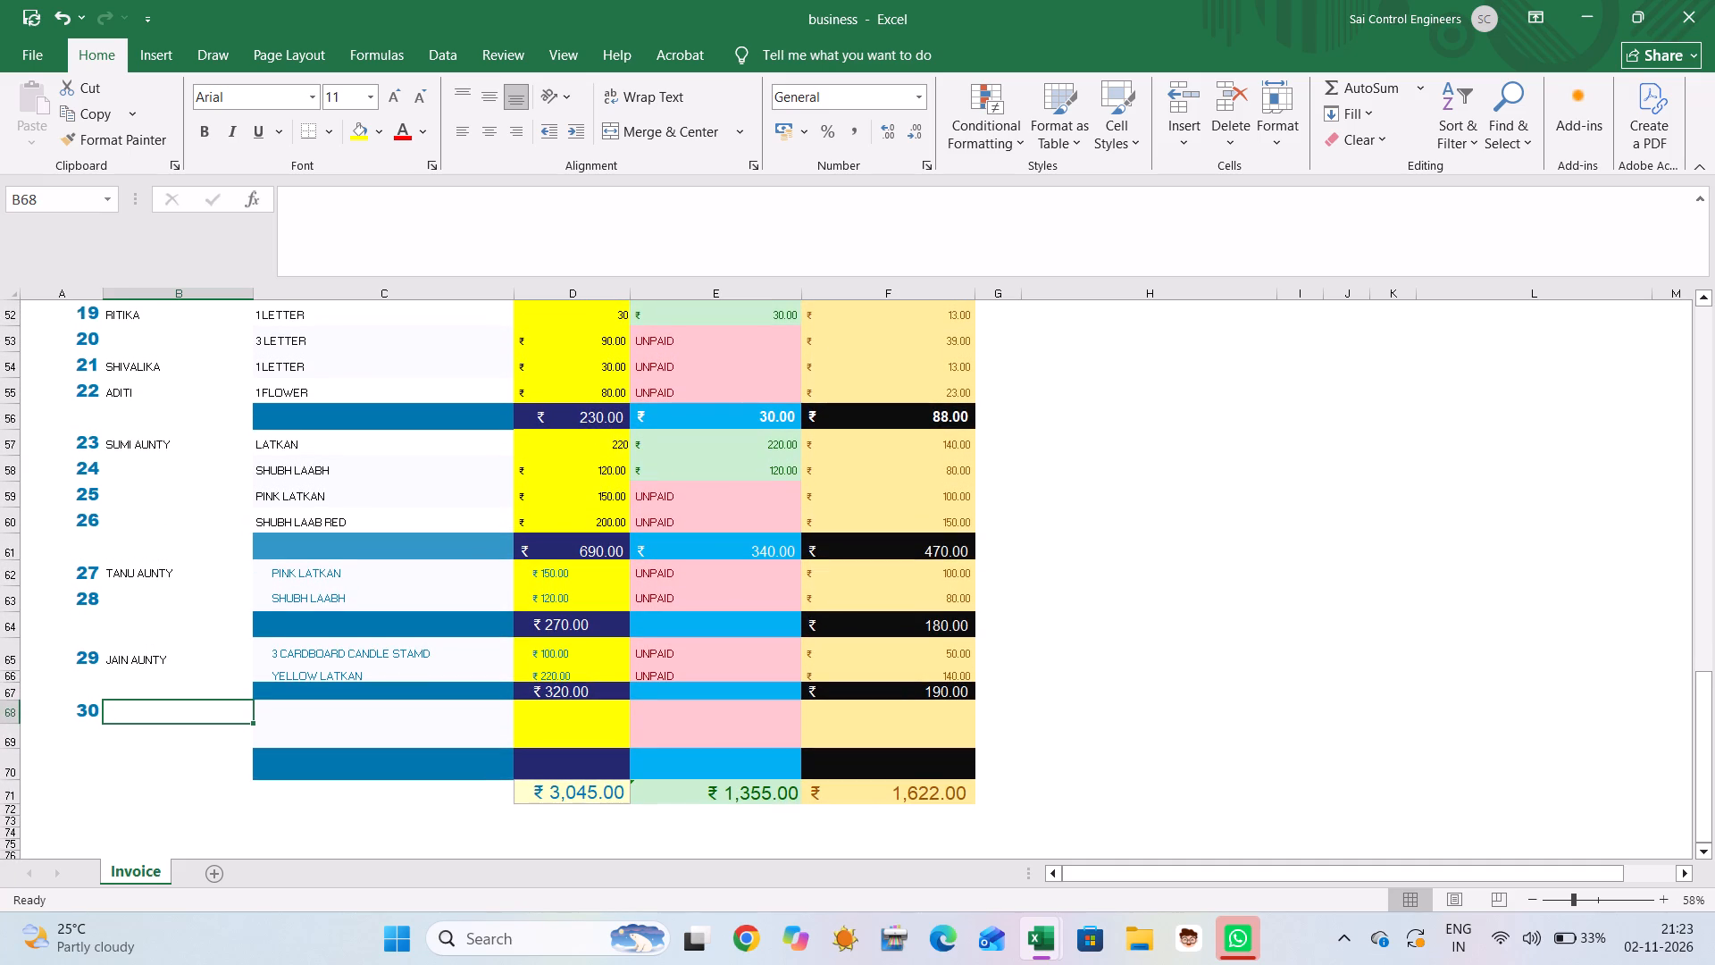
left_click(698, 375)
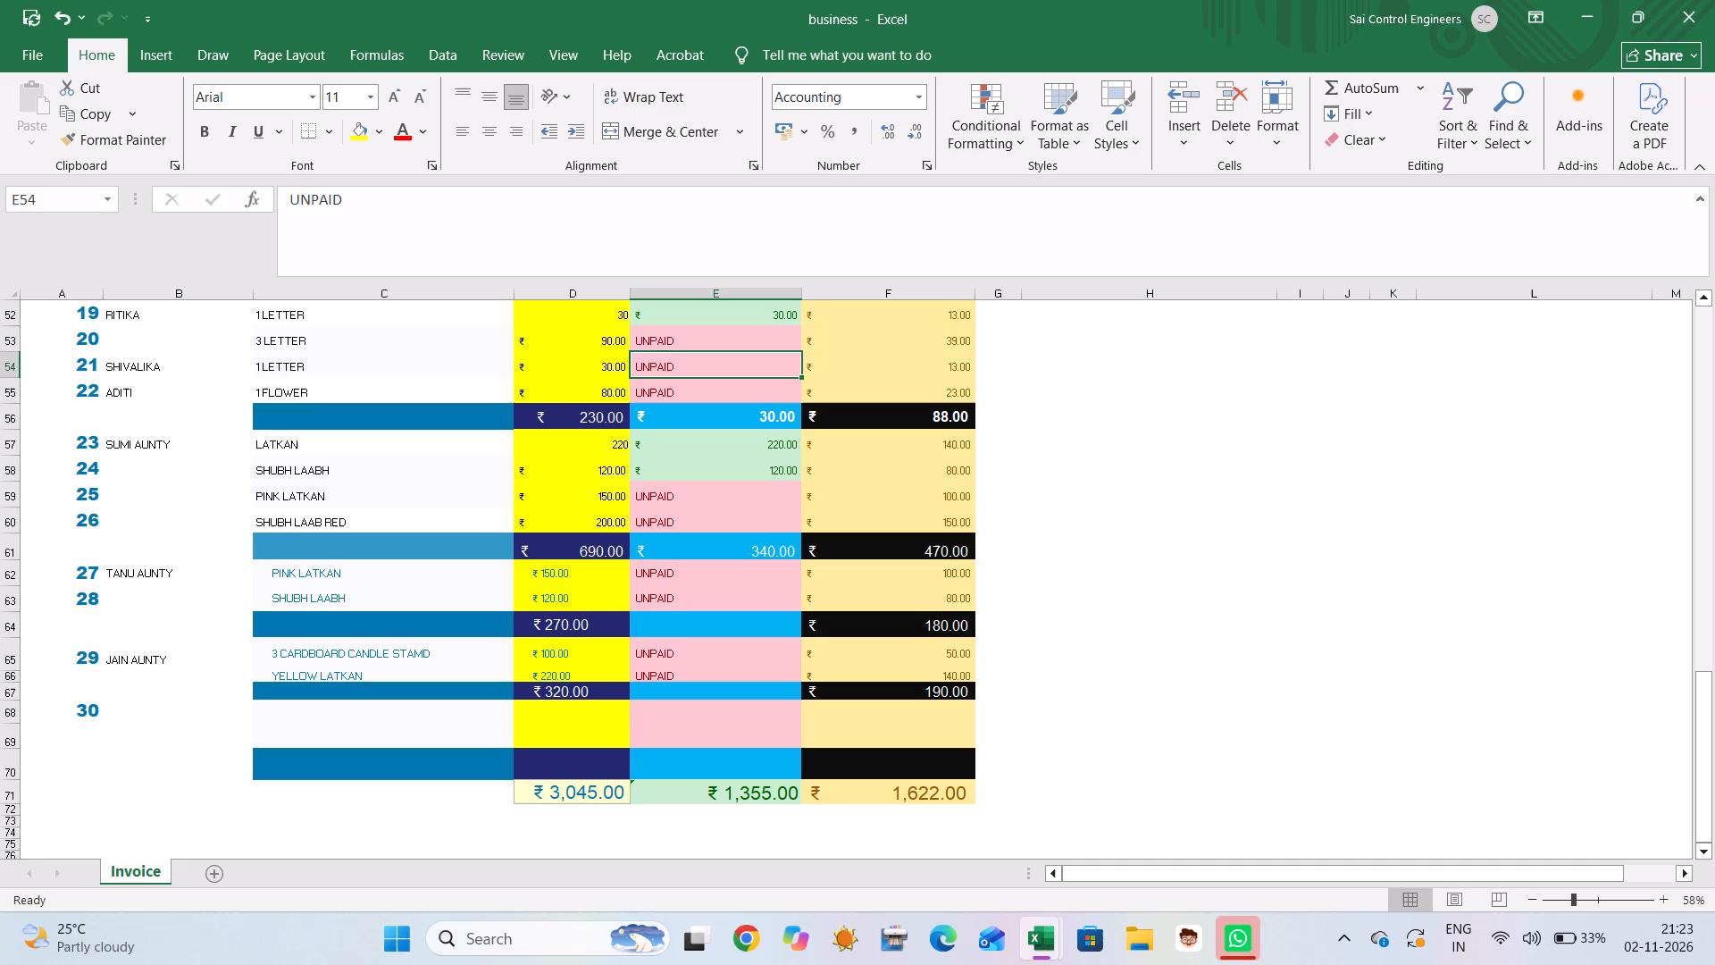
type("30")
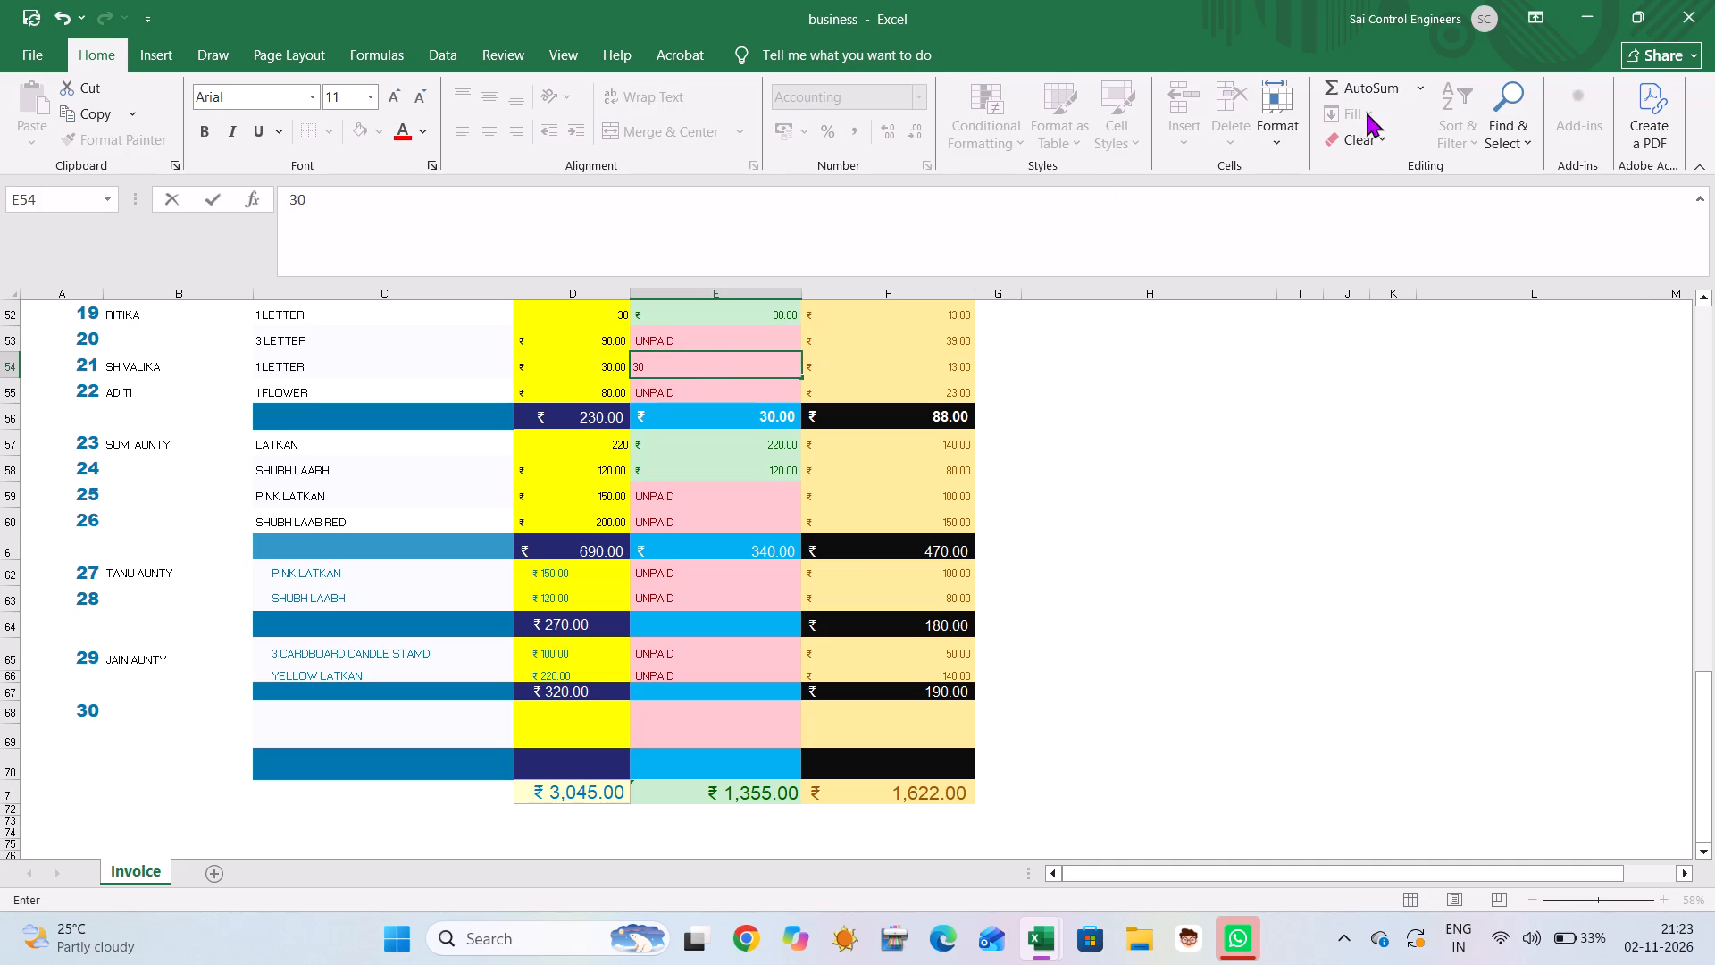
left_click(1277, 138)
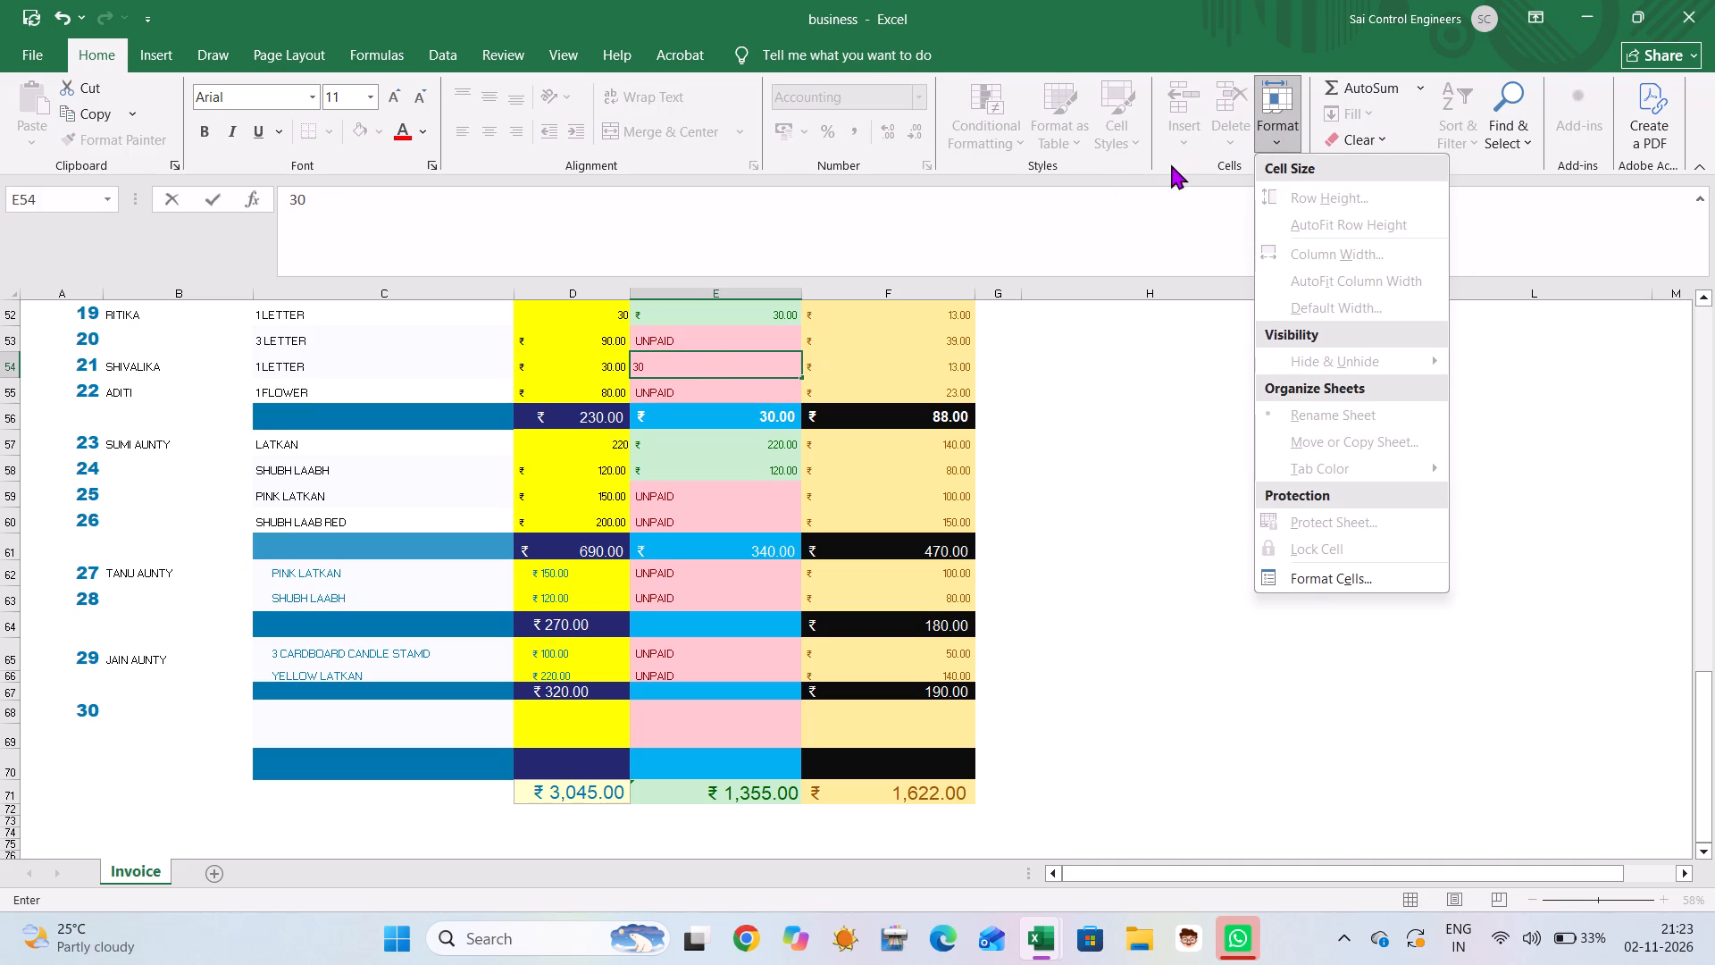
key("Return")
key("Return")
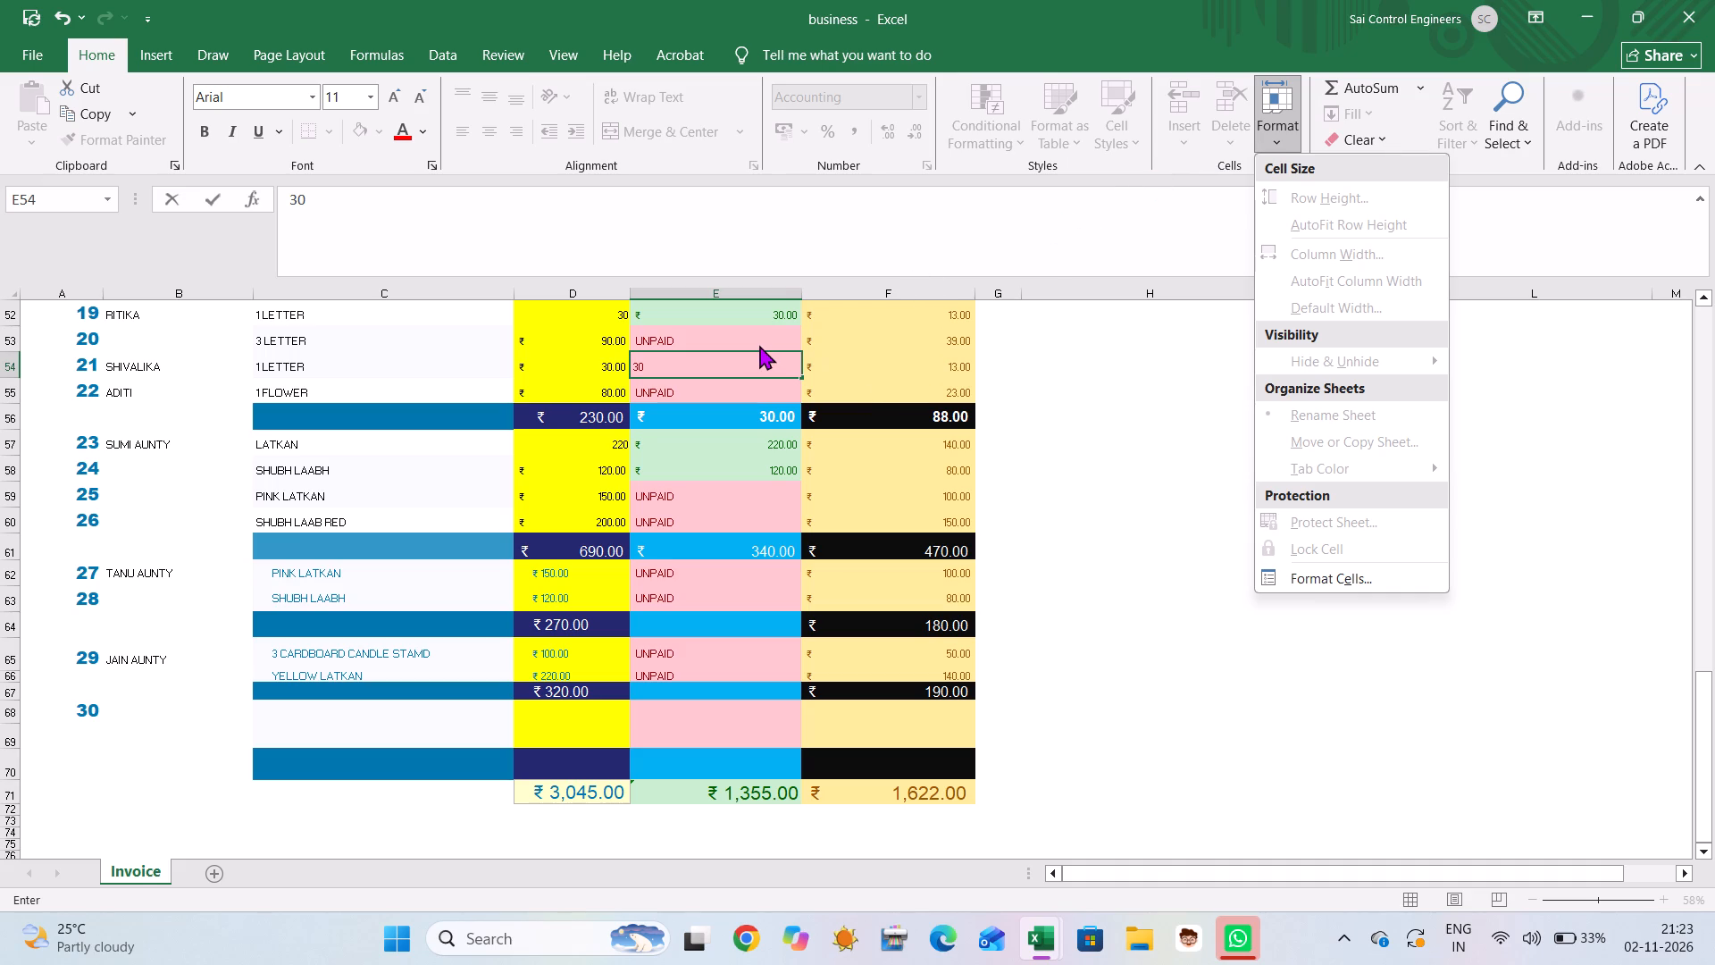
key("Return")
key("Return")
left_click(757, 356)
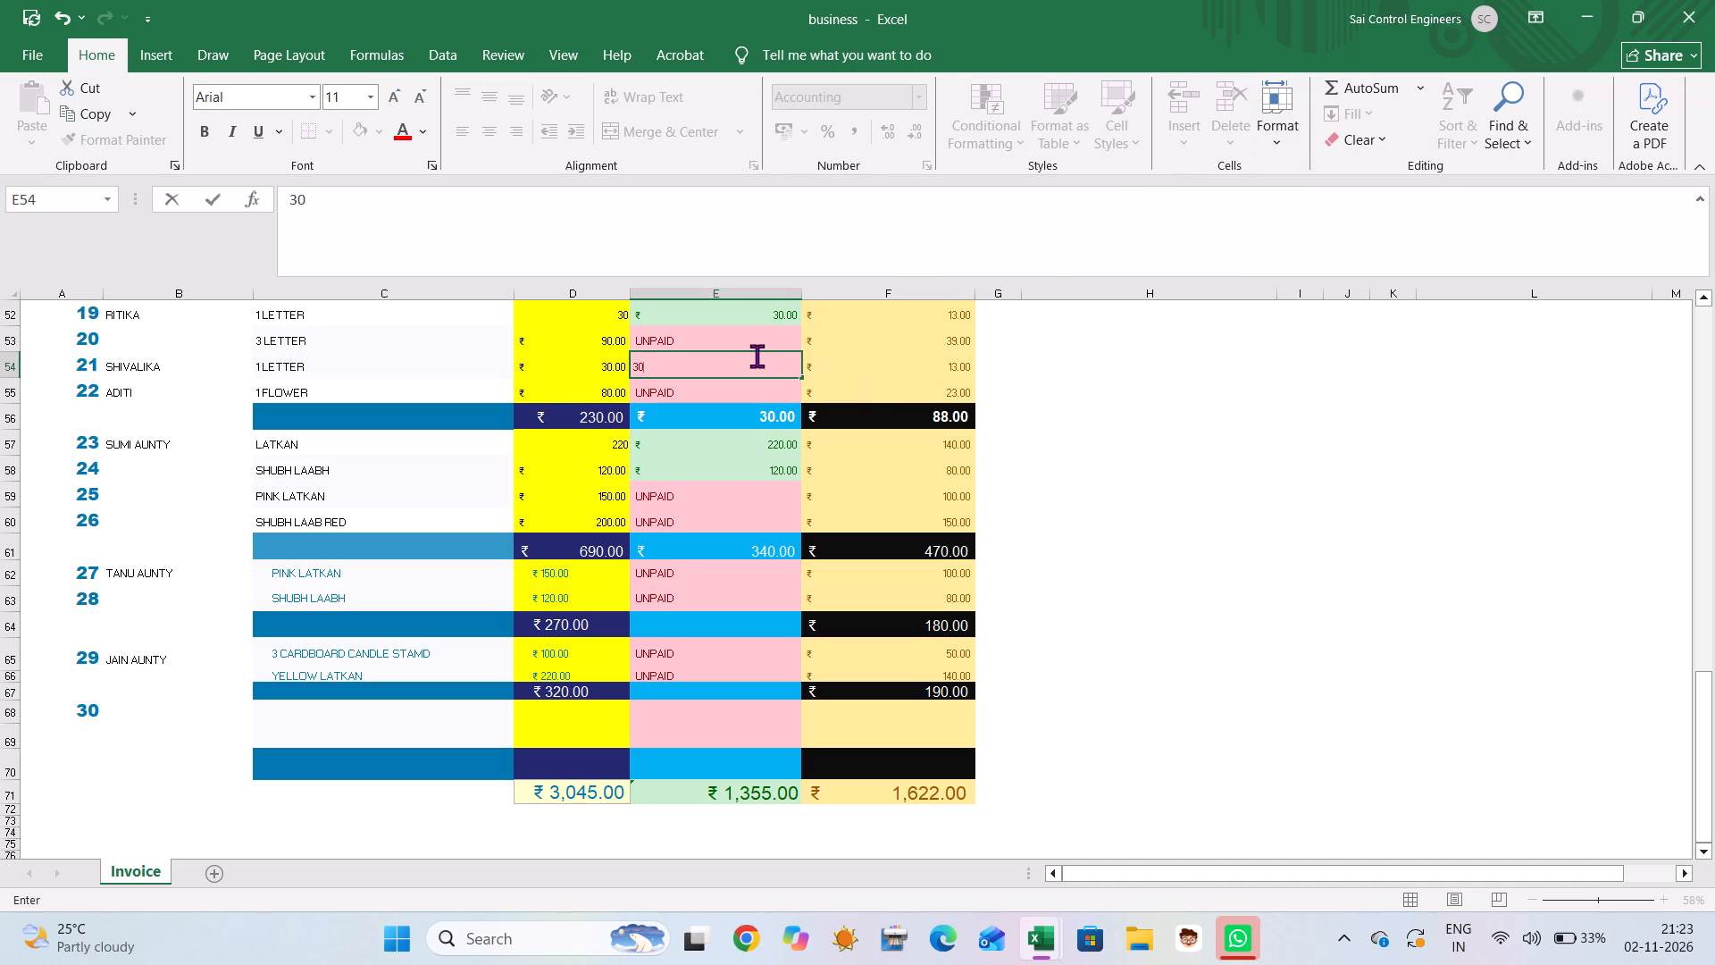
key("Return")
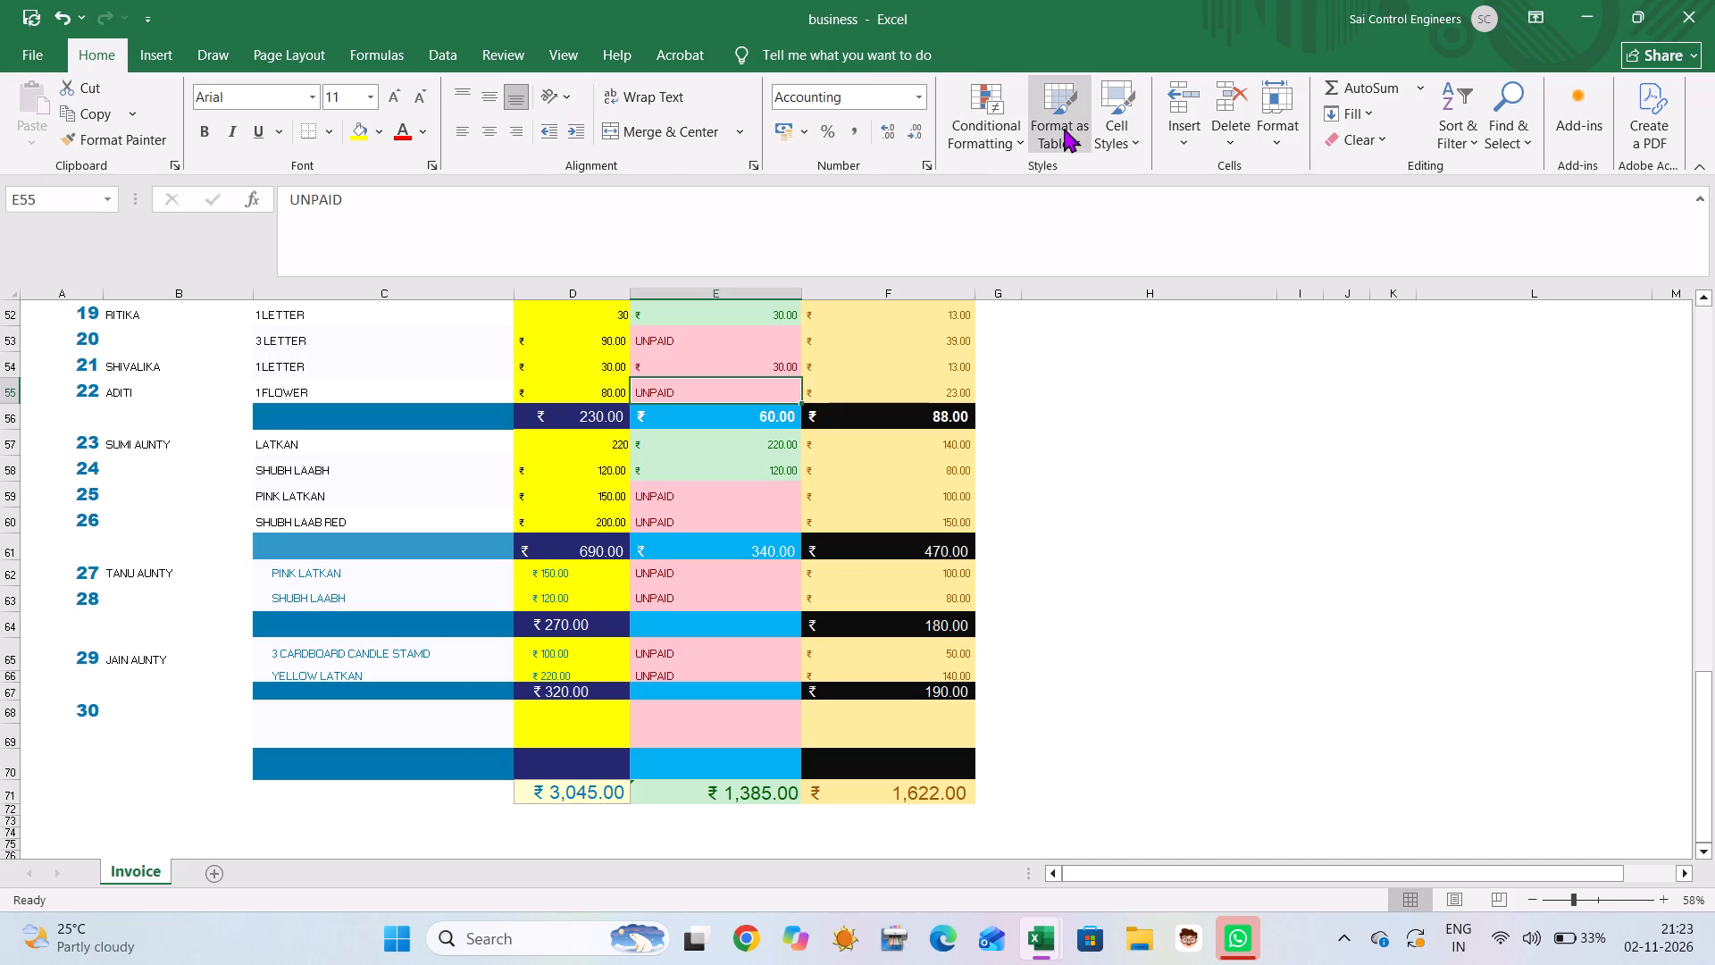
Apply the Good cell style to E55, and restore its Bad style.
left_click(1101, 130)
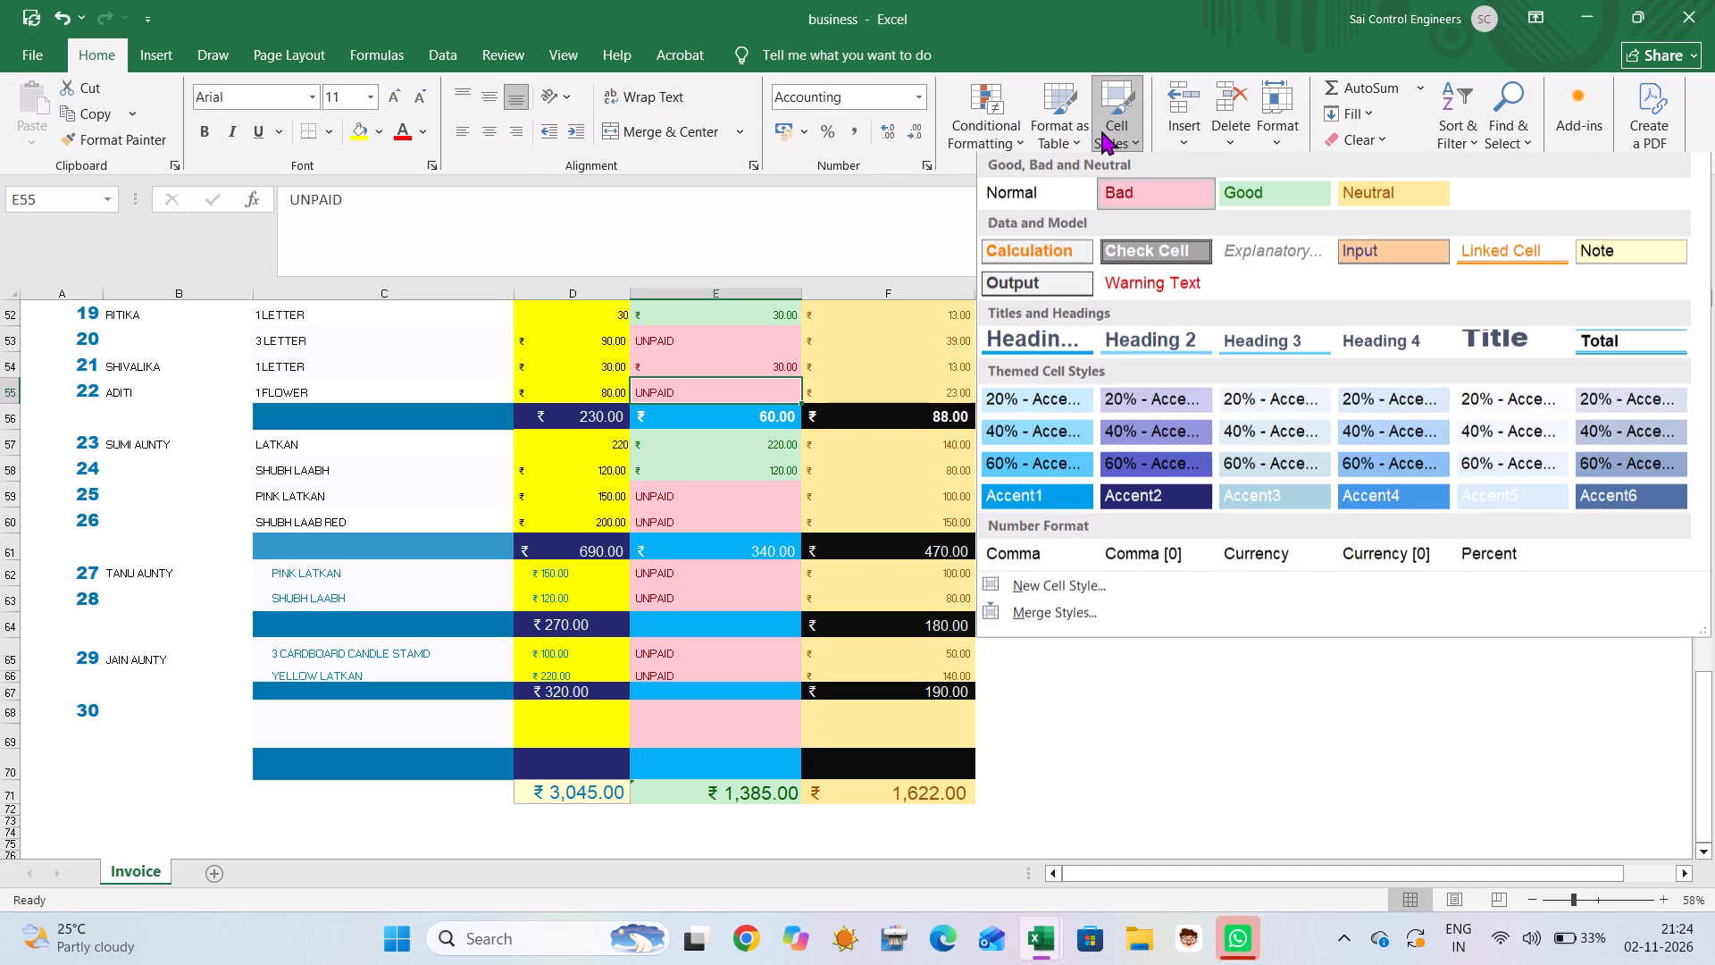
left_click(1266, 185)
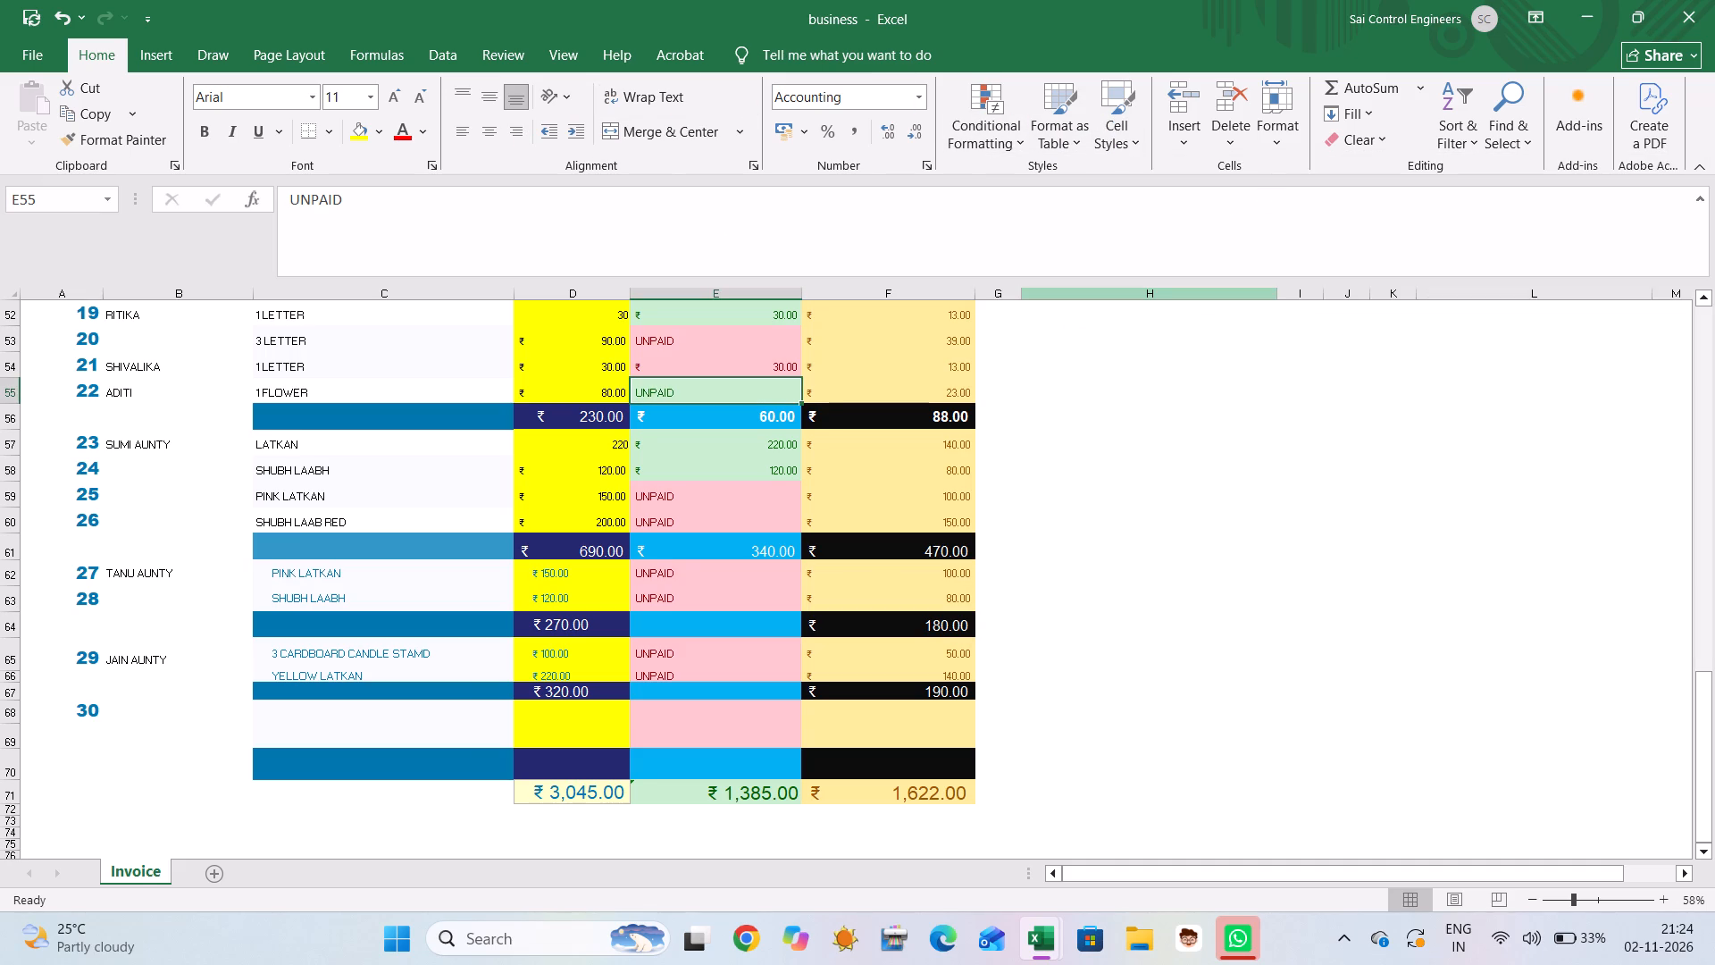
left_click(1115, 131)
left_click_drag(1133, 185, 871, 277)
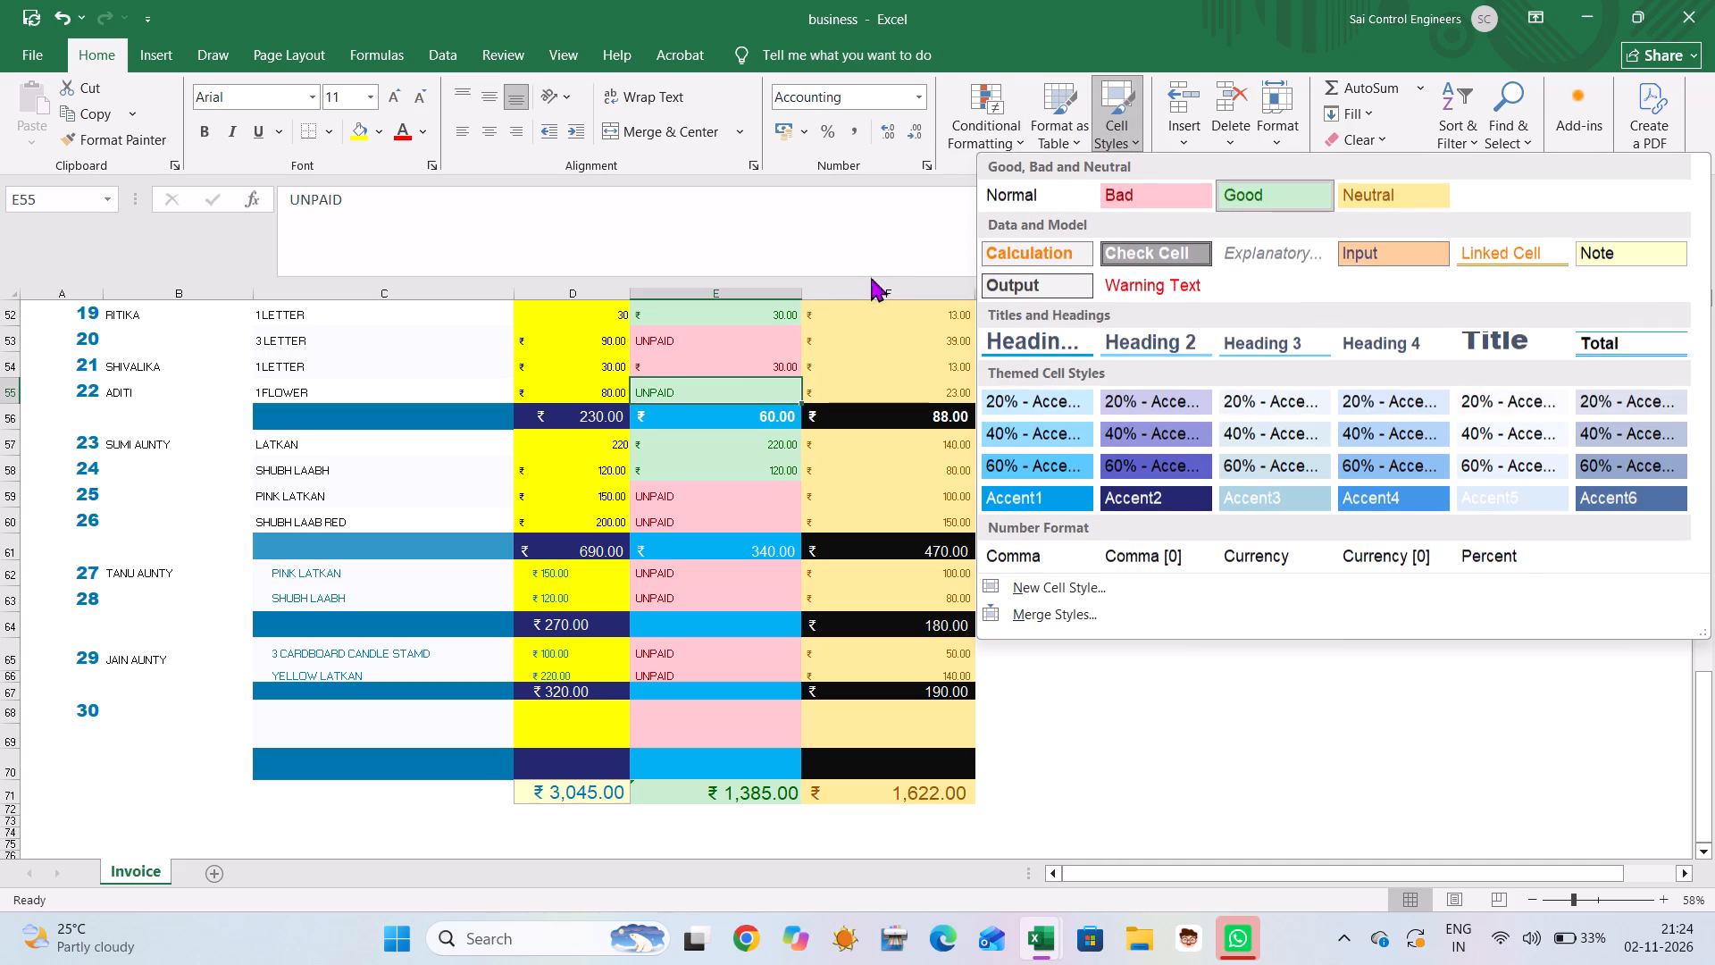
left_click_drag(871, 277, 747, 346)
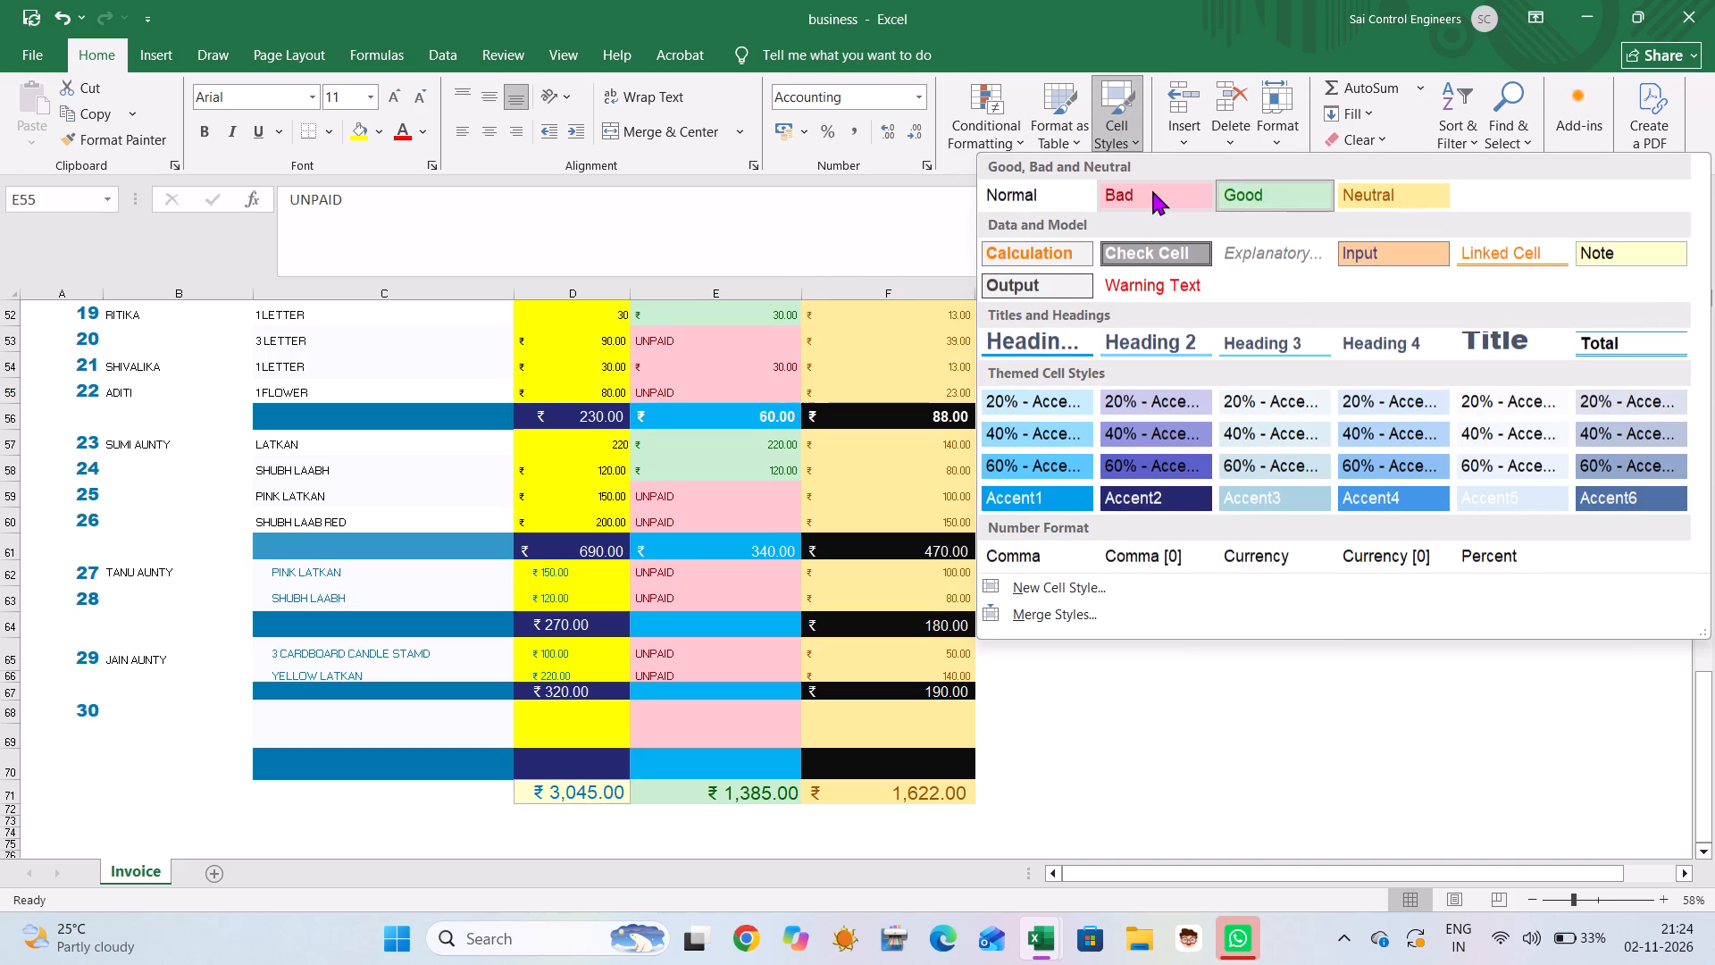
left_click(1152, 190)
Apply the Good cell style to the payment cell E54 of entry 21.
double_click(774, 371)
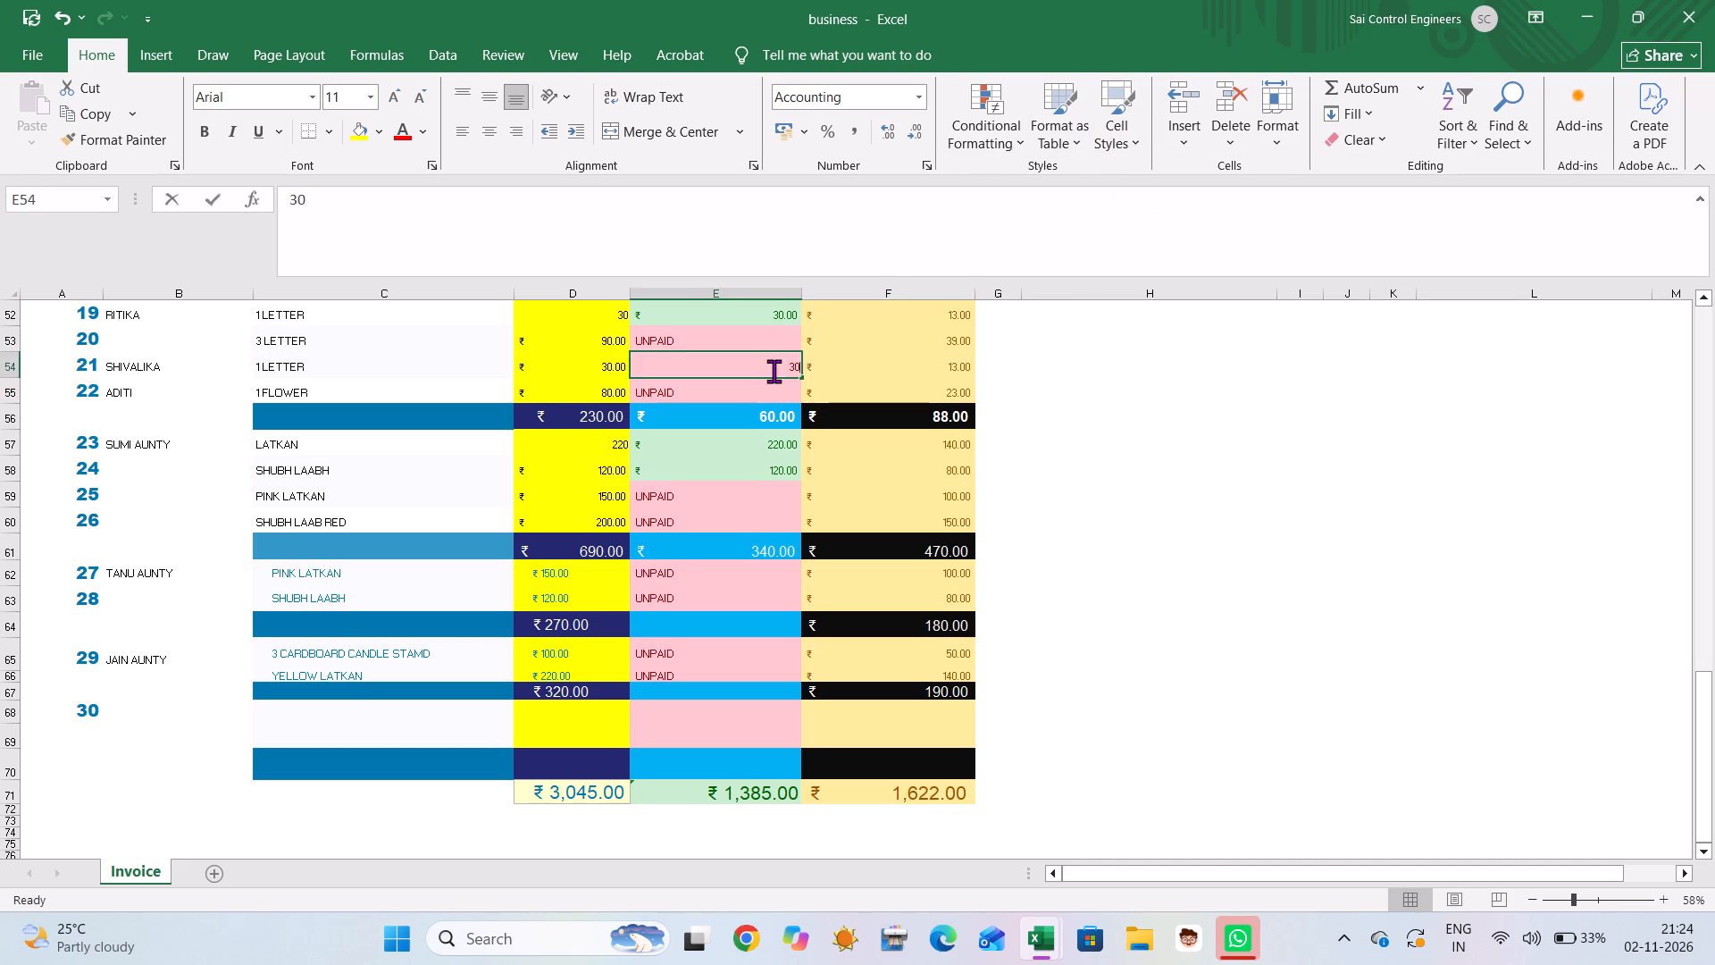
left_click(1124, 275)
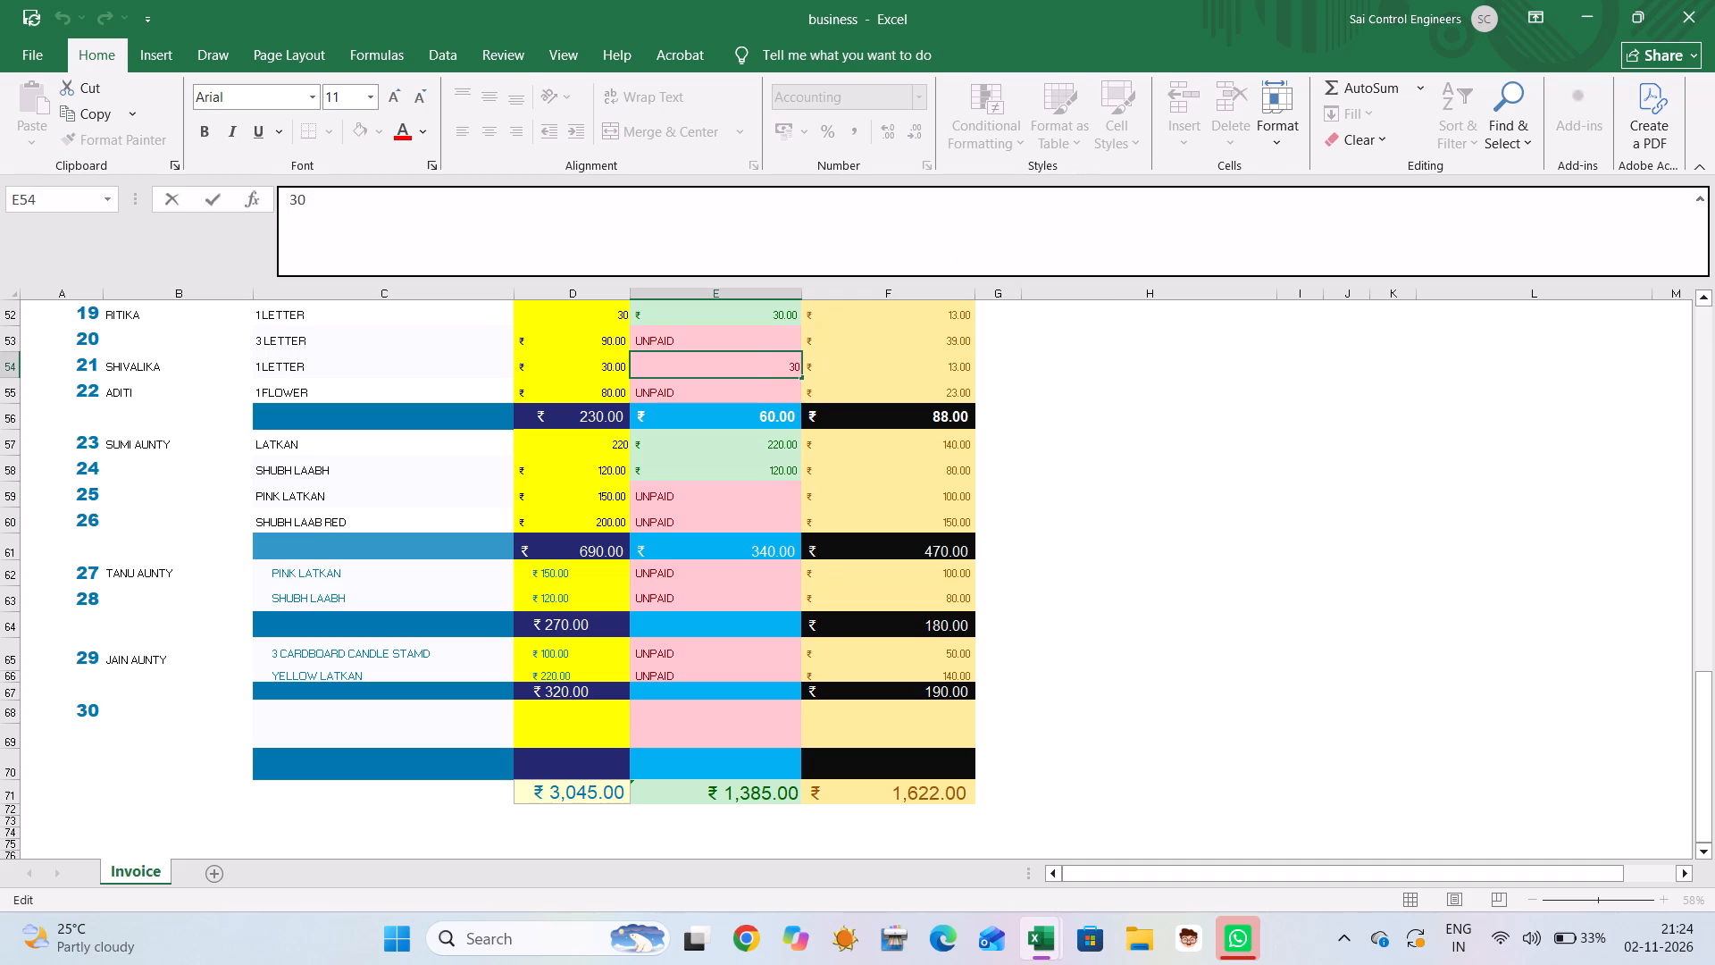
left_click(761, 372)
left_click(848, 383)
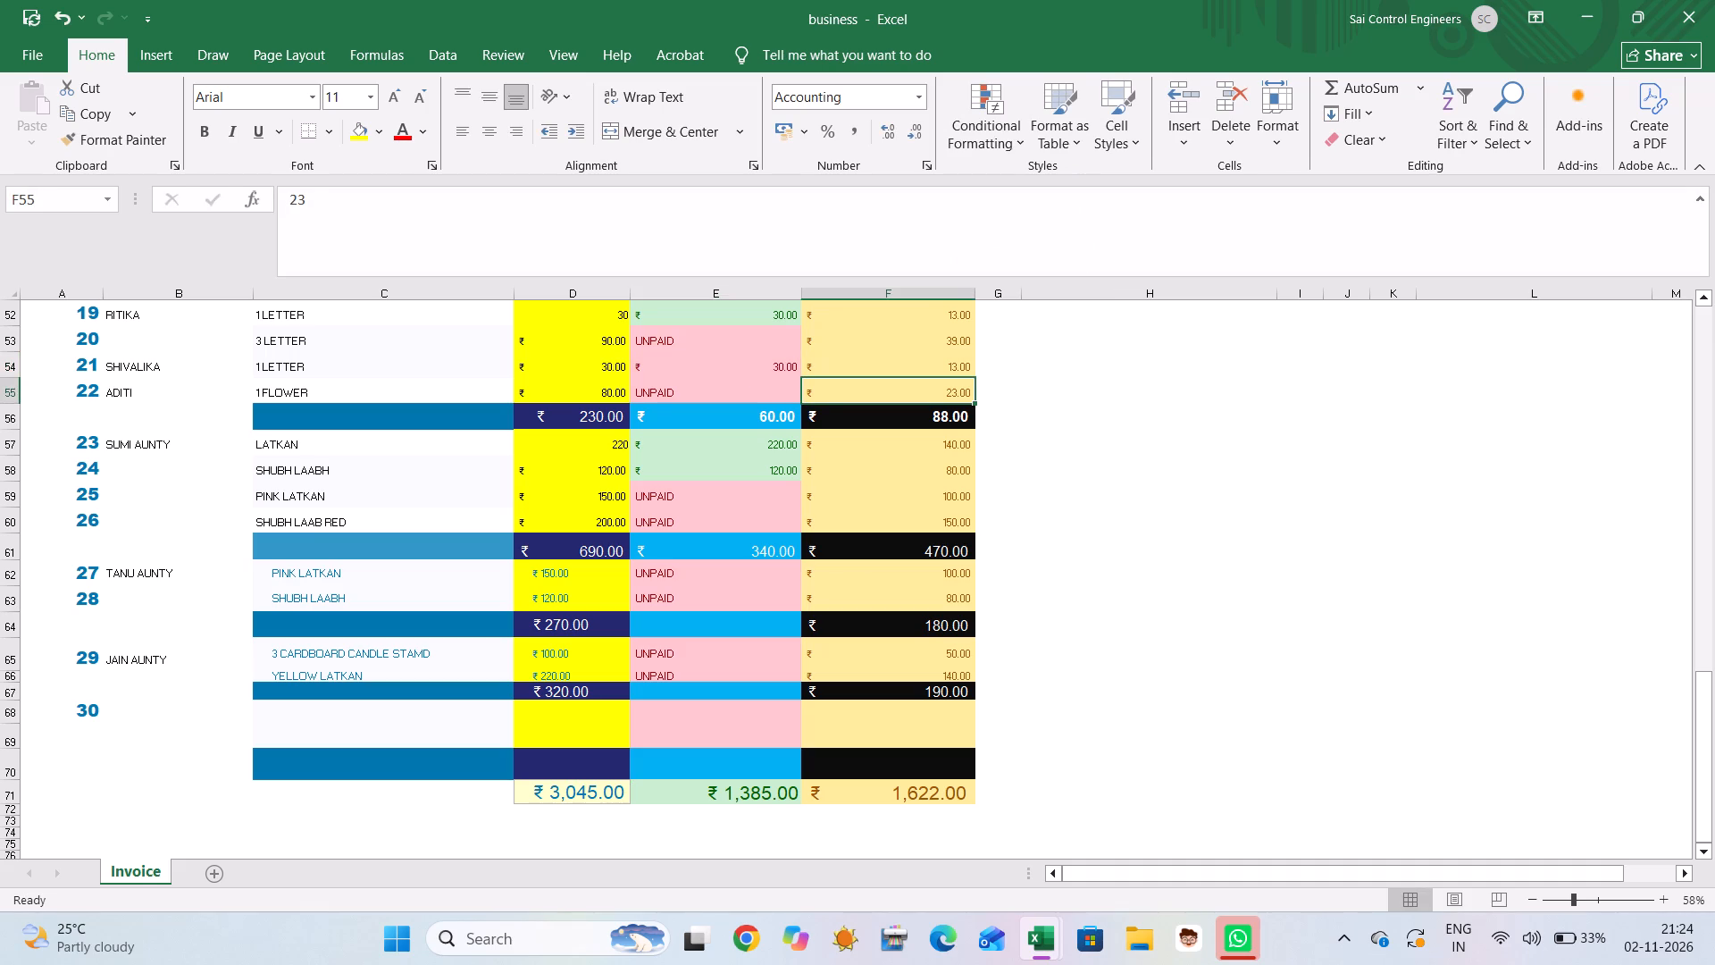
left_click(752, 362)
left_click(1120, 134)
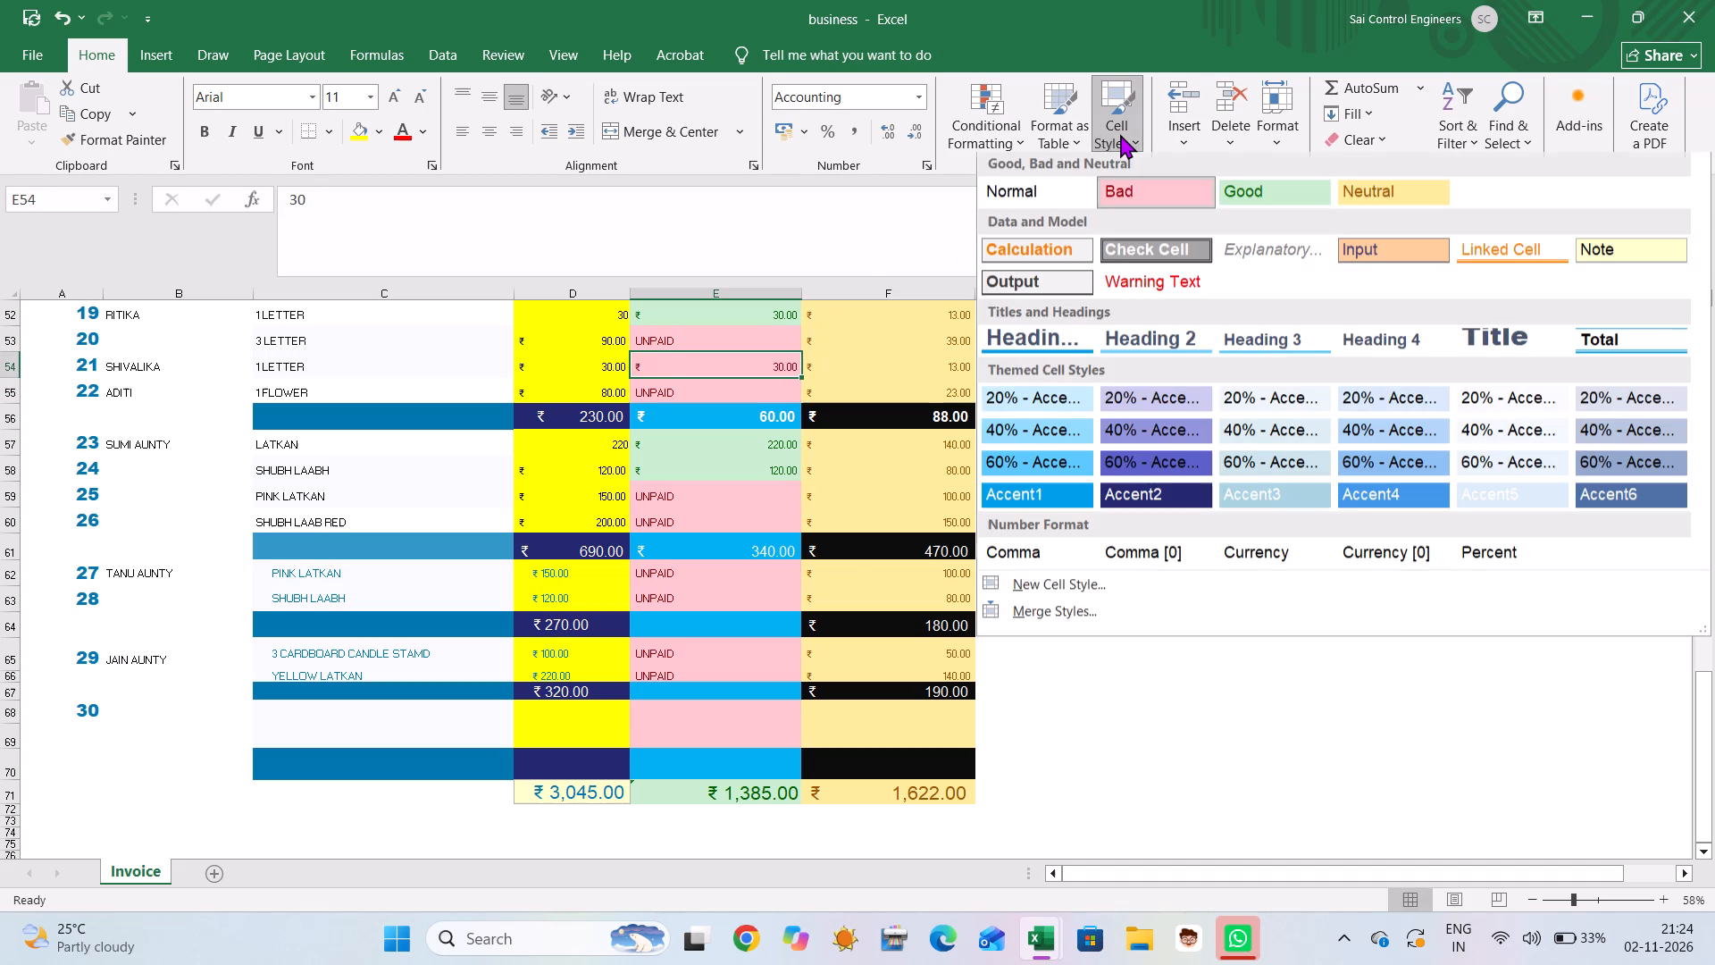
left_click(1265, 190)
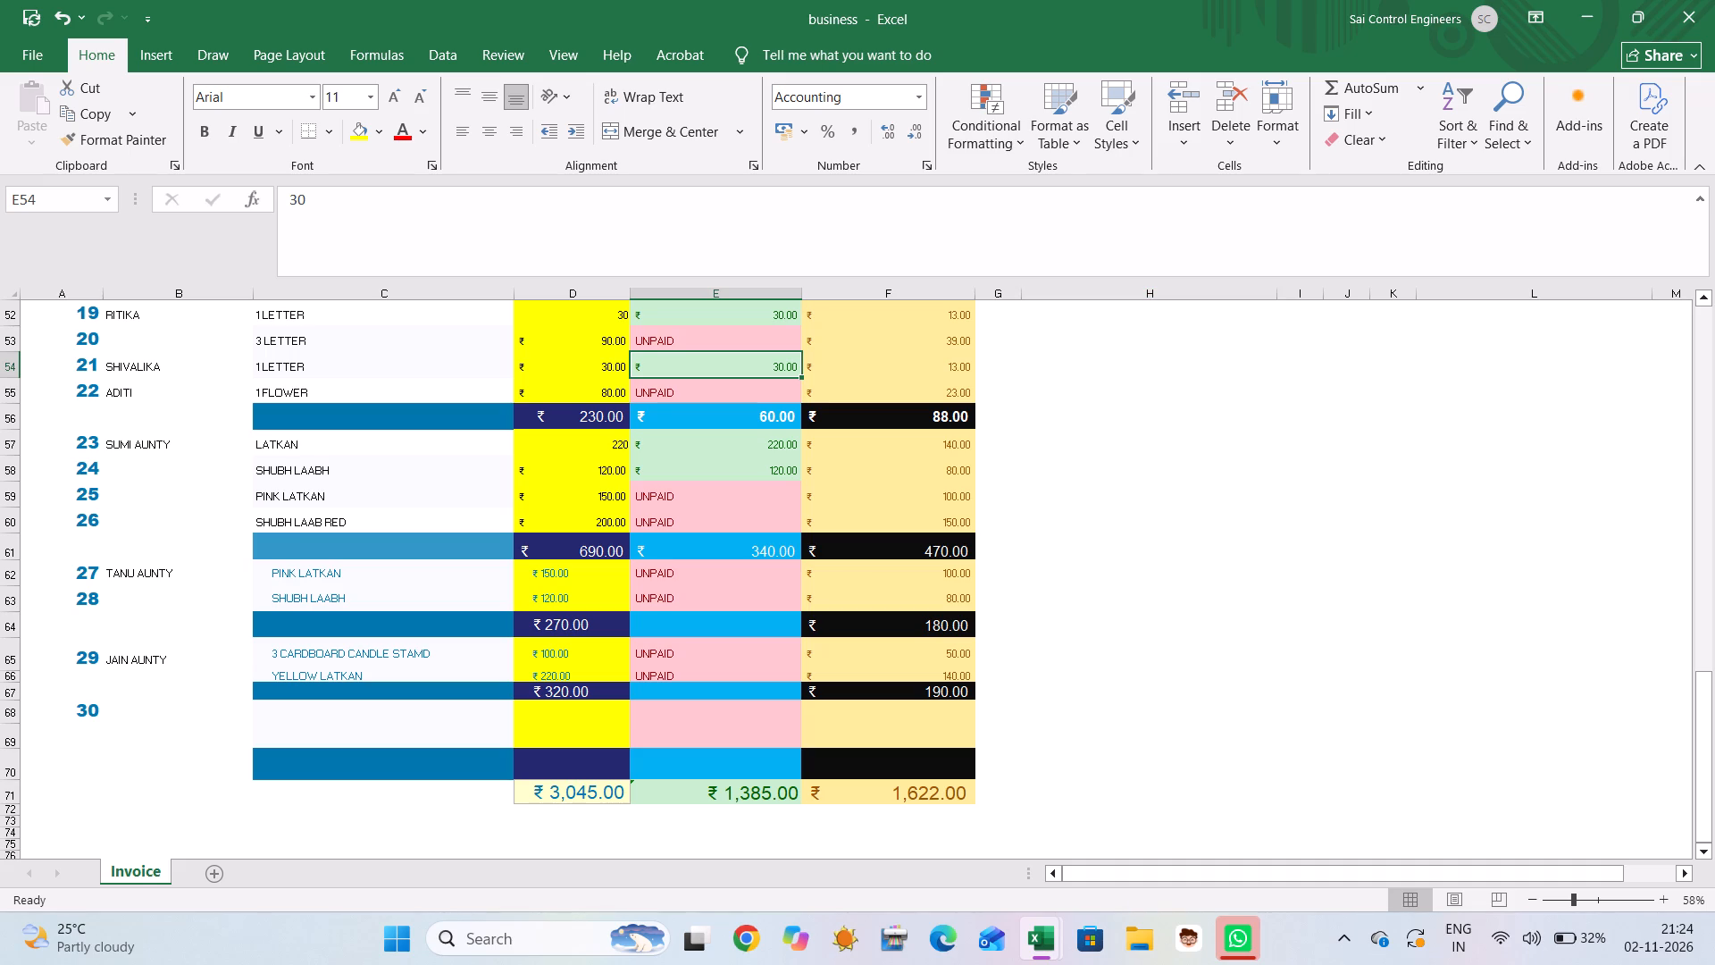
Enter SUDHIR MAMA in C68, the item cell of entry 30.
left_click(470, 524)
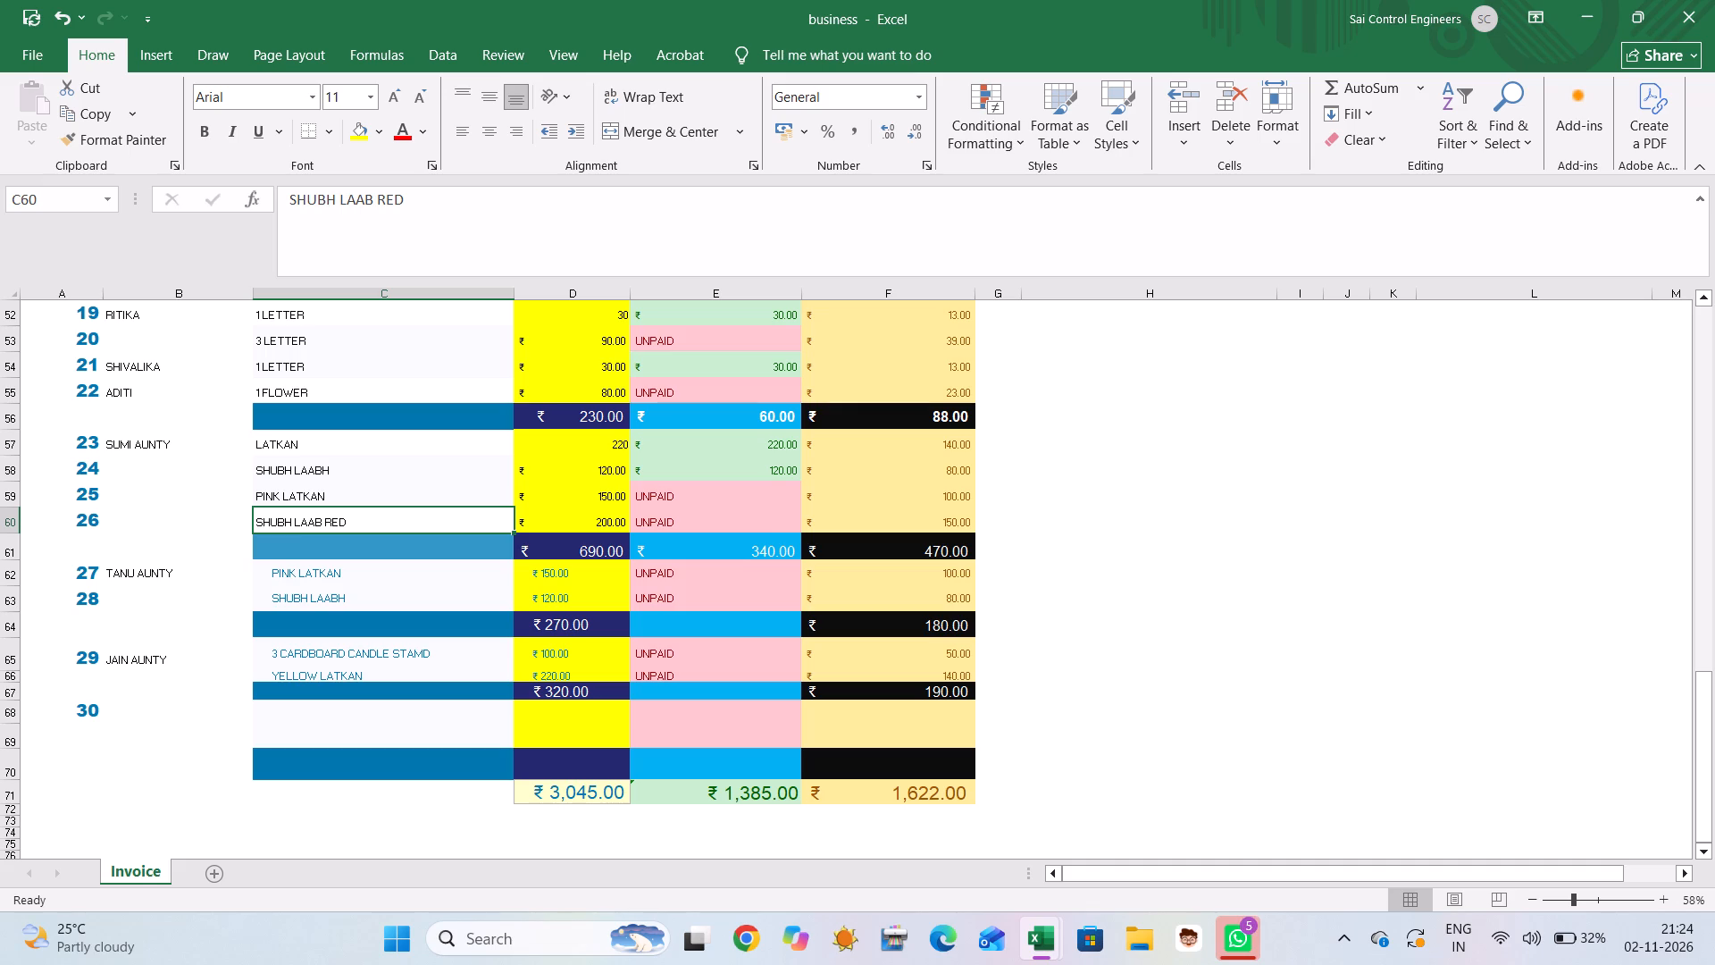
left_click(328, 715)
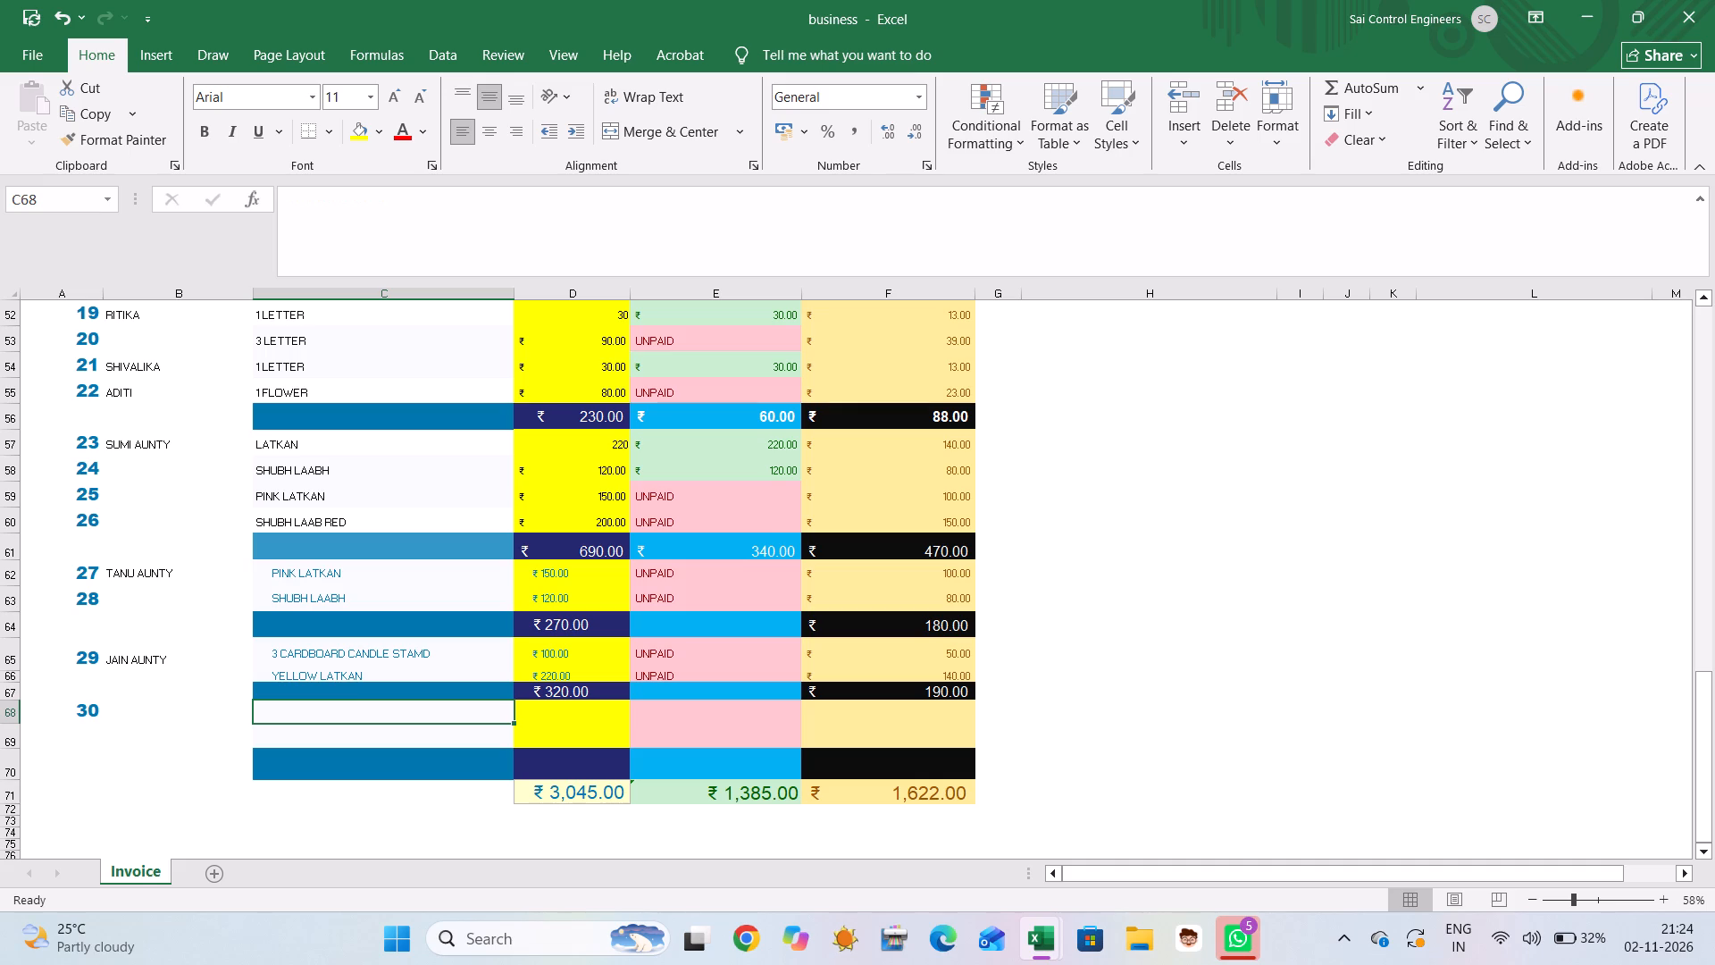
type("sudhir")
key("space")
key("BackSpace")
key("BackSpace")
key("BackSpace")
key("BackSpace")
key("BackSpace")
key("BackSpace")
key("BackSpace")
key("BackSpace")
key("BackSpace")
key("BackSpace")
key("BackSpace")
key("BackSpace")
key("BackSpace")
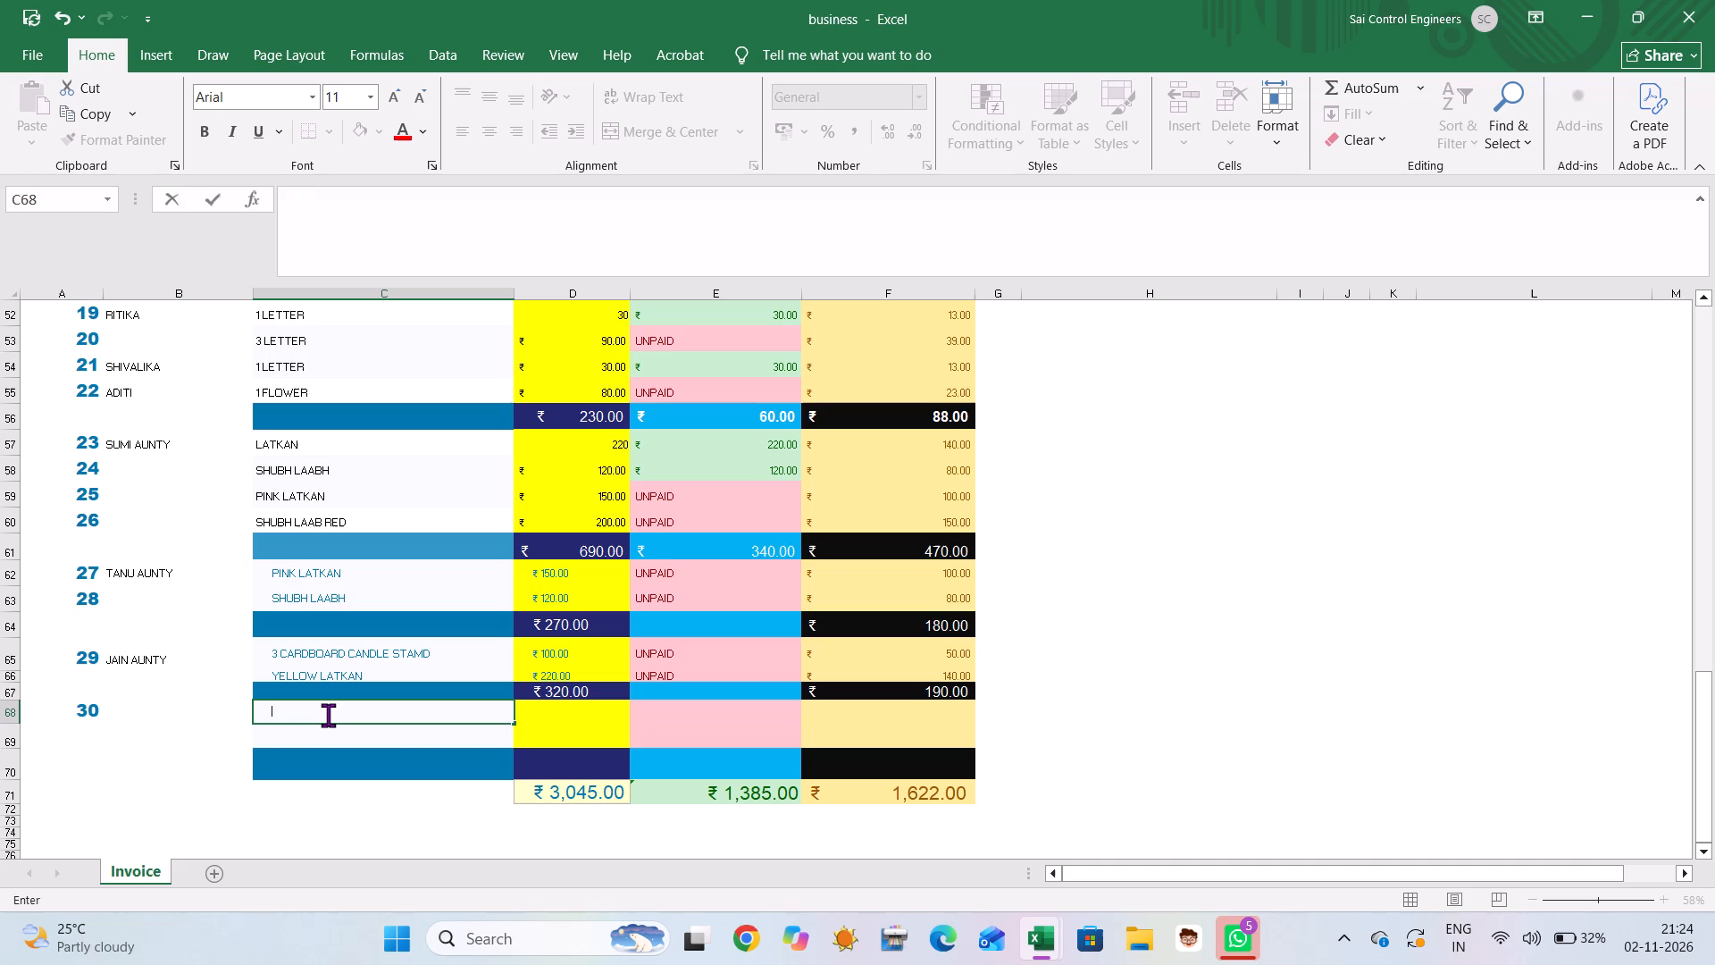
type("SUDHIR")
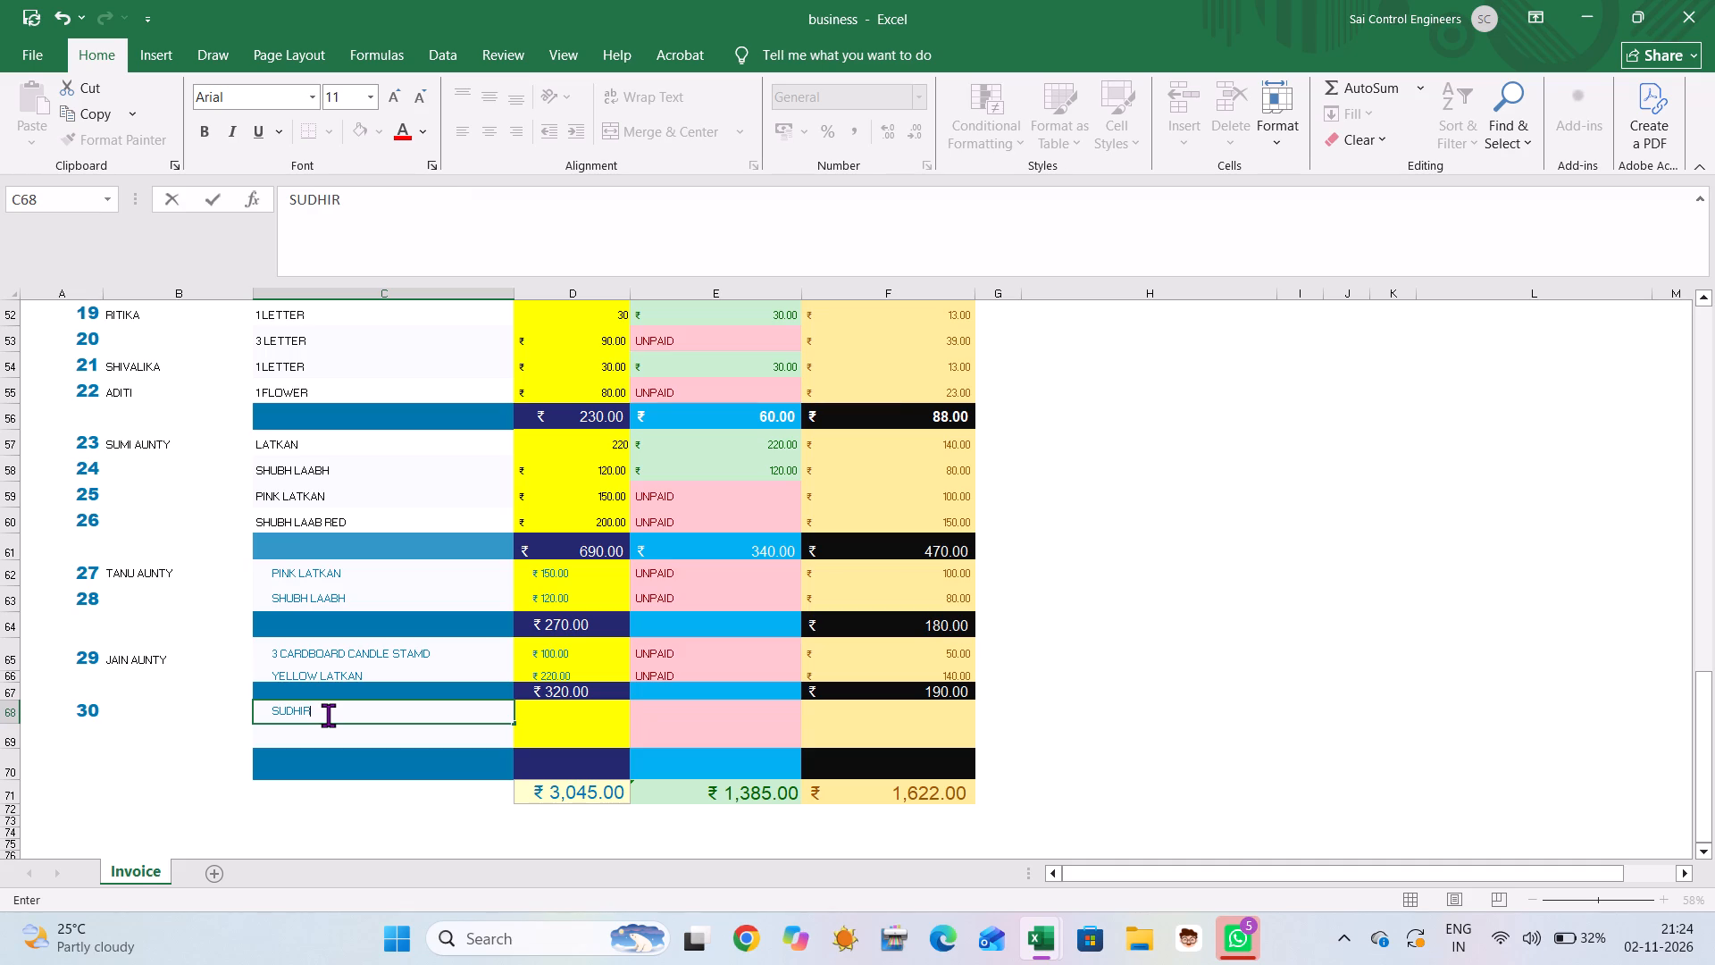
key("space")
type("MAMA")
left_click(565, 709)
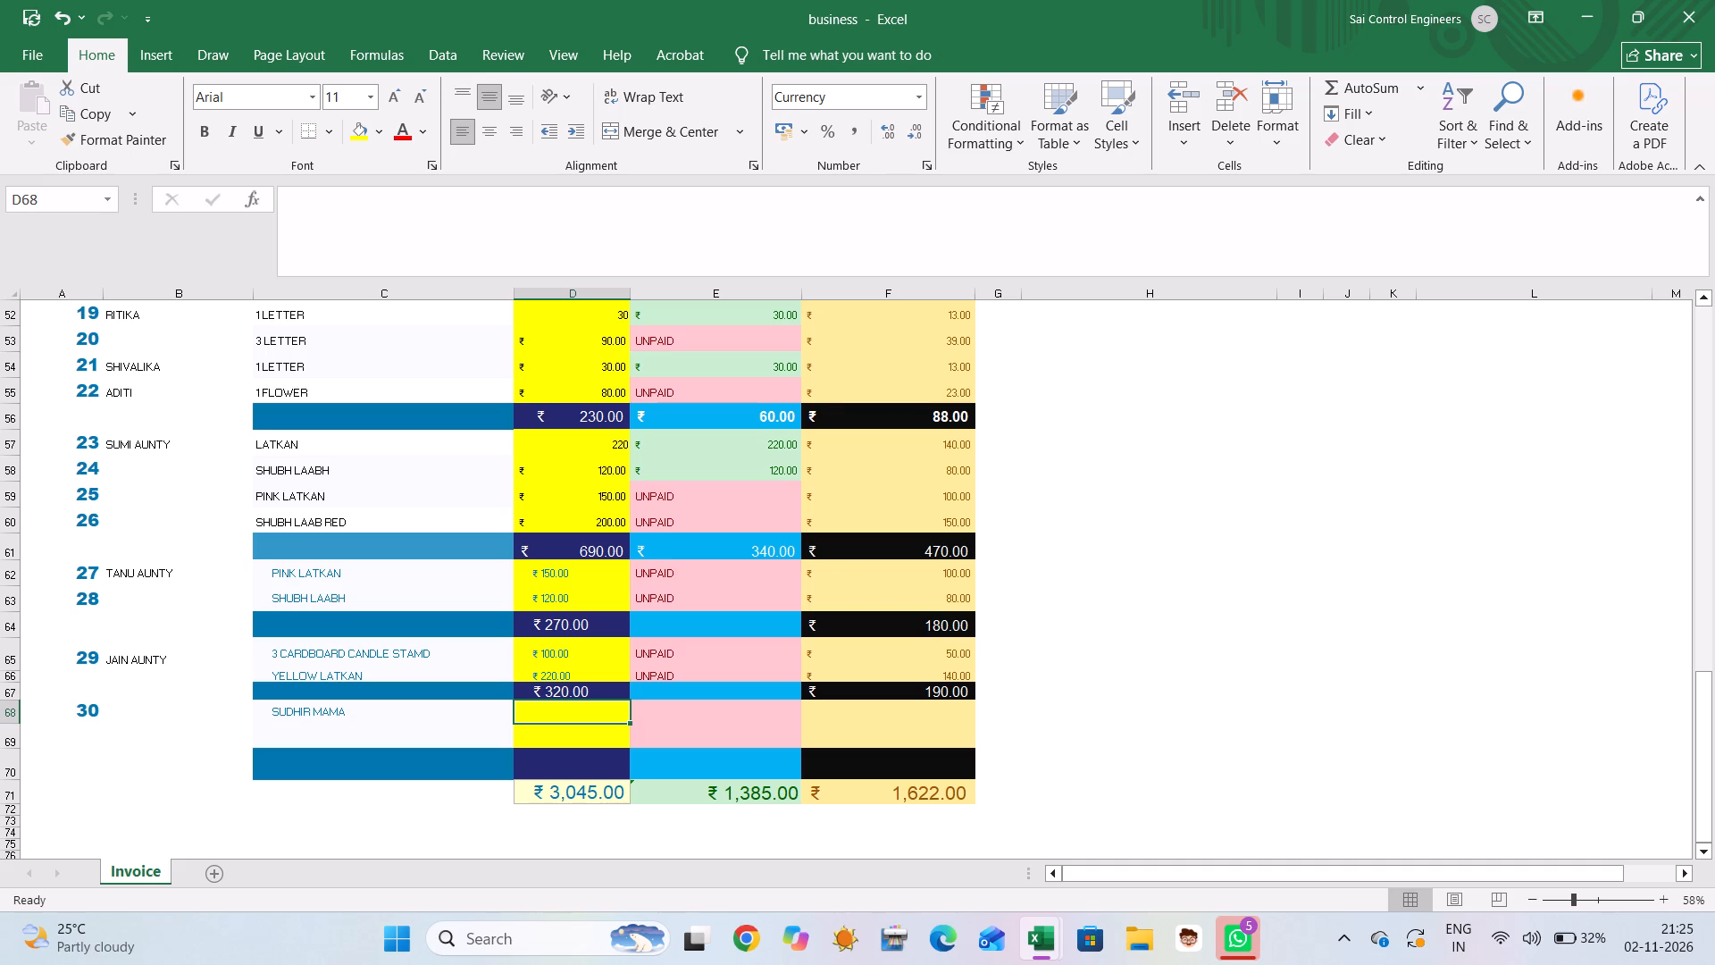
left_click(206, 701)
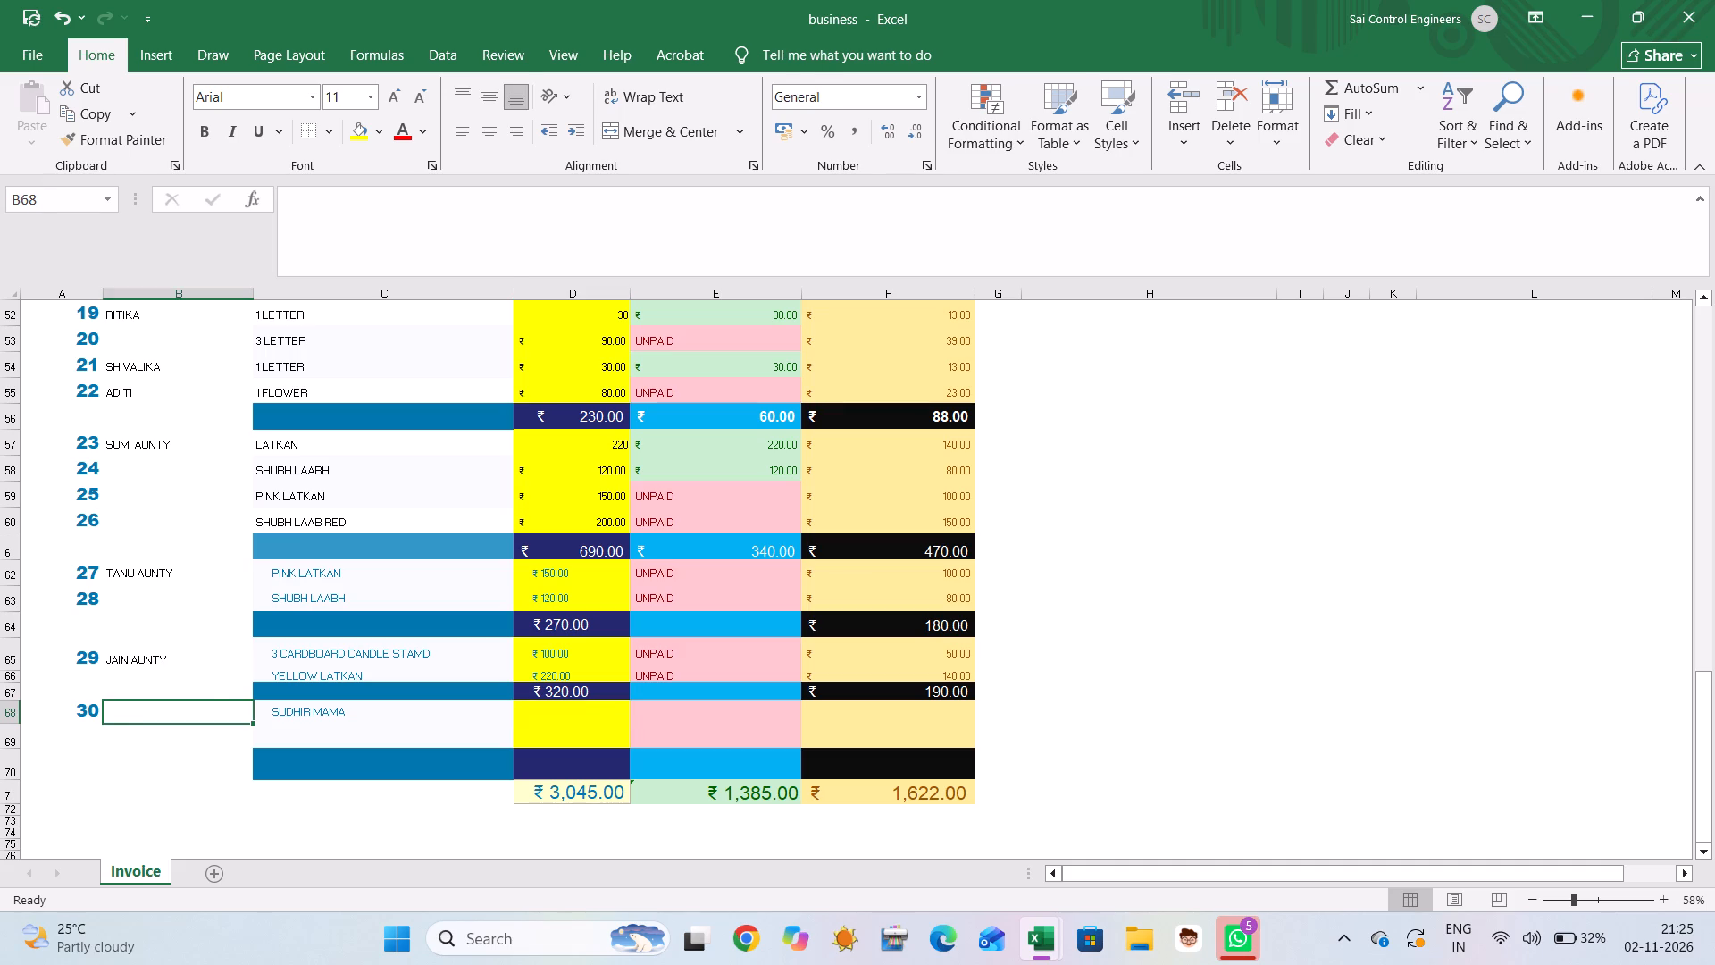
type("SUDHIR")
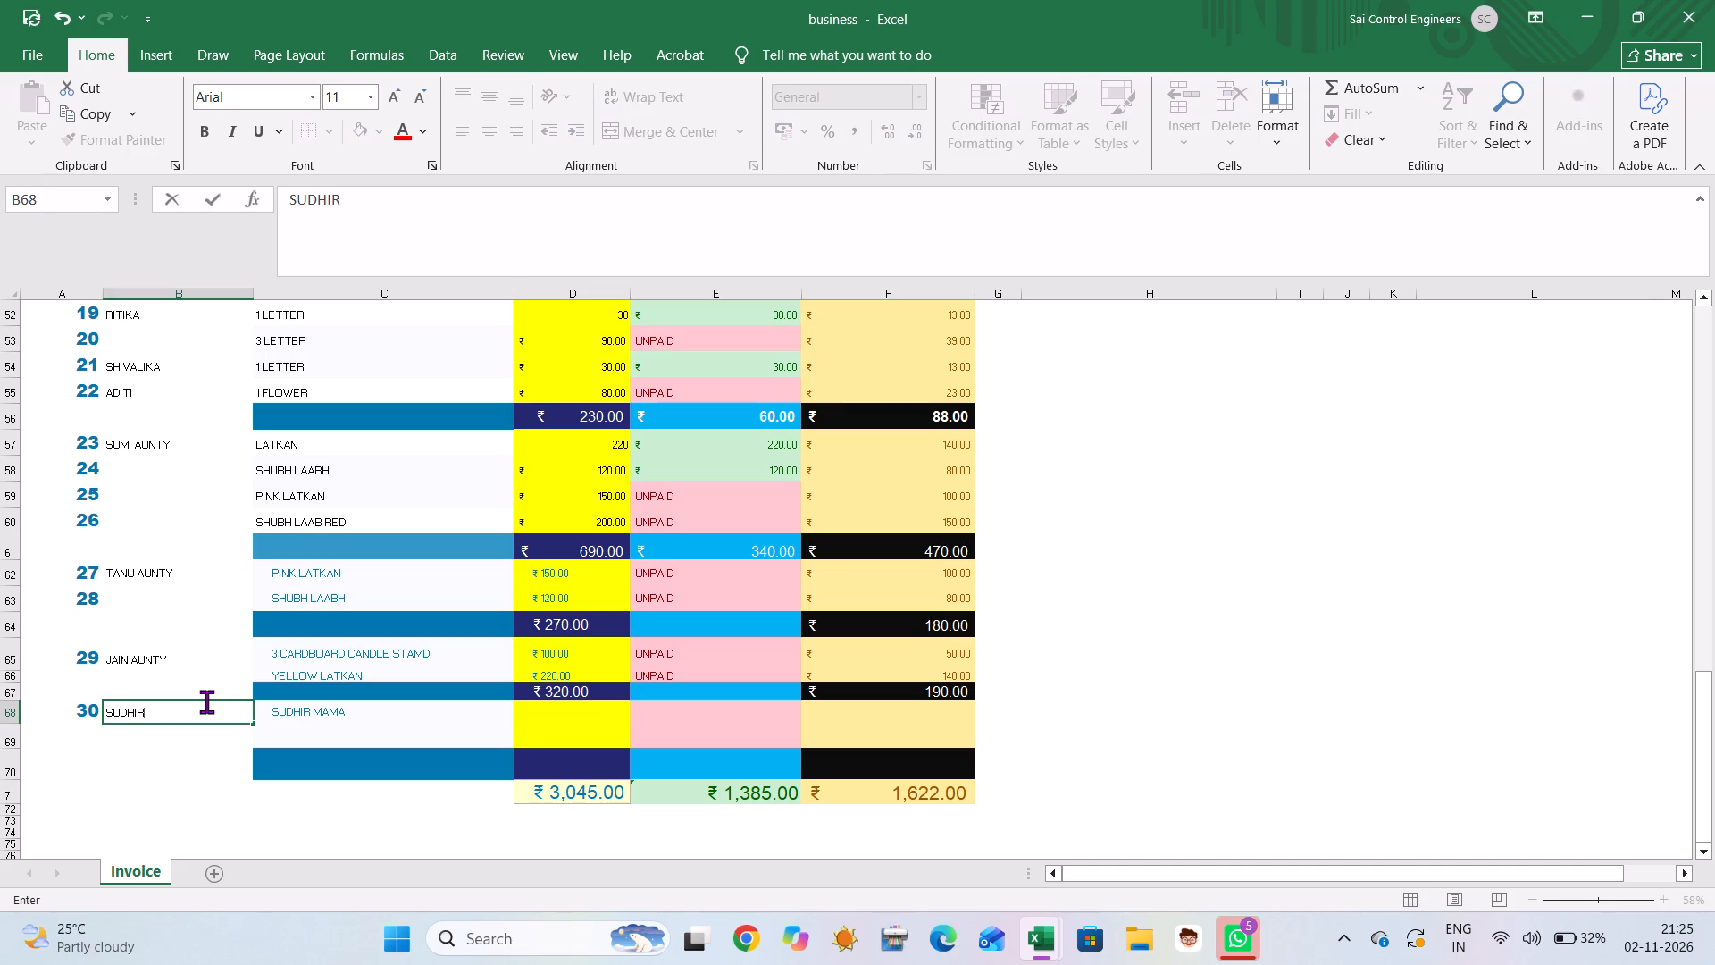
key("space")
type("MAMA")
Replace the customer name in item cell C68 of entry 30 with 5 SPIDERMAN.
left_click(381, 710)
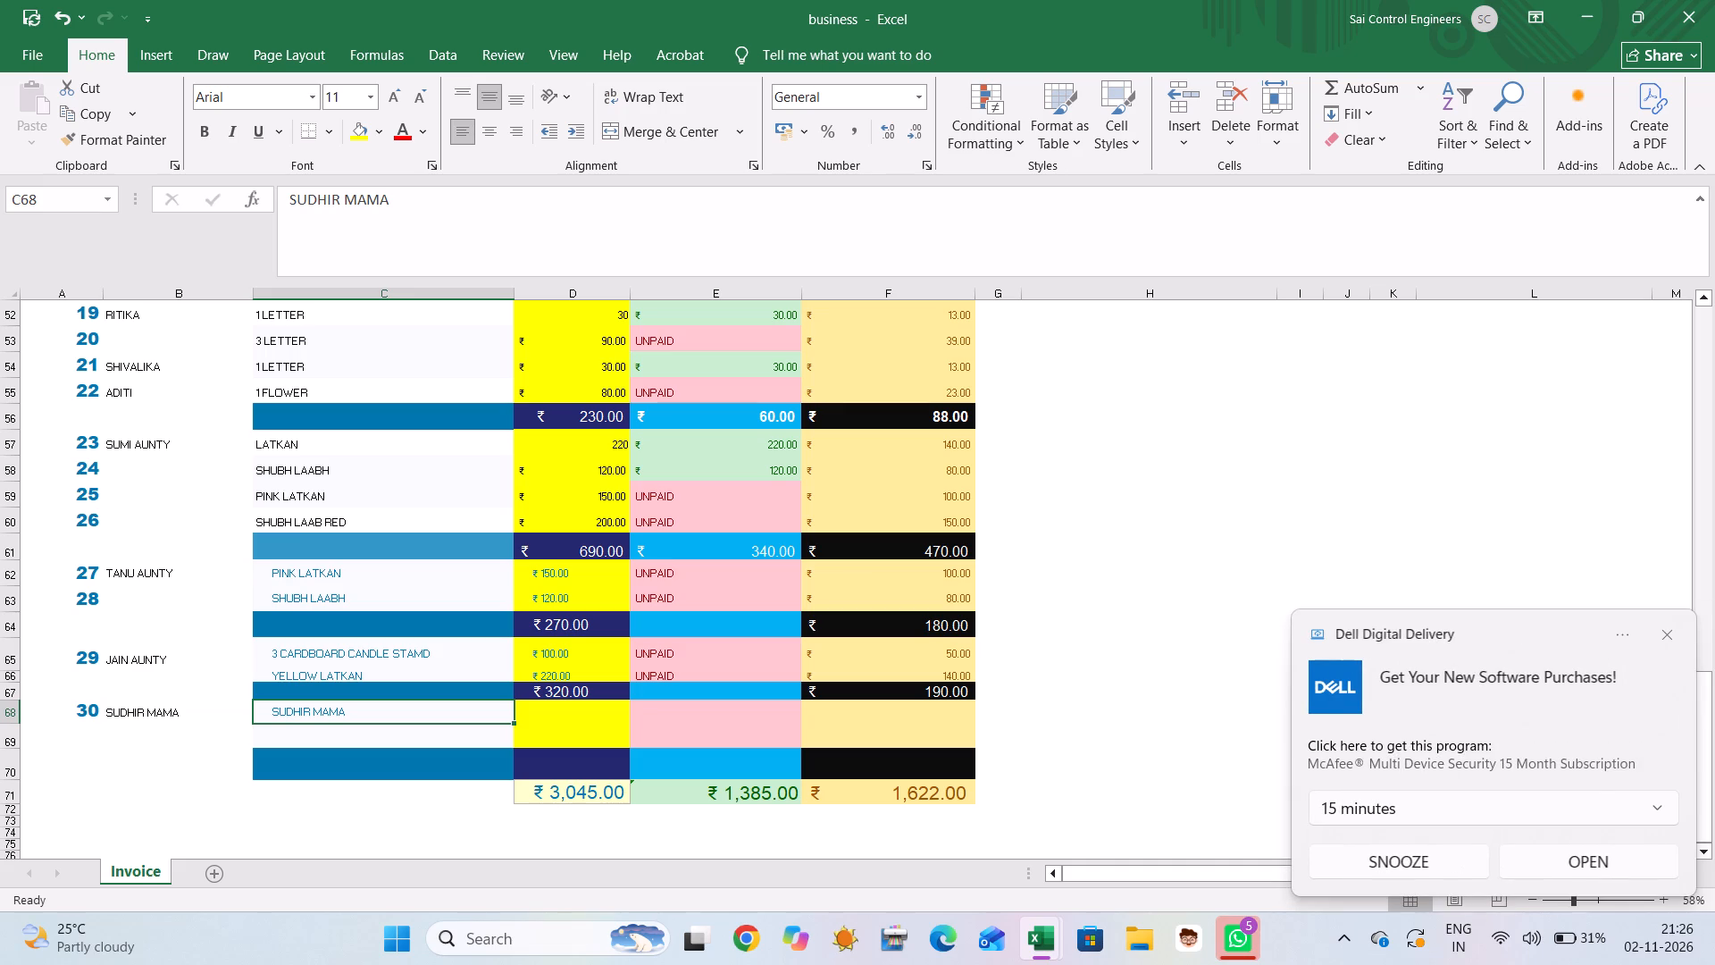
key("BackSpace")
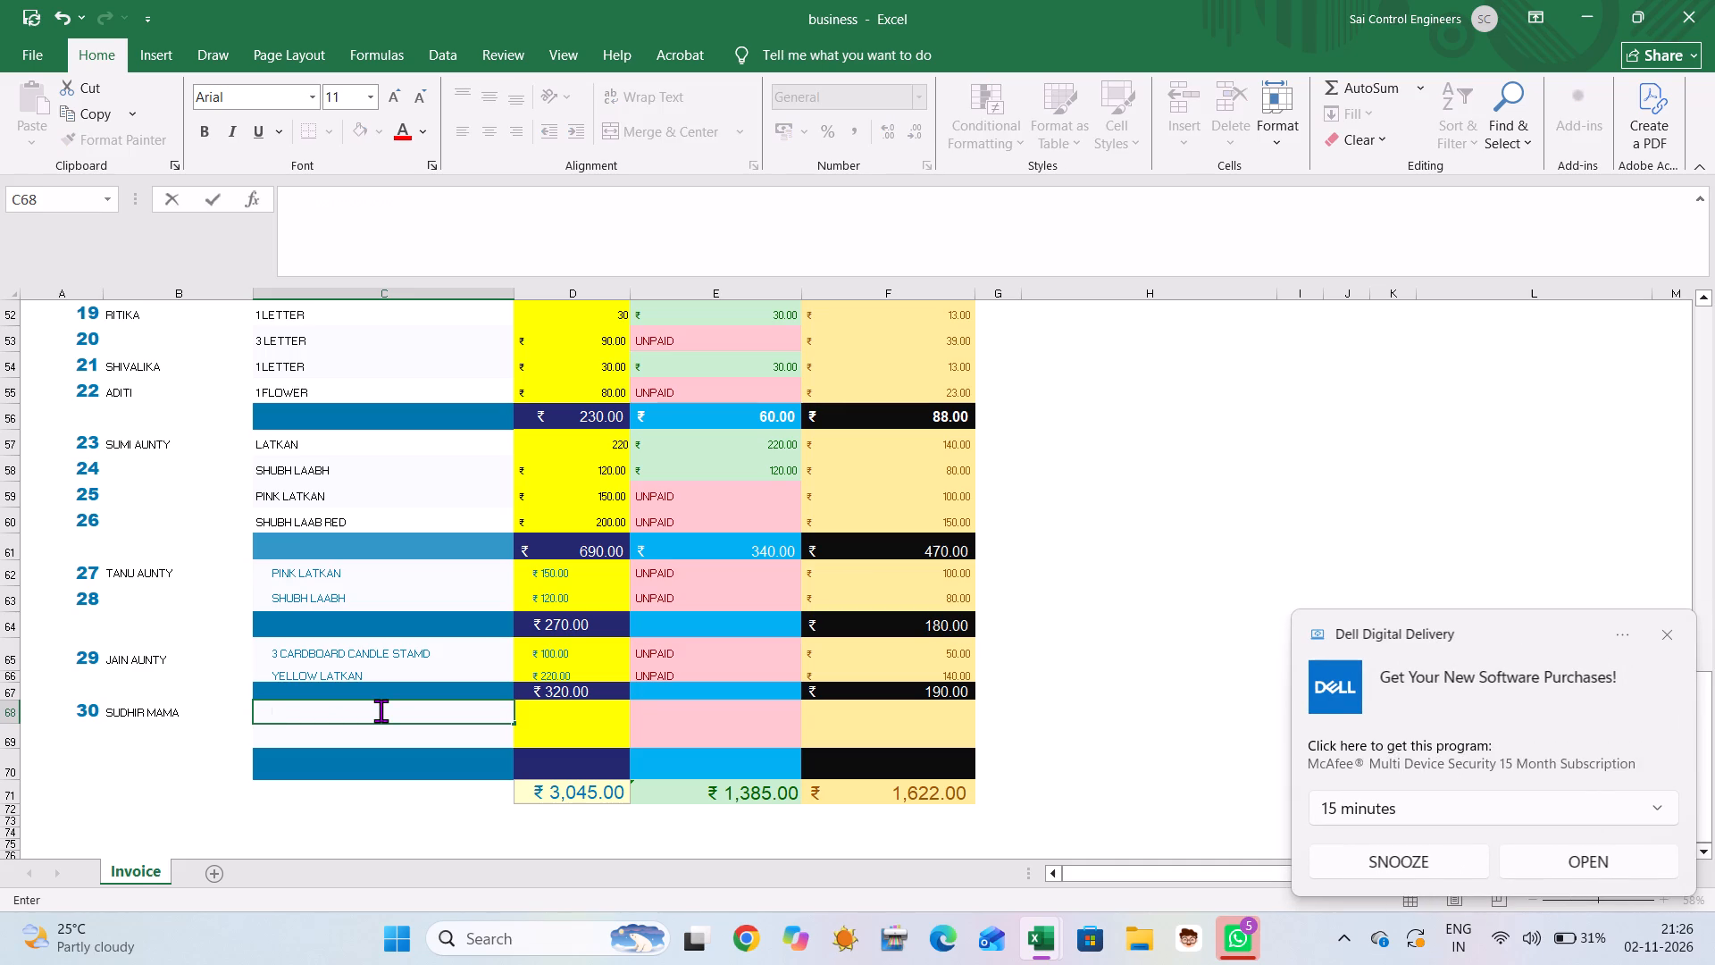
type("5 SPEDER")
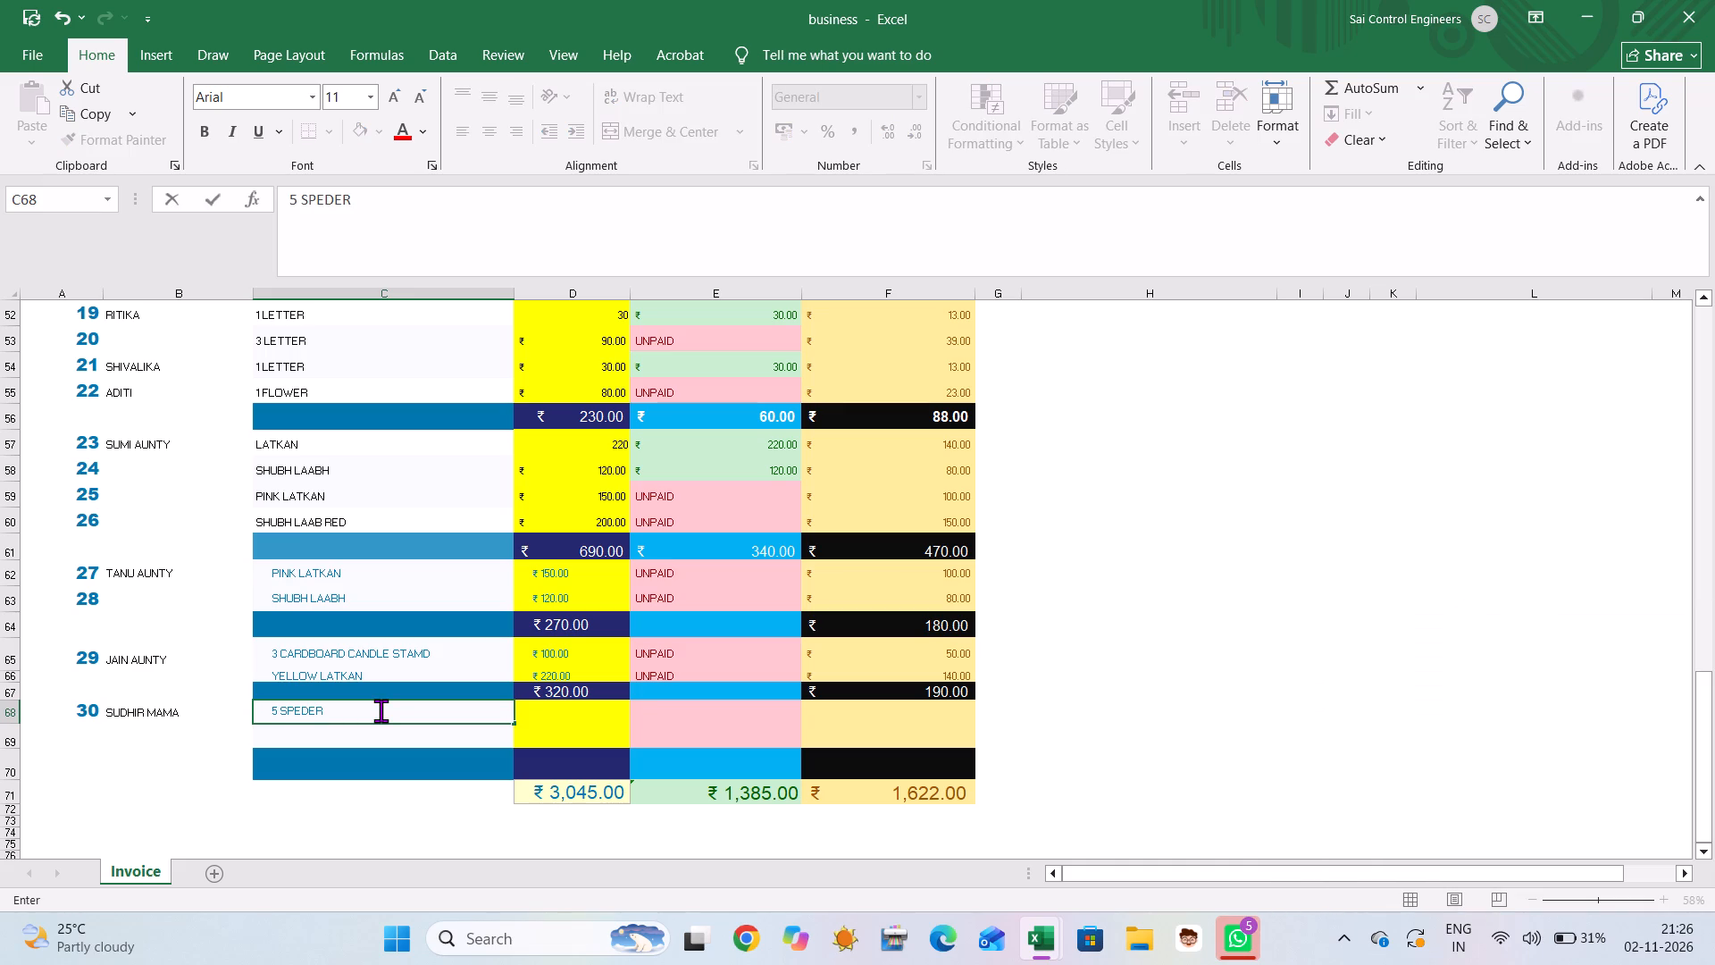
key("BackSpace")
key("BackSpace")
key("BackSpace")
key("BackSpace")
type("IDERMAN")
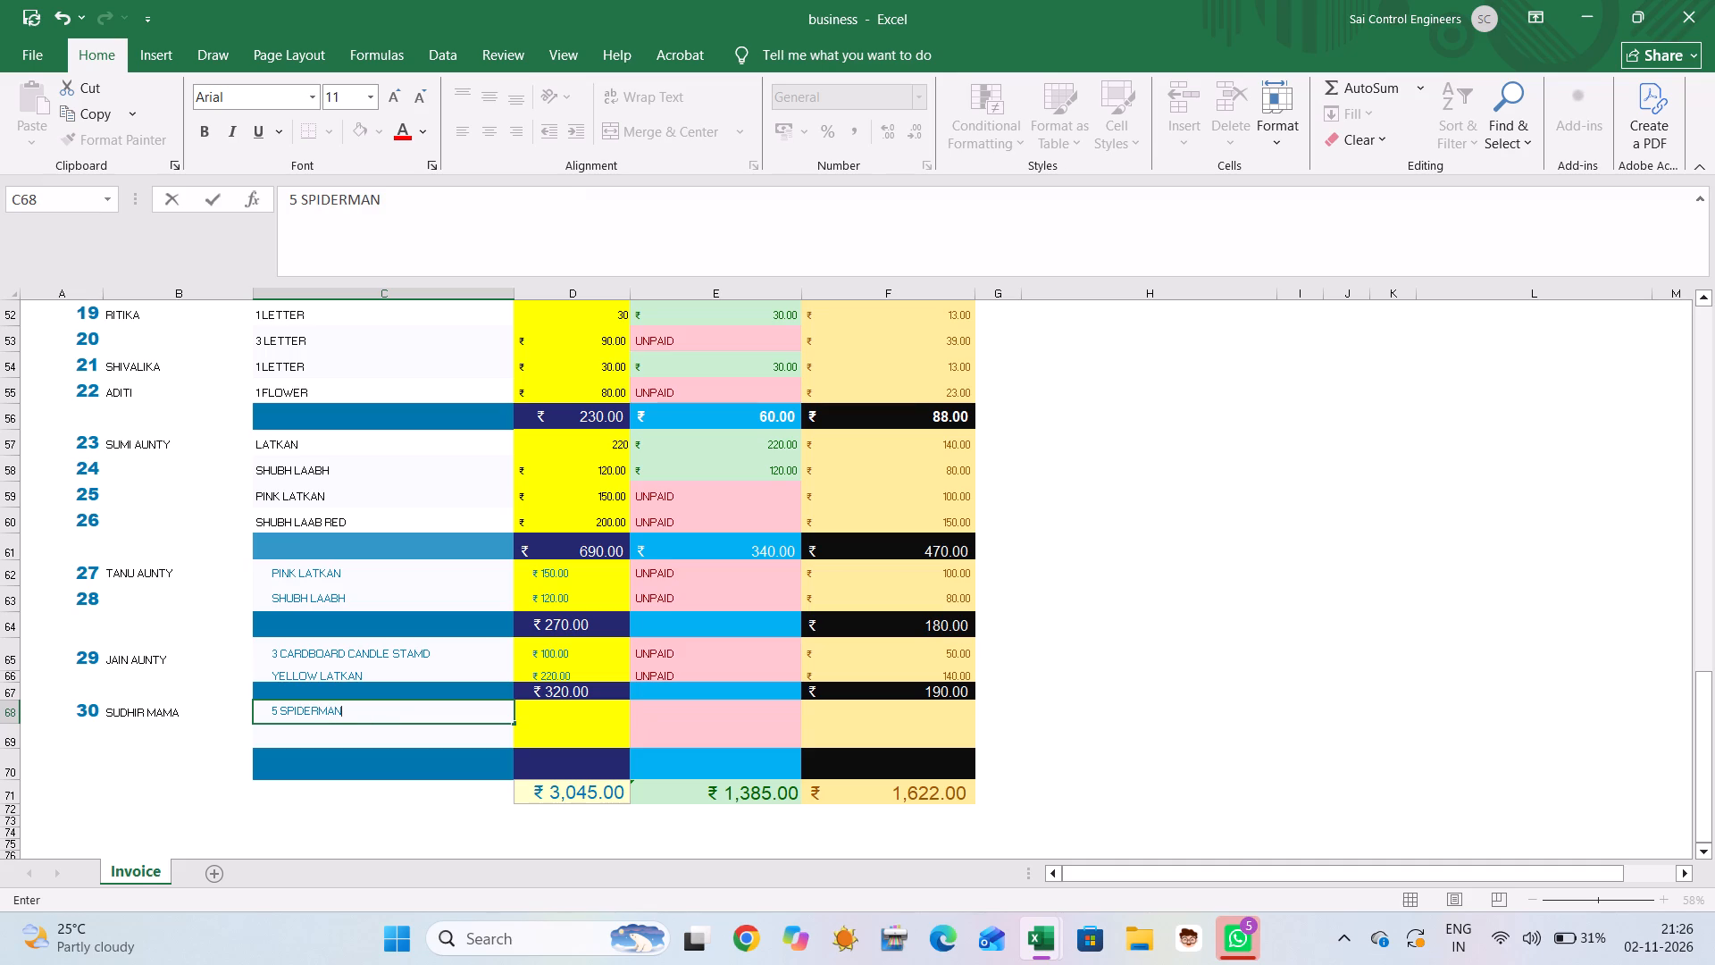
Enter 5 OCTOPUS in C69 as the second item of entry 30.
left_click(480, 740)
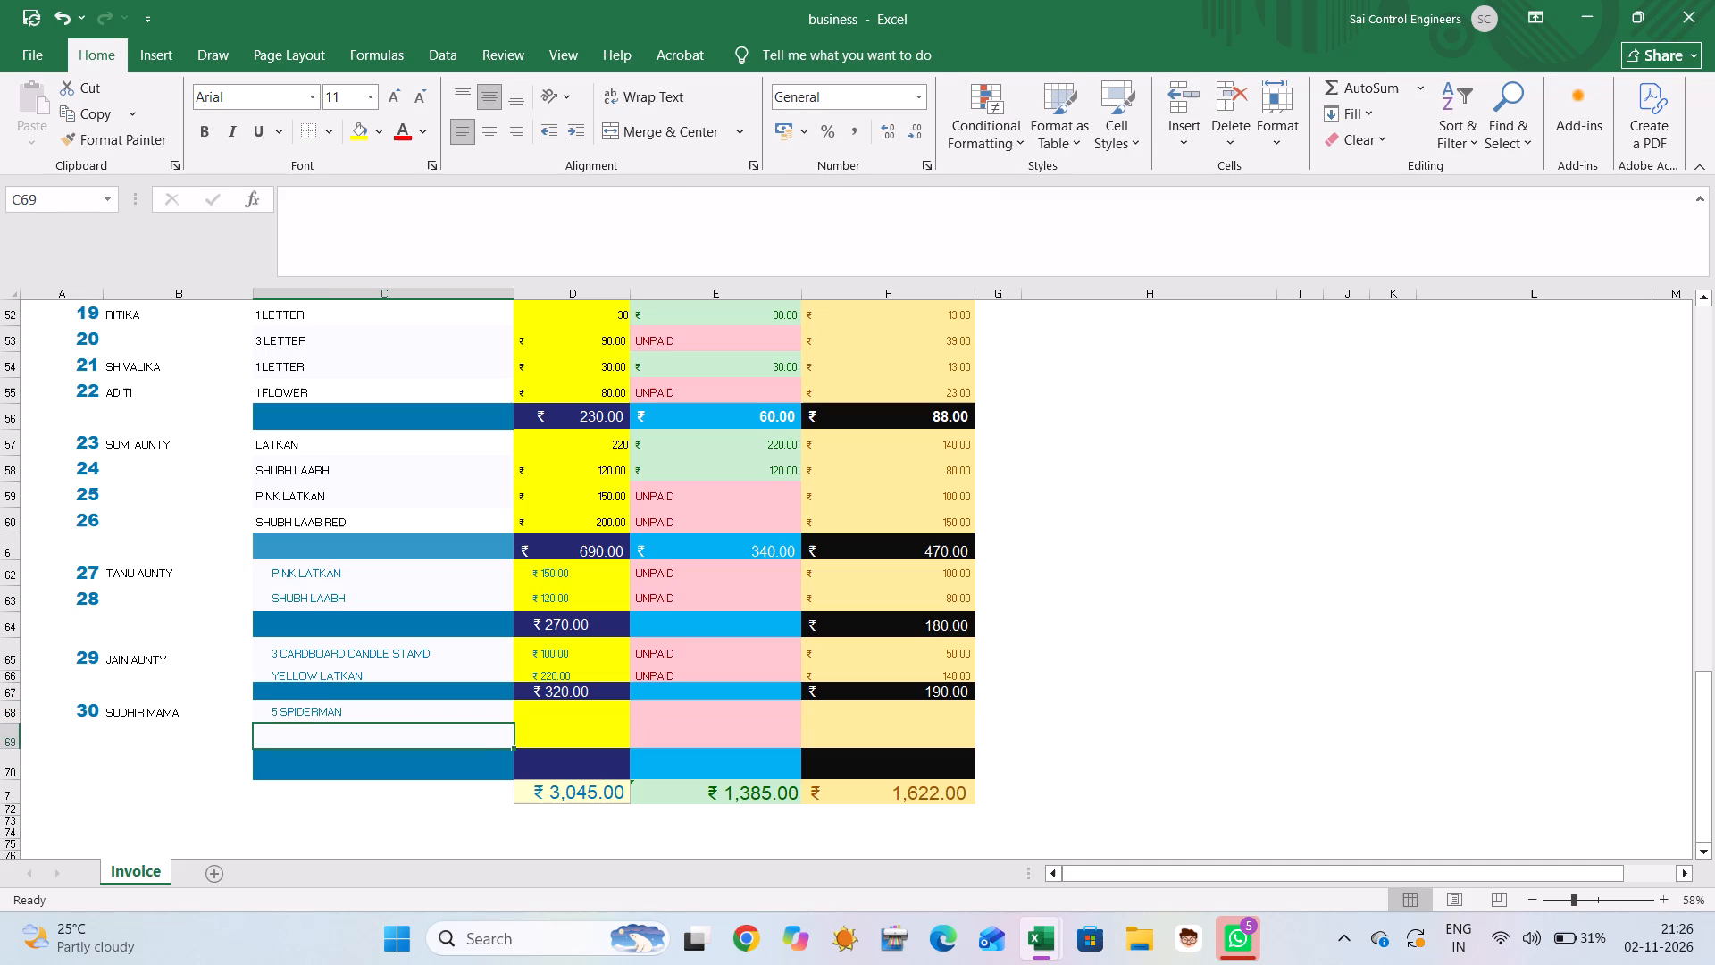
type("5")
key("space")
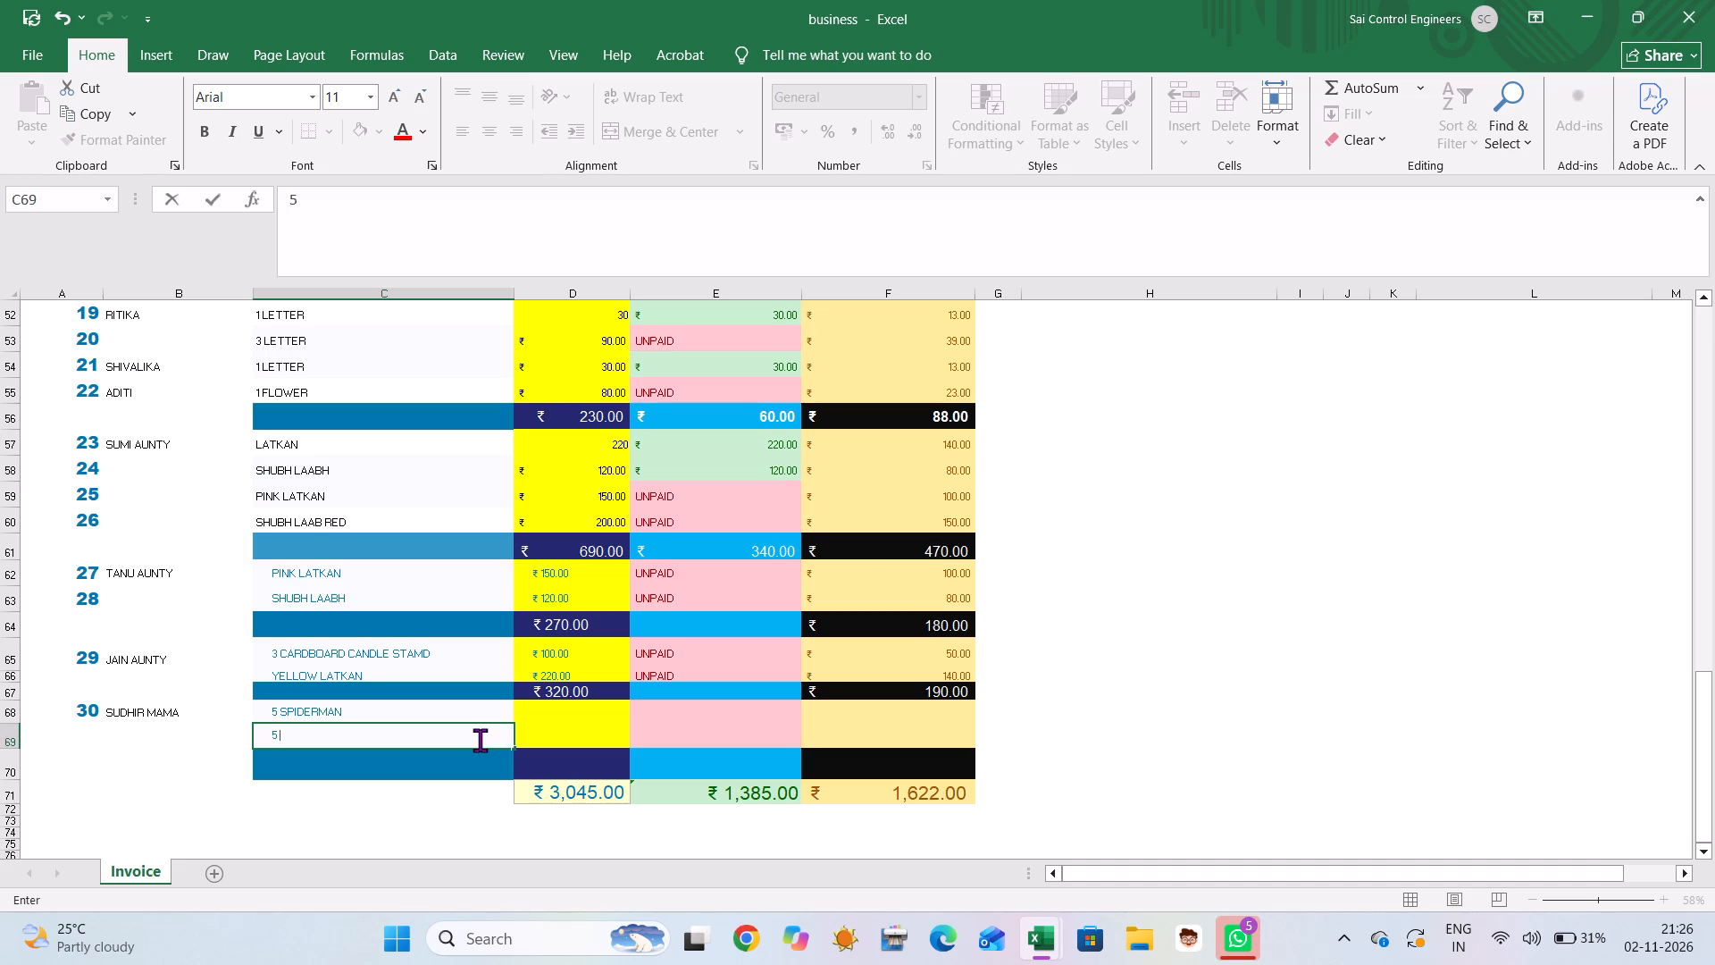
type("OC")
type("TOPI")
key("BackSpace")
type("US")
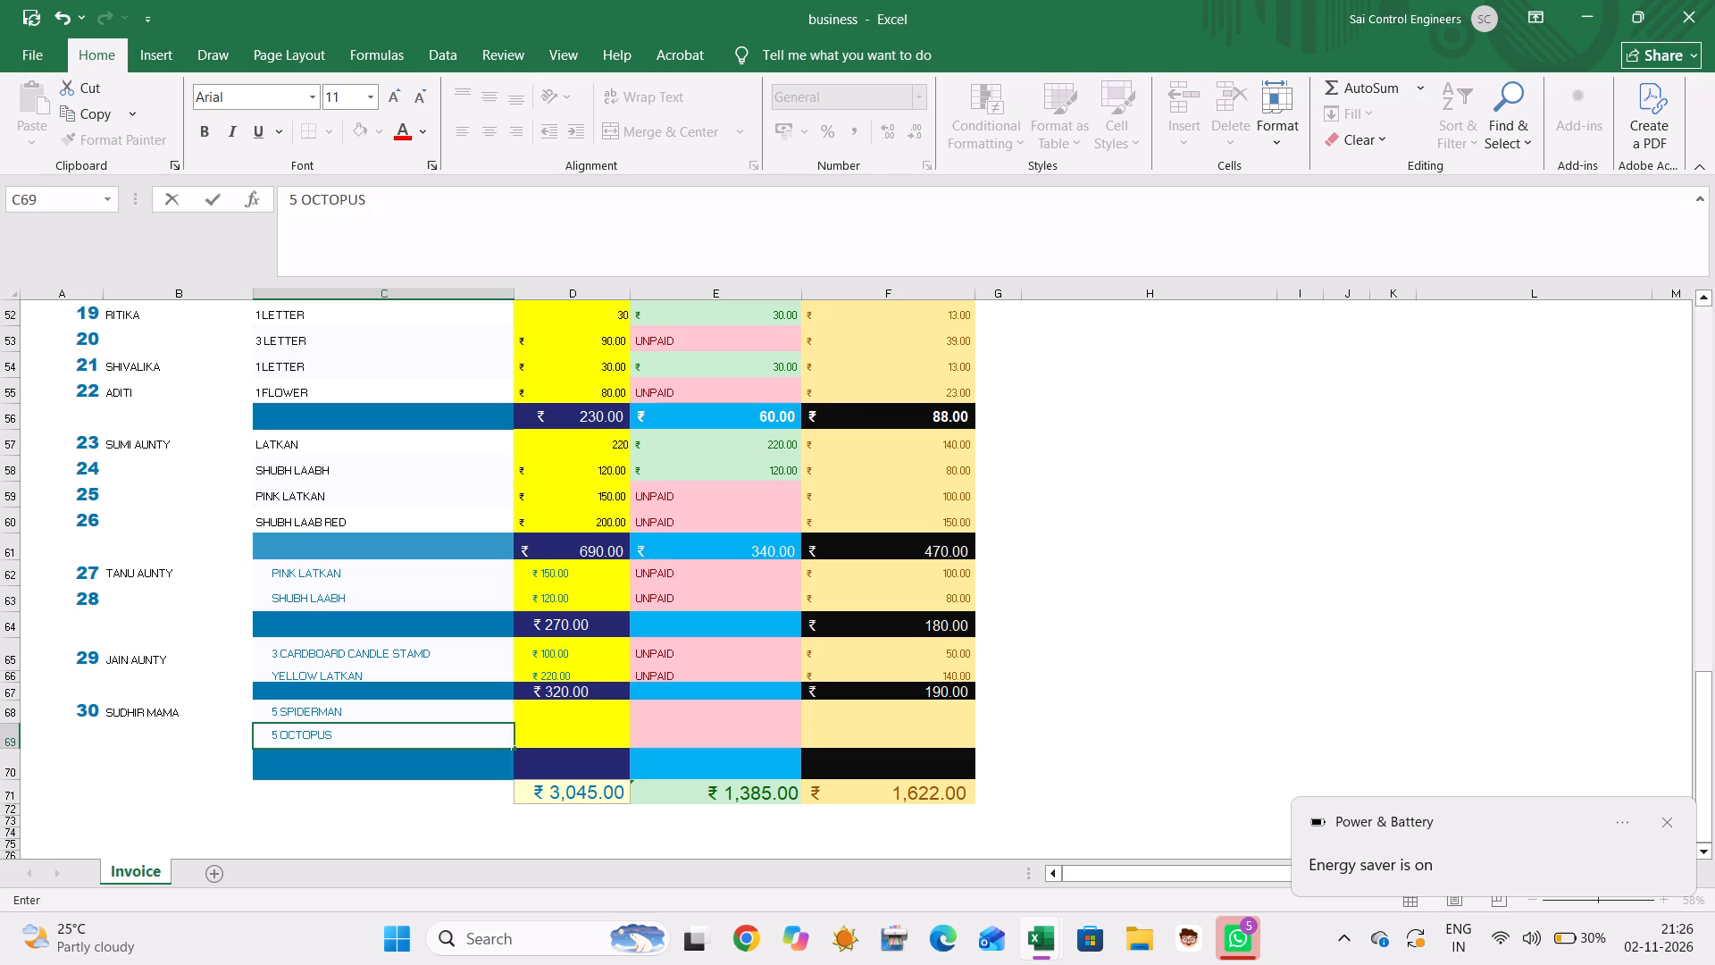
Enter the formula =60*5 in D68 as the price of the 5 SPIDERMAN item.
left_click(582, 715)
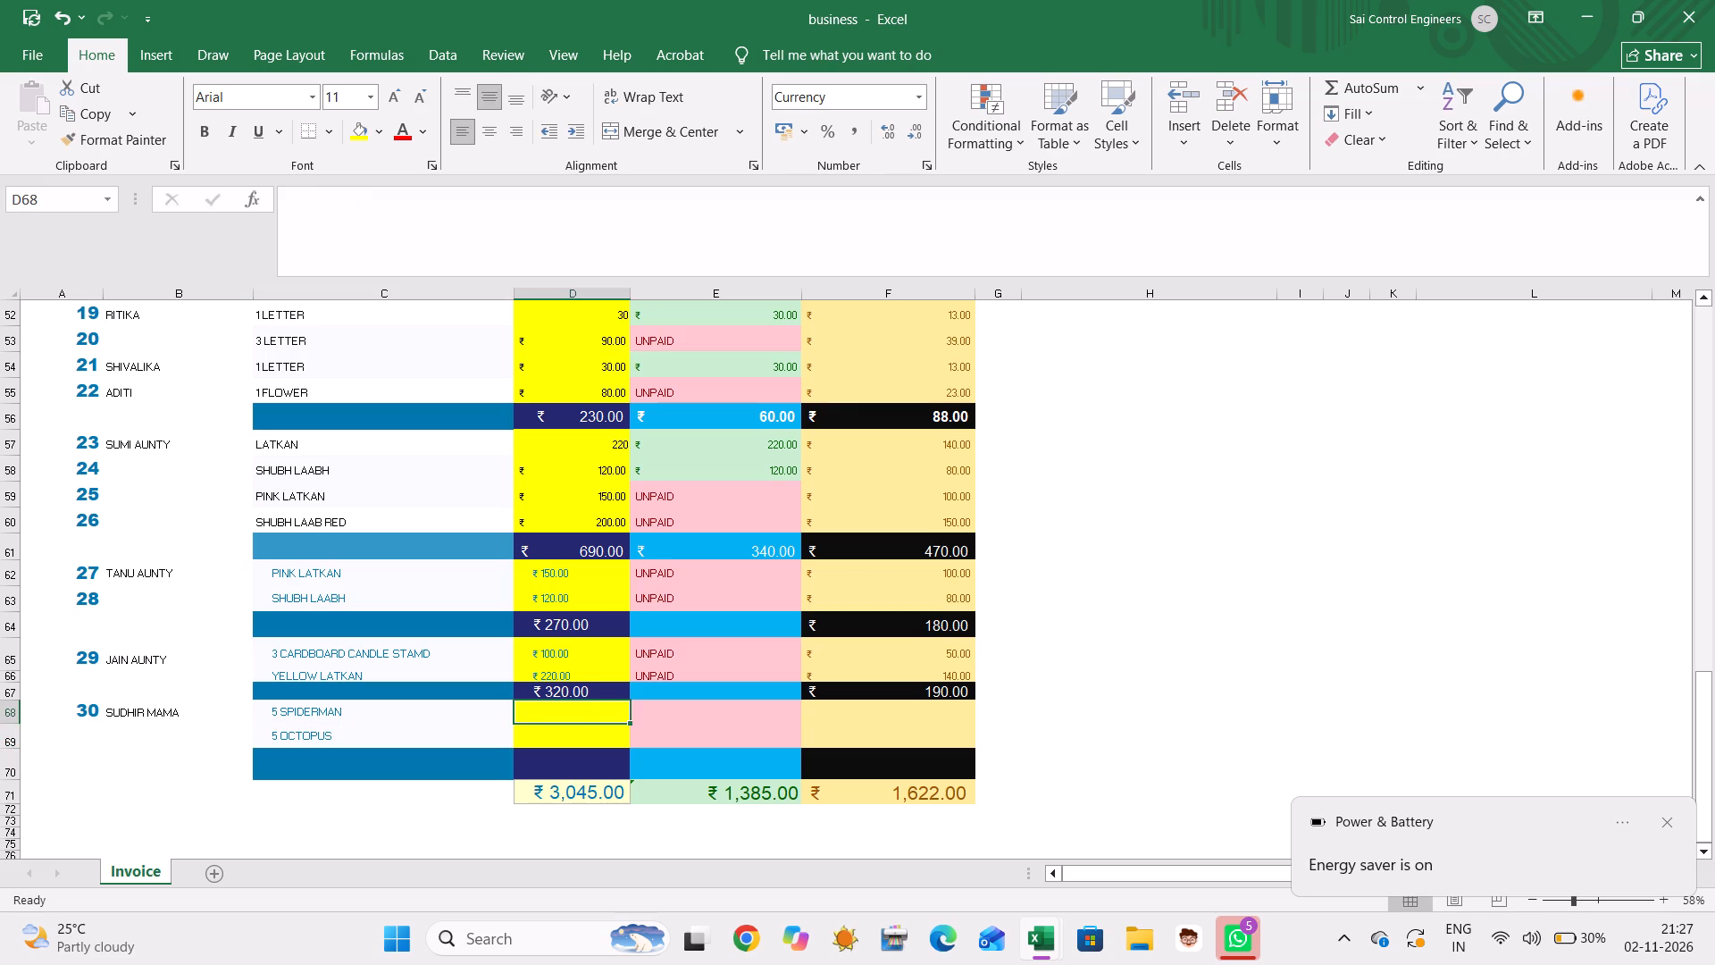
key("equal")
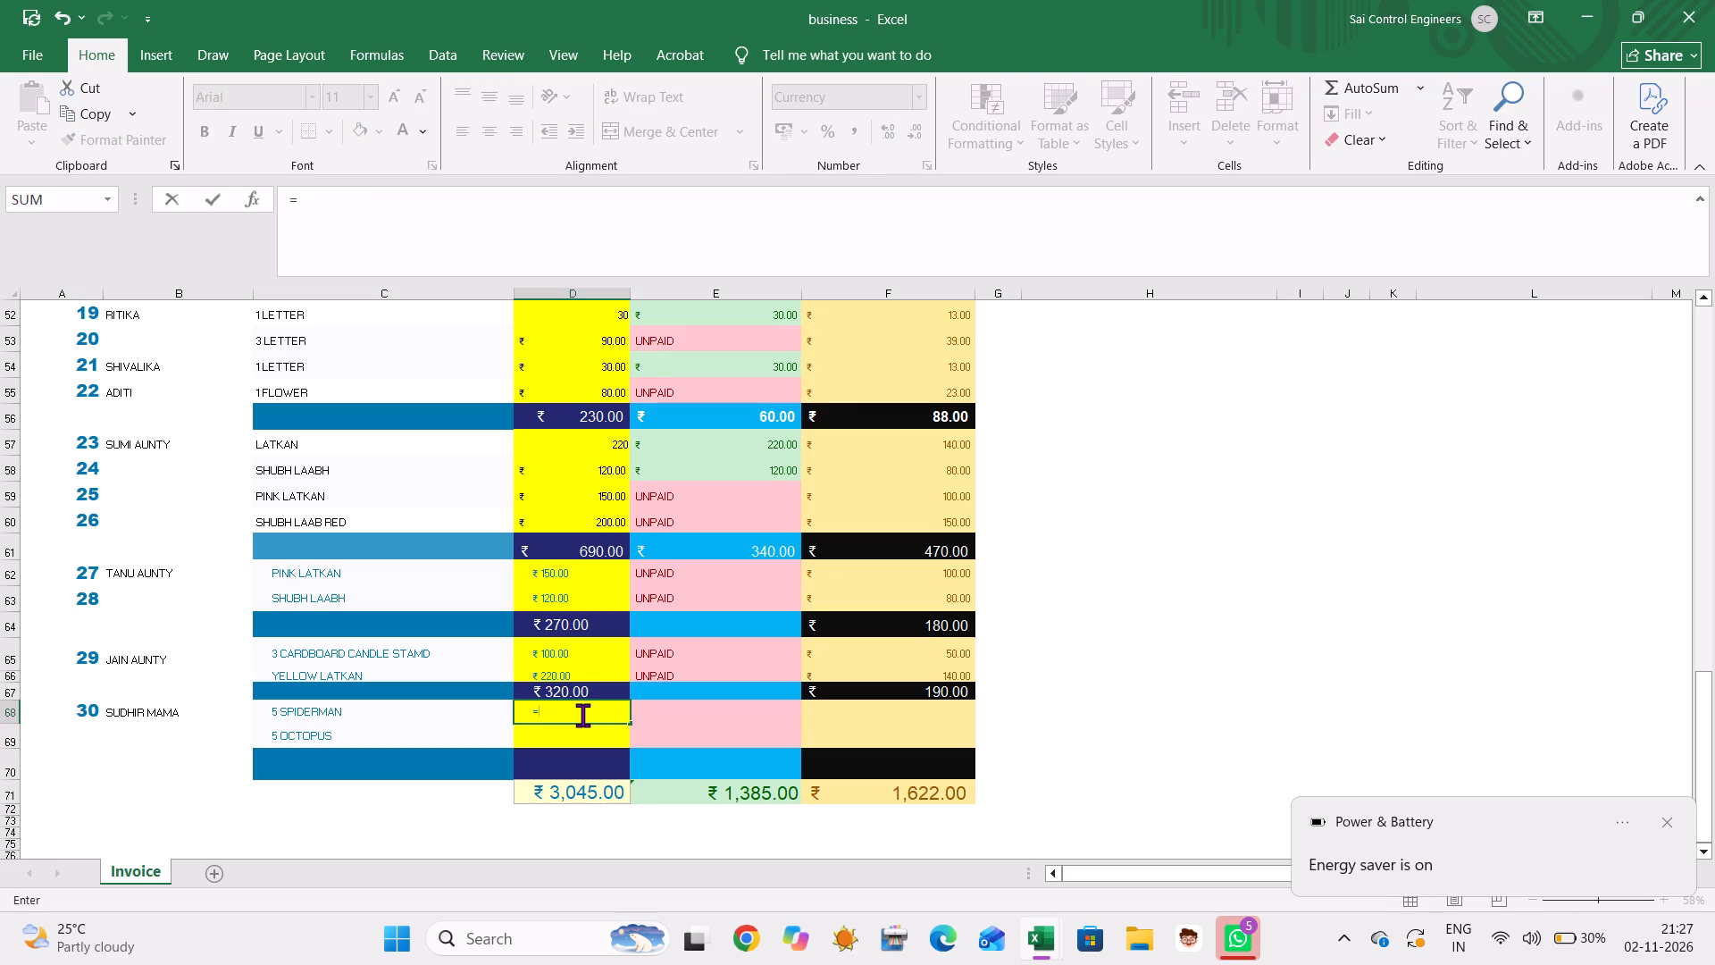
type("60")
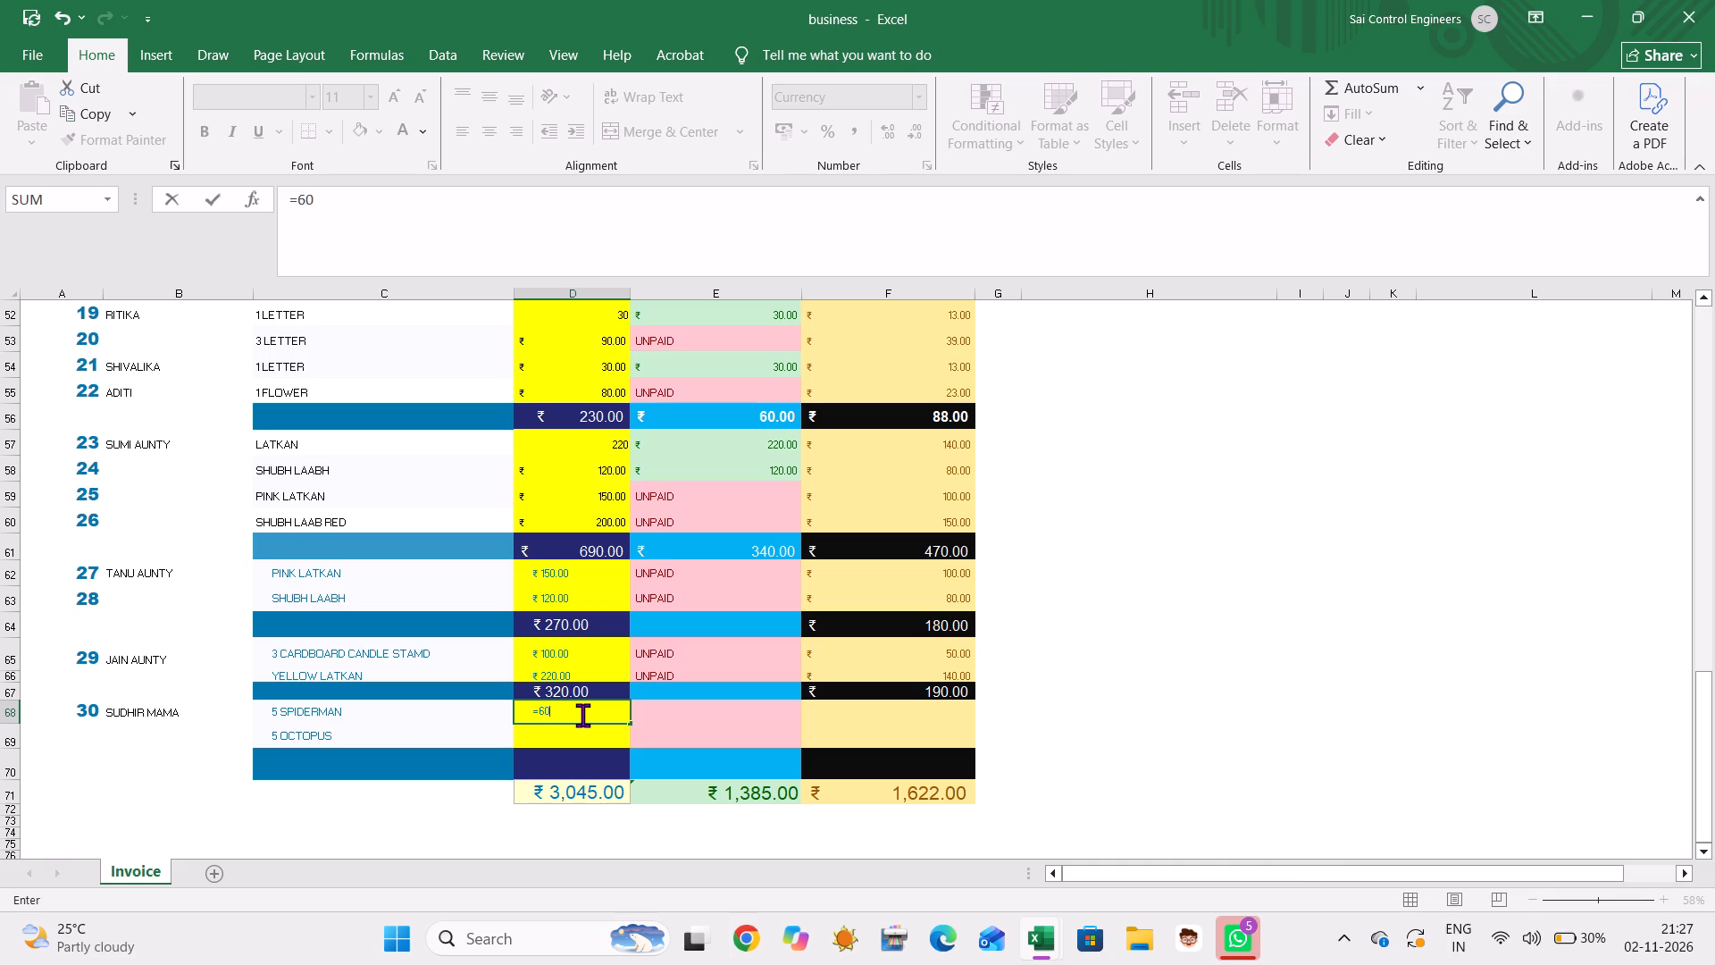
key("shift+asterisk")
key("5")
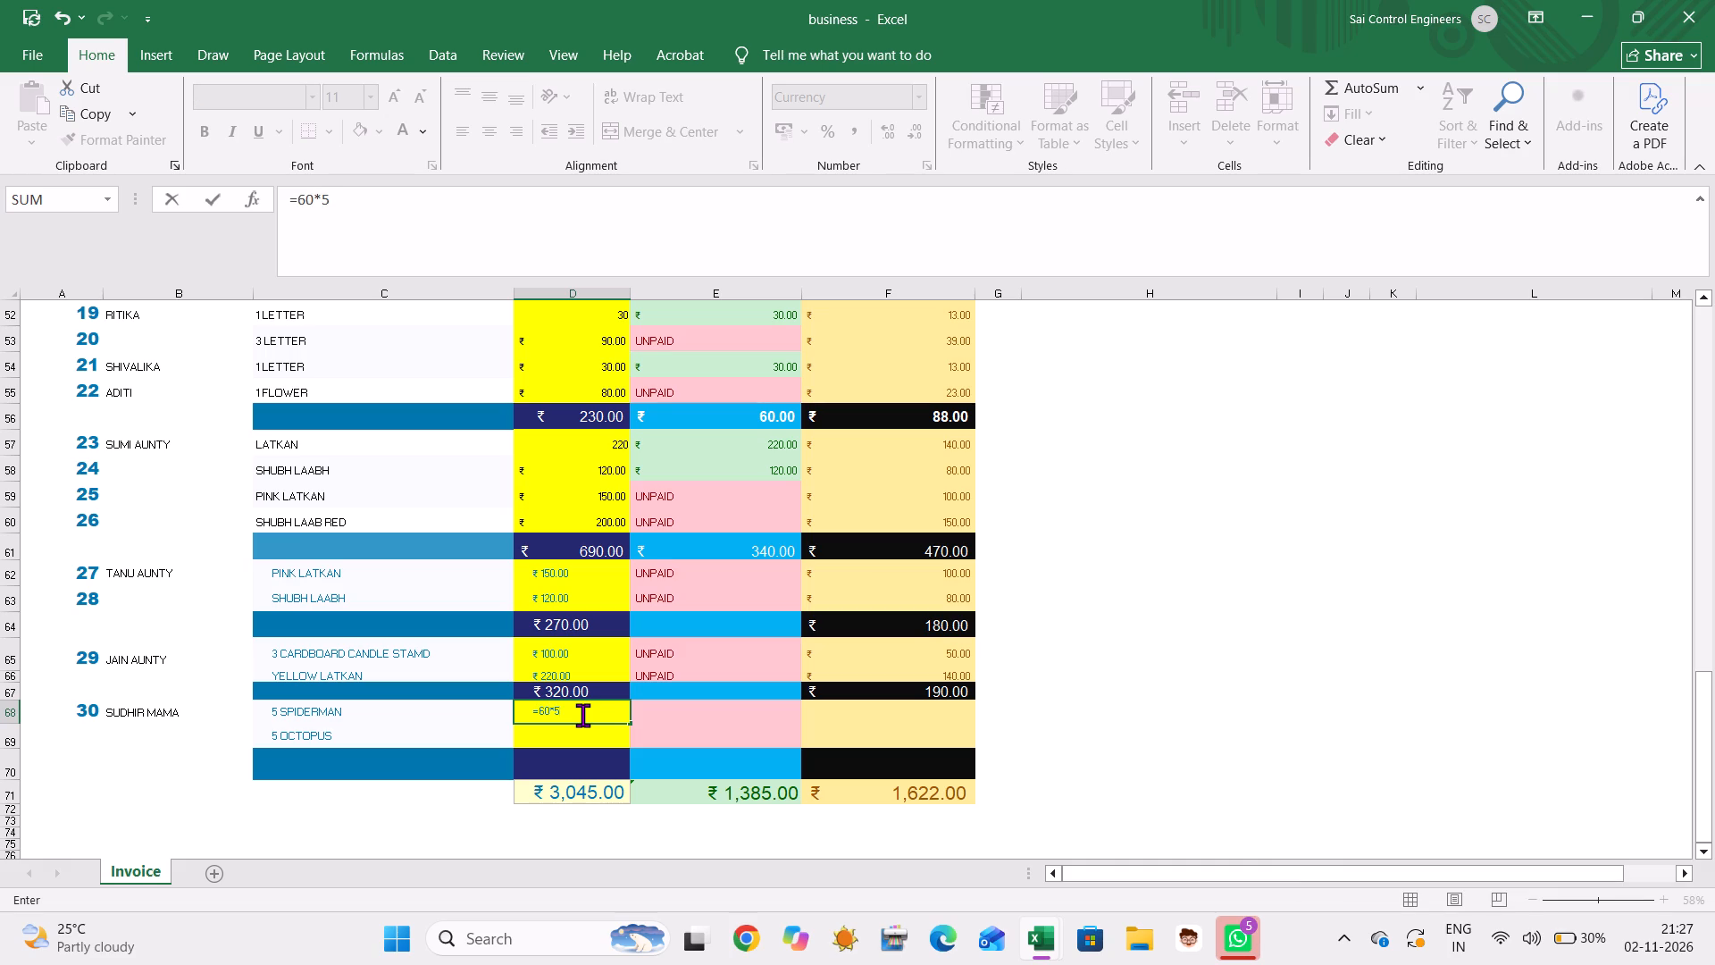
left_click(582, 722)
left_click(582, 730)
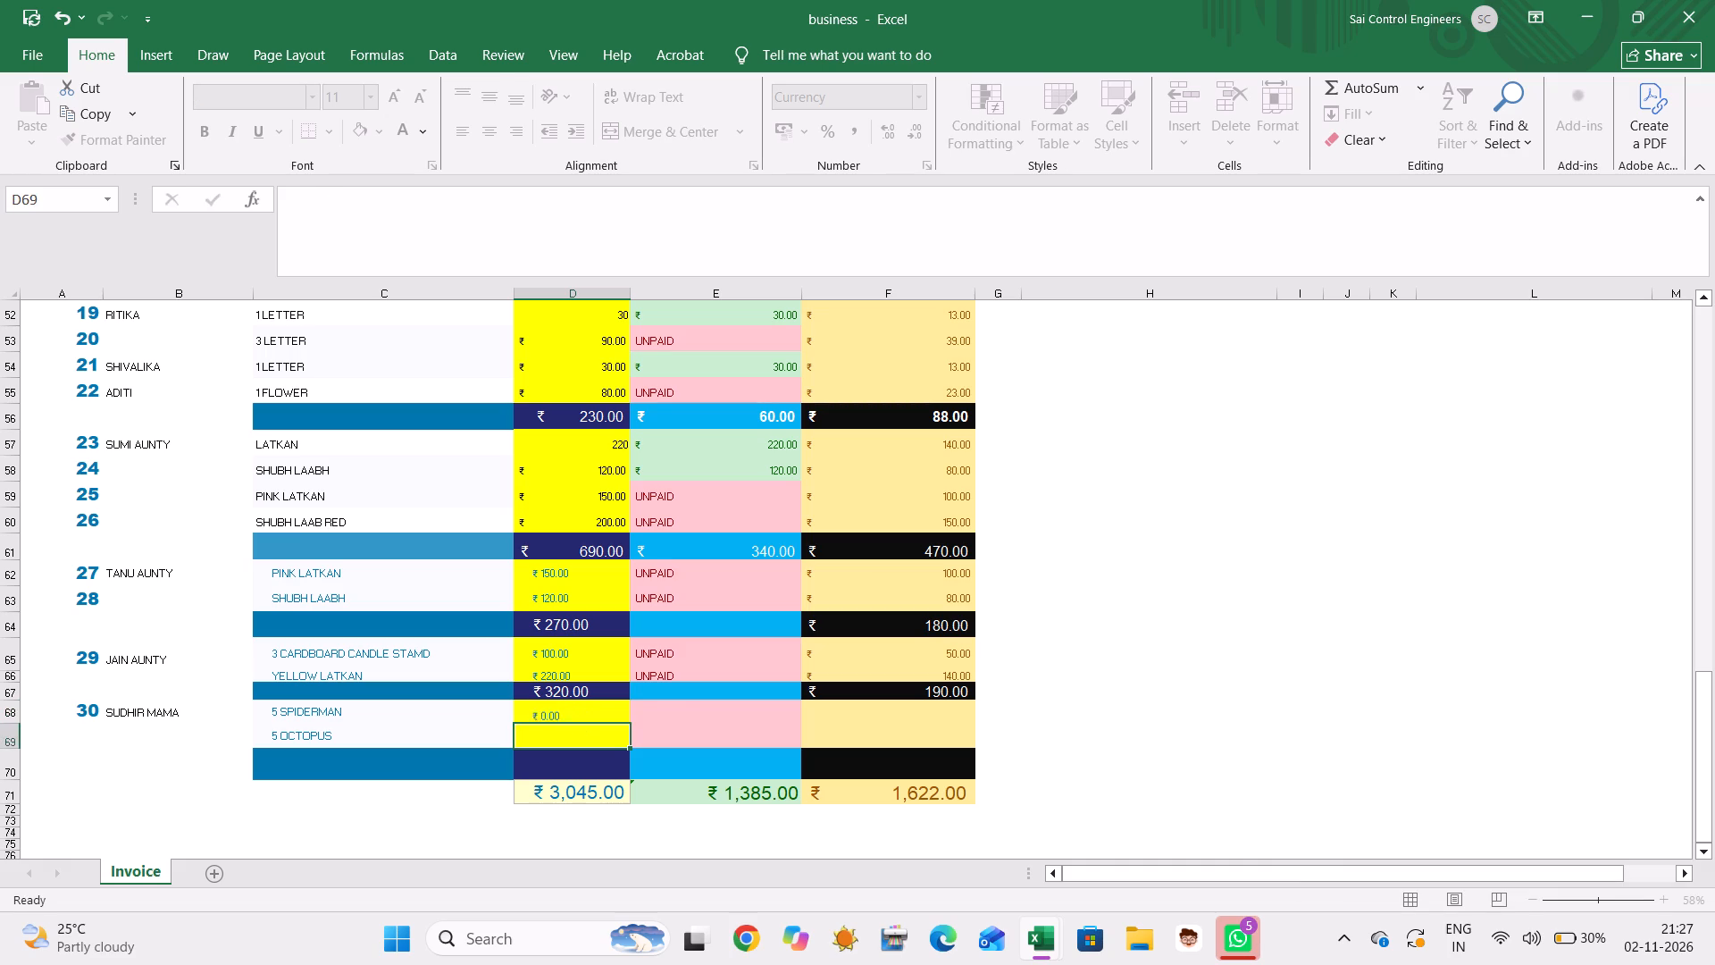
Fill the price formula from D68 down into D69 for the 5 OCTOPUS item.
left_click(607, 711)
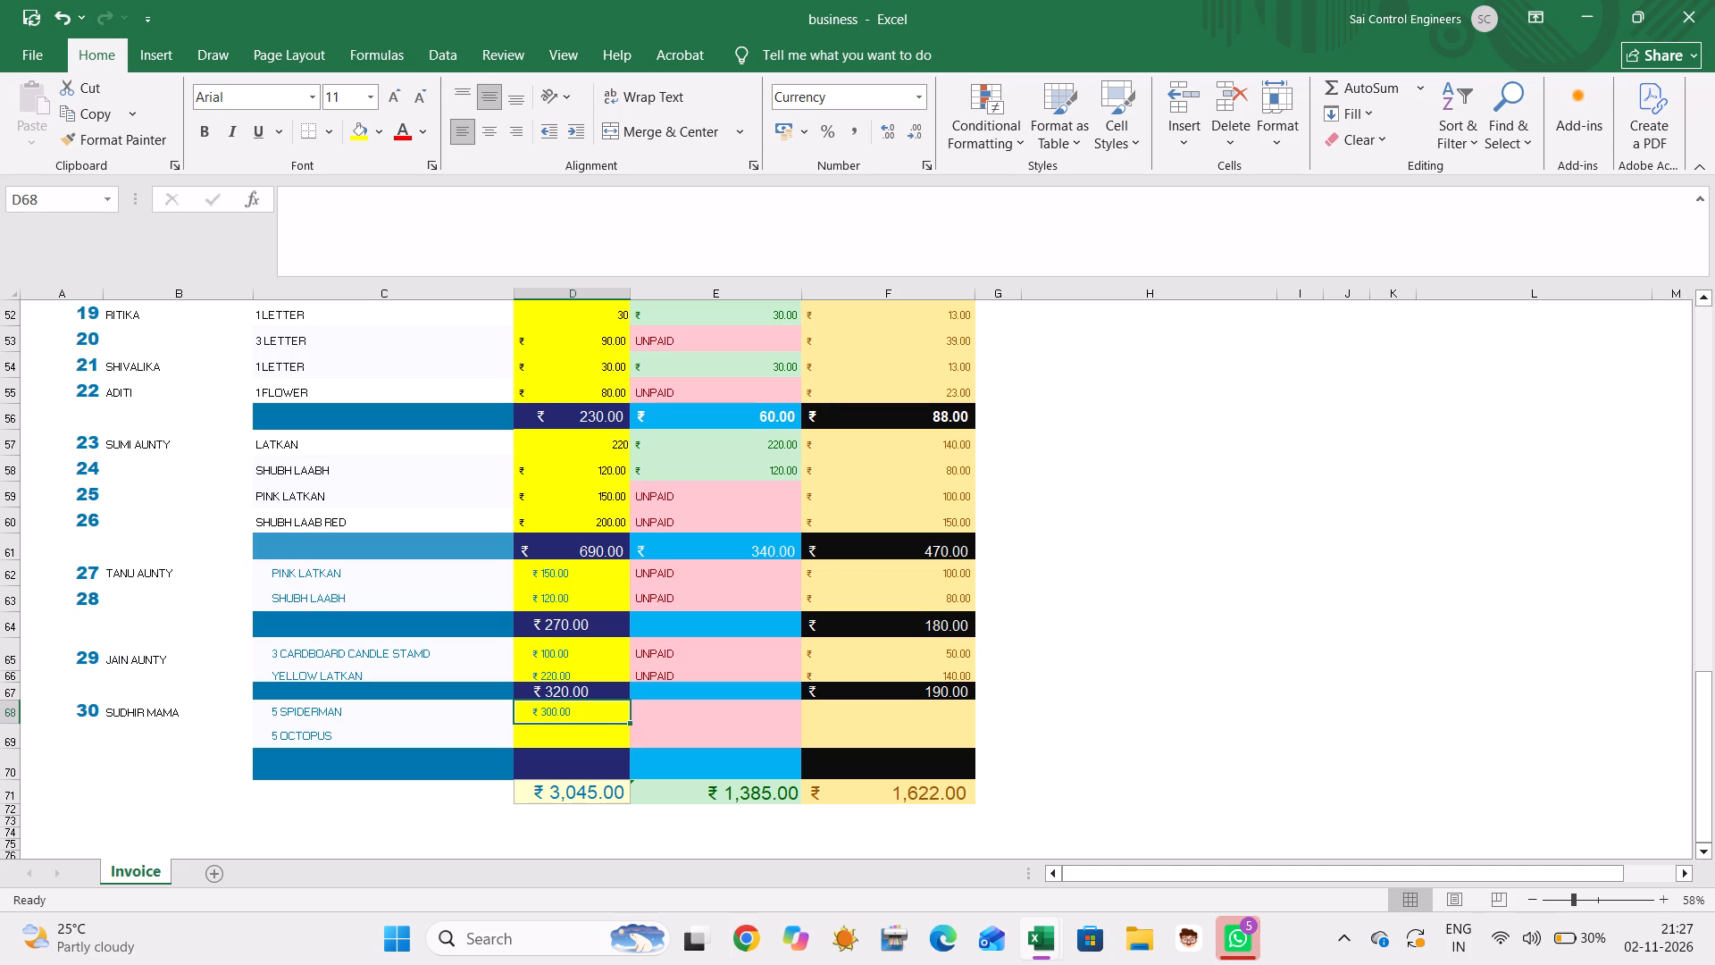
left_click_drag(631, 722, 631, 736)
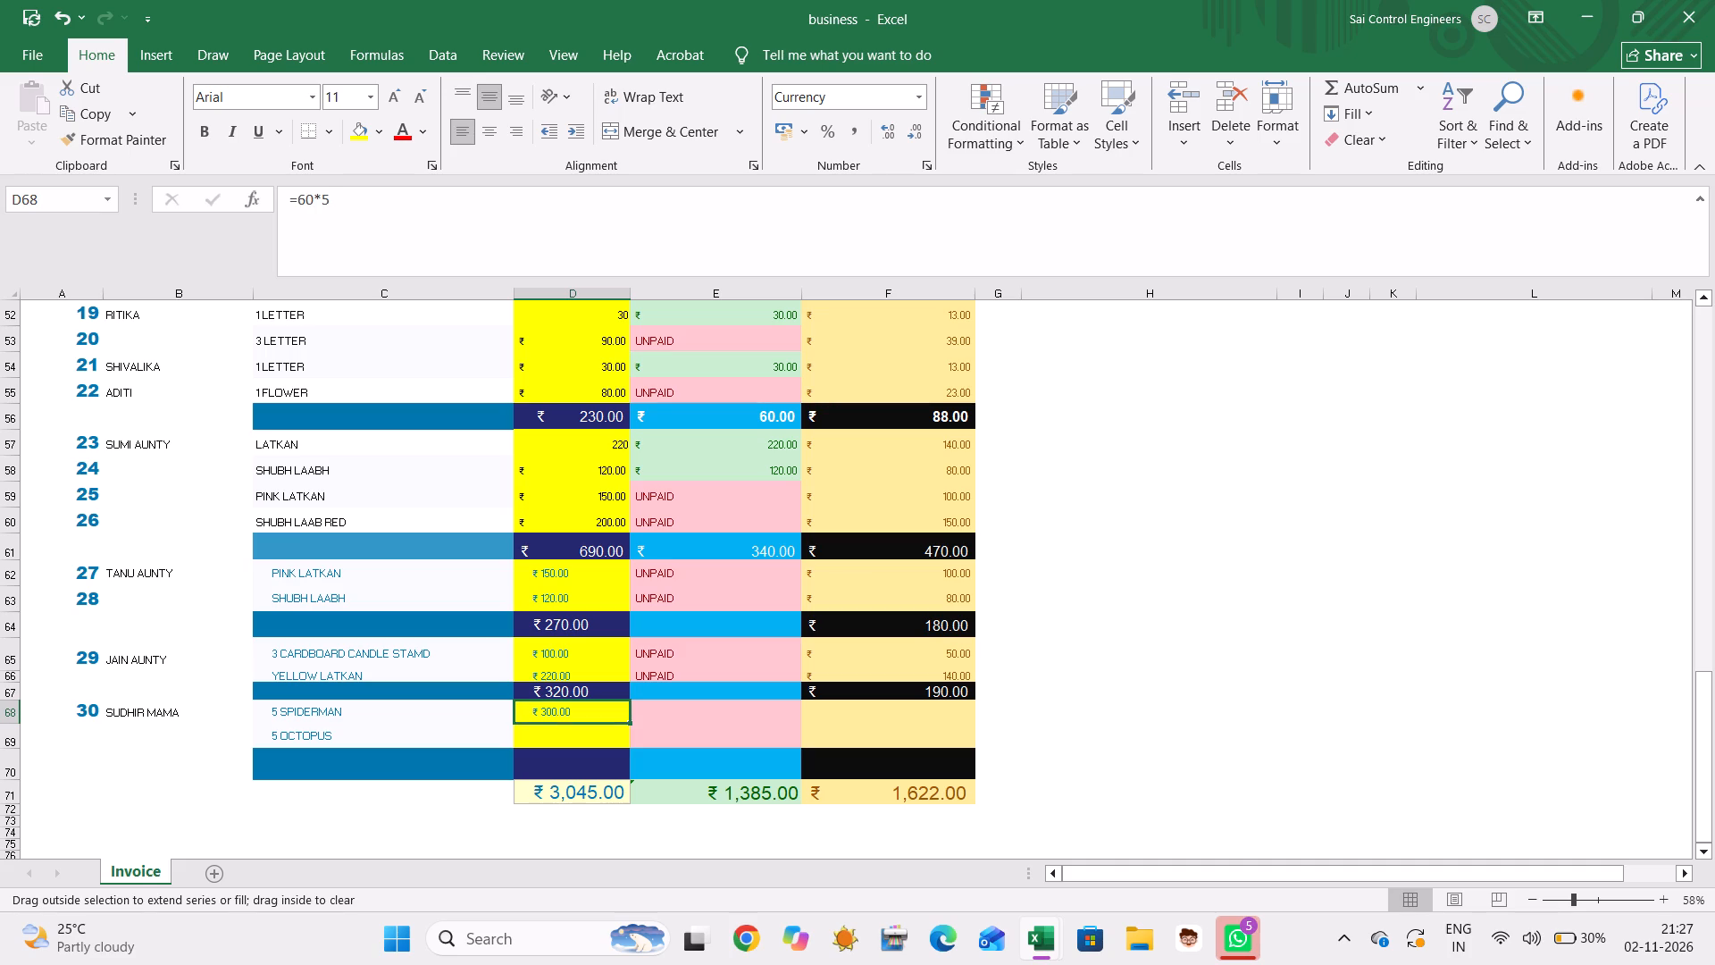
left_click_drag(631, 736, 631, 739)
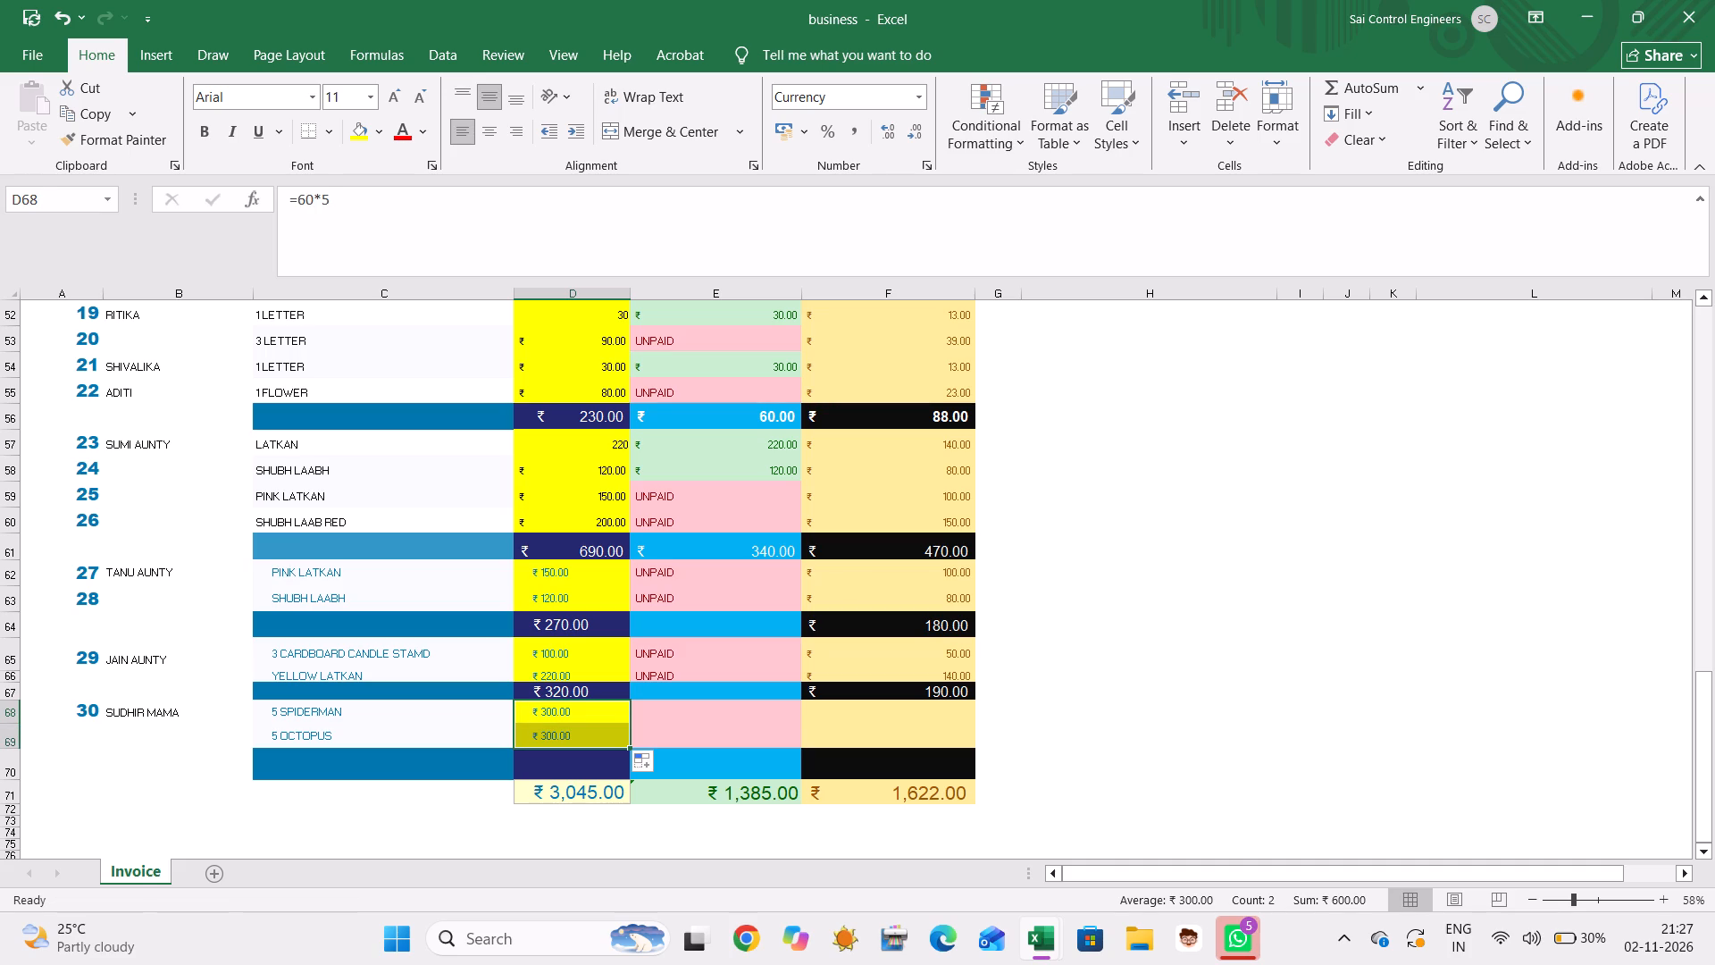
Select E68, the payment cell for the 5 SPIDERMAN item.
left_click(678, 709)
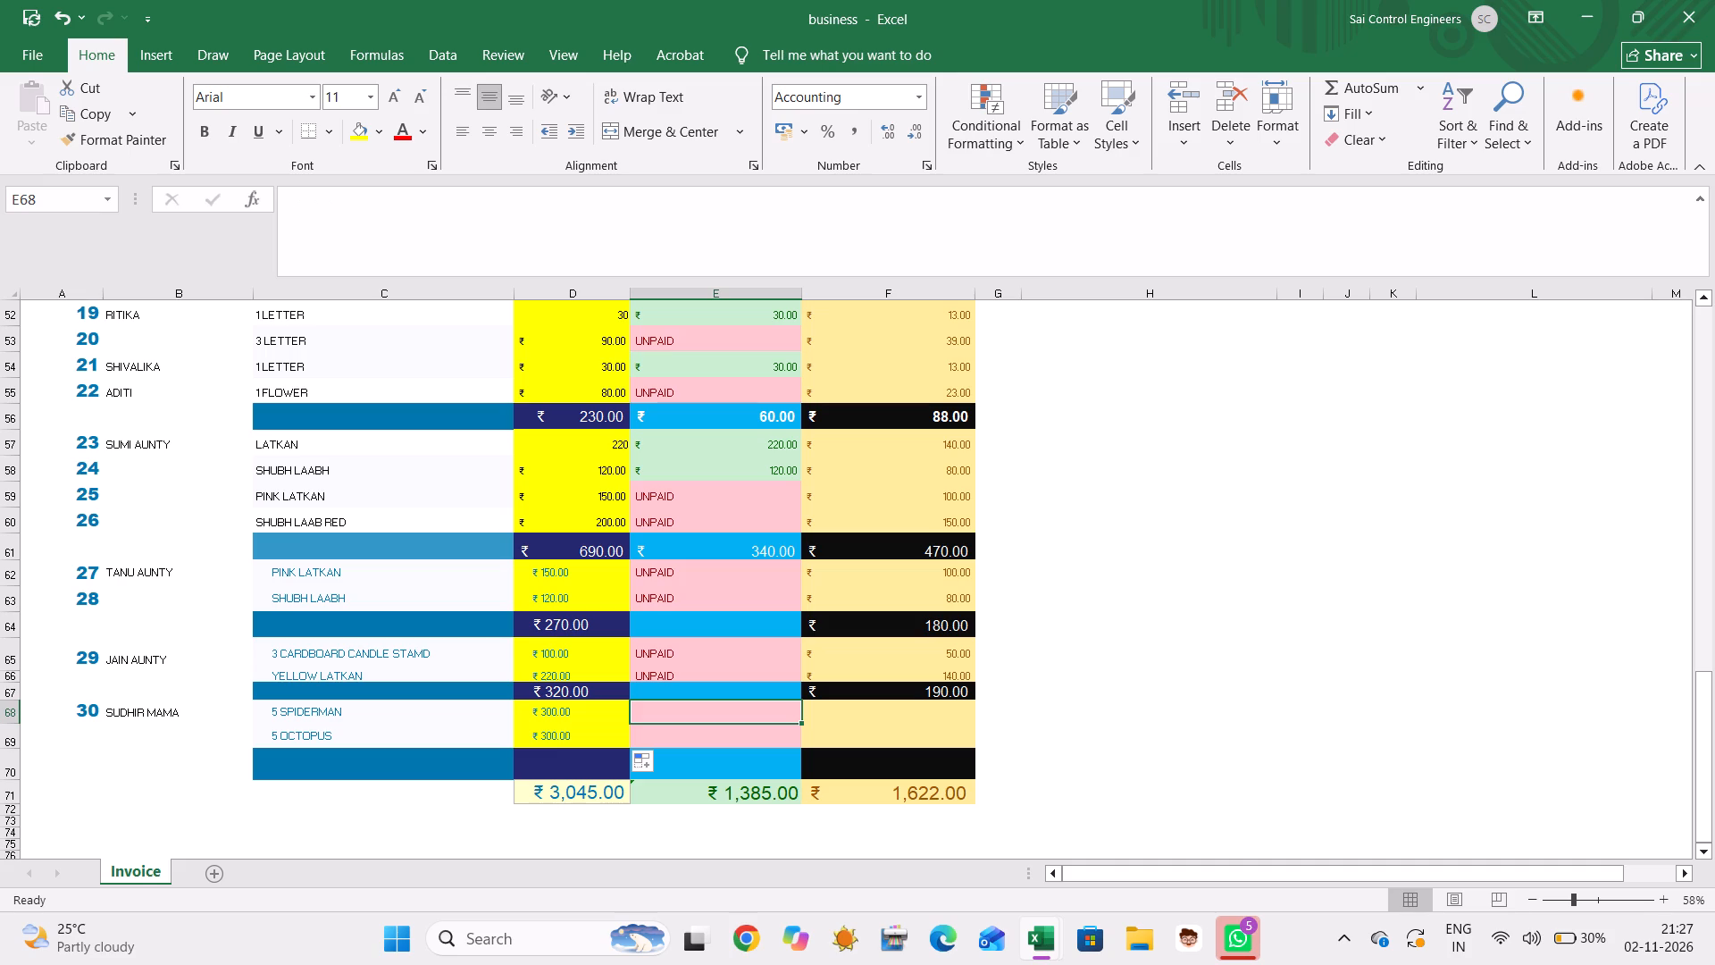
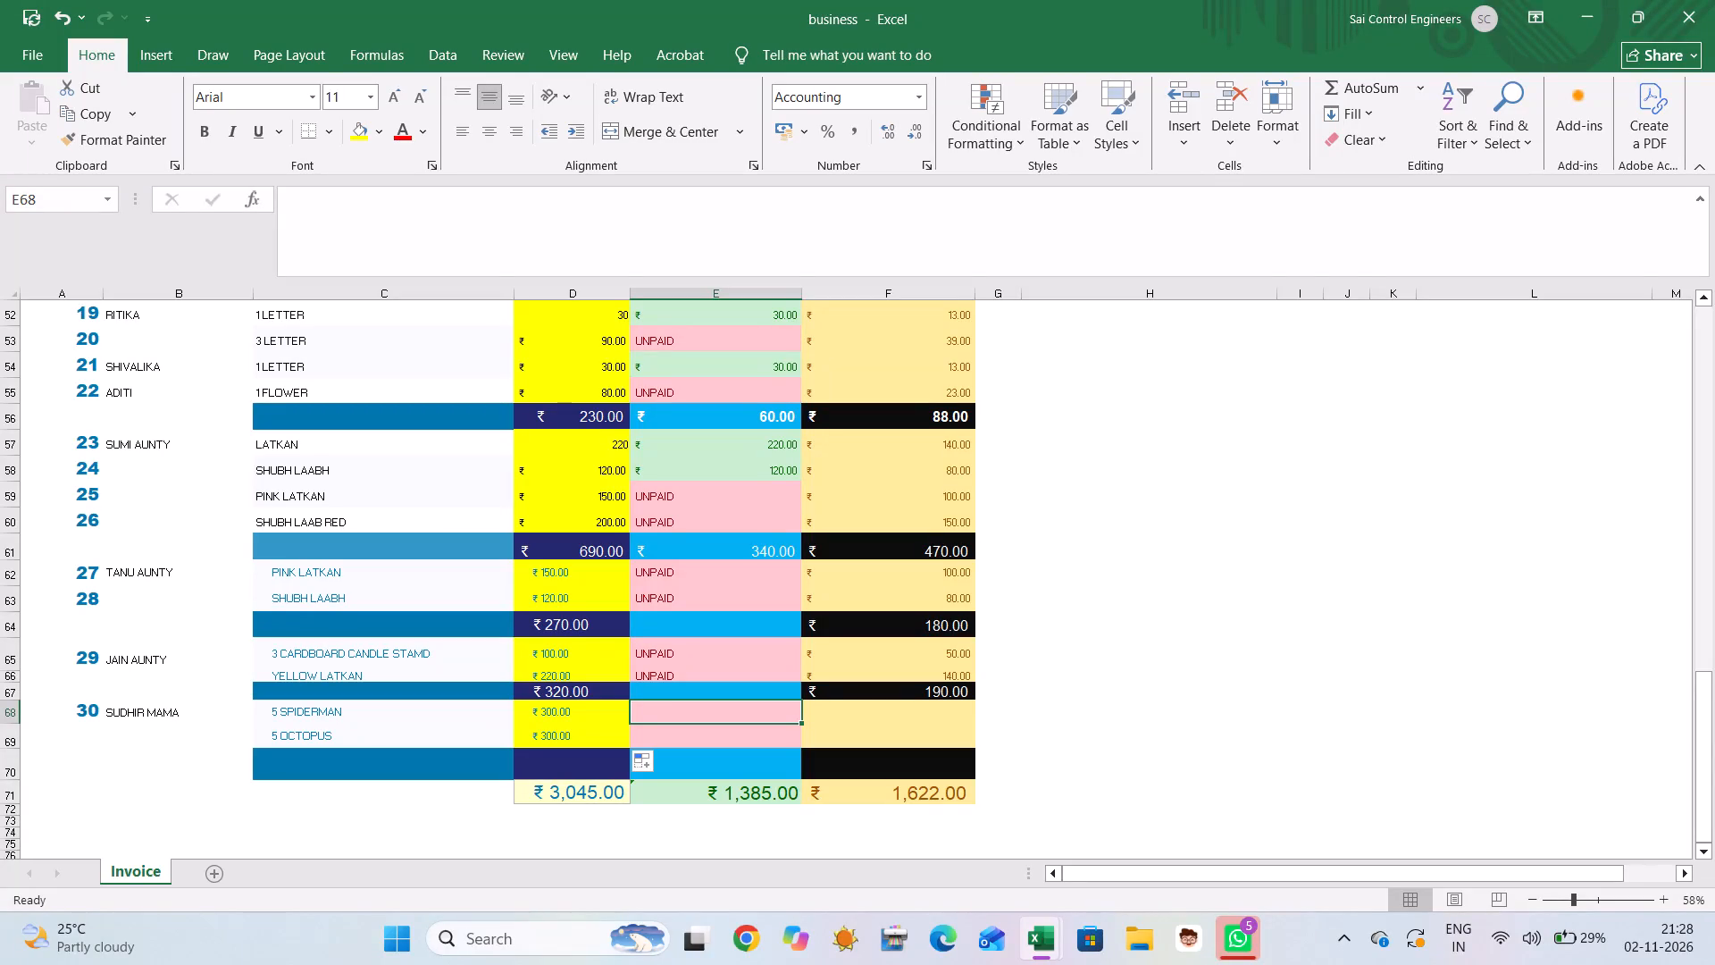
Mark both items of entry 30, 5 SPIDERMAN and 5 OCTOPUS, as UNPAID in E68 and E69.
type("UNPAID")
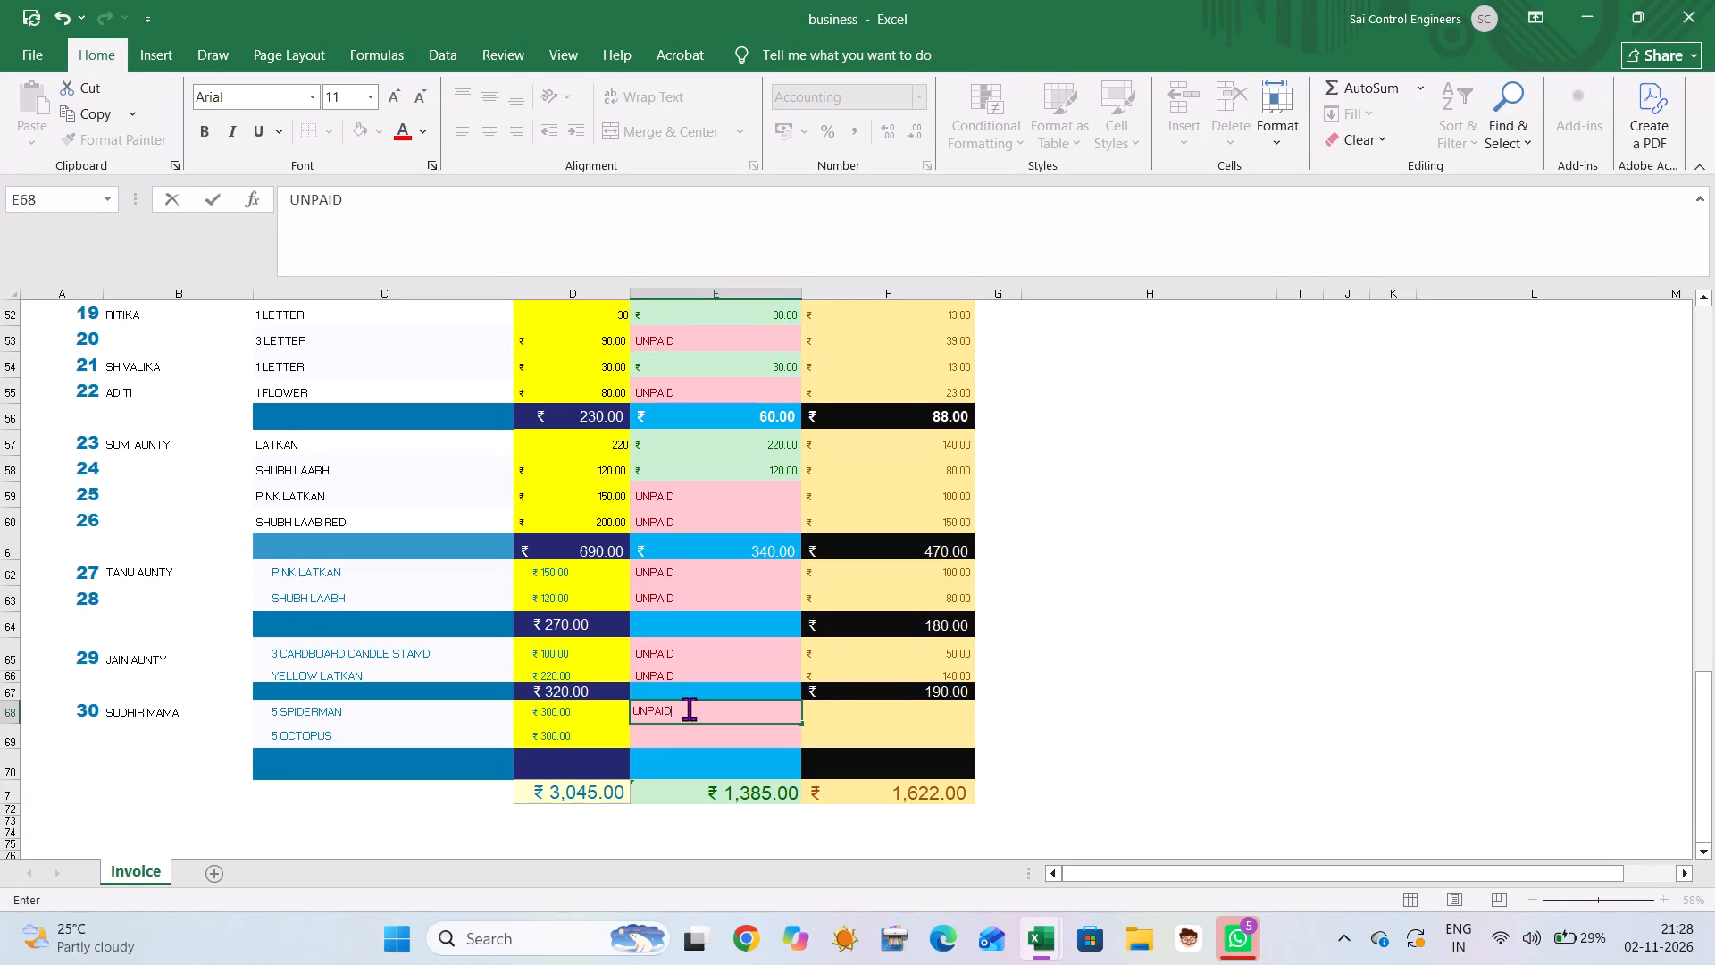
key("Down")
type("UNPAID")
left_click(850, 706)
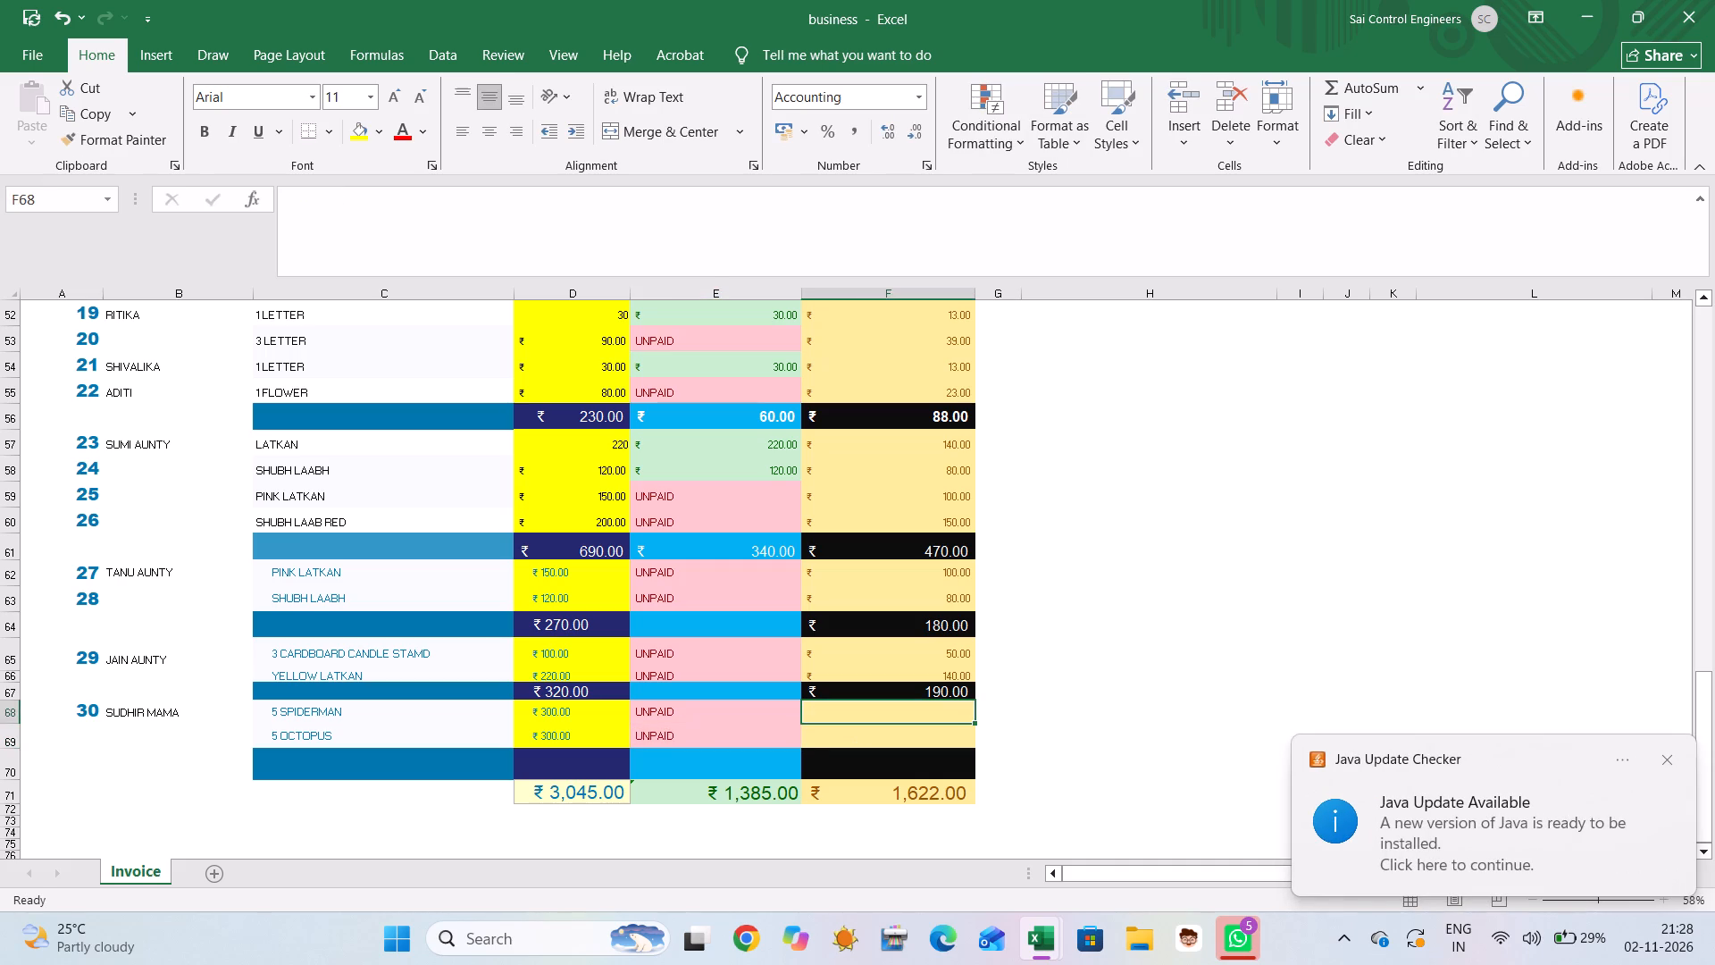
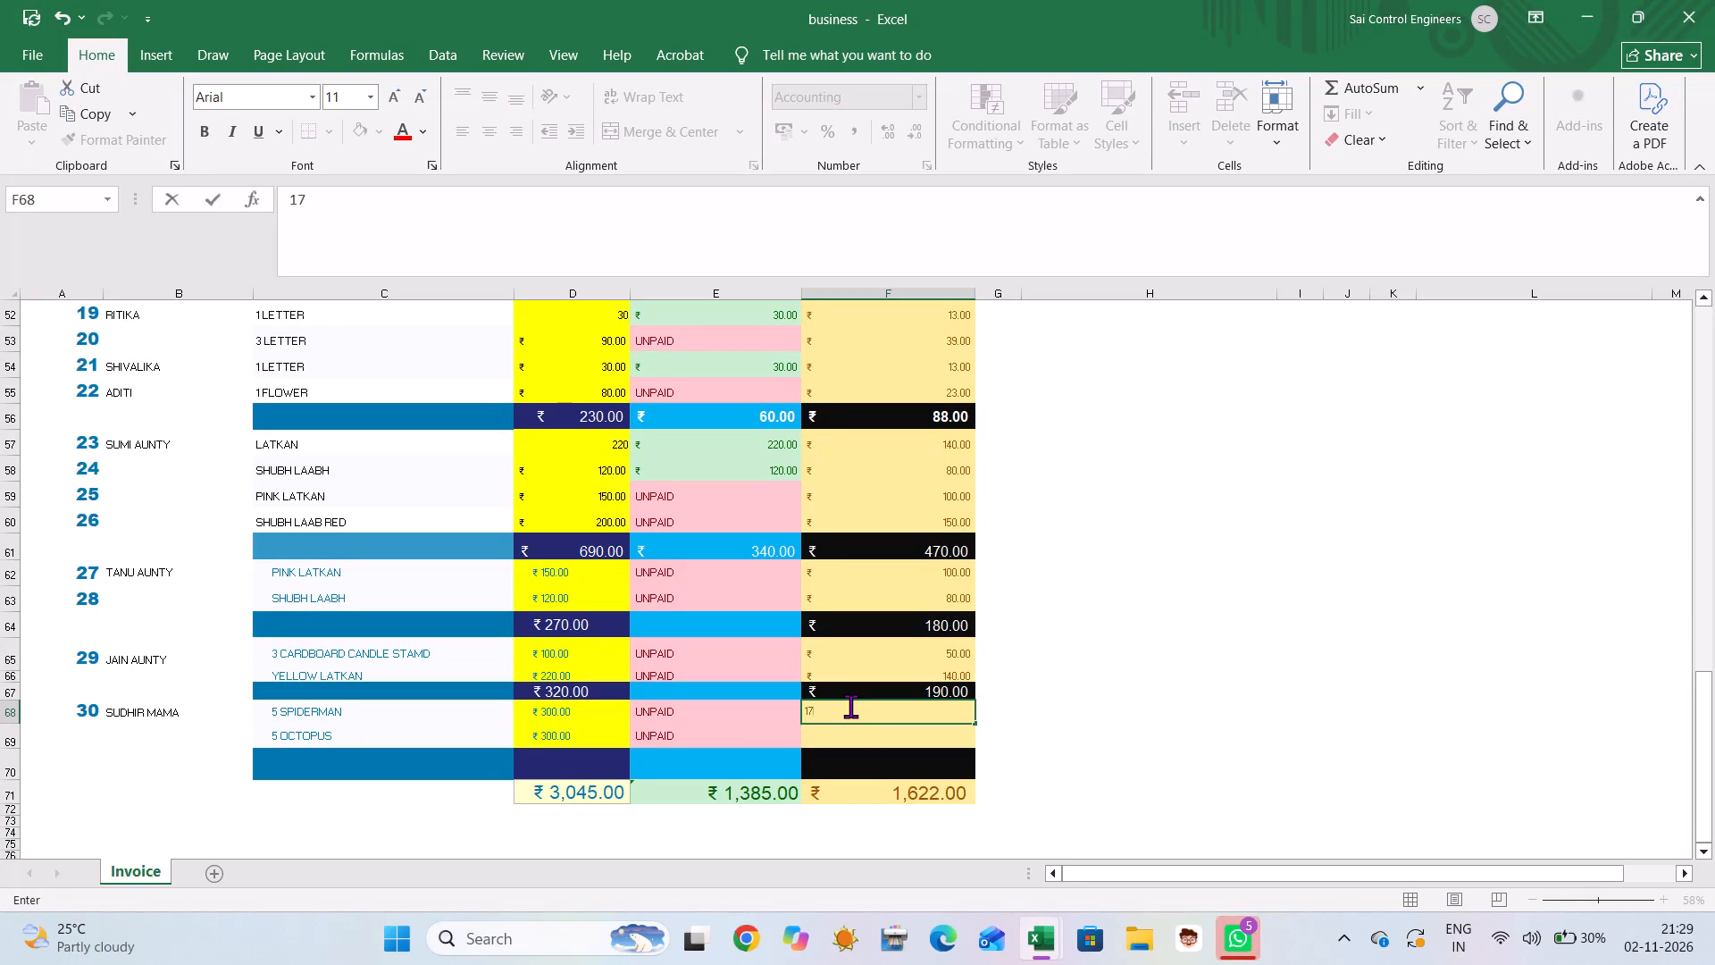
Enter the formula =17*5 in F68 for the 5 SPIDERMAN item of entry 30.
key("BackSpace")
key("BackSpace")
key("equal")
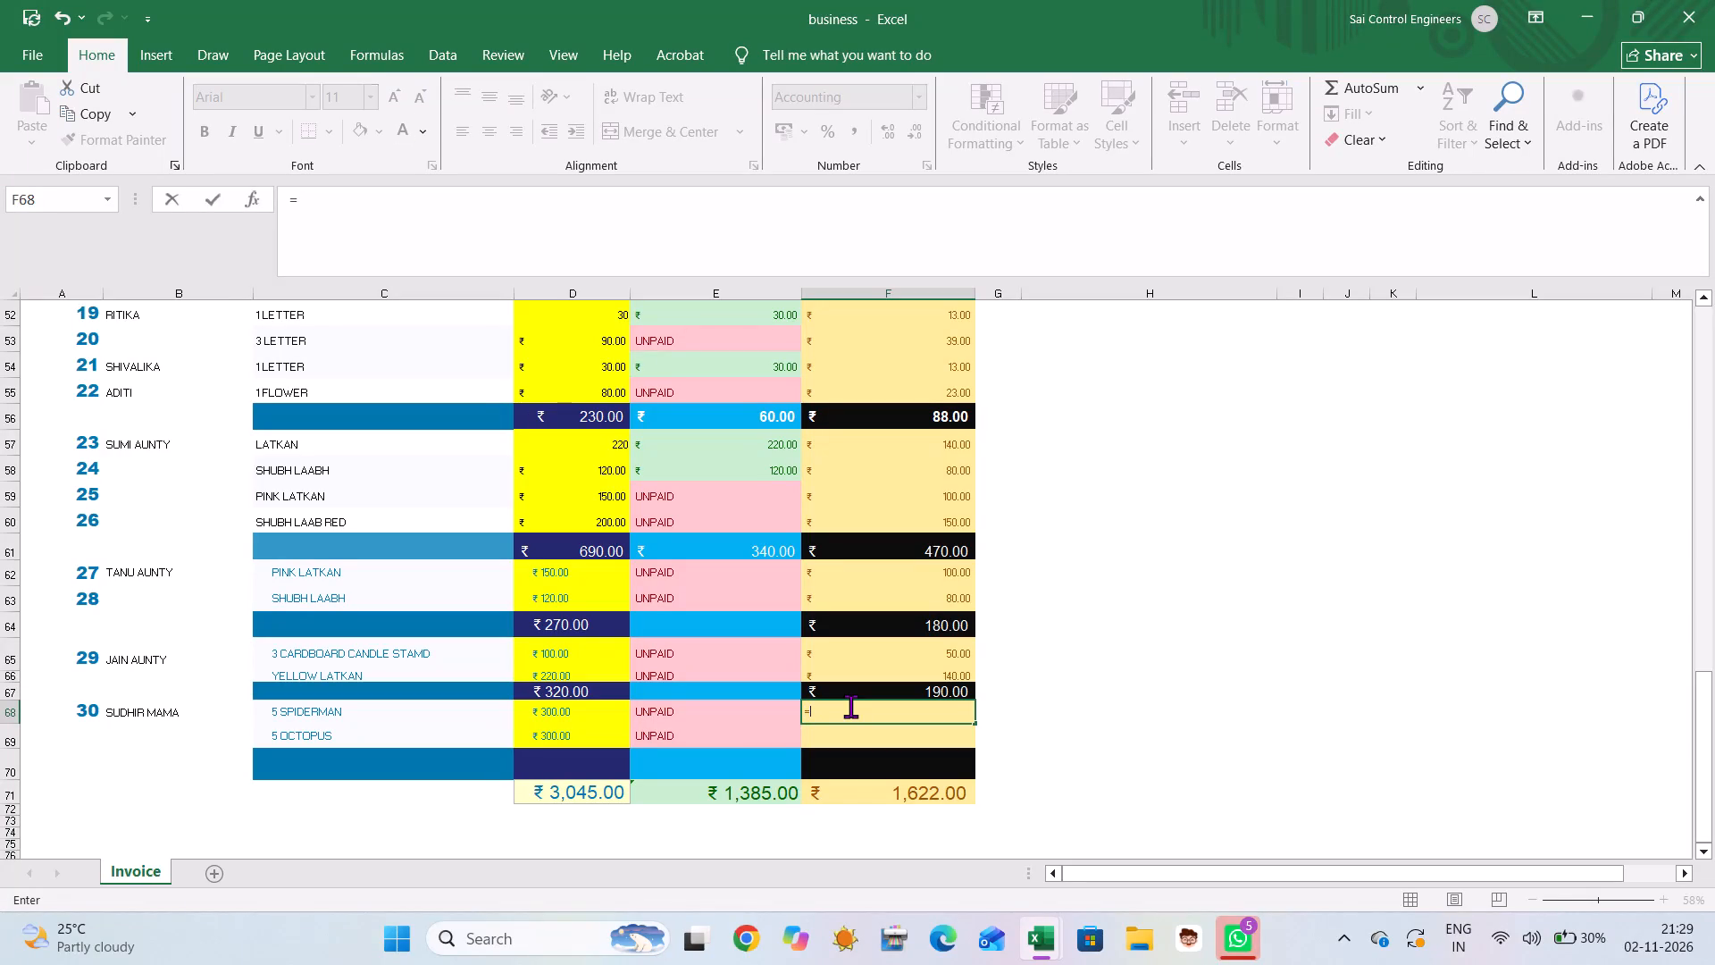
type("17")
key("shift+asterisk")
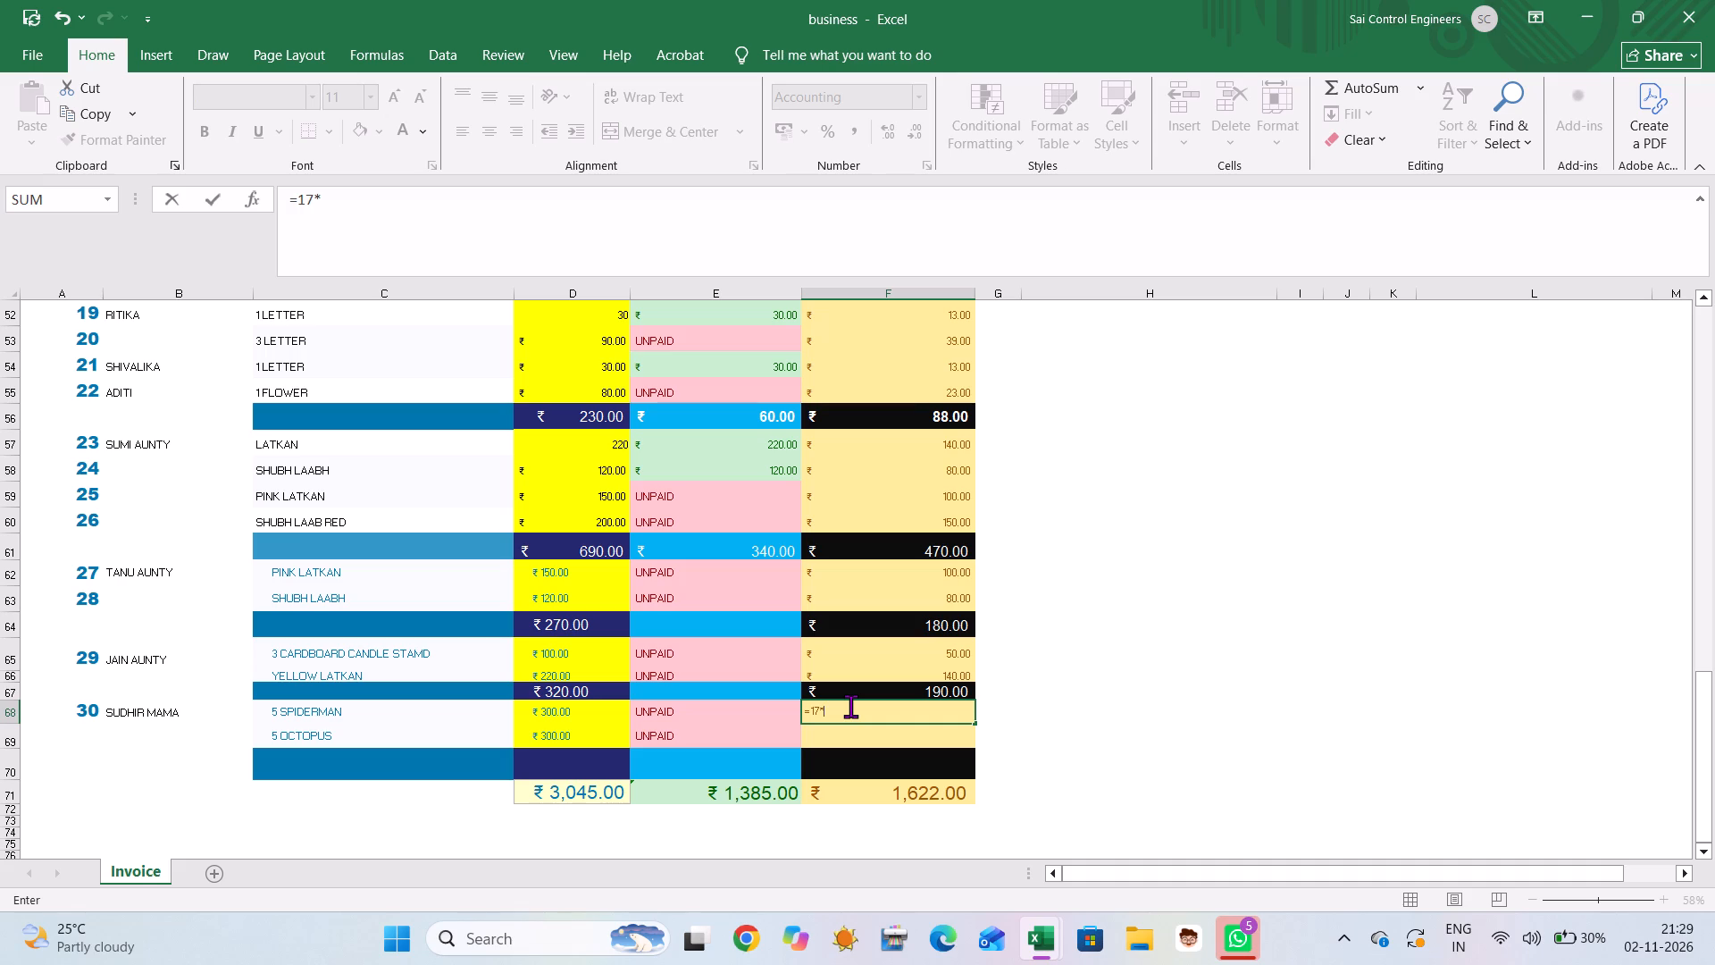
key("5")
key("Return")
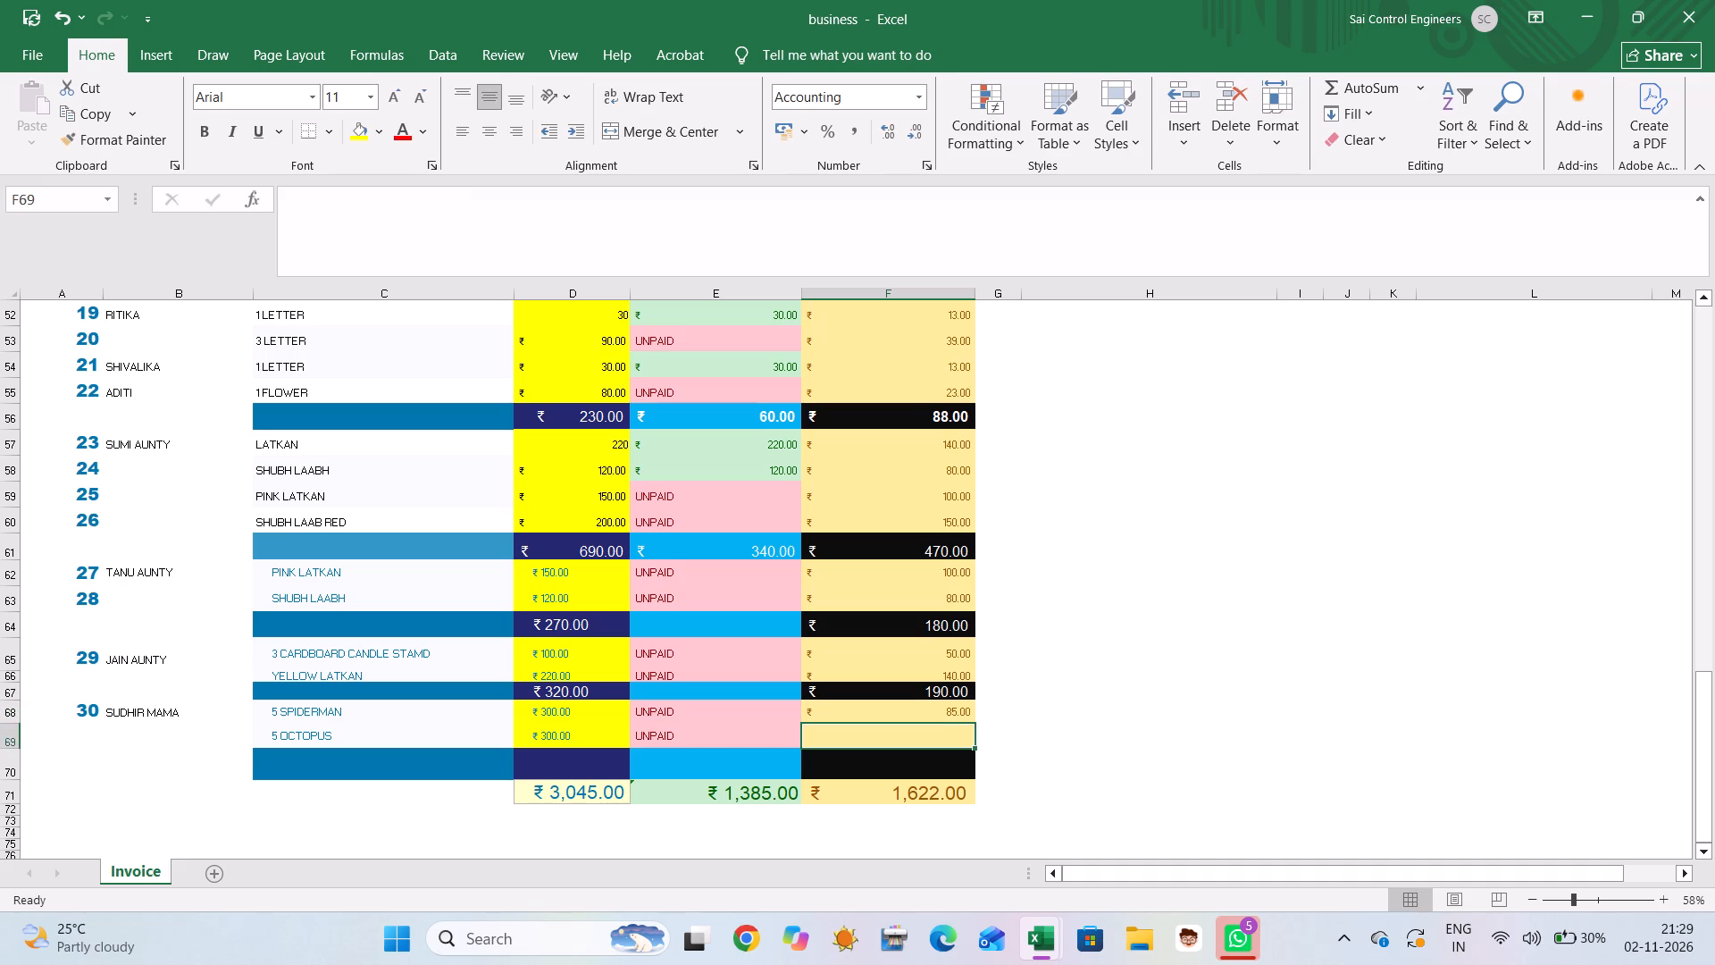
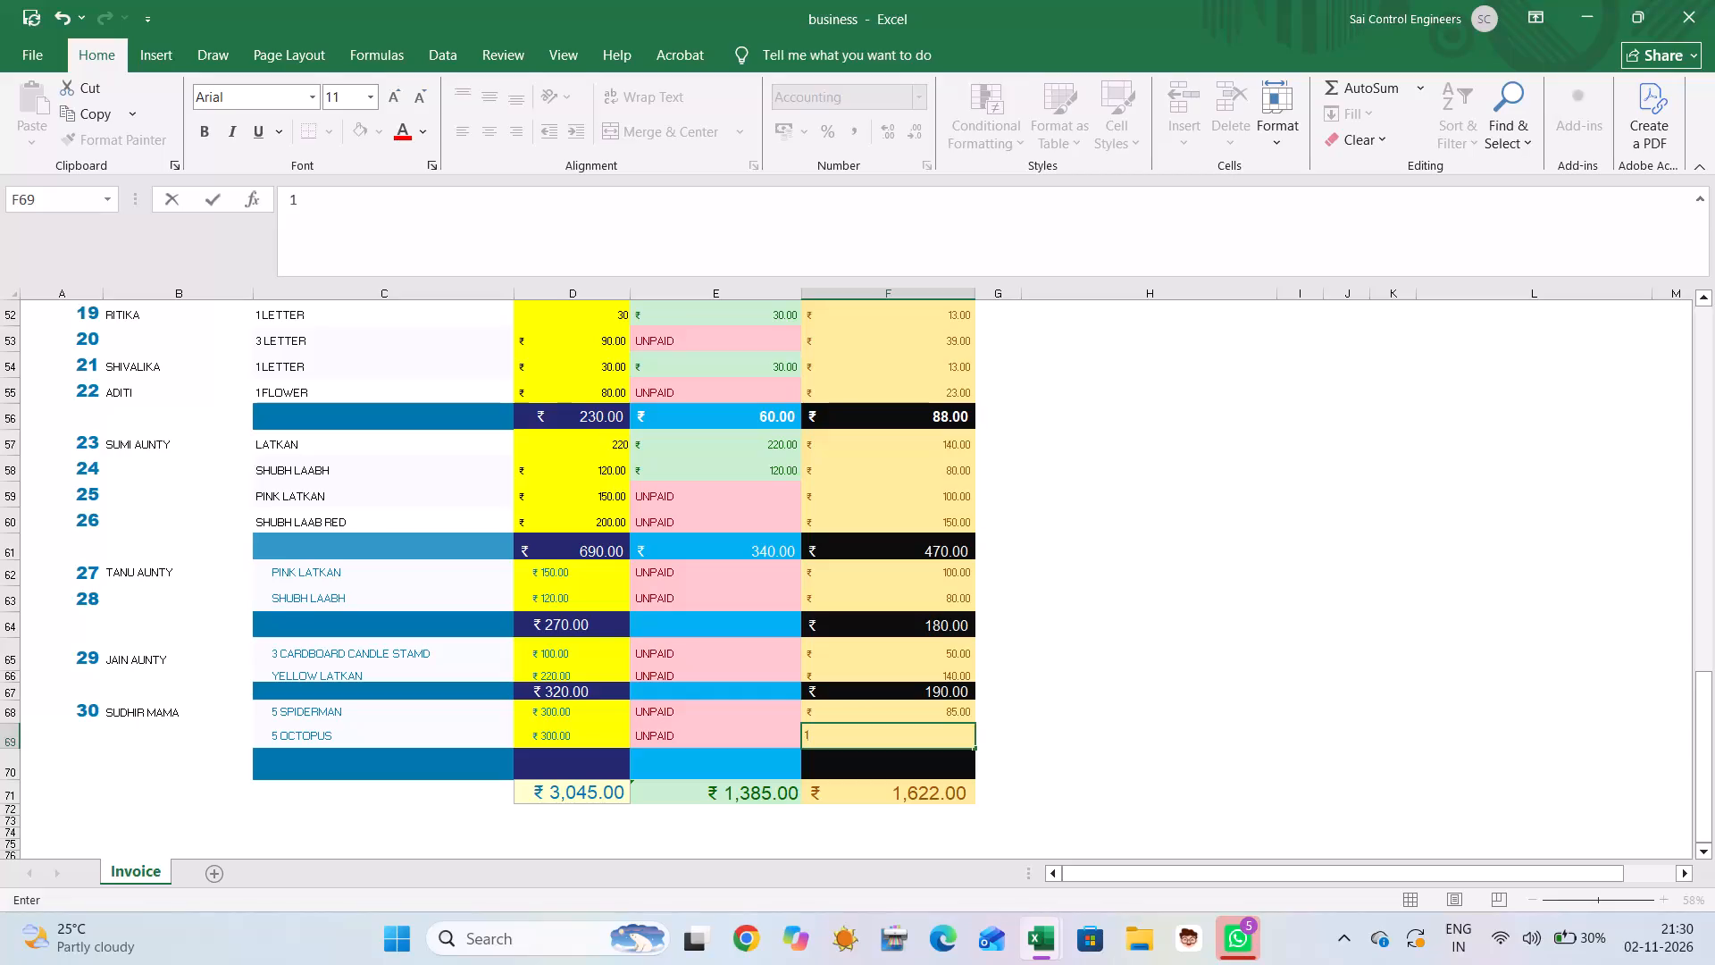
Enter the formula =15*5 in F69 for the 5 OCTOPUS item of entry 30.
key("BackSpace")
key("shift+plus")
key("BackSpace")
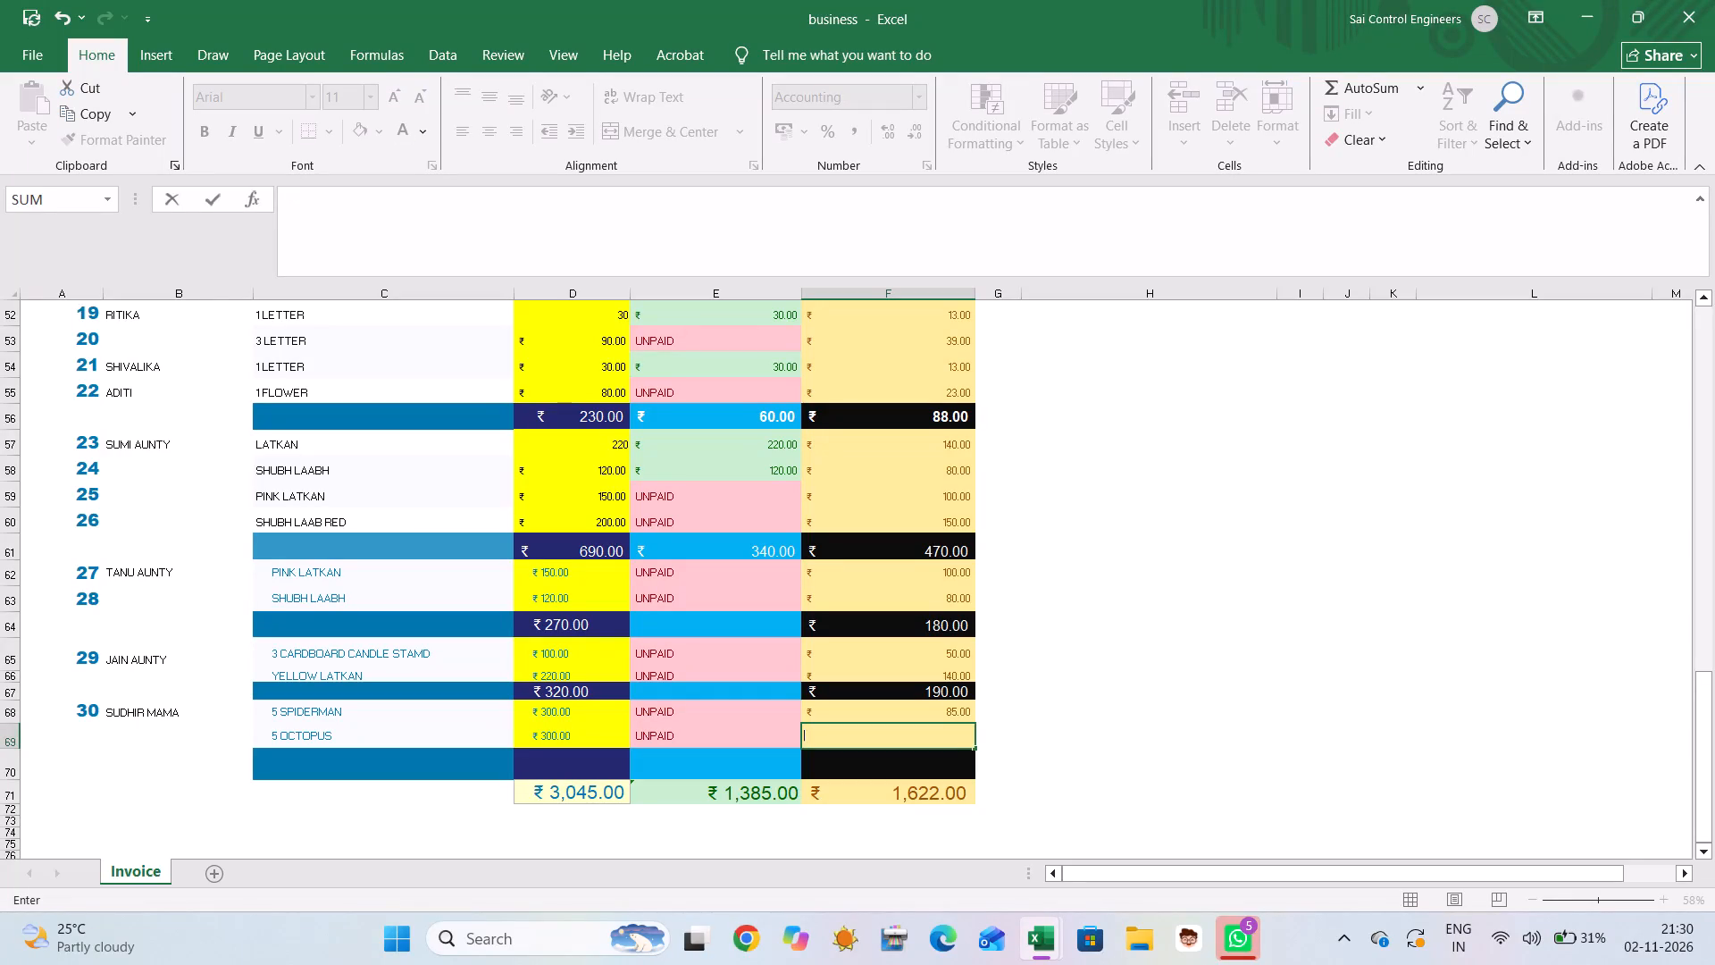
key("equal")
type("15")
key("shift+asterisk")
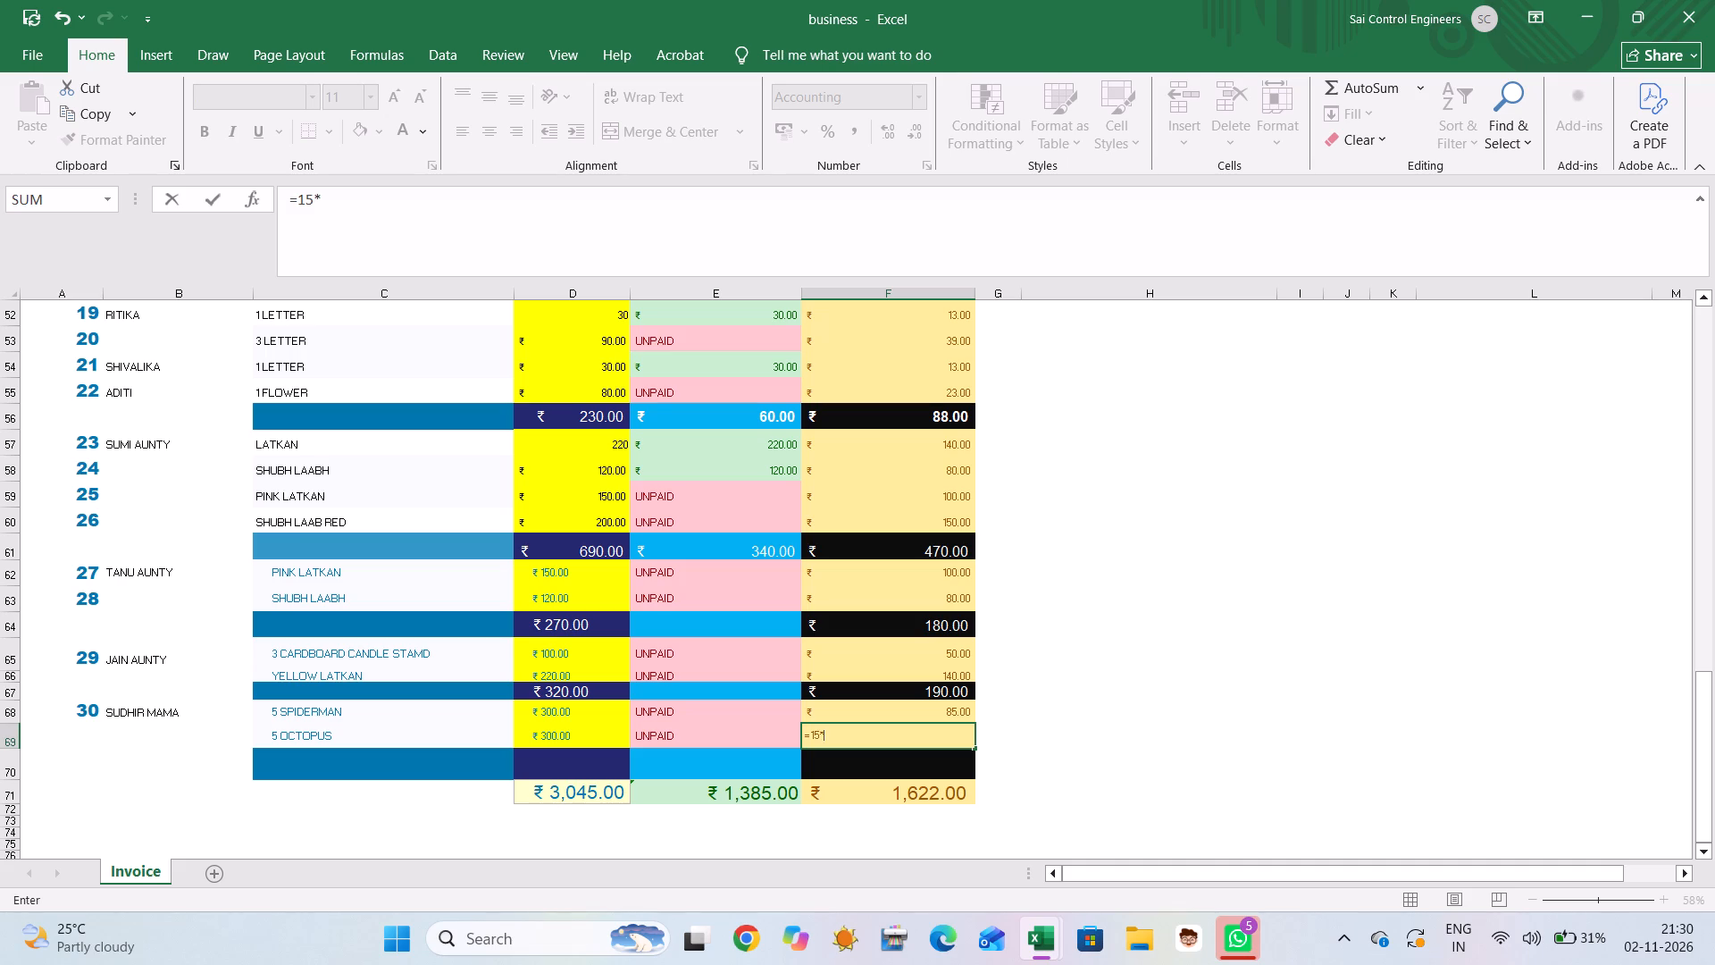
key("5")
key("Return")
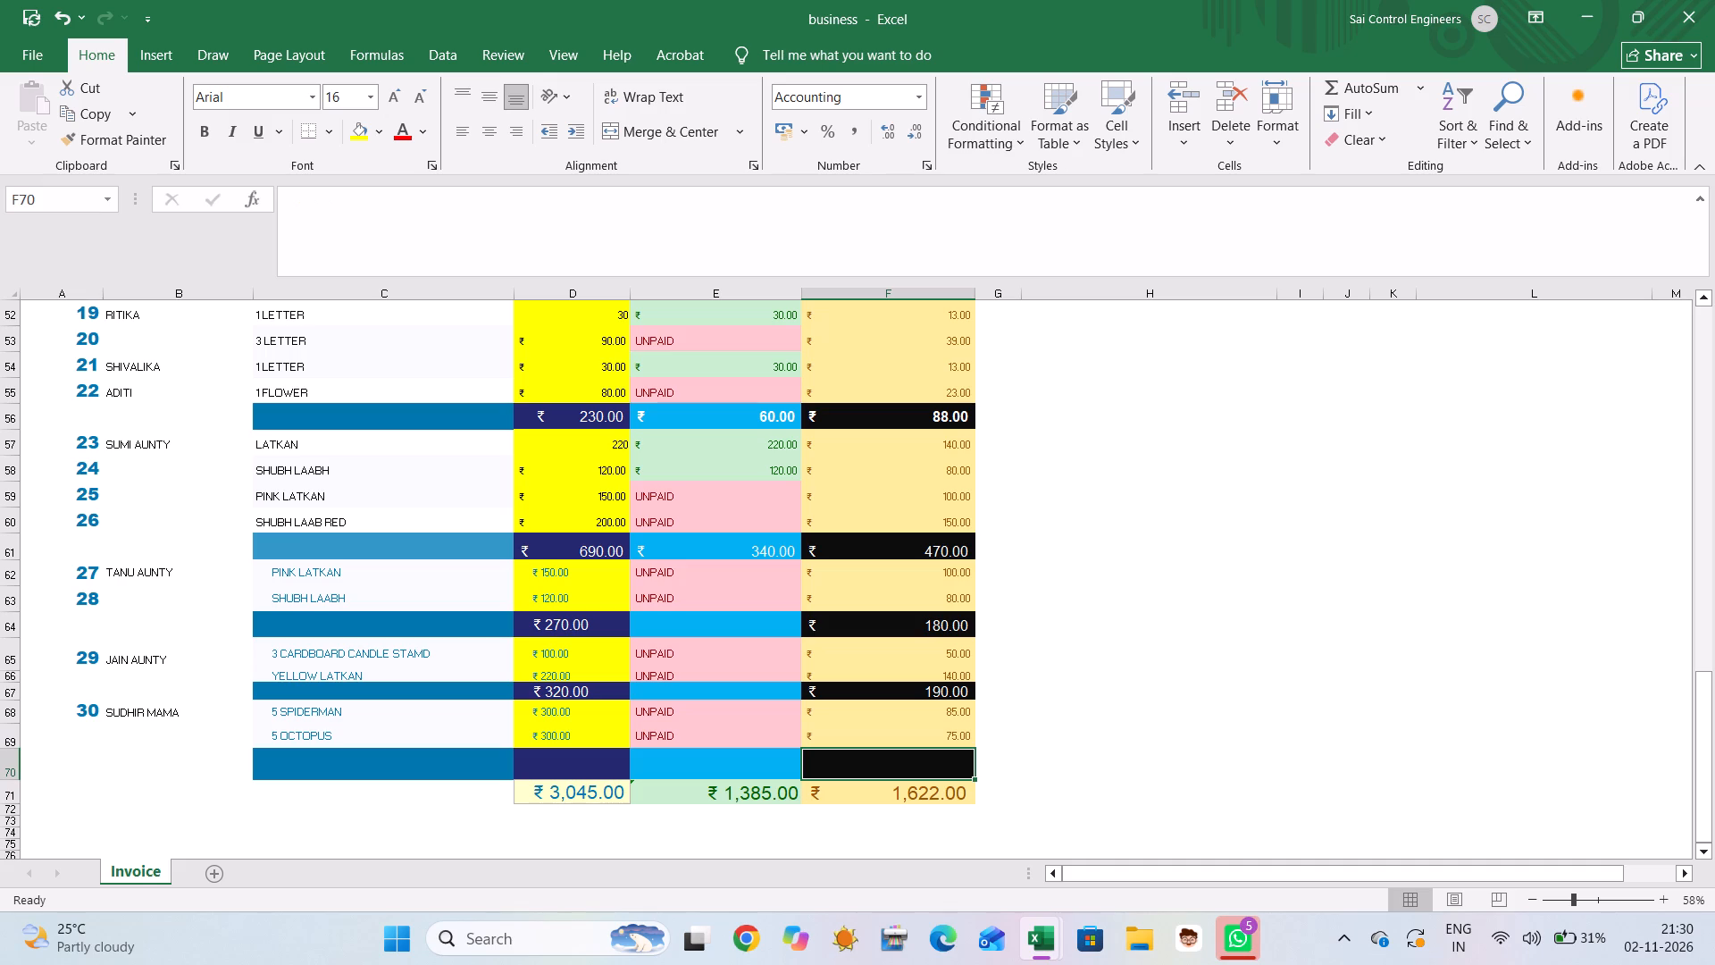
AutoSum entry 30's two material amounts, F68 and F69, into the subtotal cell F70.
left_click(909, 793)
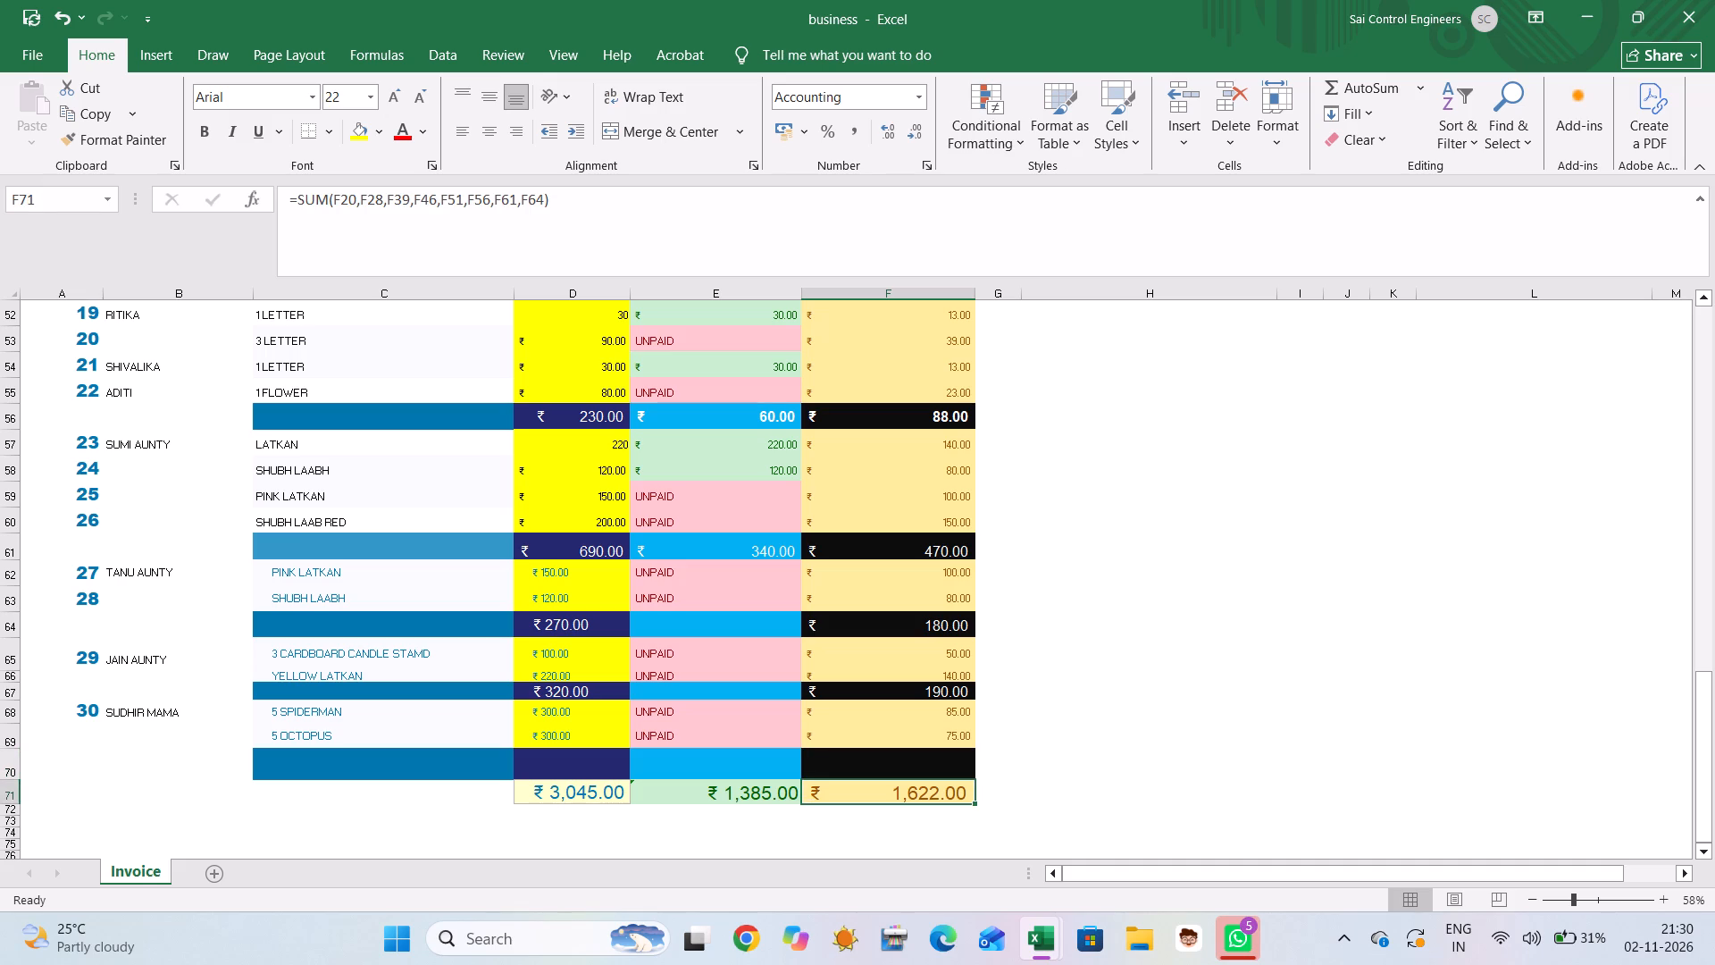
left_click(810, 717)
left_click_drag(810, 717, 874, 753)
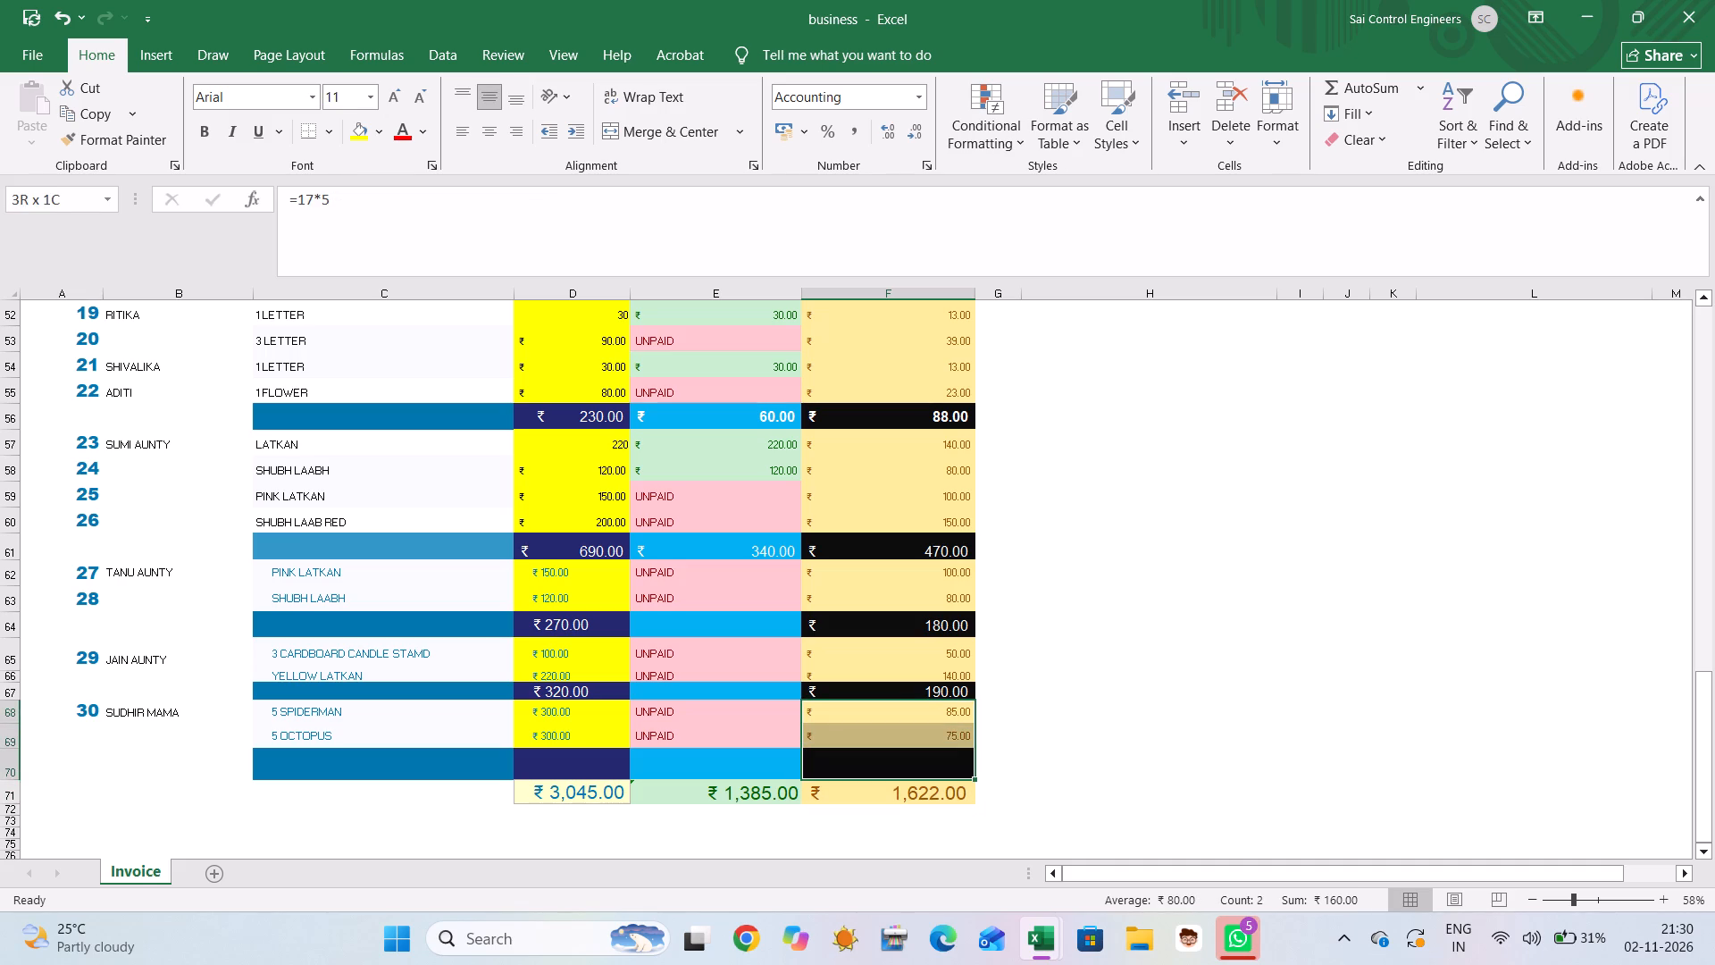
left_click_drag(874, 753, 874, 754)
right_click(888, 763)
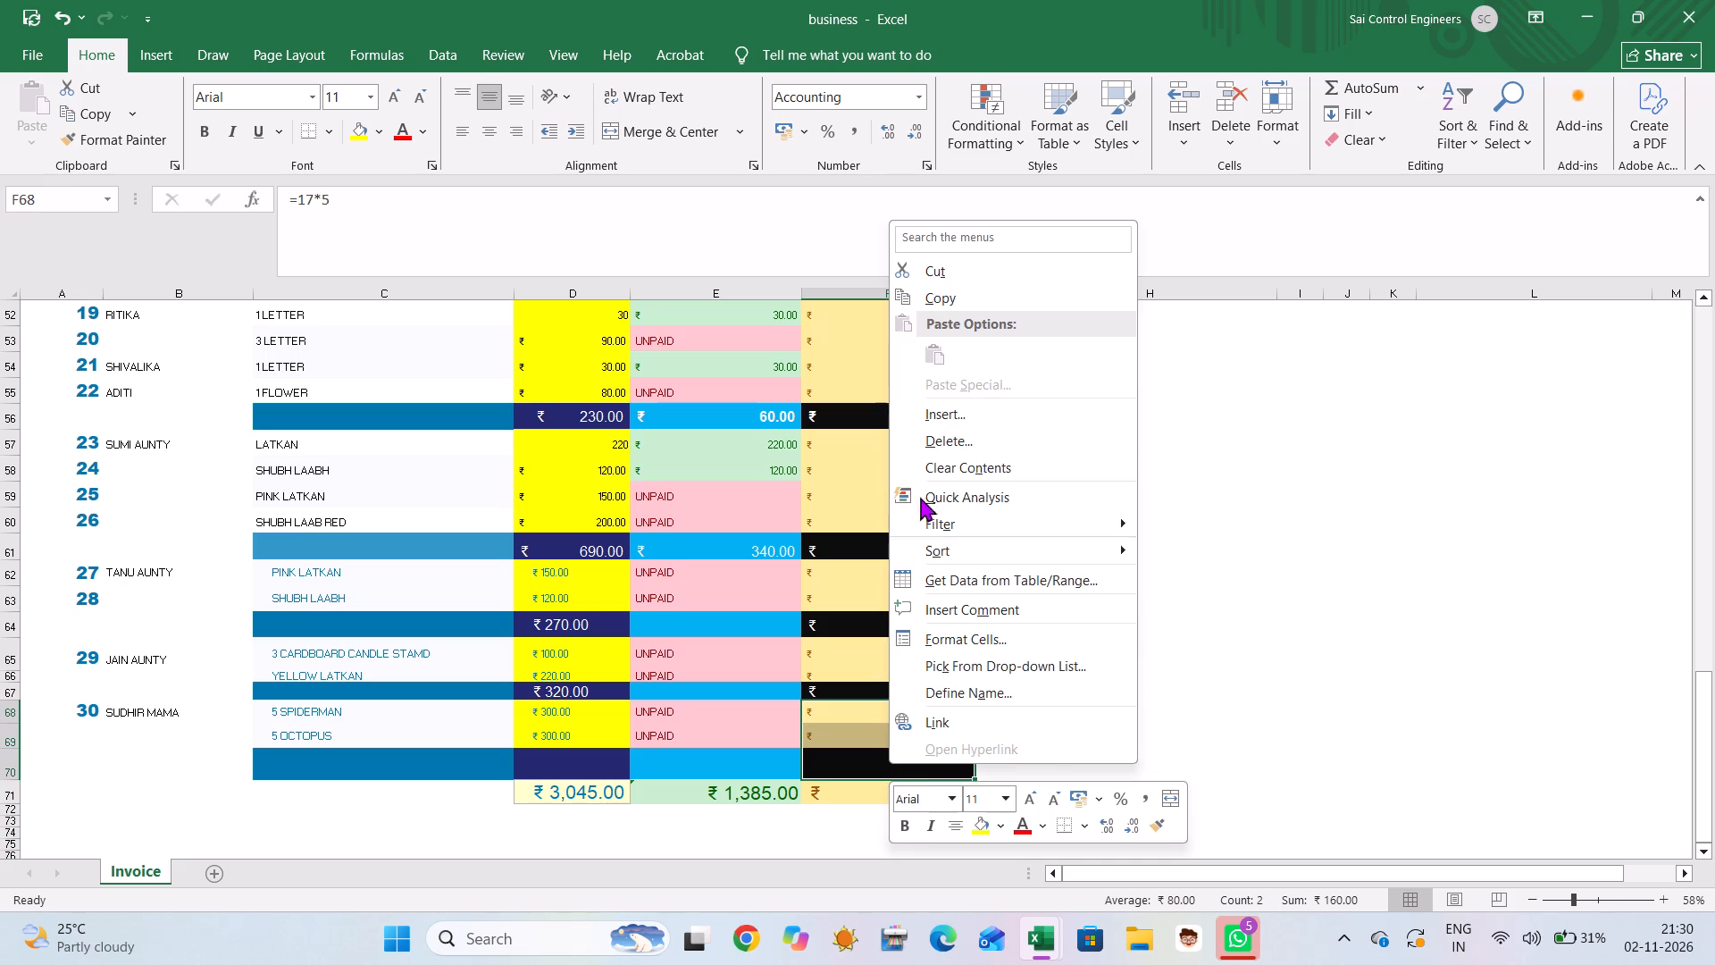
left_click(1375, 84)
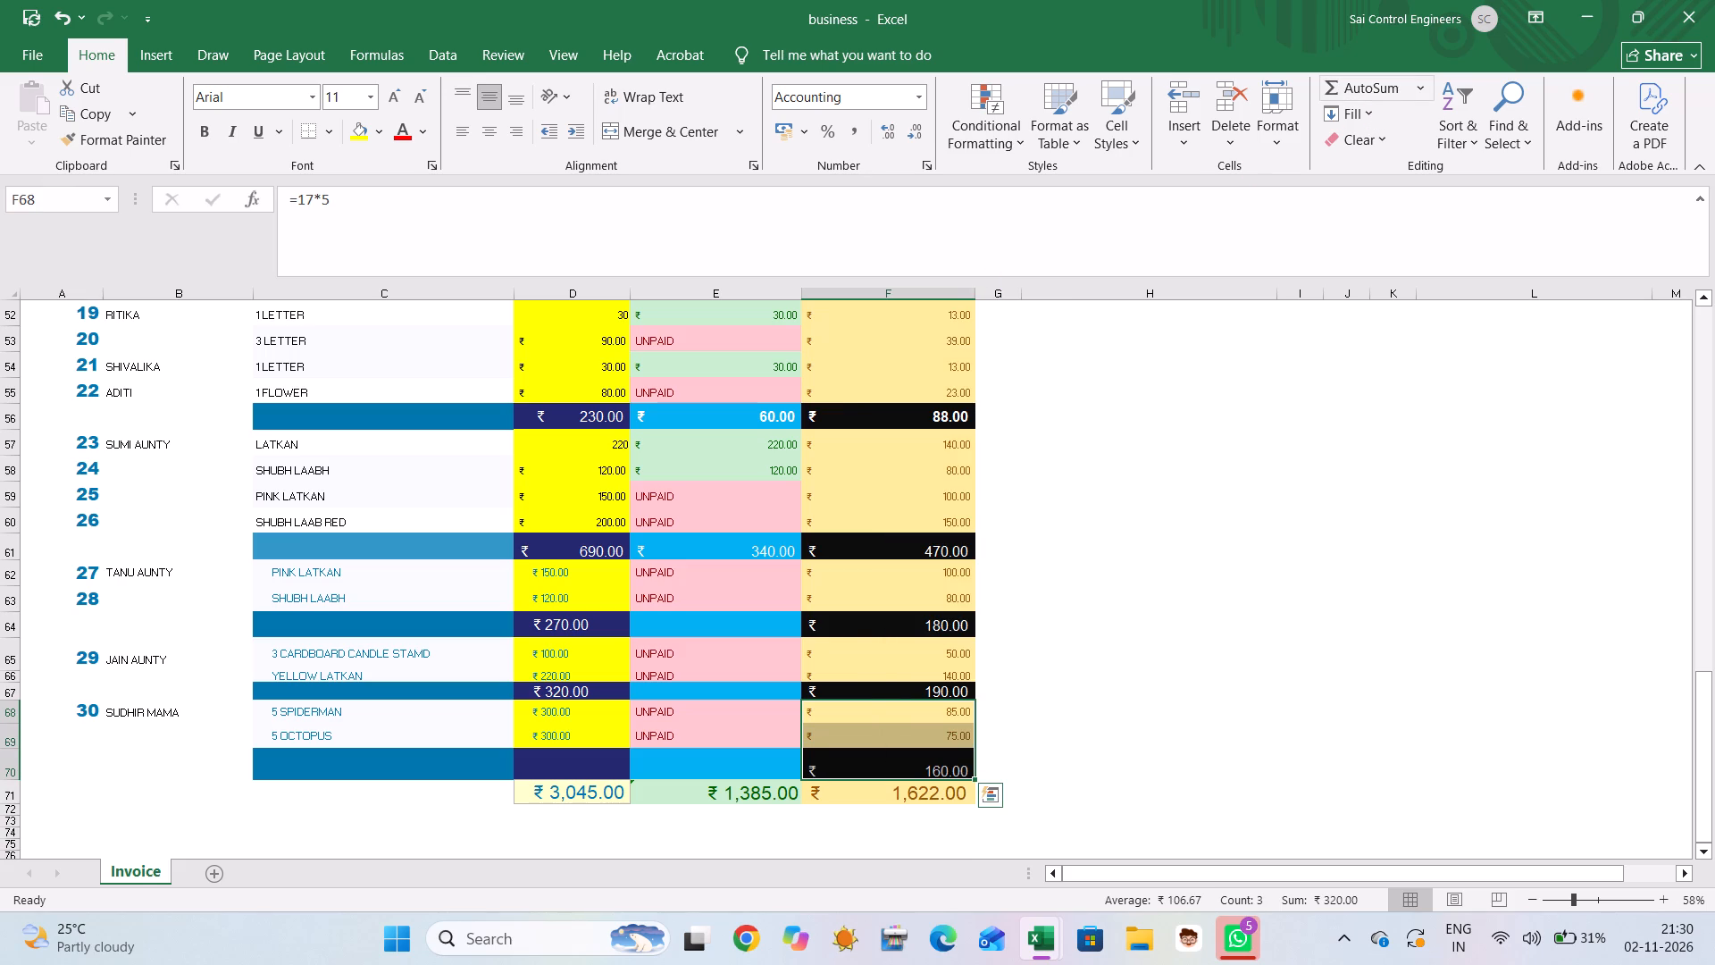
AutoSum entry 30's two item prices, D68 and D69, into the subtotal cell D70.
left_click_drag(529, 714, 566, 759)
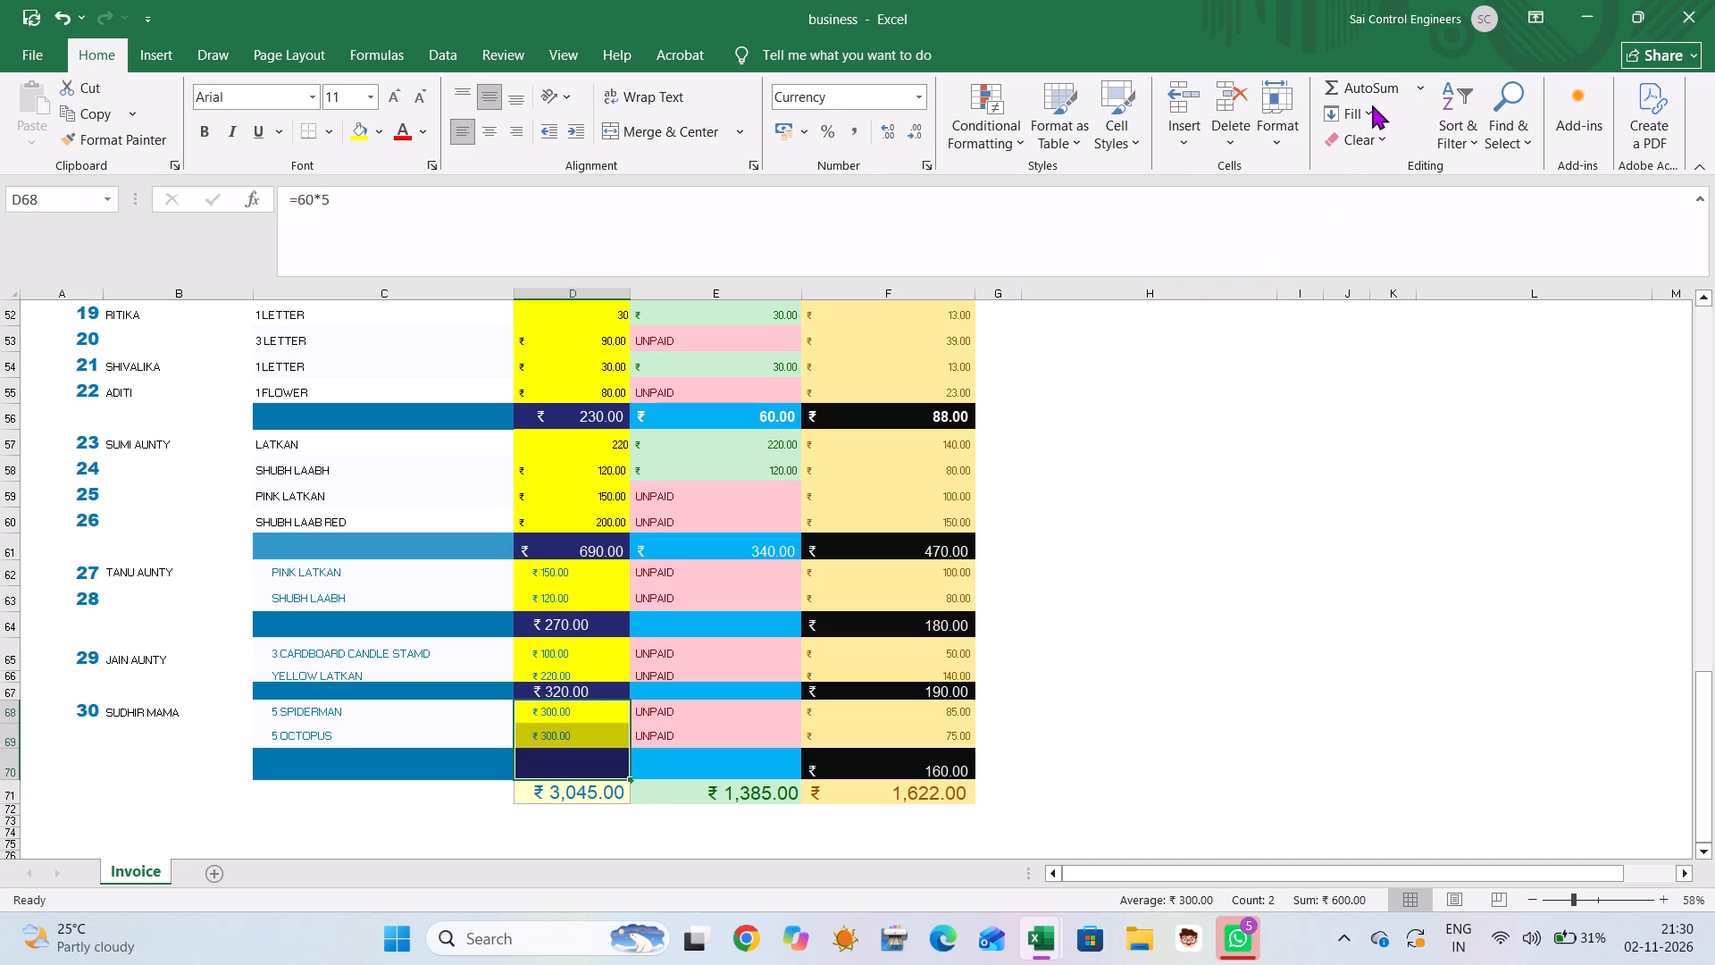
left_click(1382, 81)
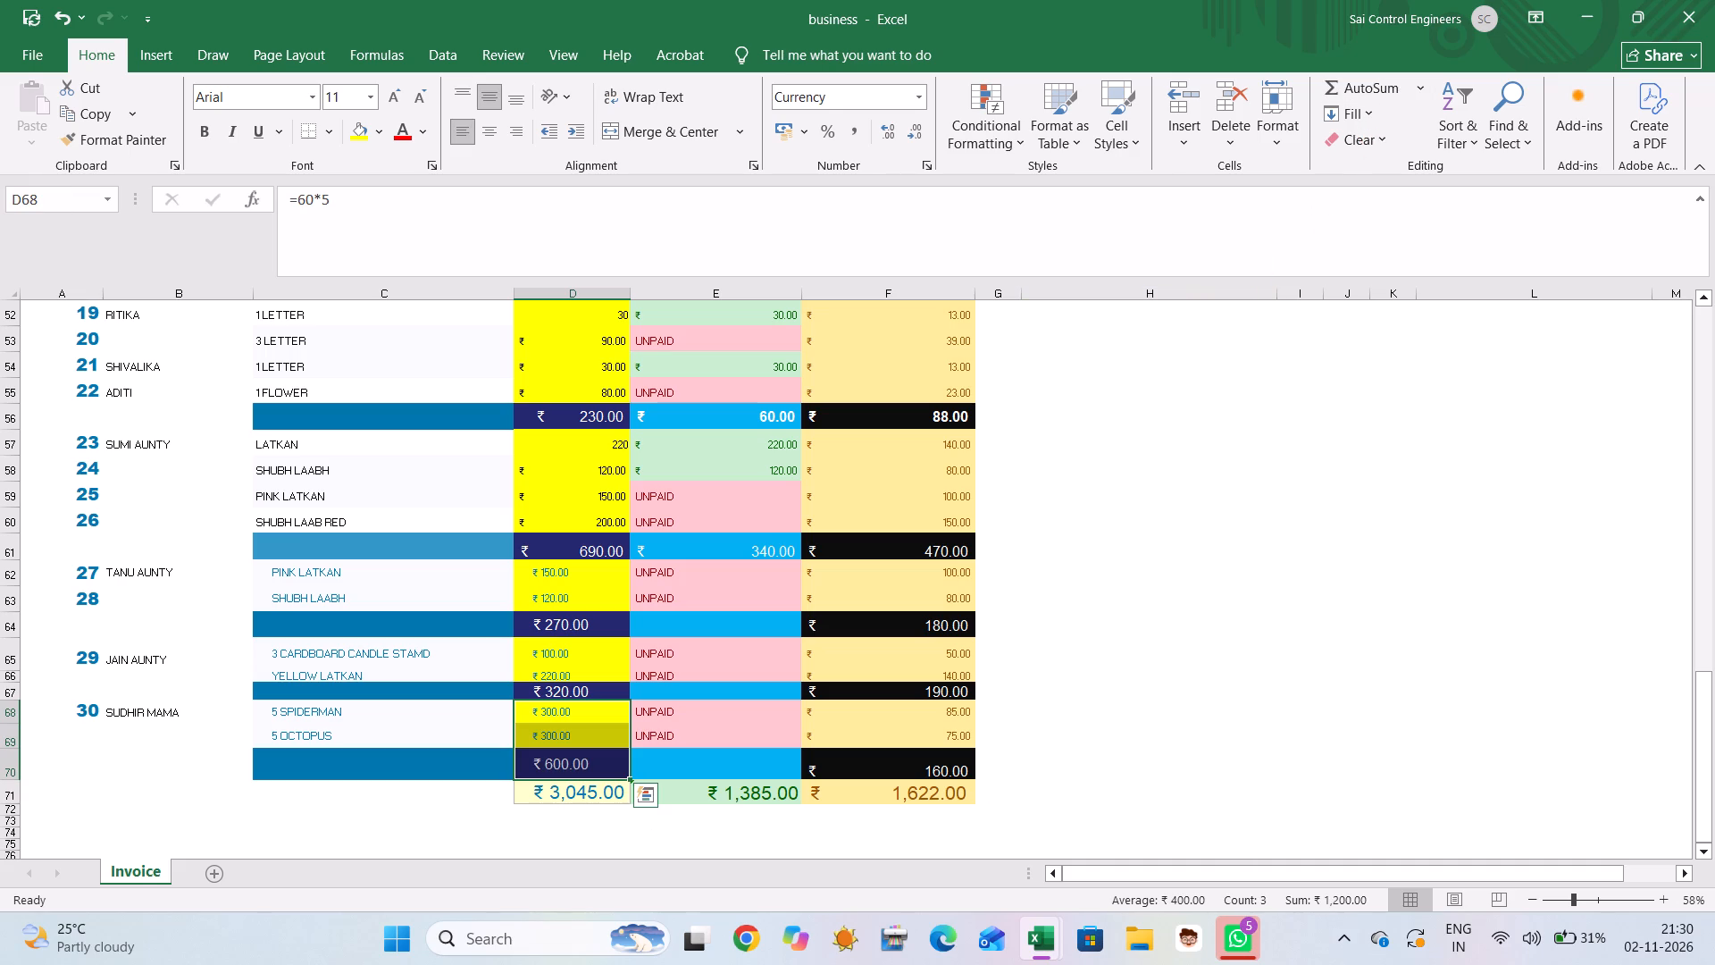
left_click_drag(617, 845, 603, 836)
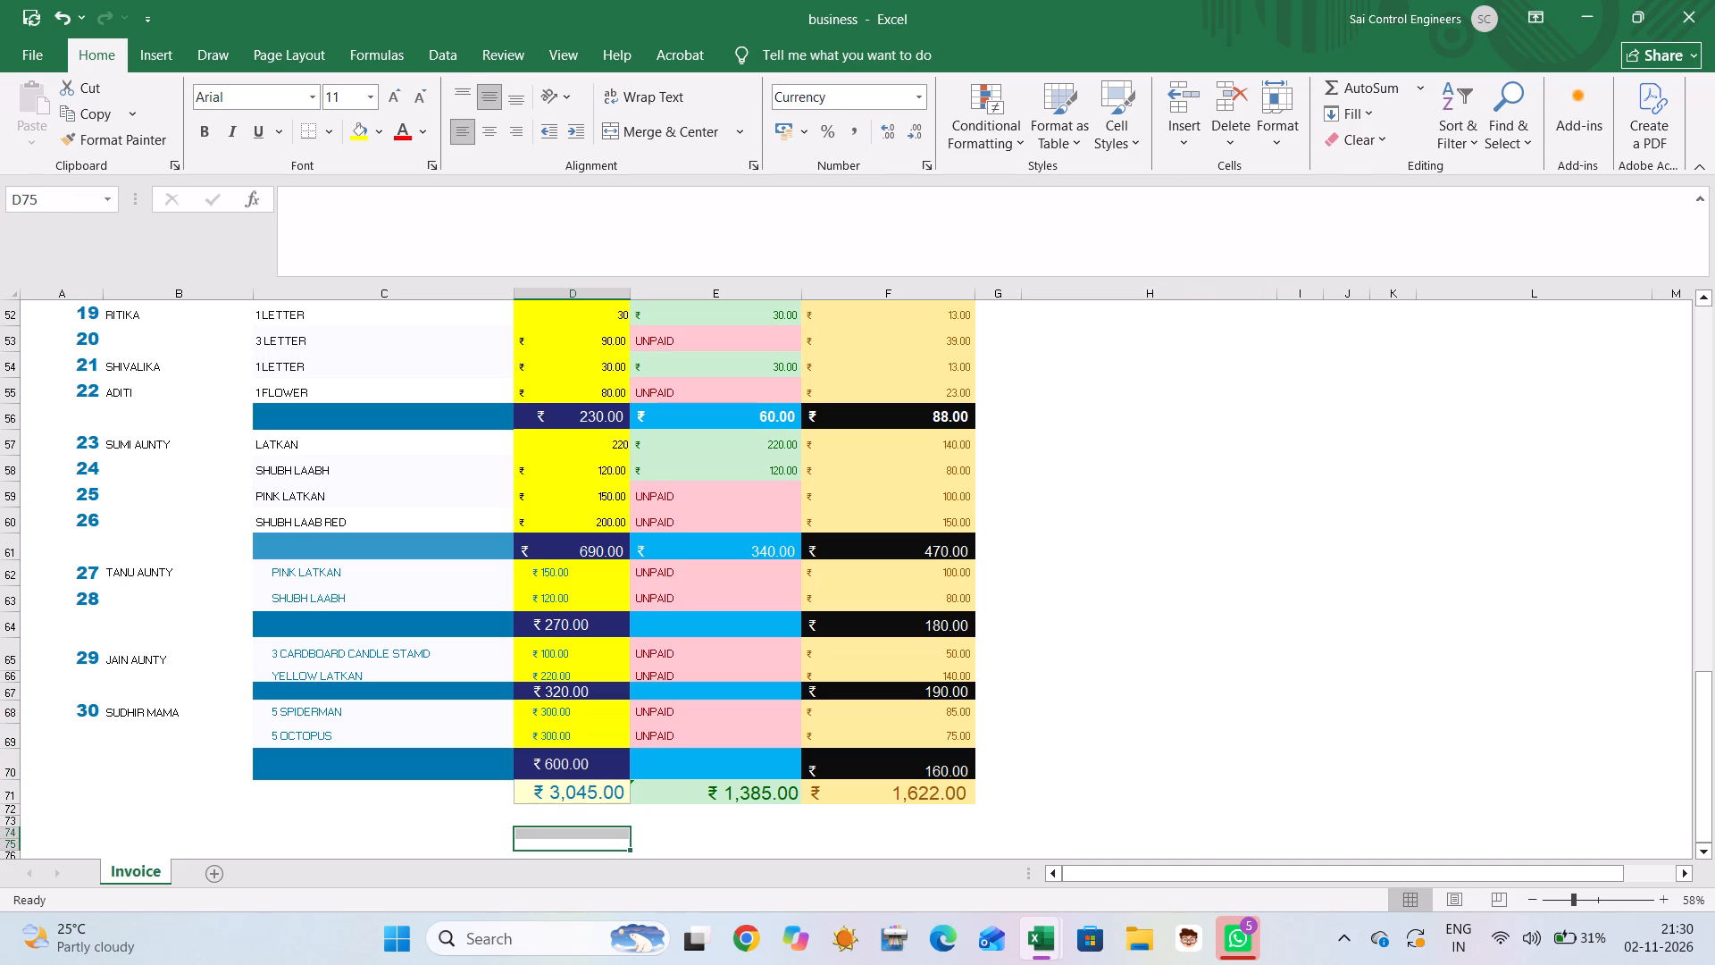
left_click(763, 866)
Add D70 as a further argument at the end of the SUM formula in the grand total cell D71.
left_click(579, 791)
left_click(582, 198)
key("BackSpace")
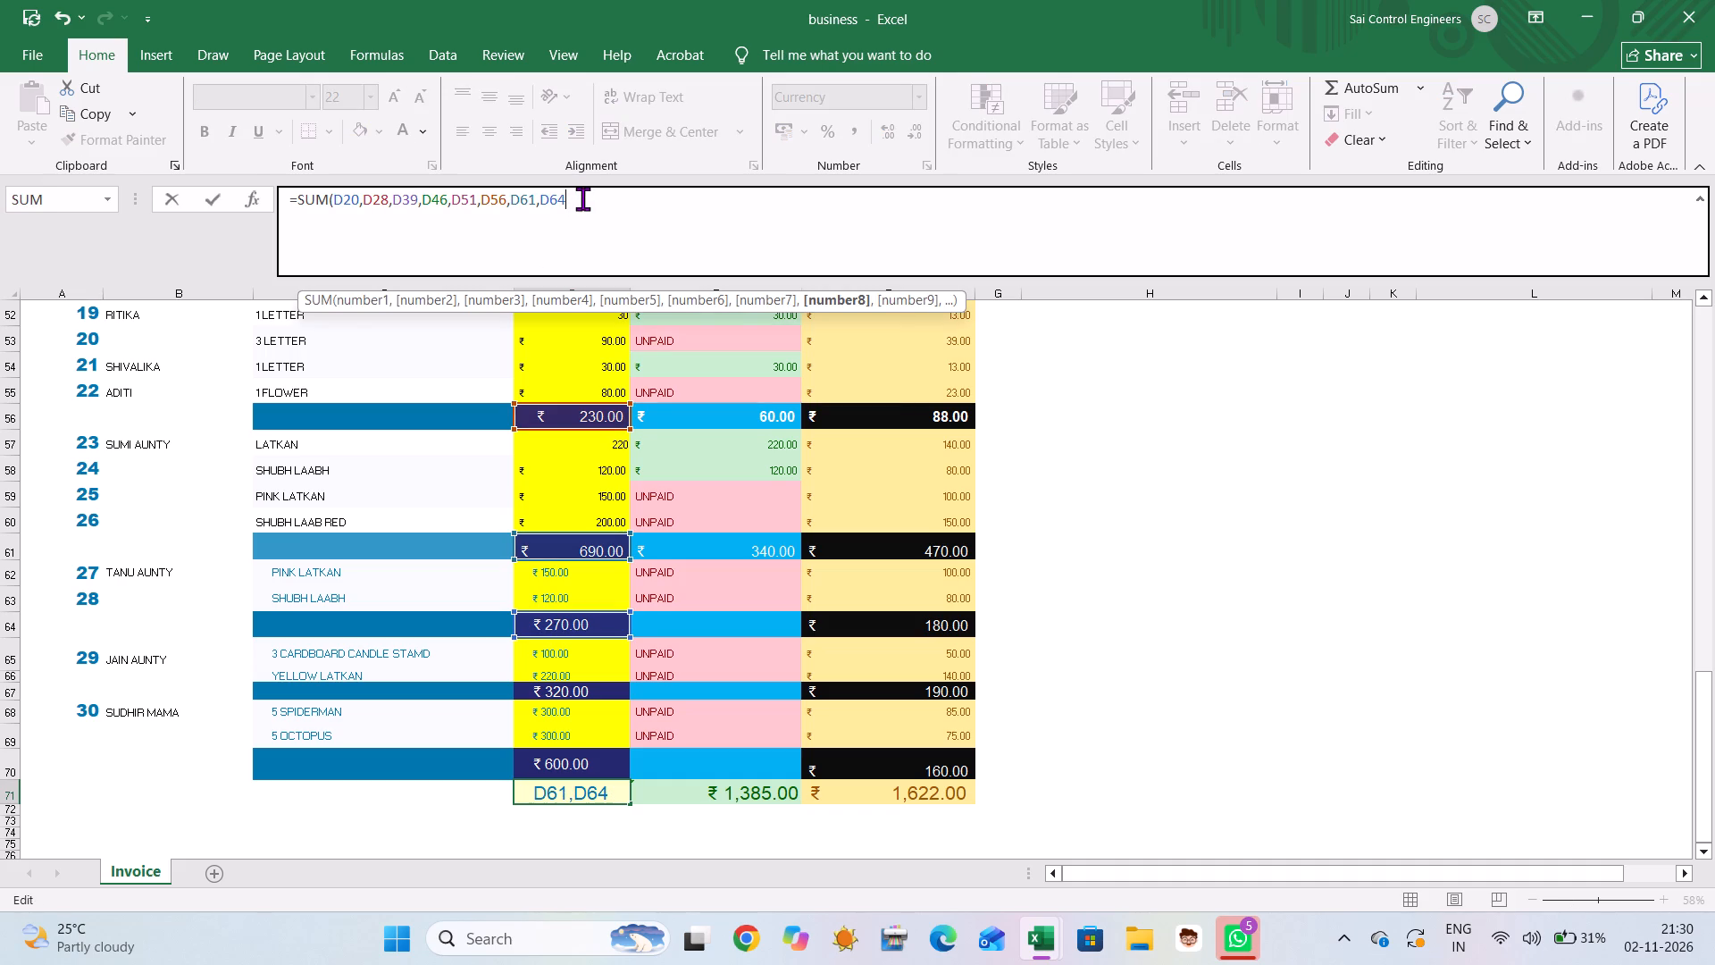
key("semicolon")
key("BackSpace")
key("comma")
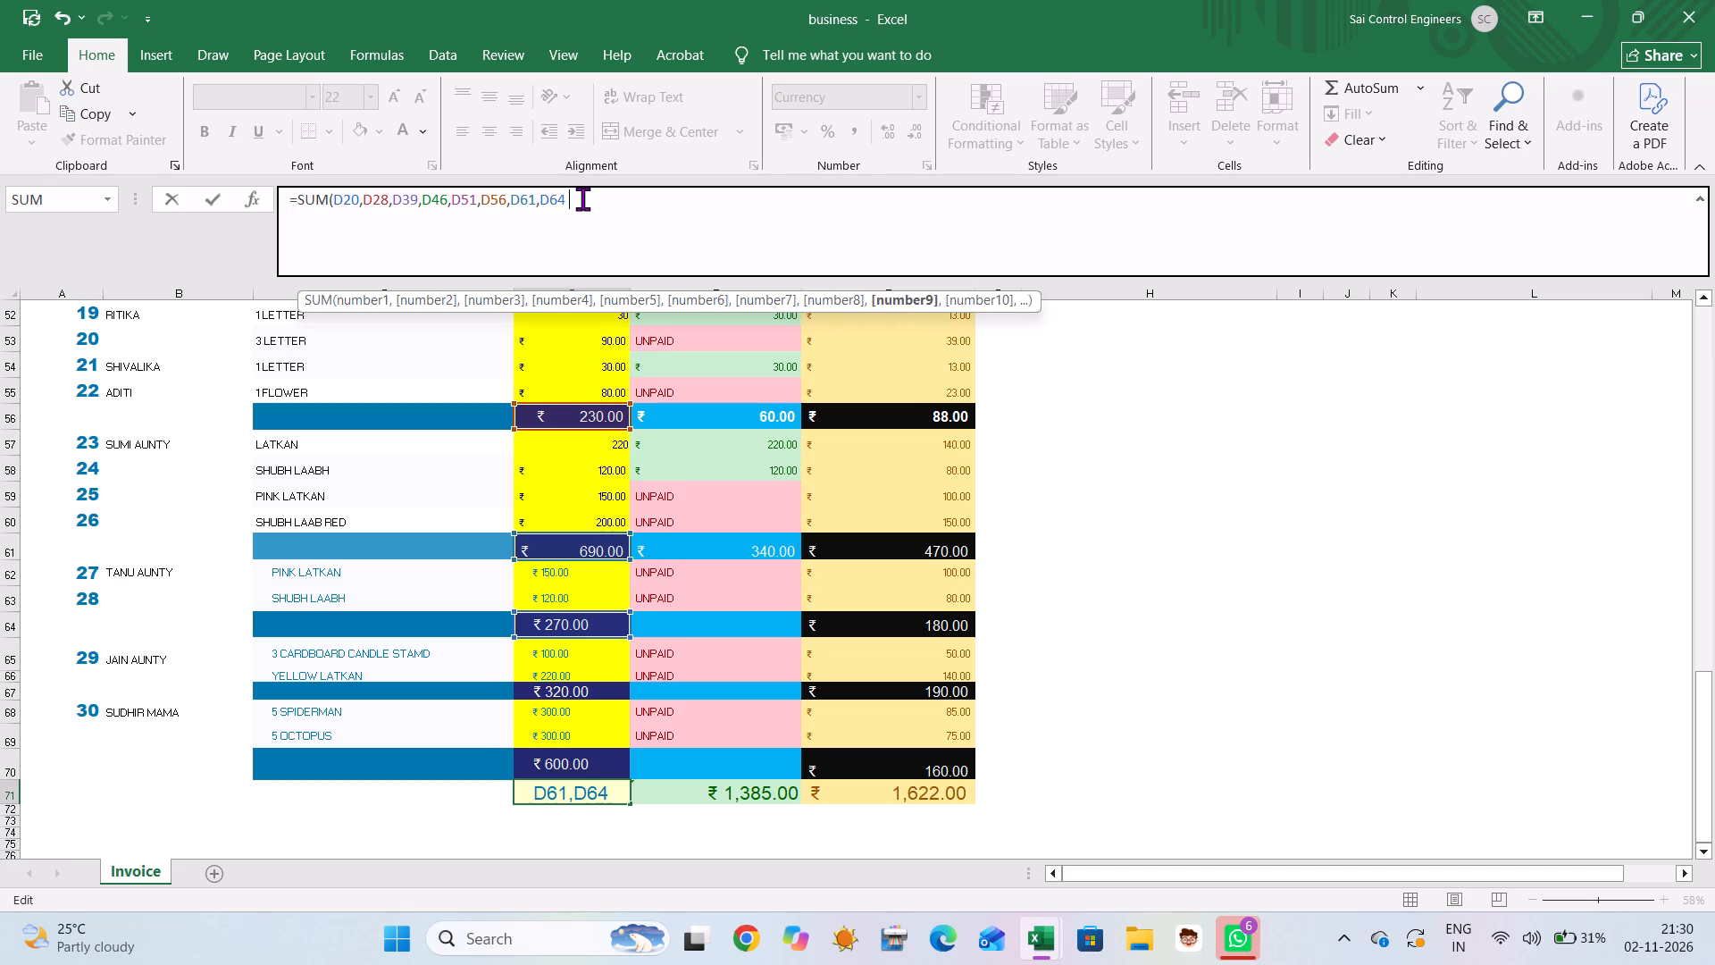
type("D70")
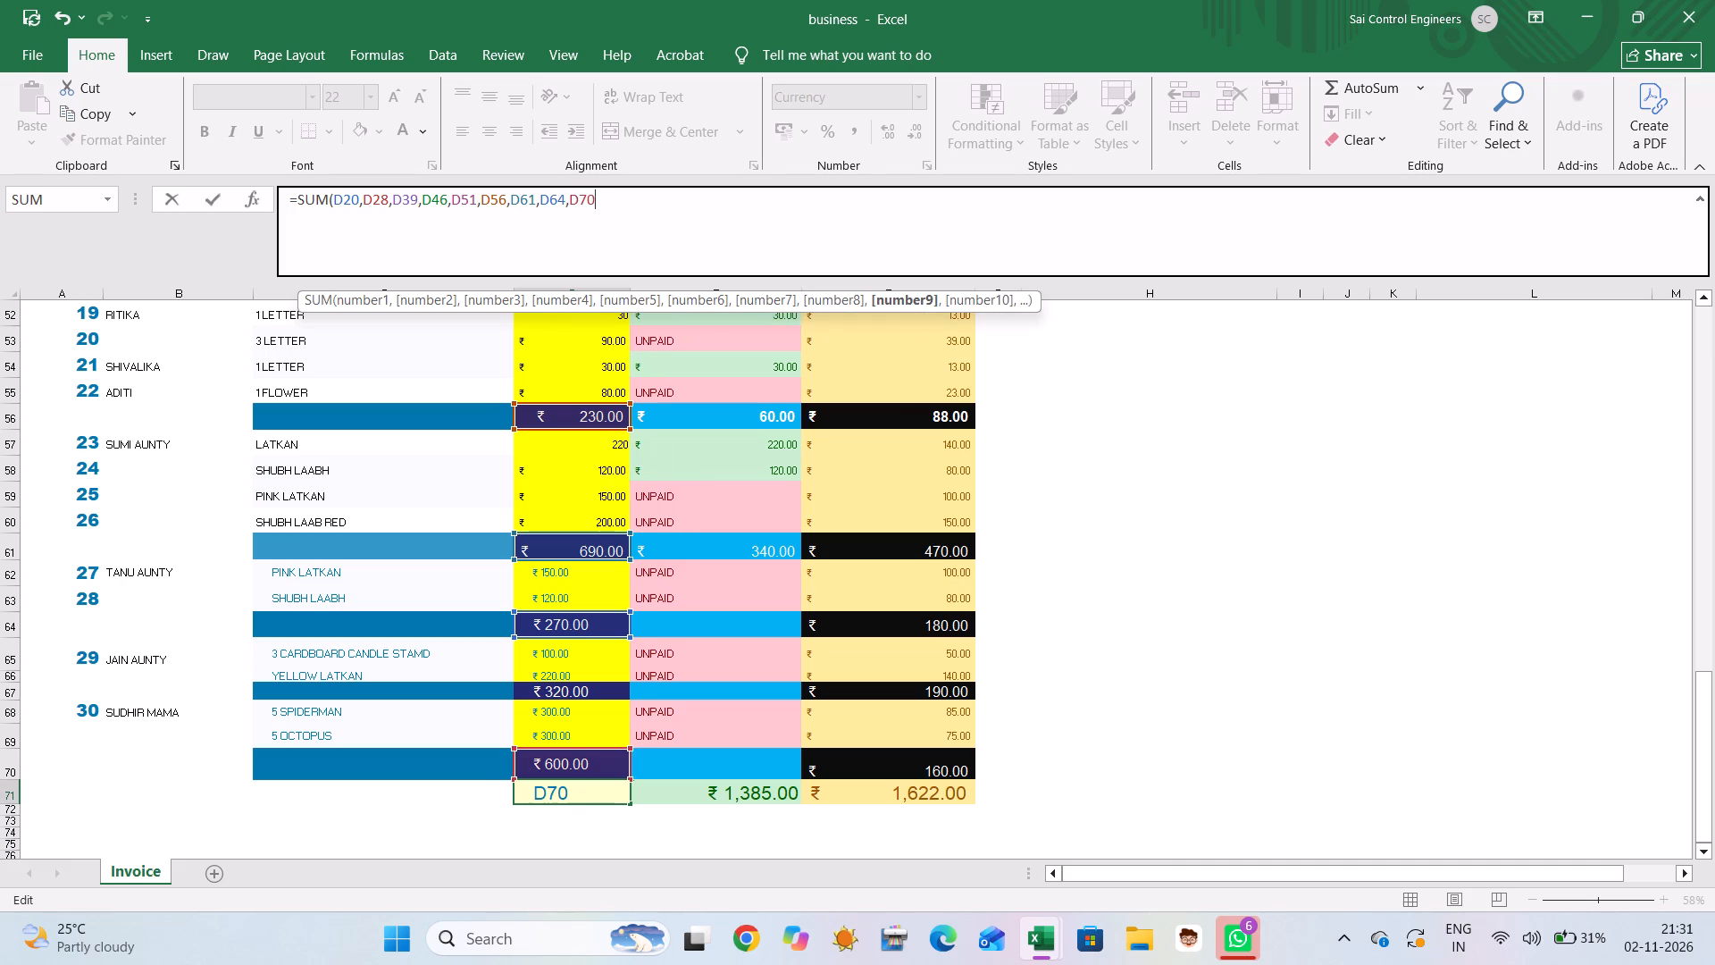
key("Return")
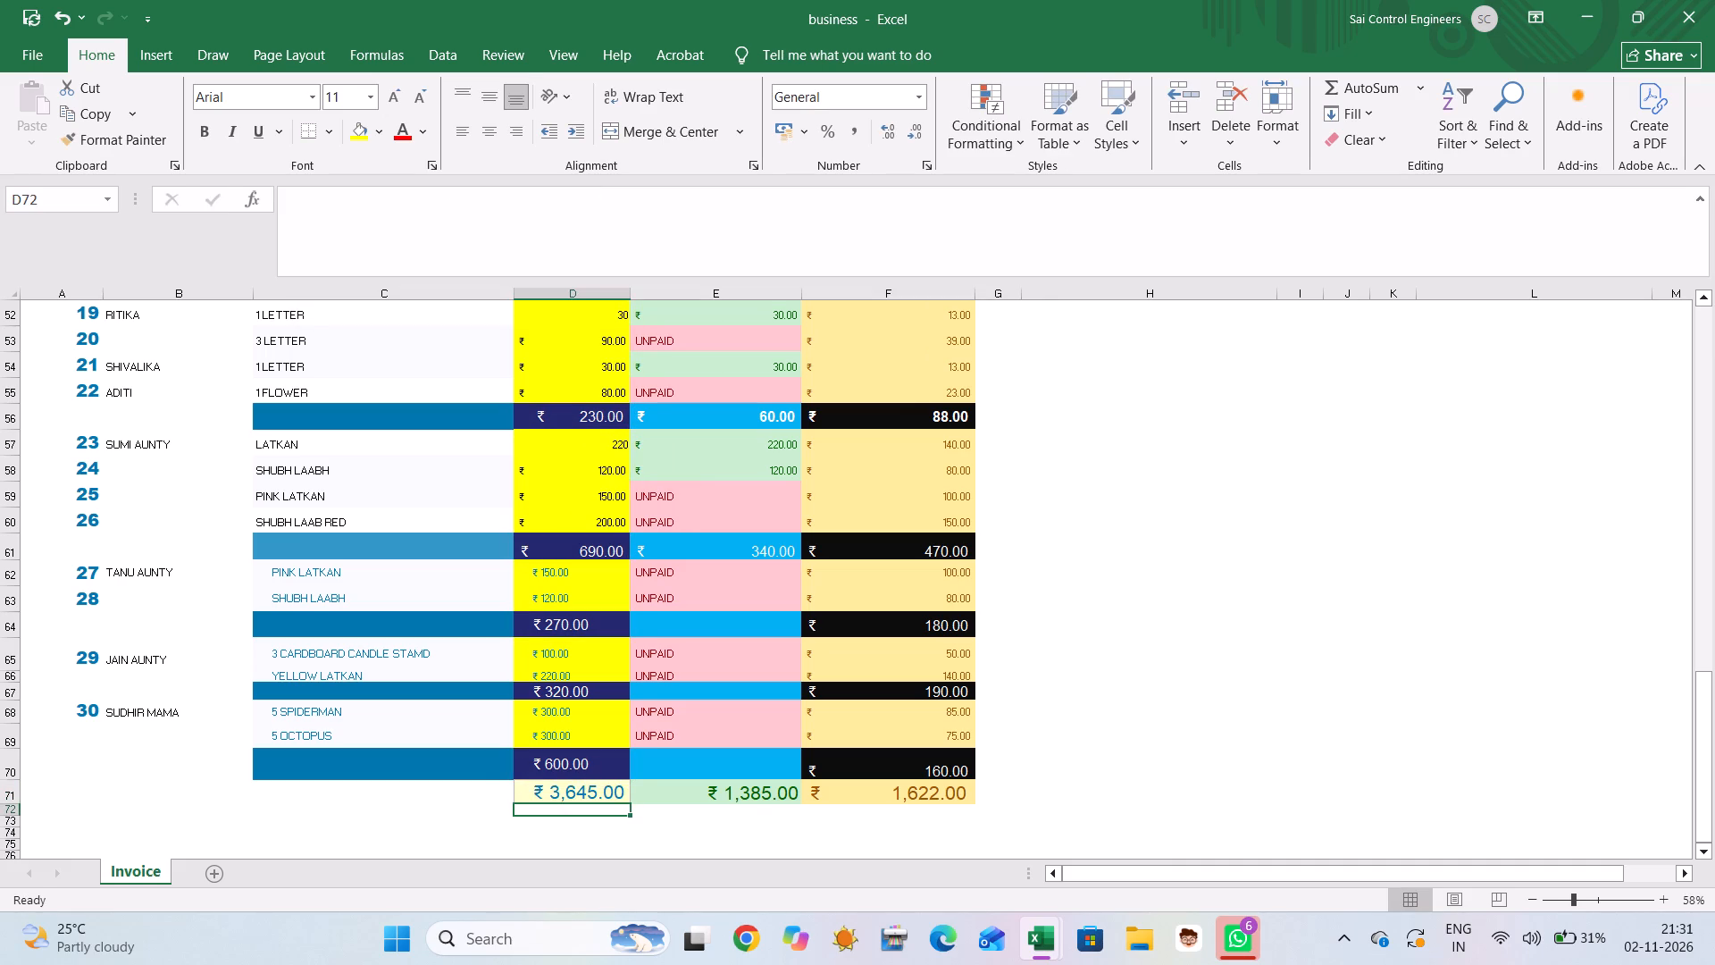
Add E70 as a further argument at the end of the SUM formula in the paid total cell E71.
left_click(767, 791)
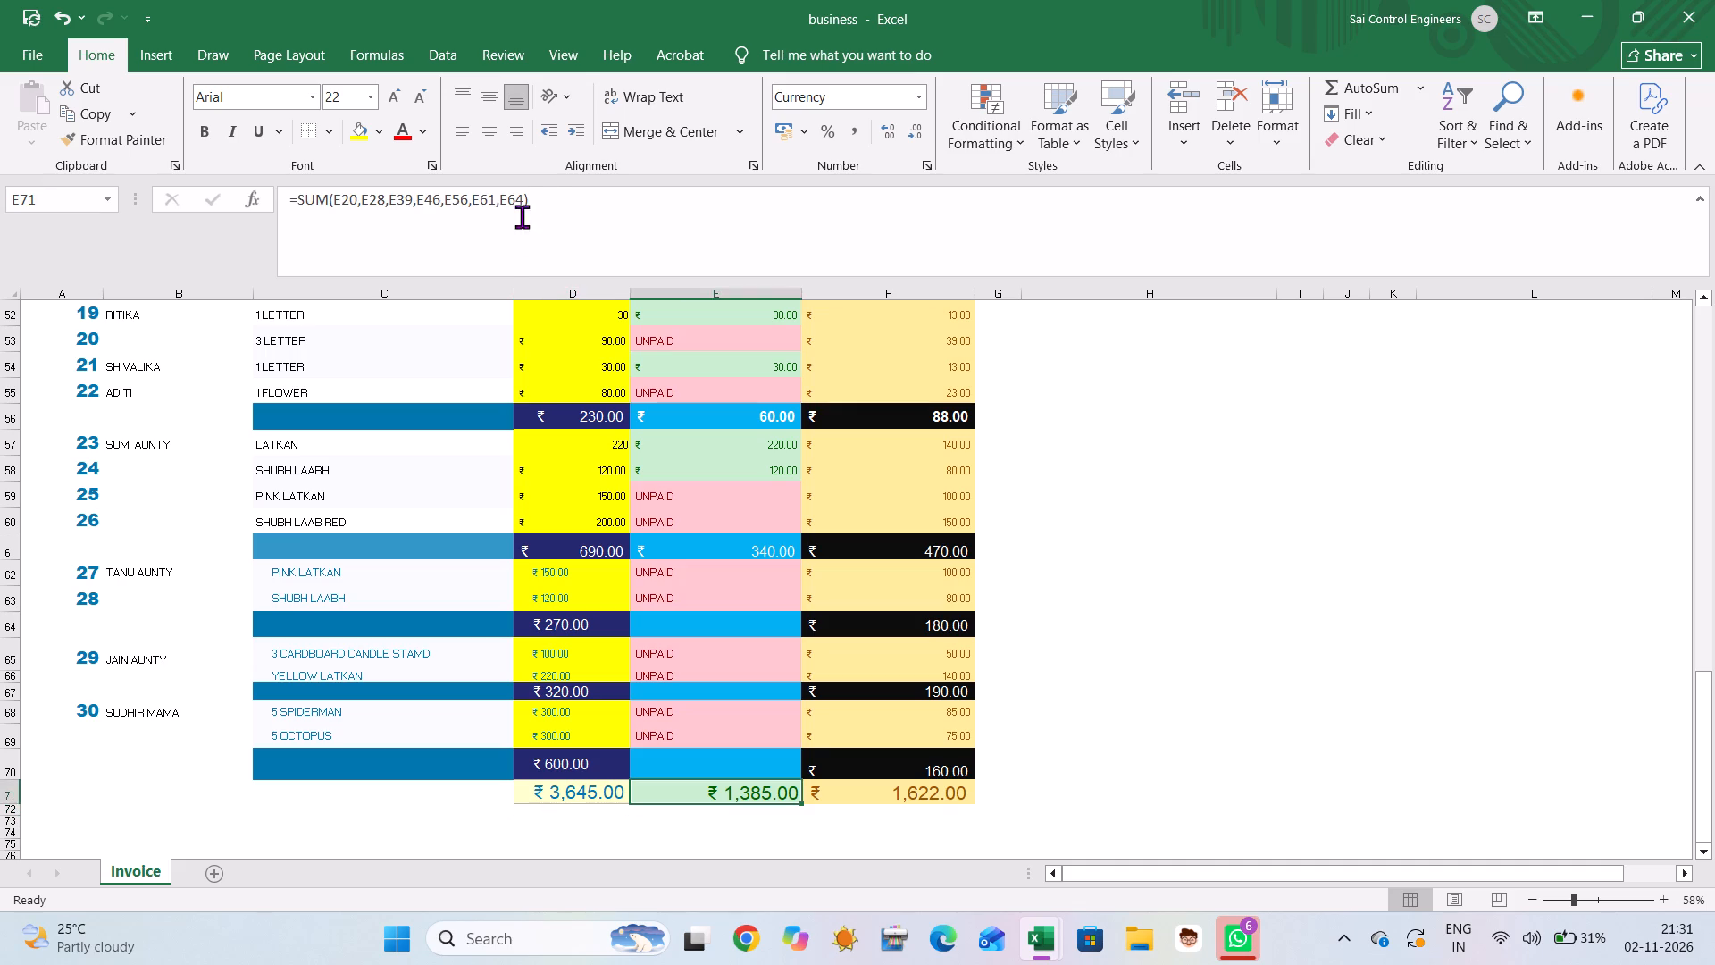
left_click(548, 202)
key("BackSpace")
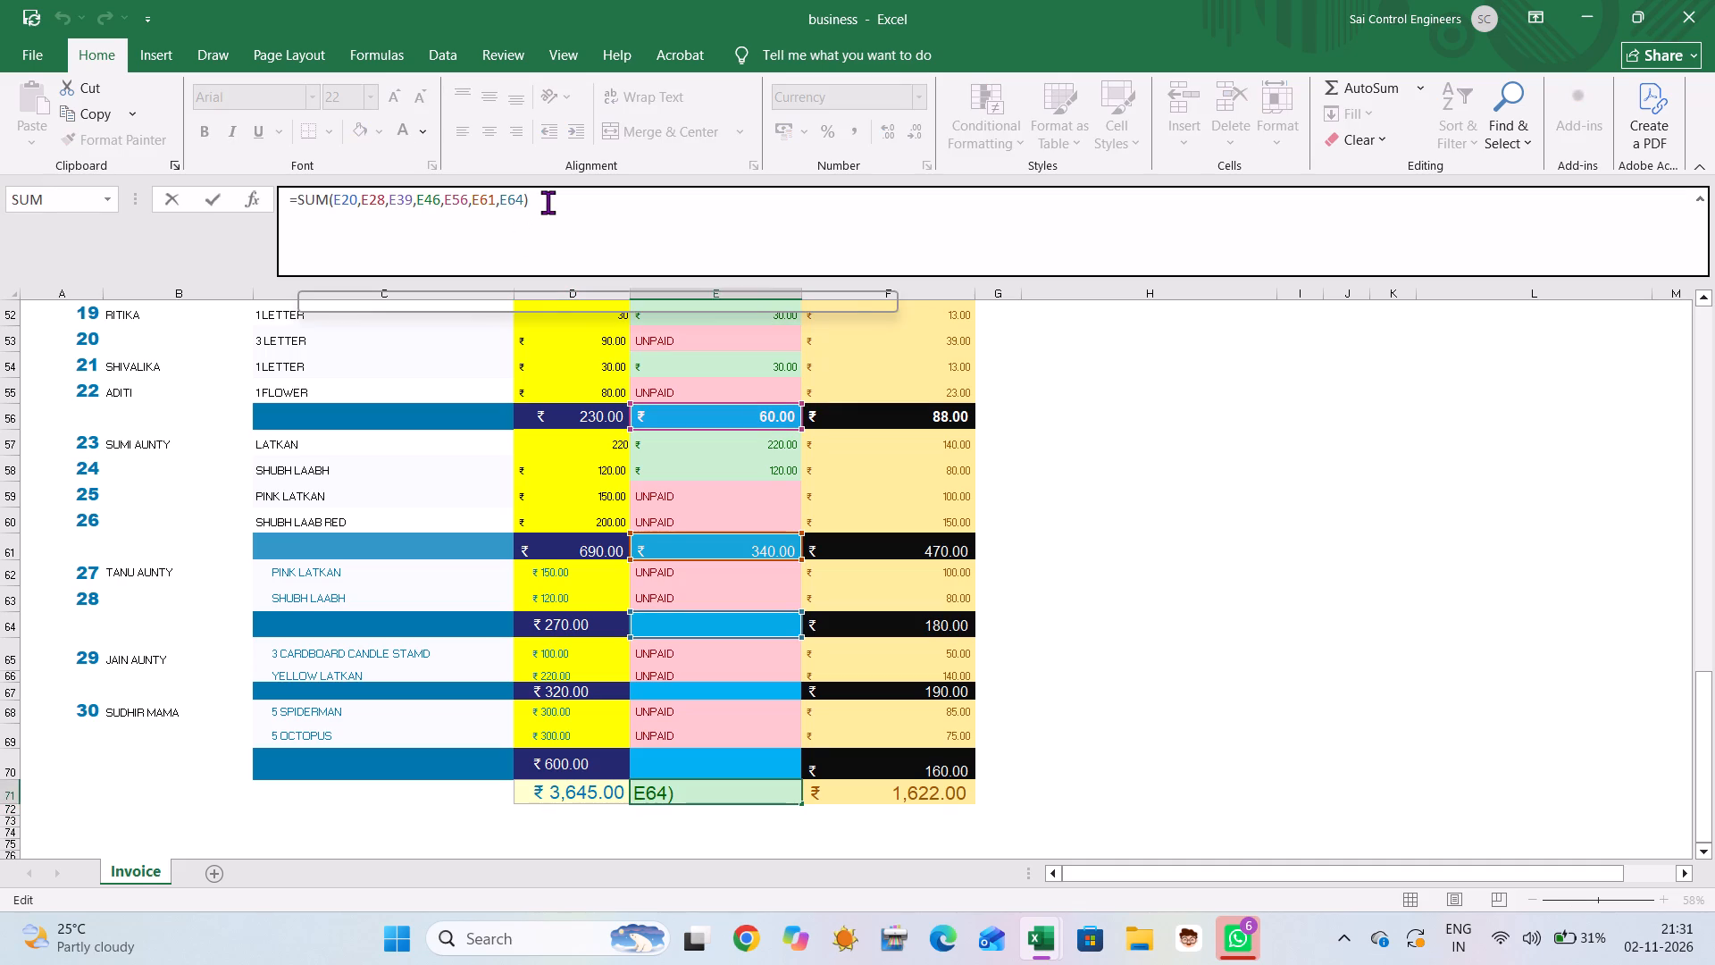
key("comma")
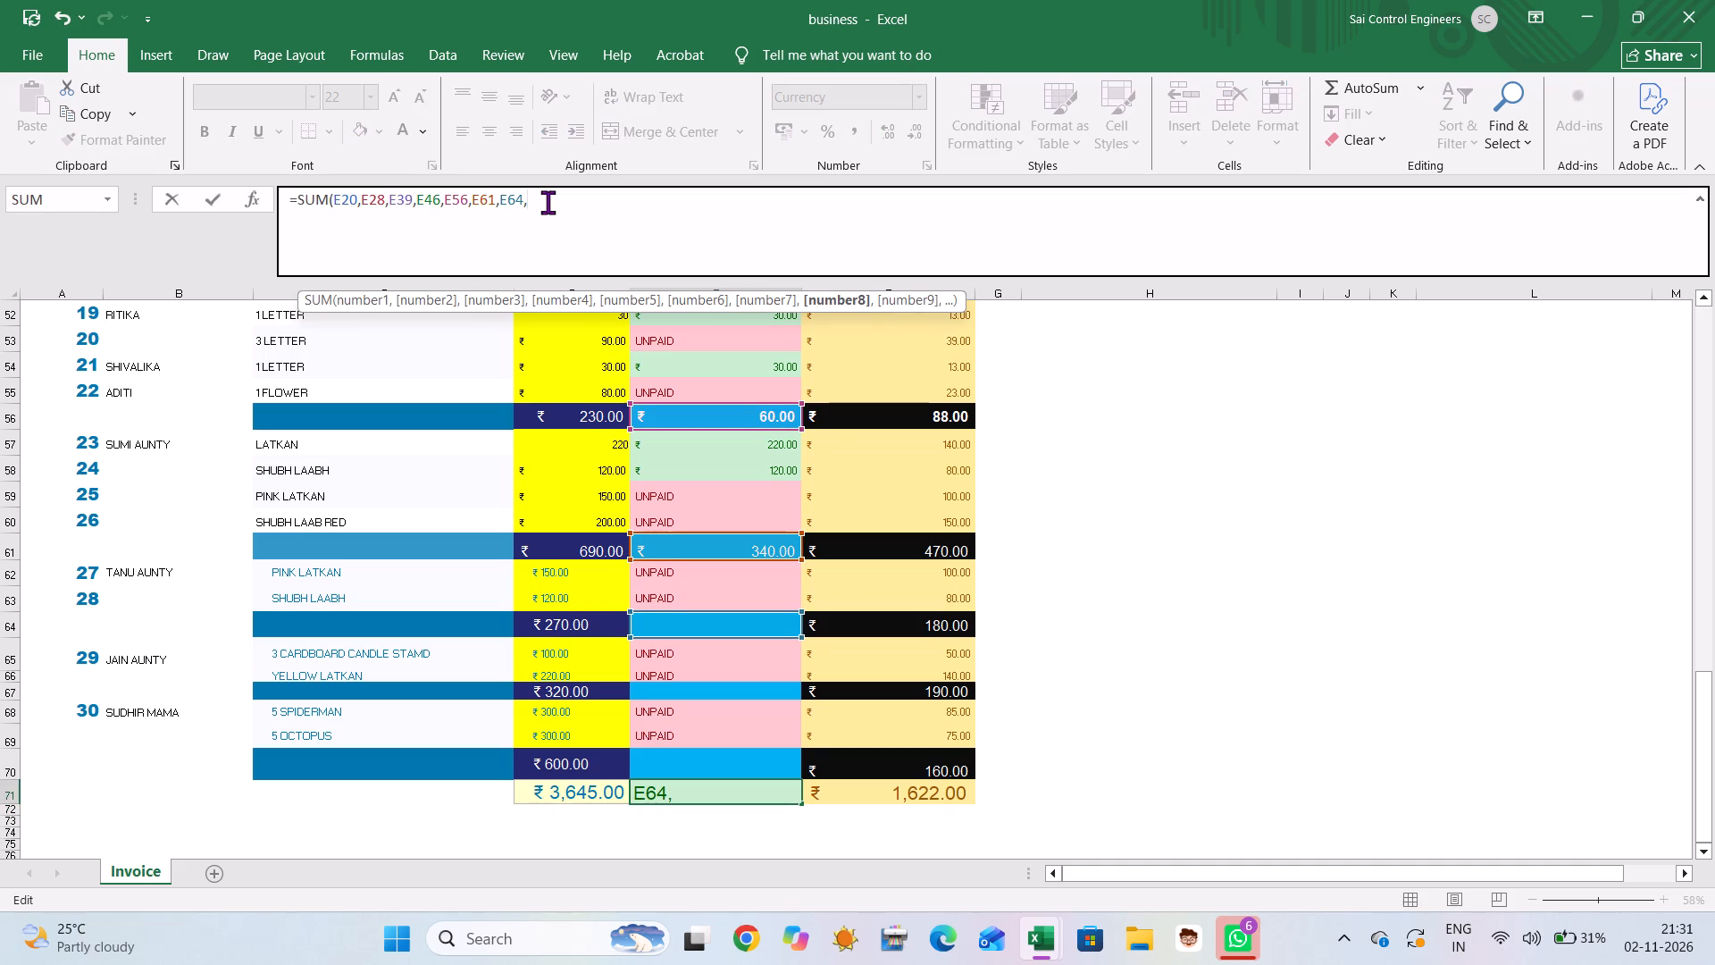
key("e")
type("70")
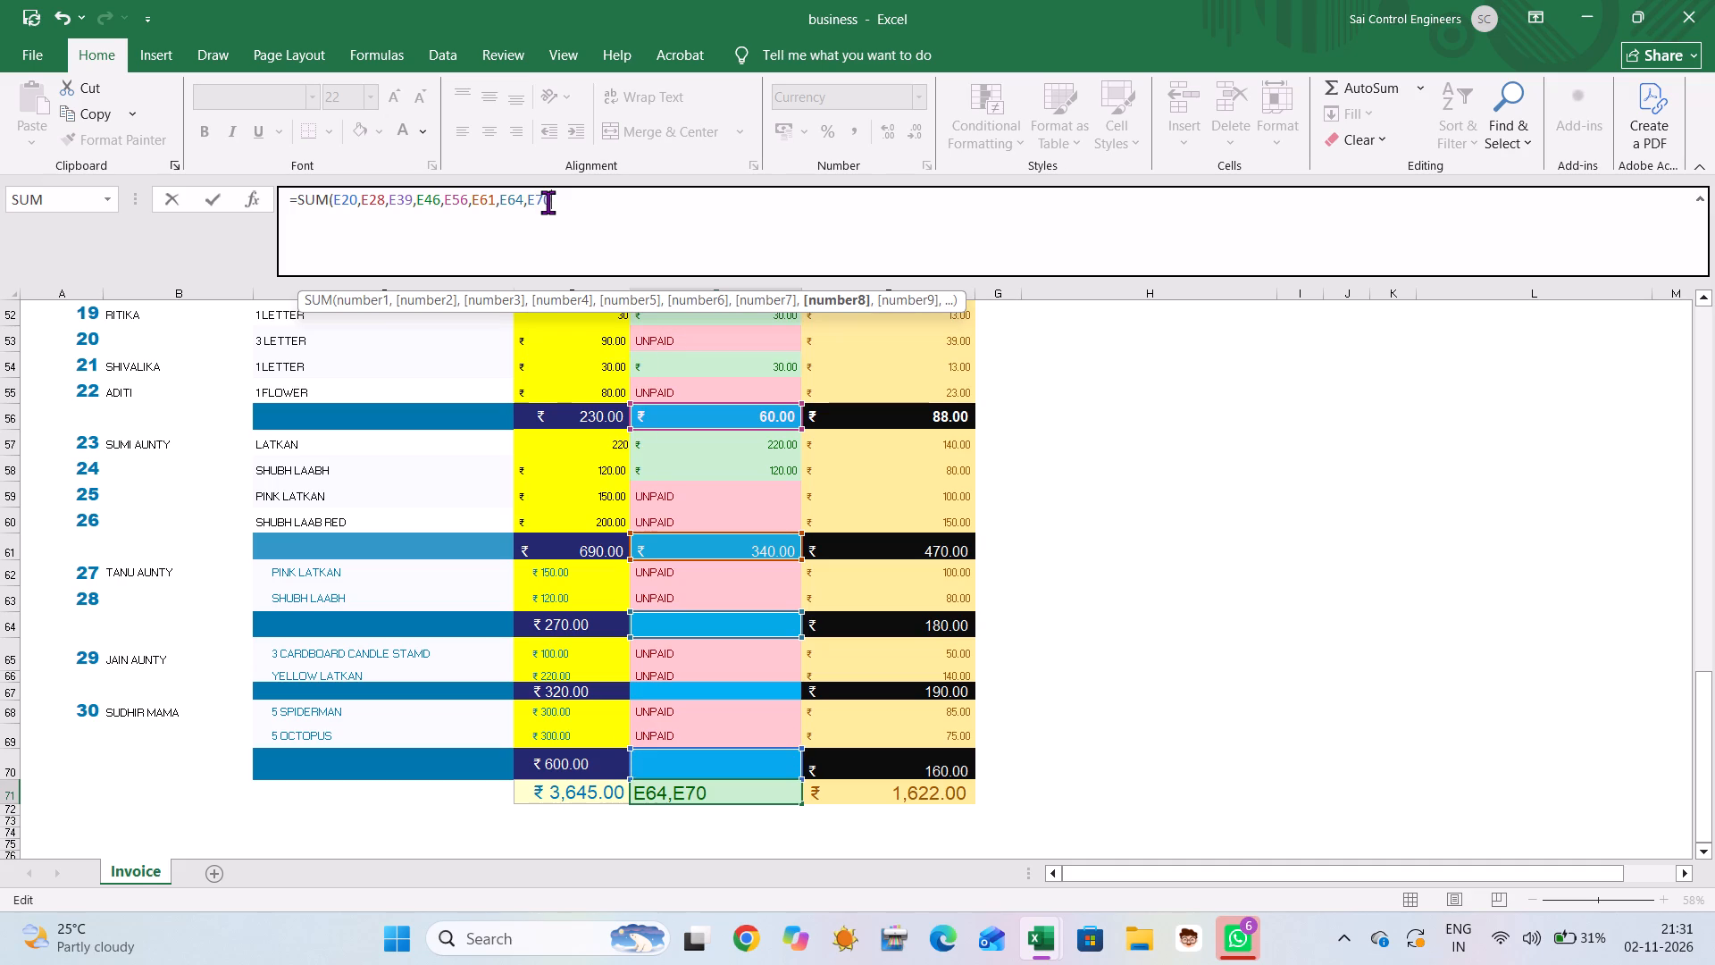
key("Return")
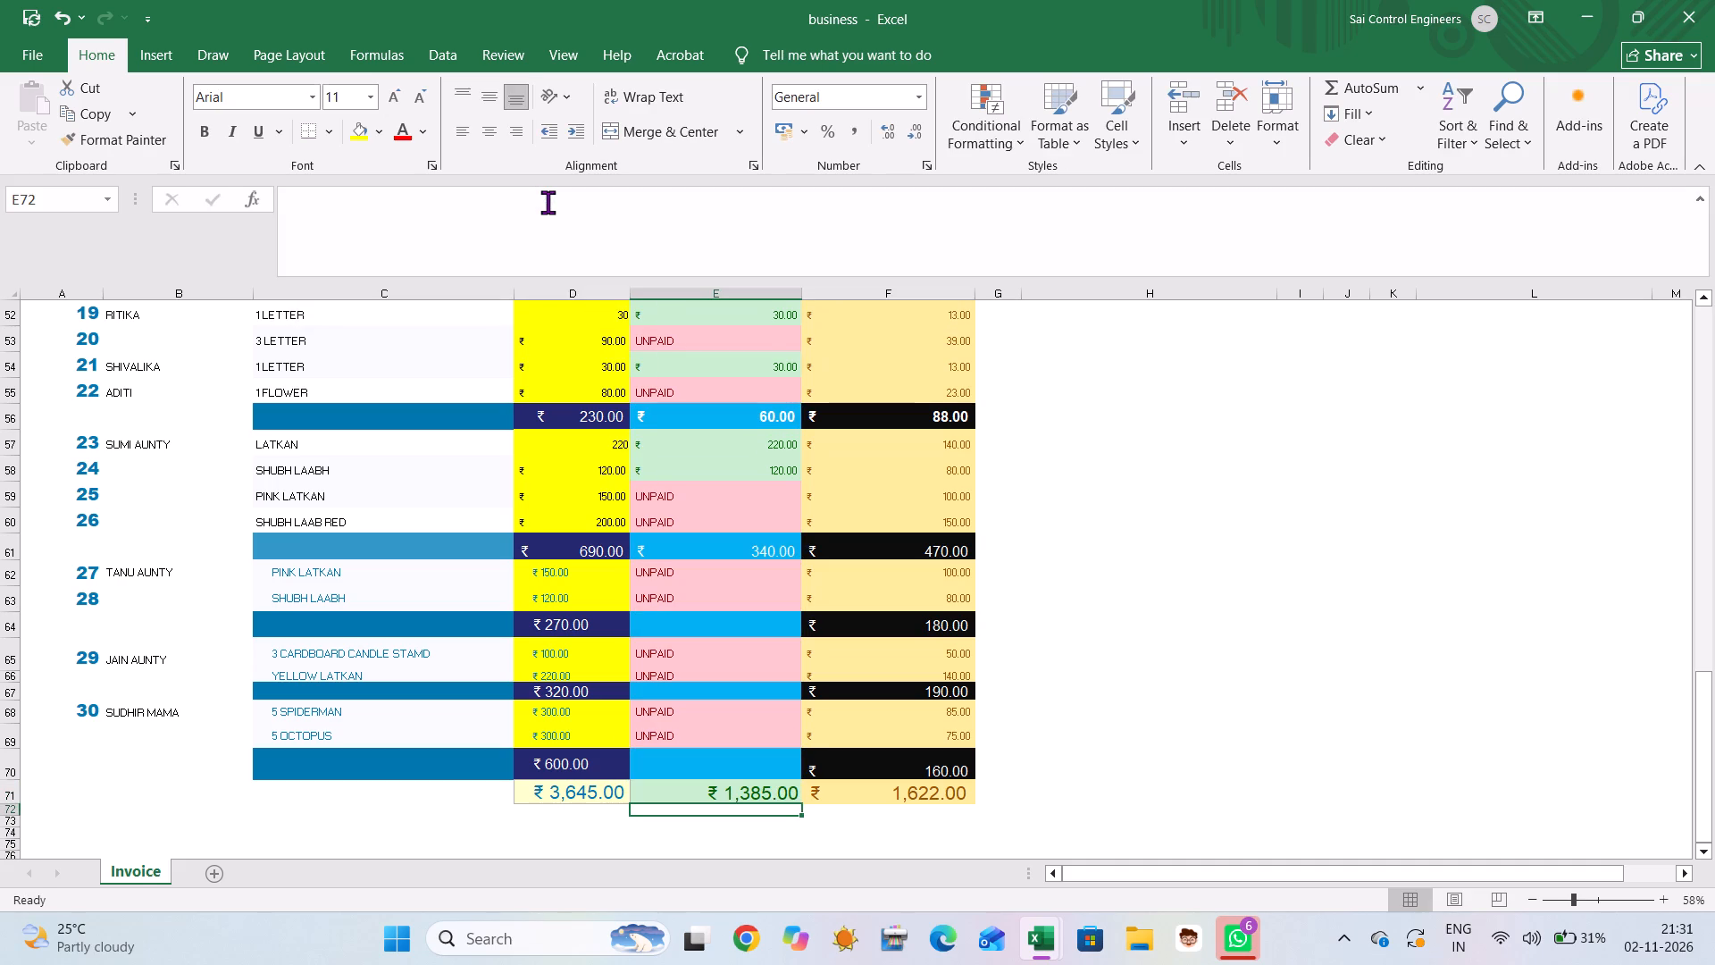
Add F70 as a further argument at the end of the SUM formula in the material total cell F71.
left_click(918, 785)
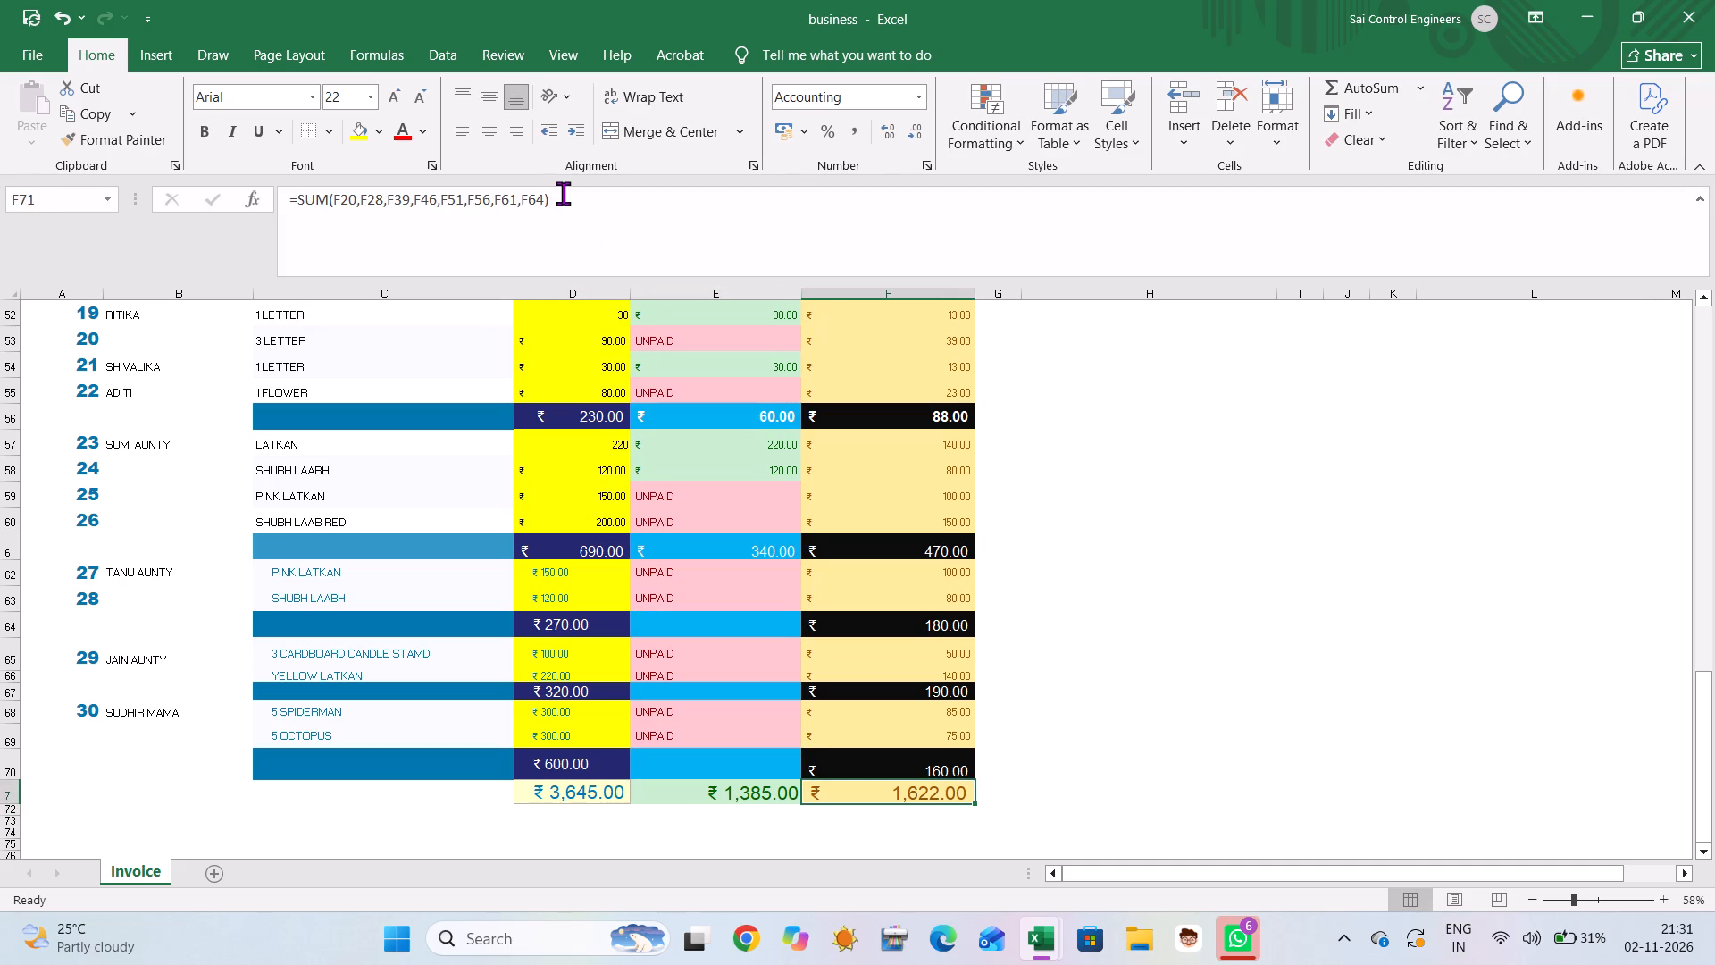
left_click(563, 193)
key("BackSpace")
key("comma")
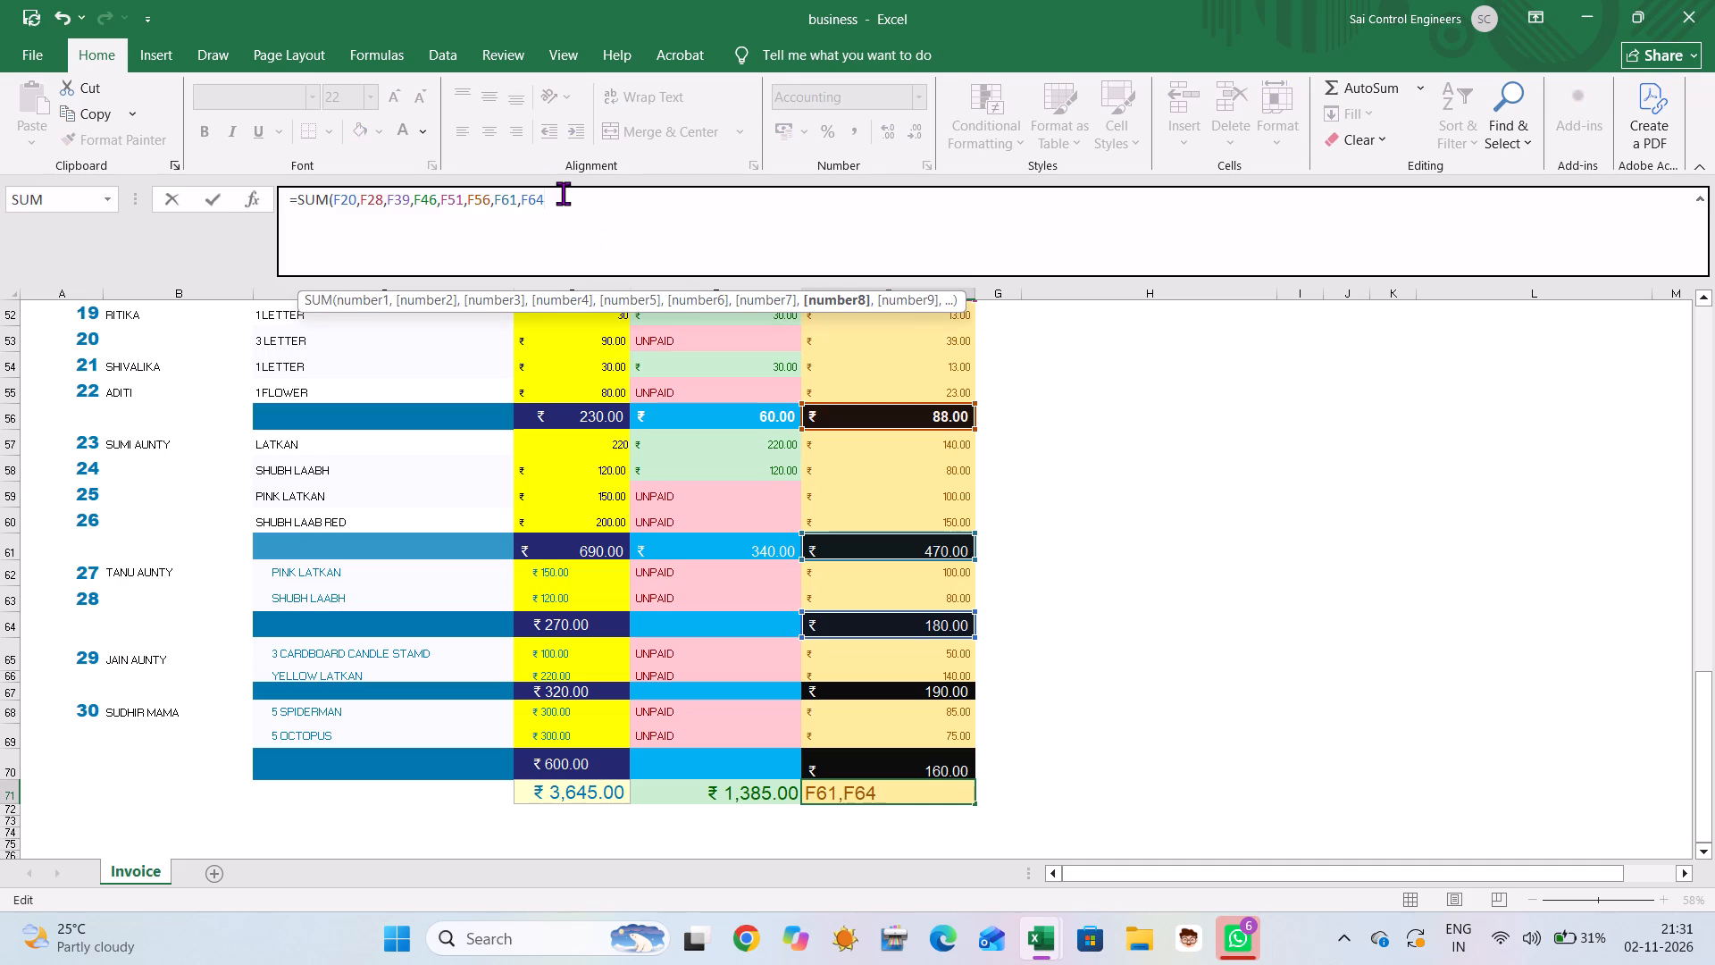
key("f")
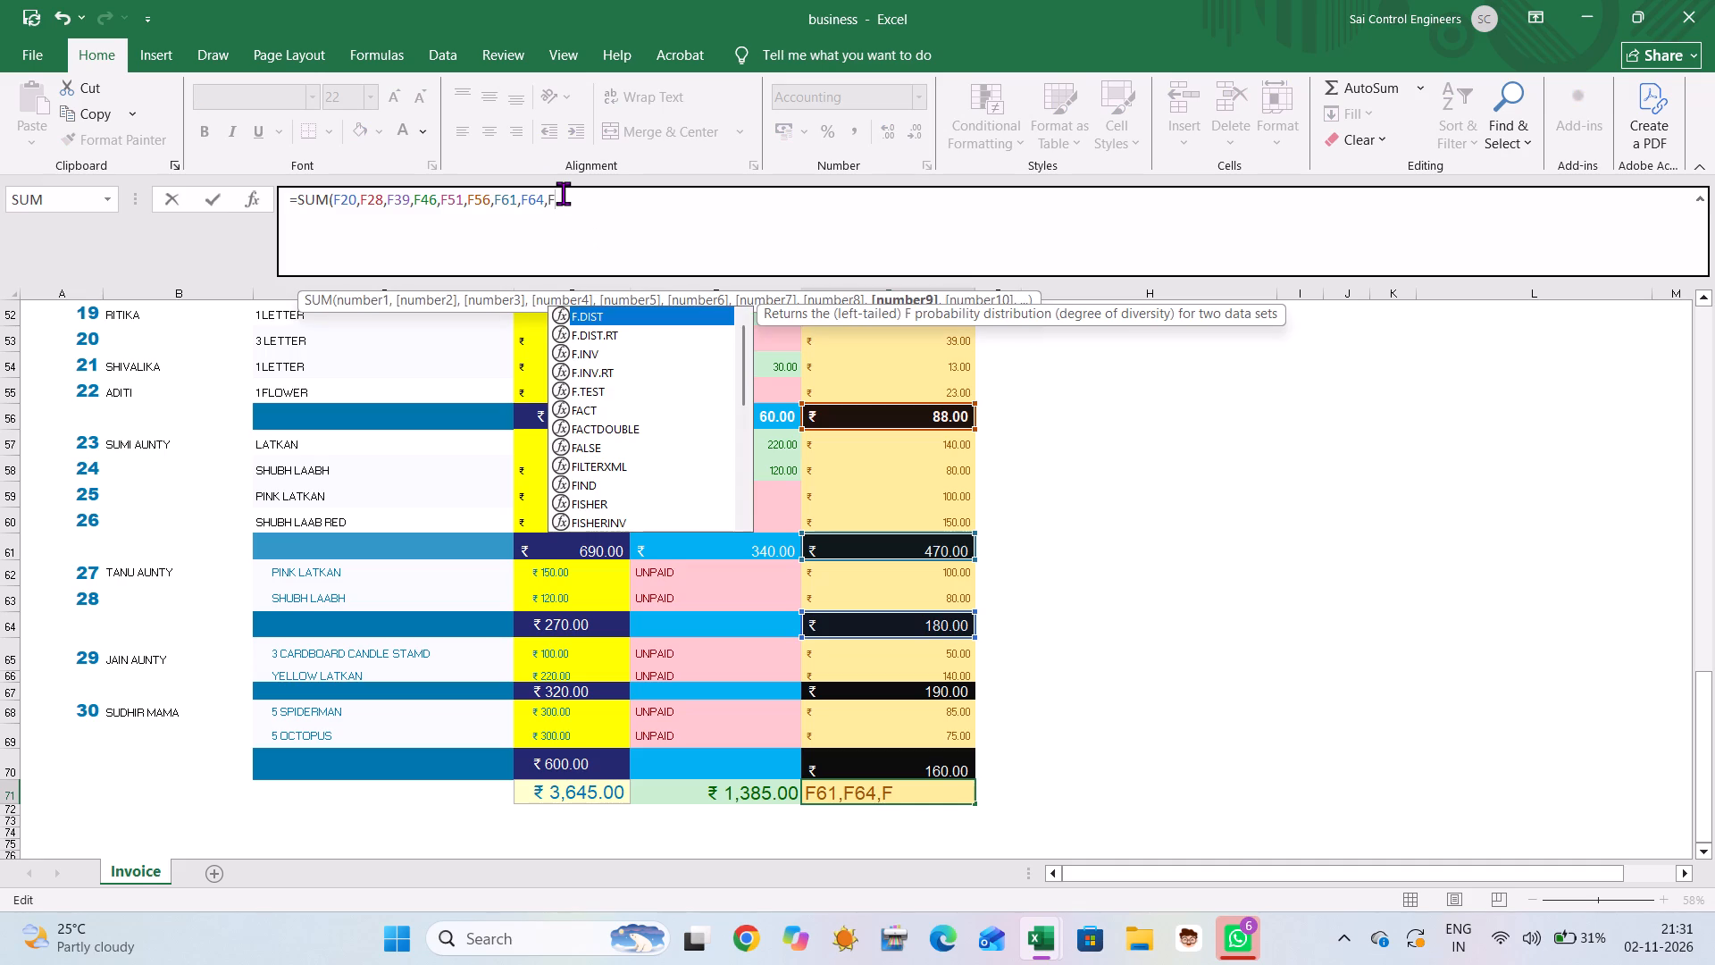
type("70")
key("Return")
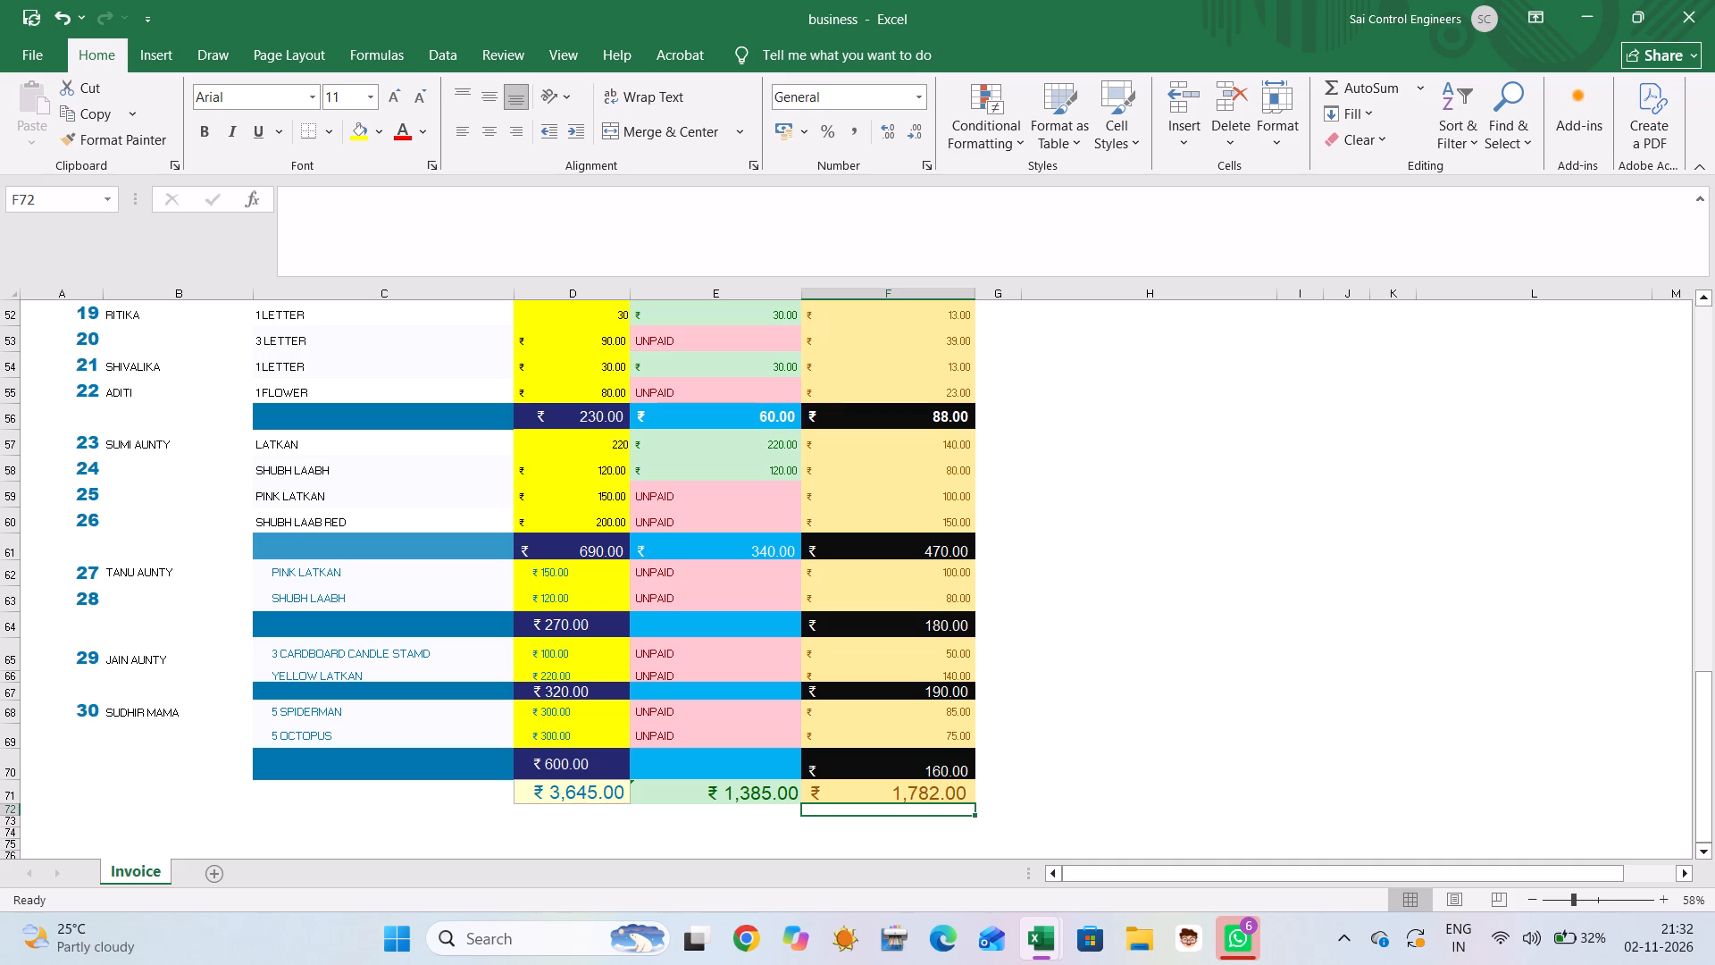
Widen the empty column G beside MONEY IN MATERIAL to about 33 and select G10 in the header row.
scroll(1030, 724, "up", 4)
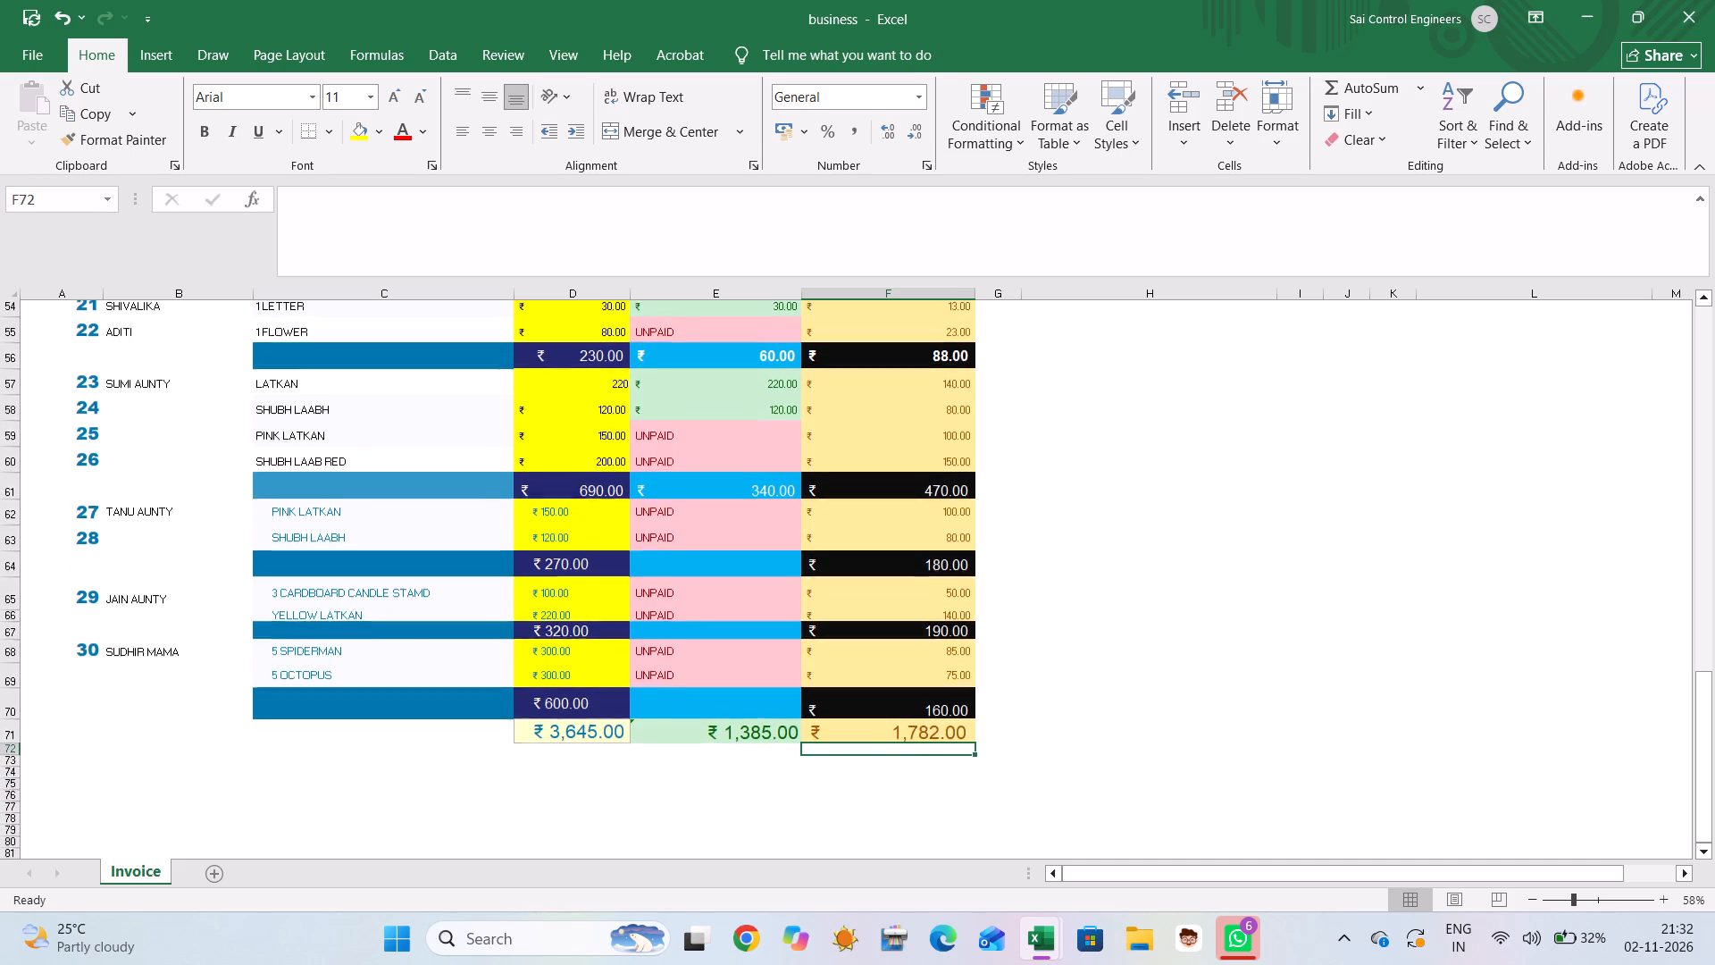
scroll(1030, 724, "up", 4)
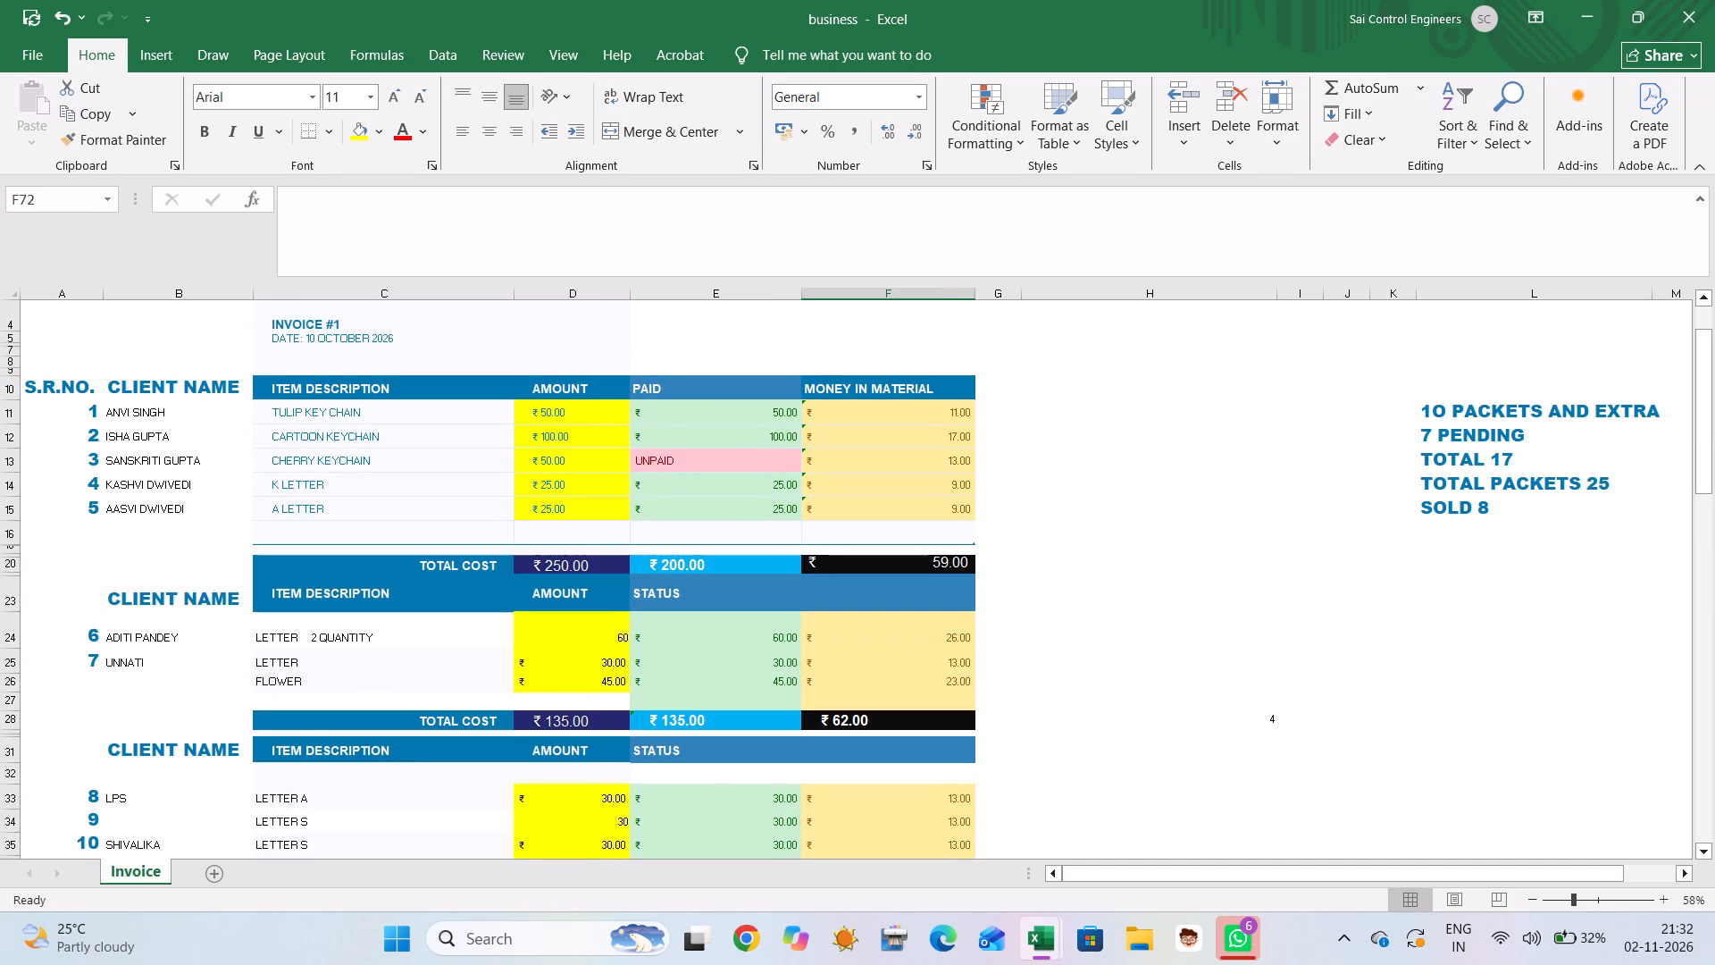
left_click(1027, 384)
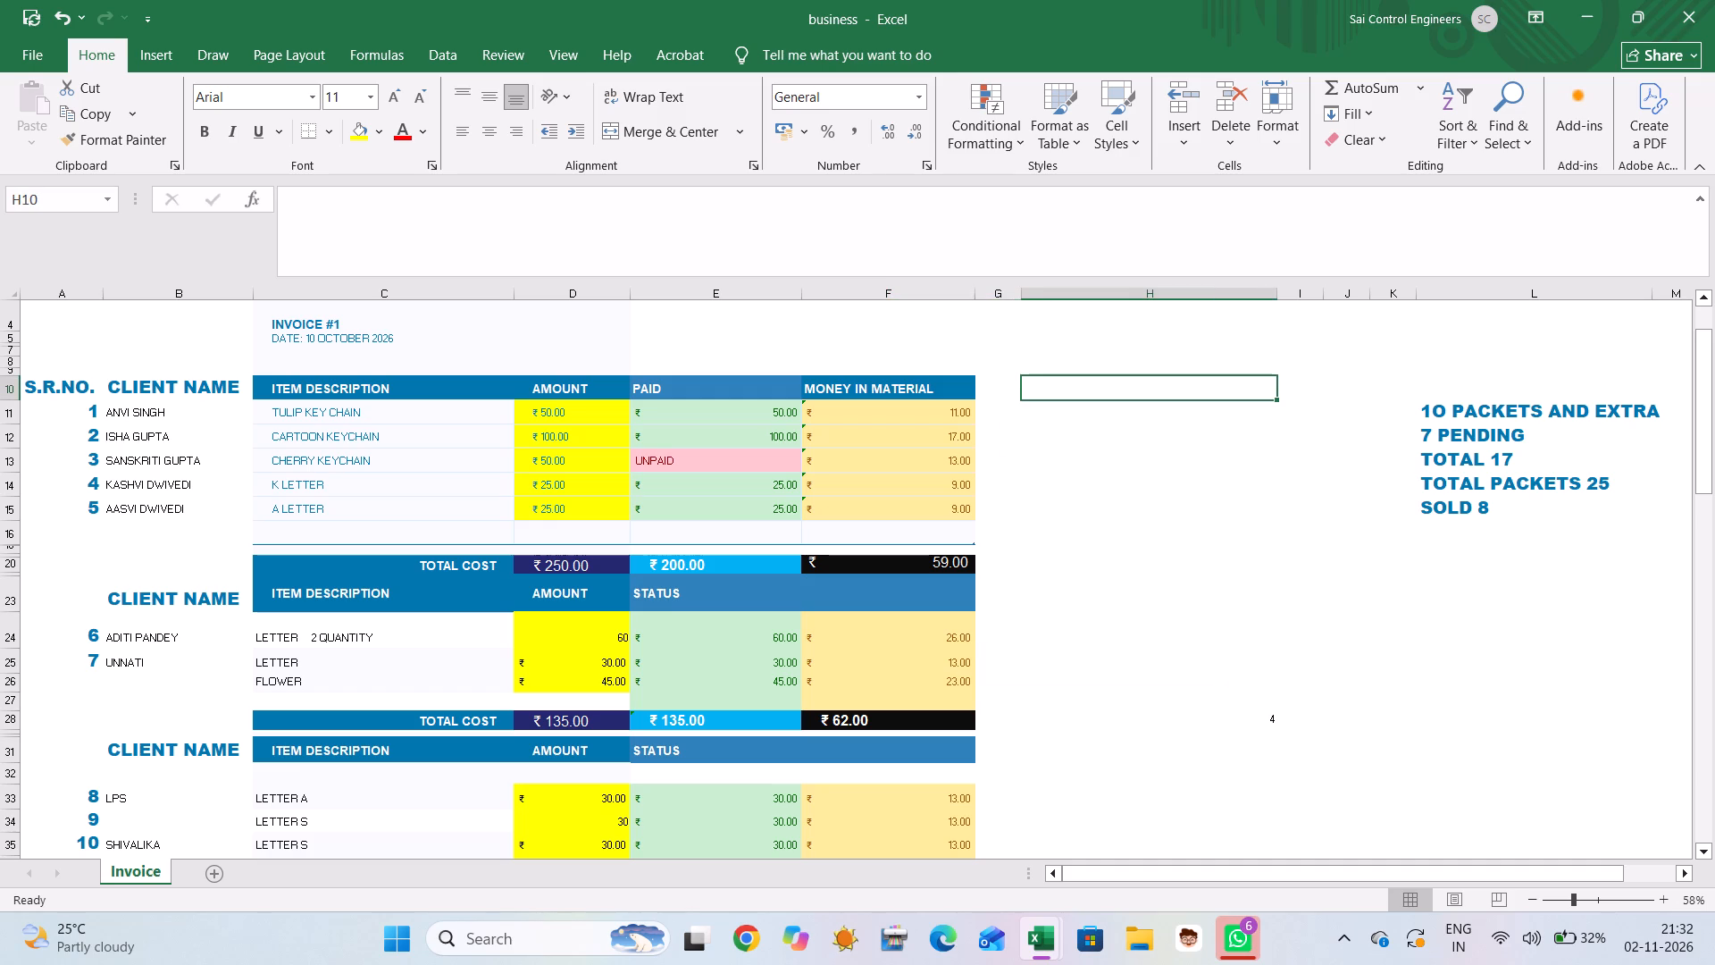
left_click(1000, 393)
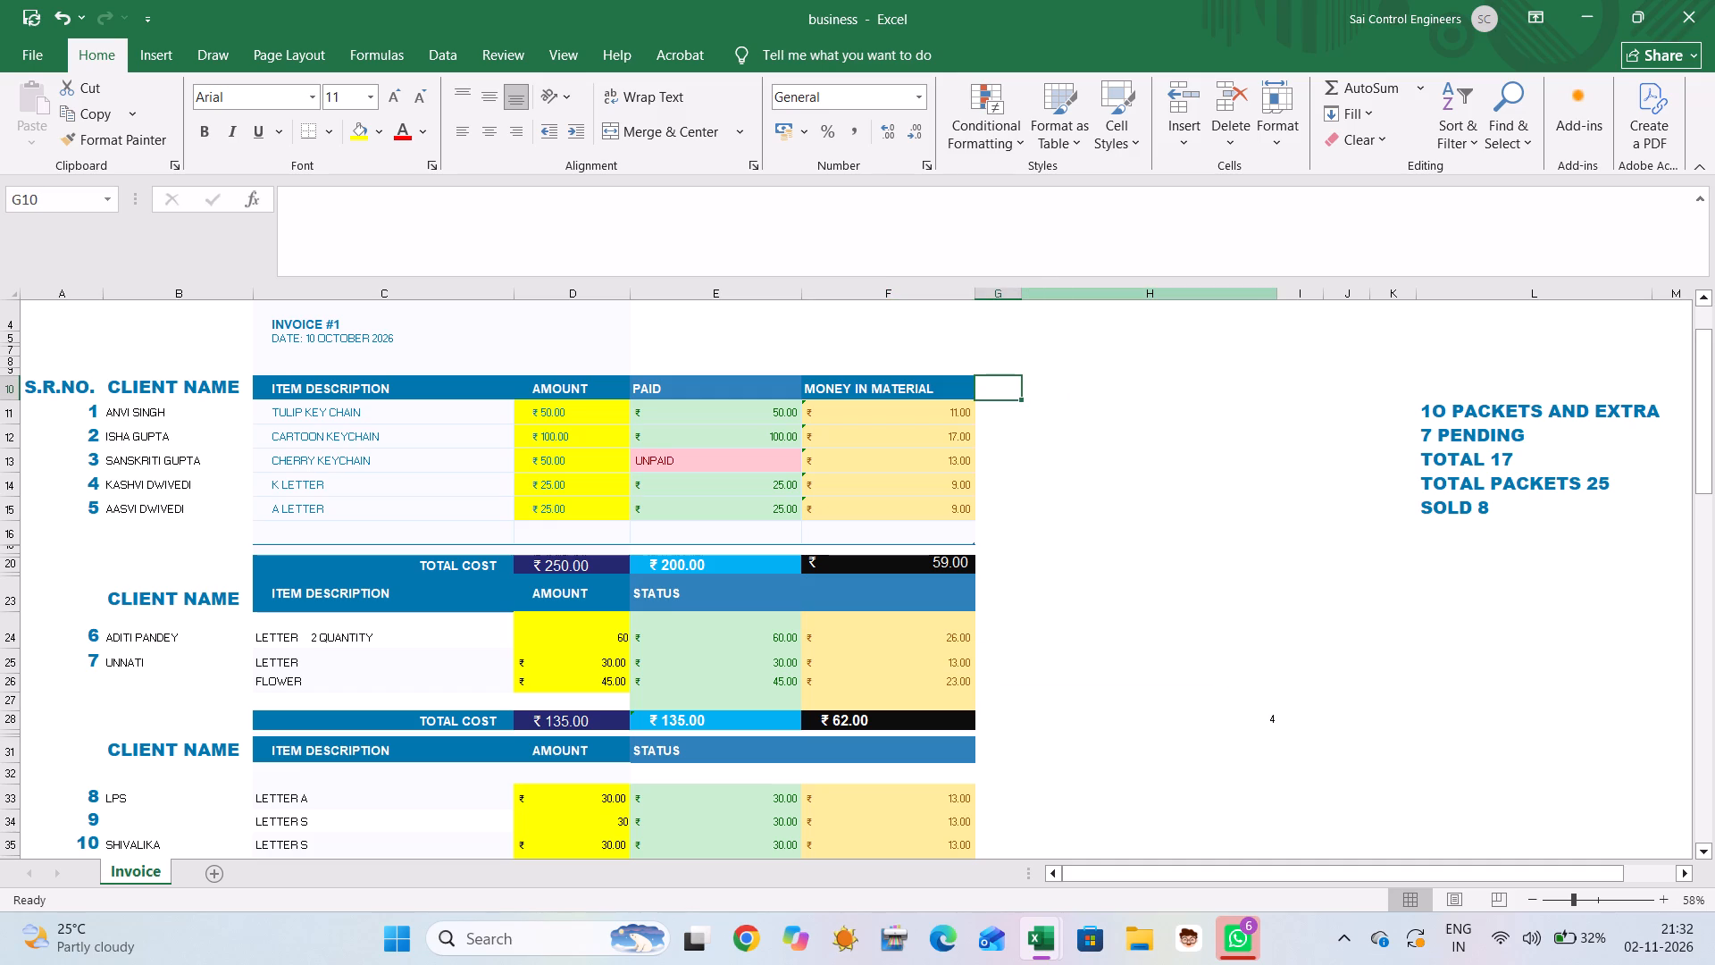
left_click_drag(1022, 298, 1149, 315)
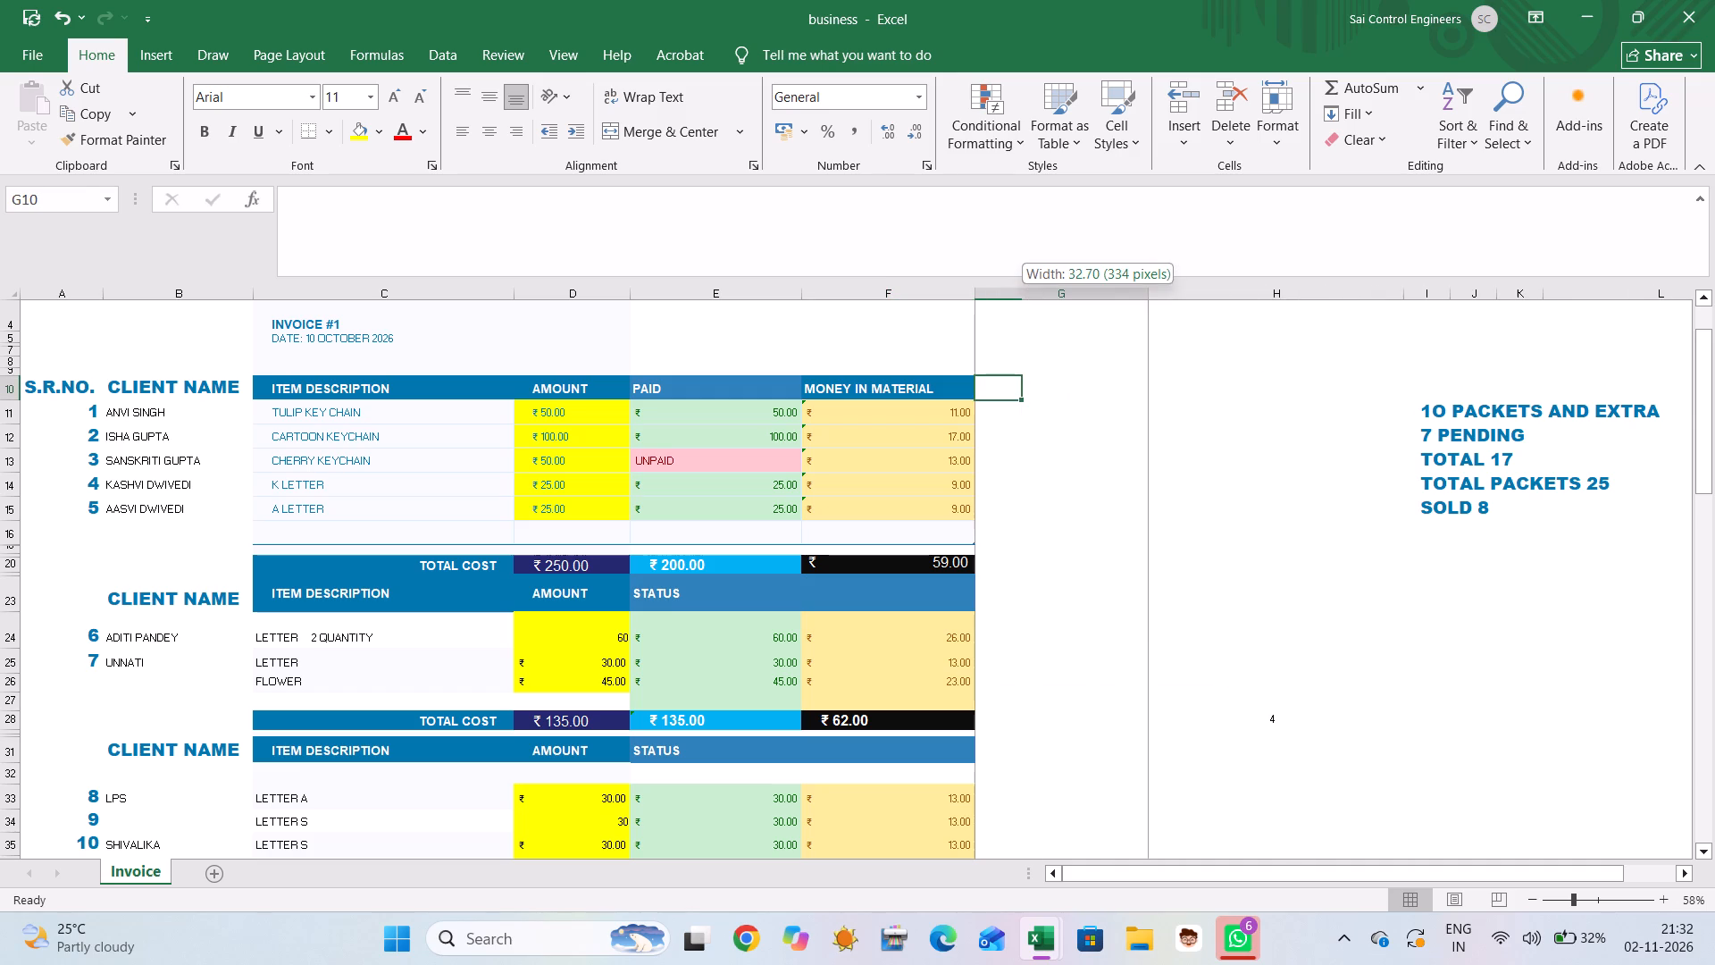
left_click_drag(1149, 315, 1147, 313)
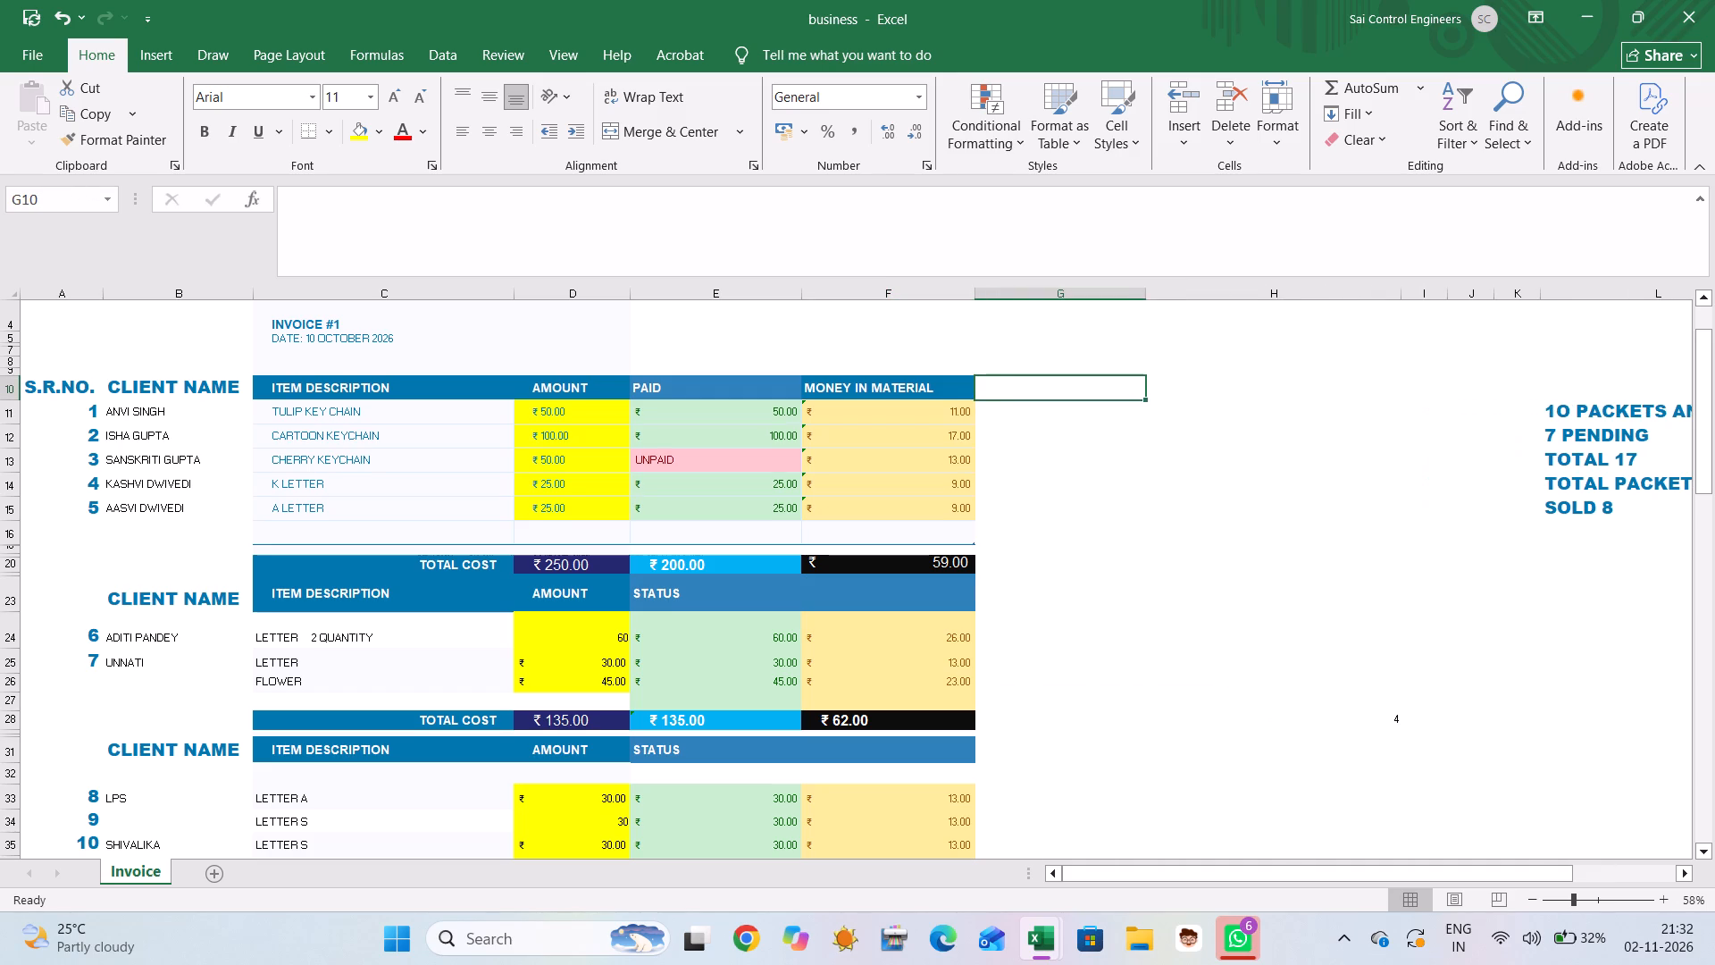
Enter the column header PROFIT in G10 beside MONEY IN MATERIAL.
key("p")
type("ROFIT")
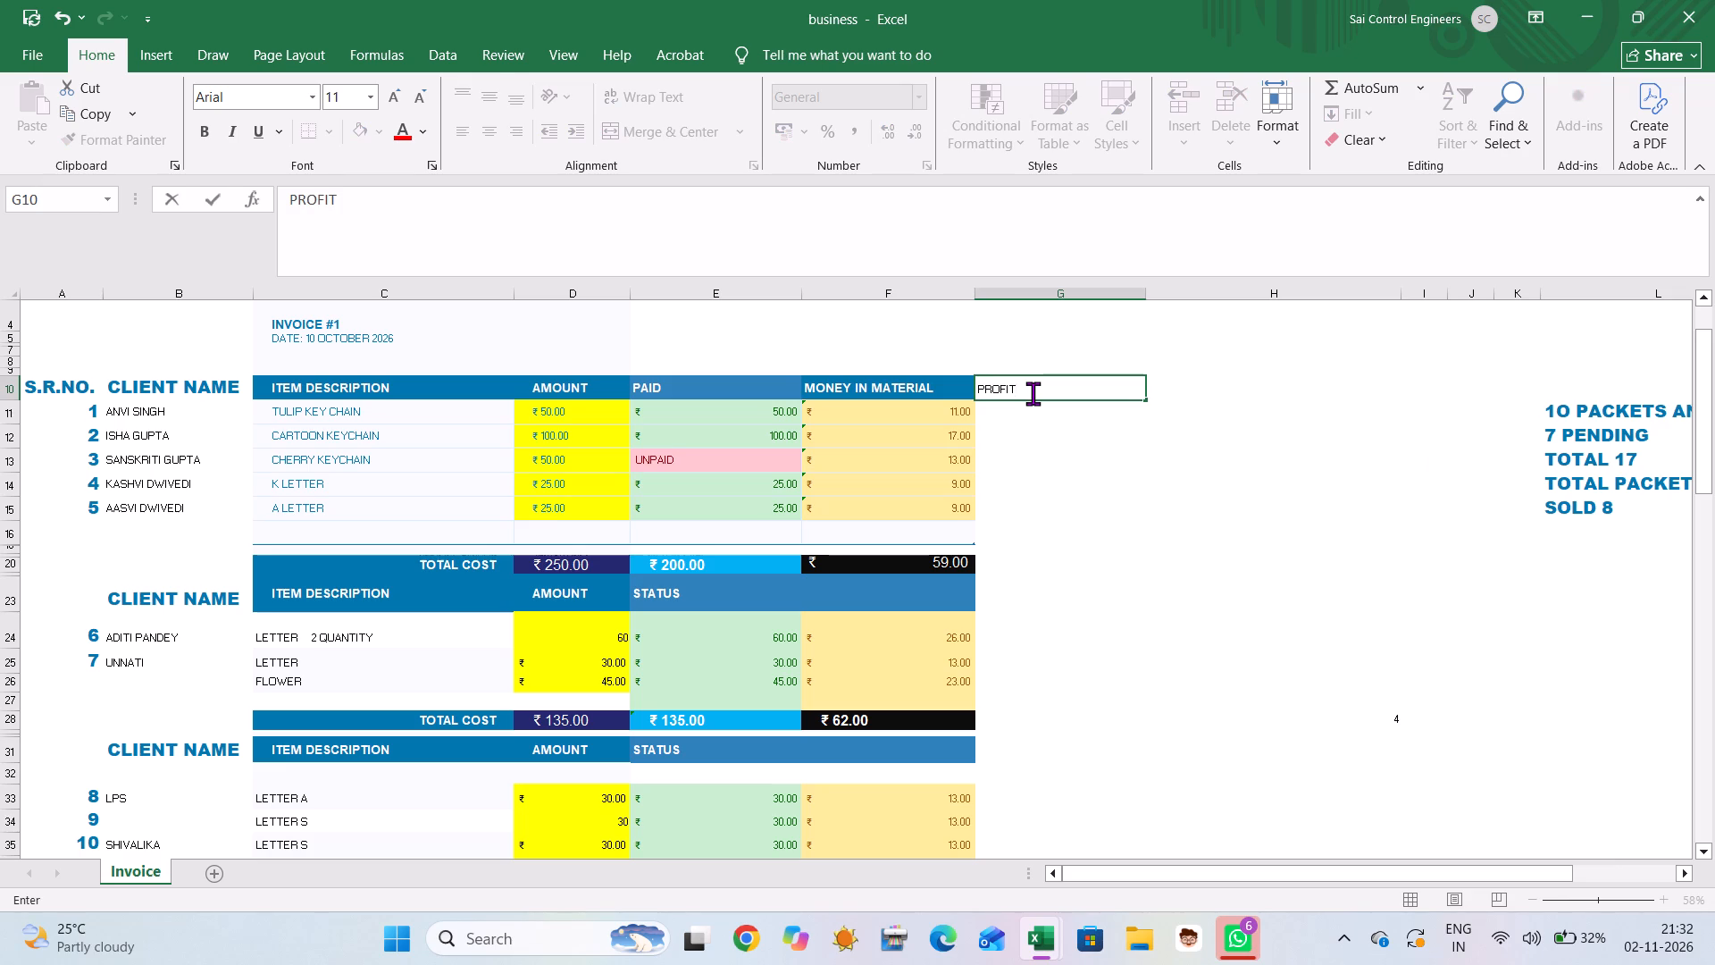
key("Down")
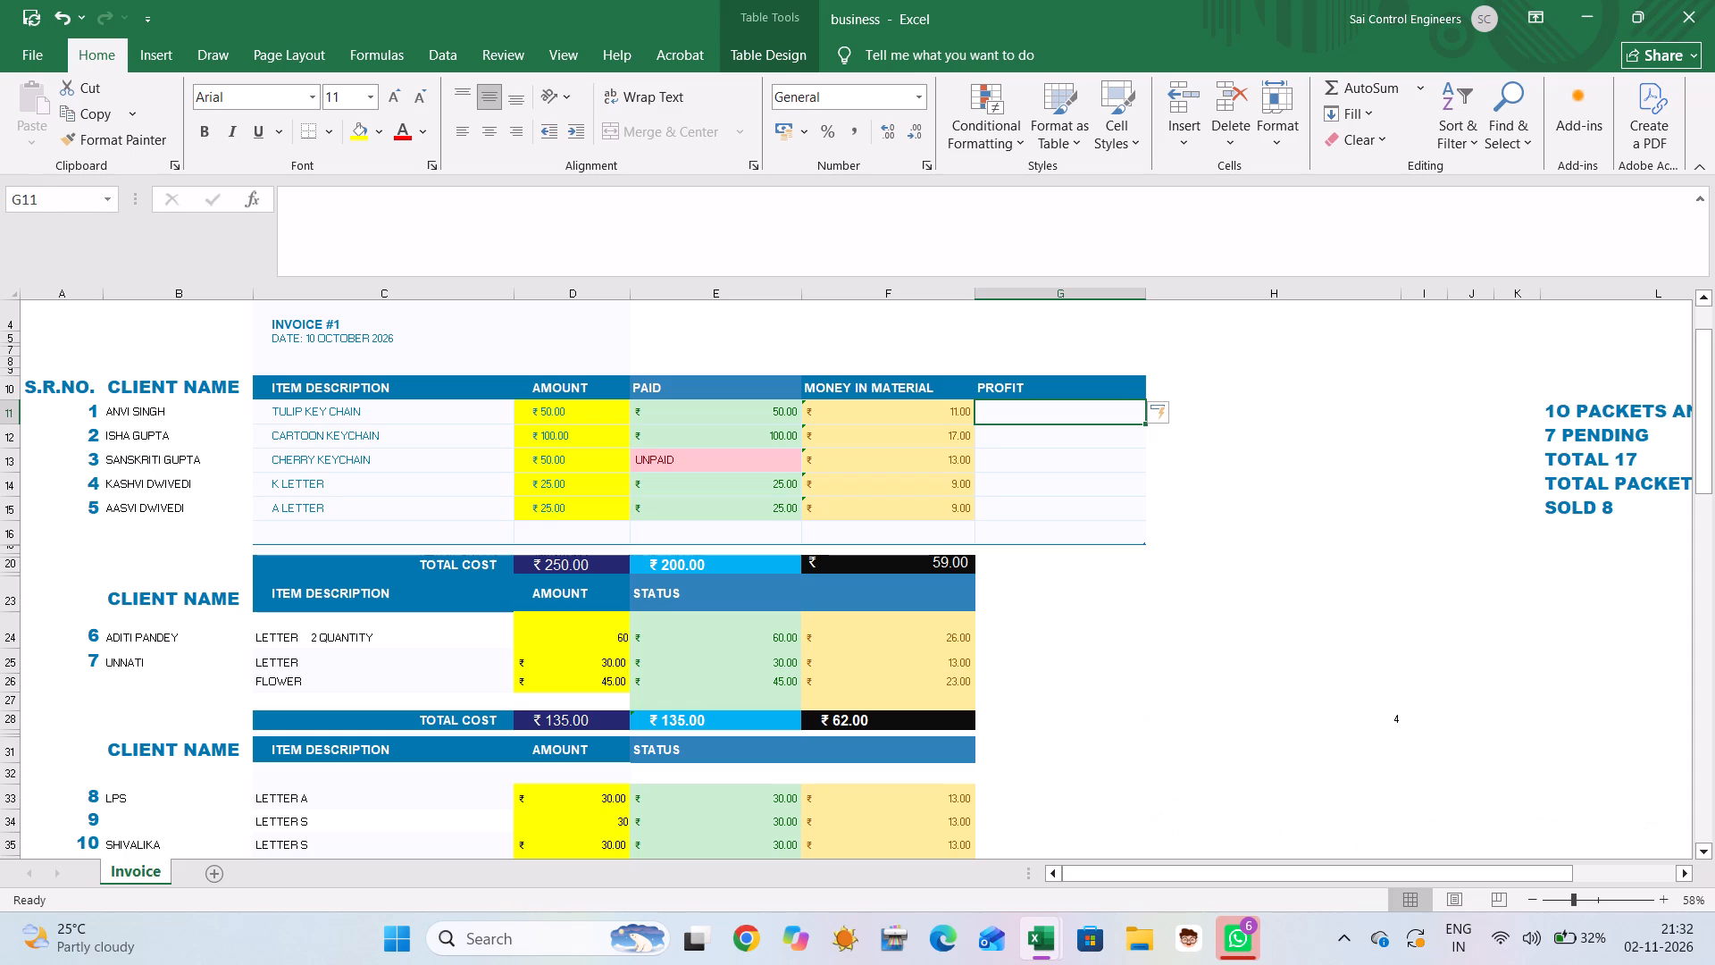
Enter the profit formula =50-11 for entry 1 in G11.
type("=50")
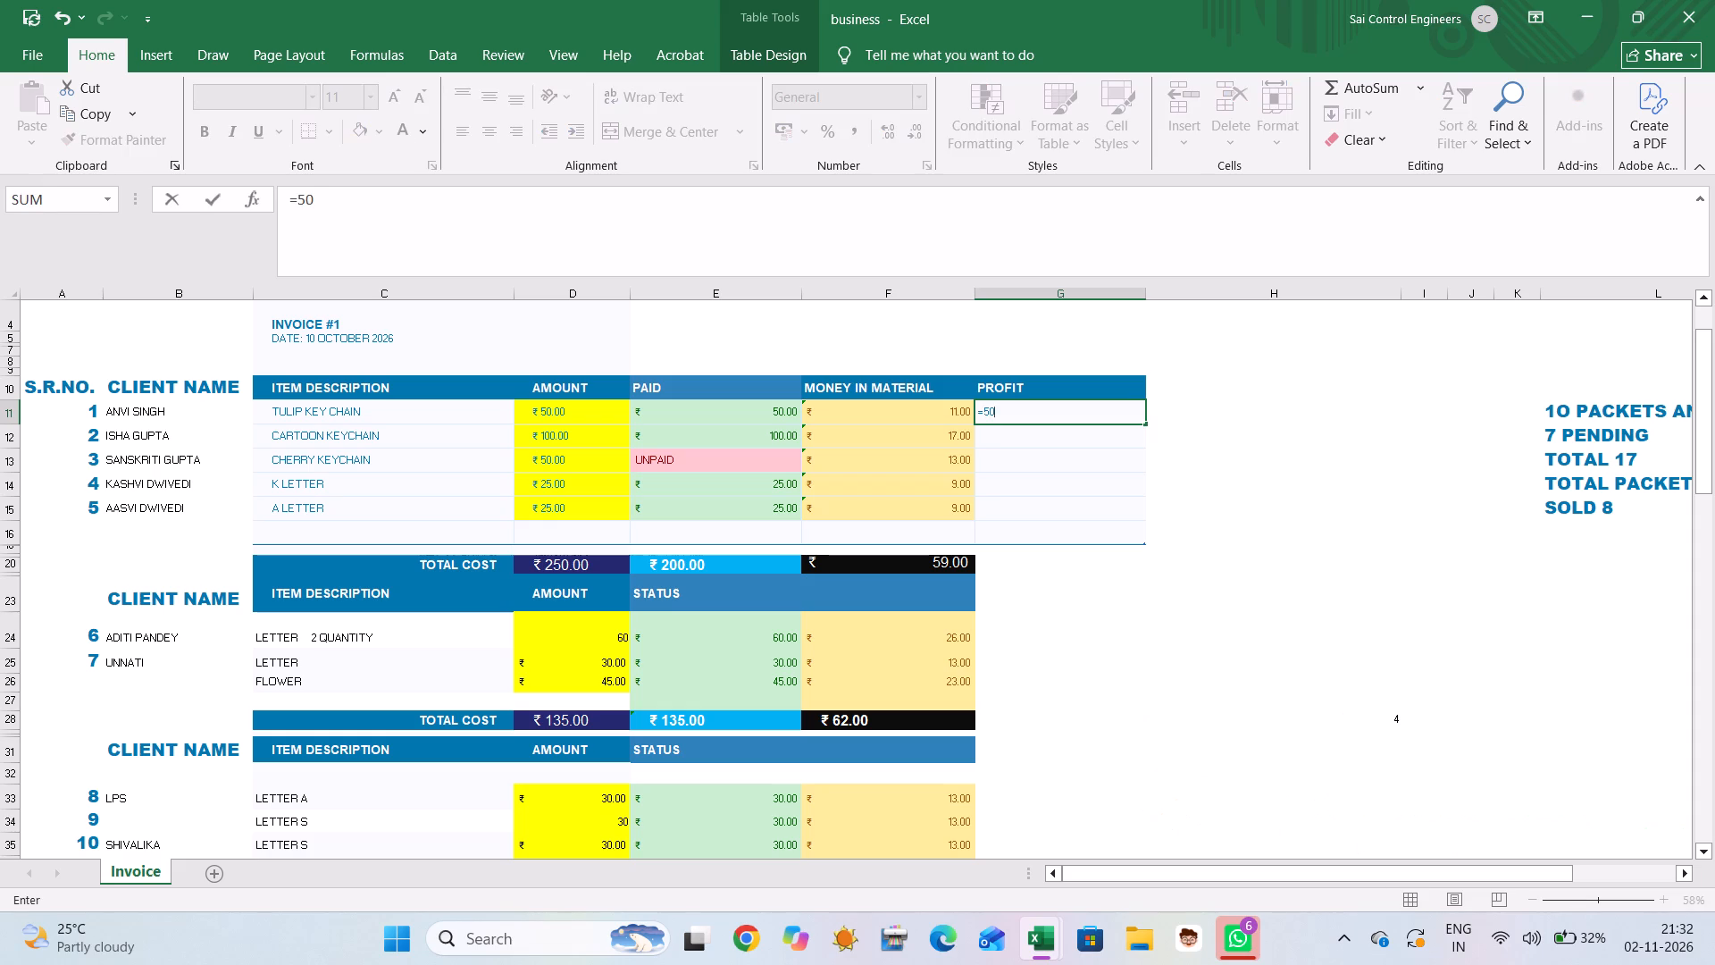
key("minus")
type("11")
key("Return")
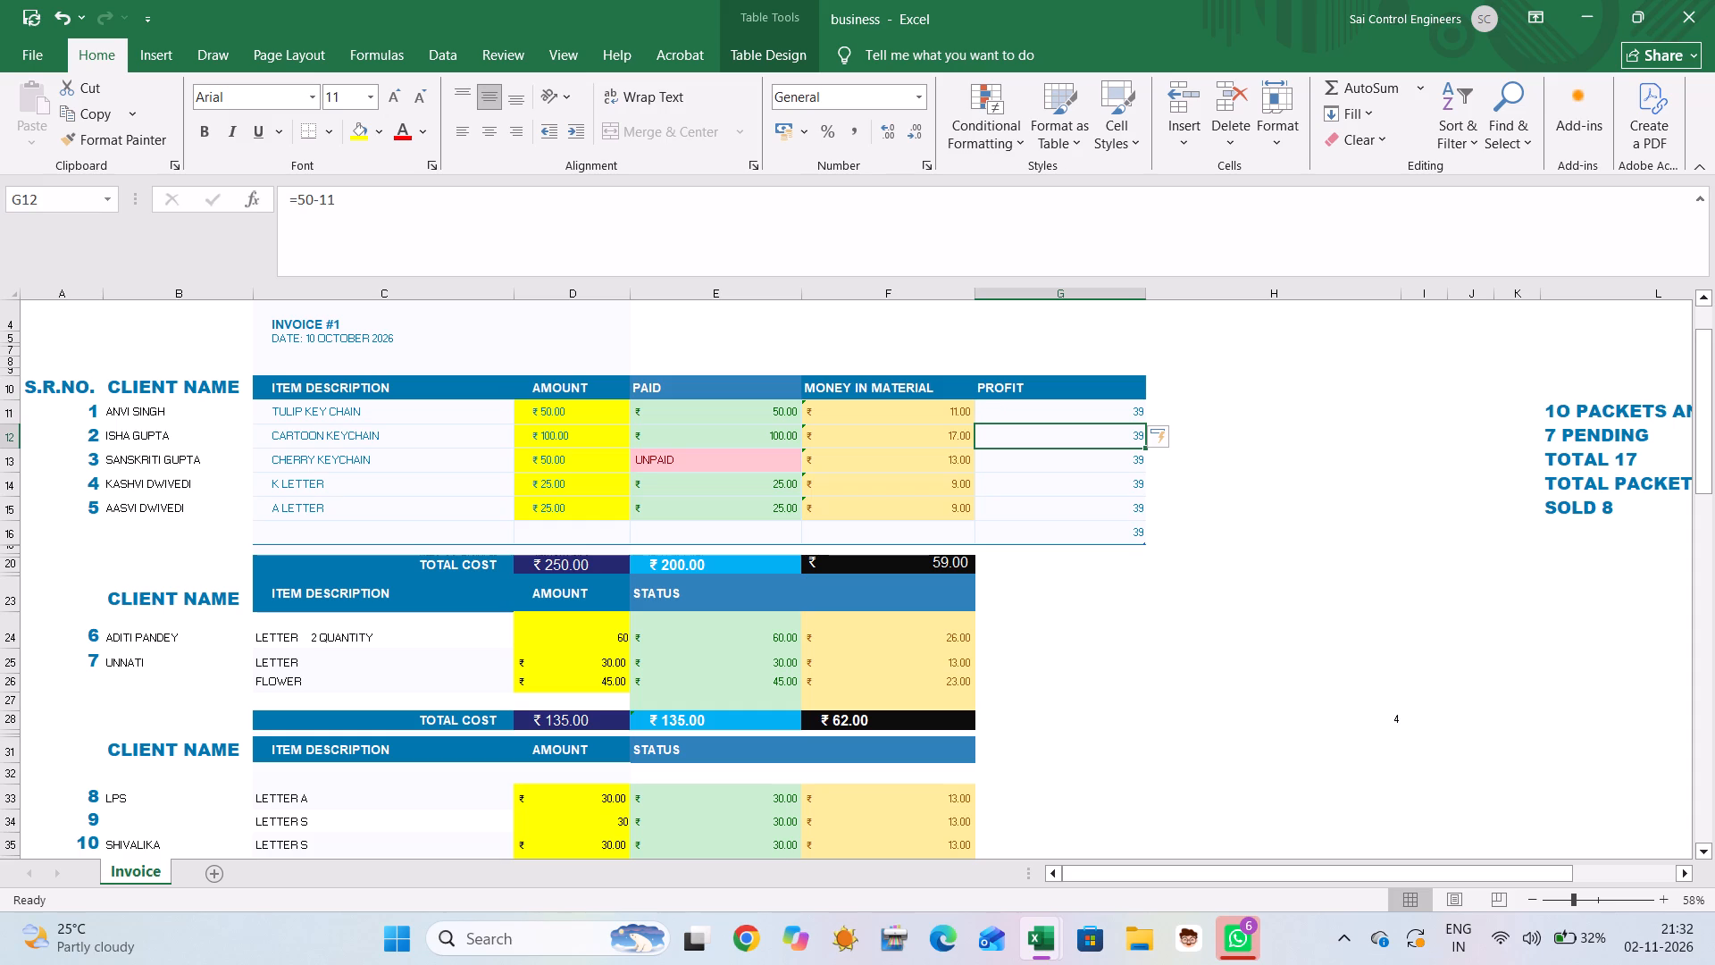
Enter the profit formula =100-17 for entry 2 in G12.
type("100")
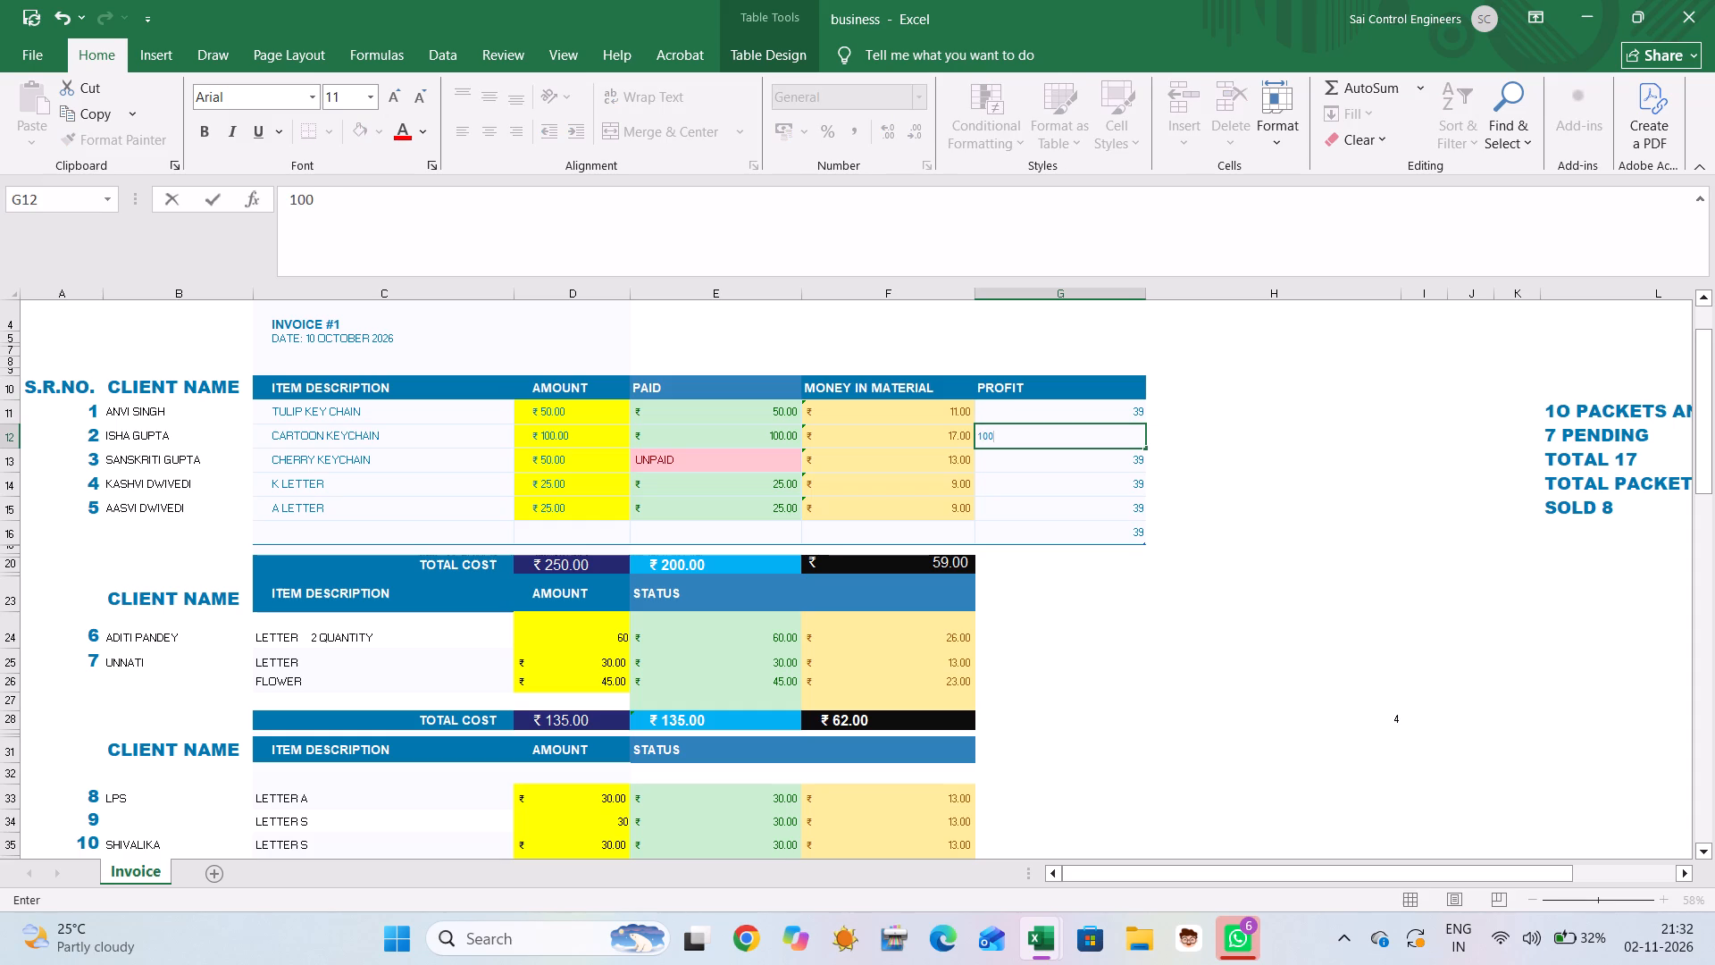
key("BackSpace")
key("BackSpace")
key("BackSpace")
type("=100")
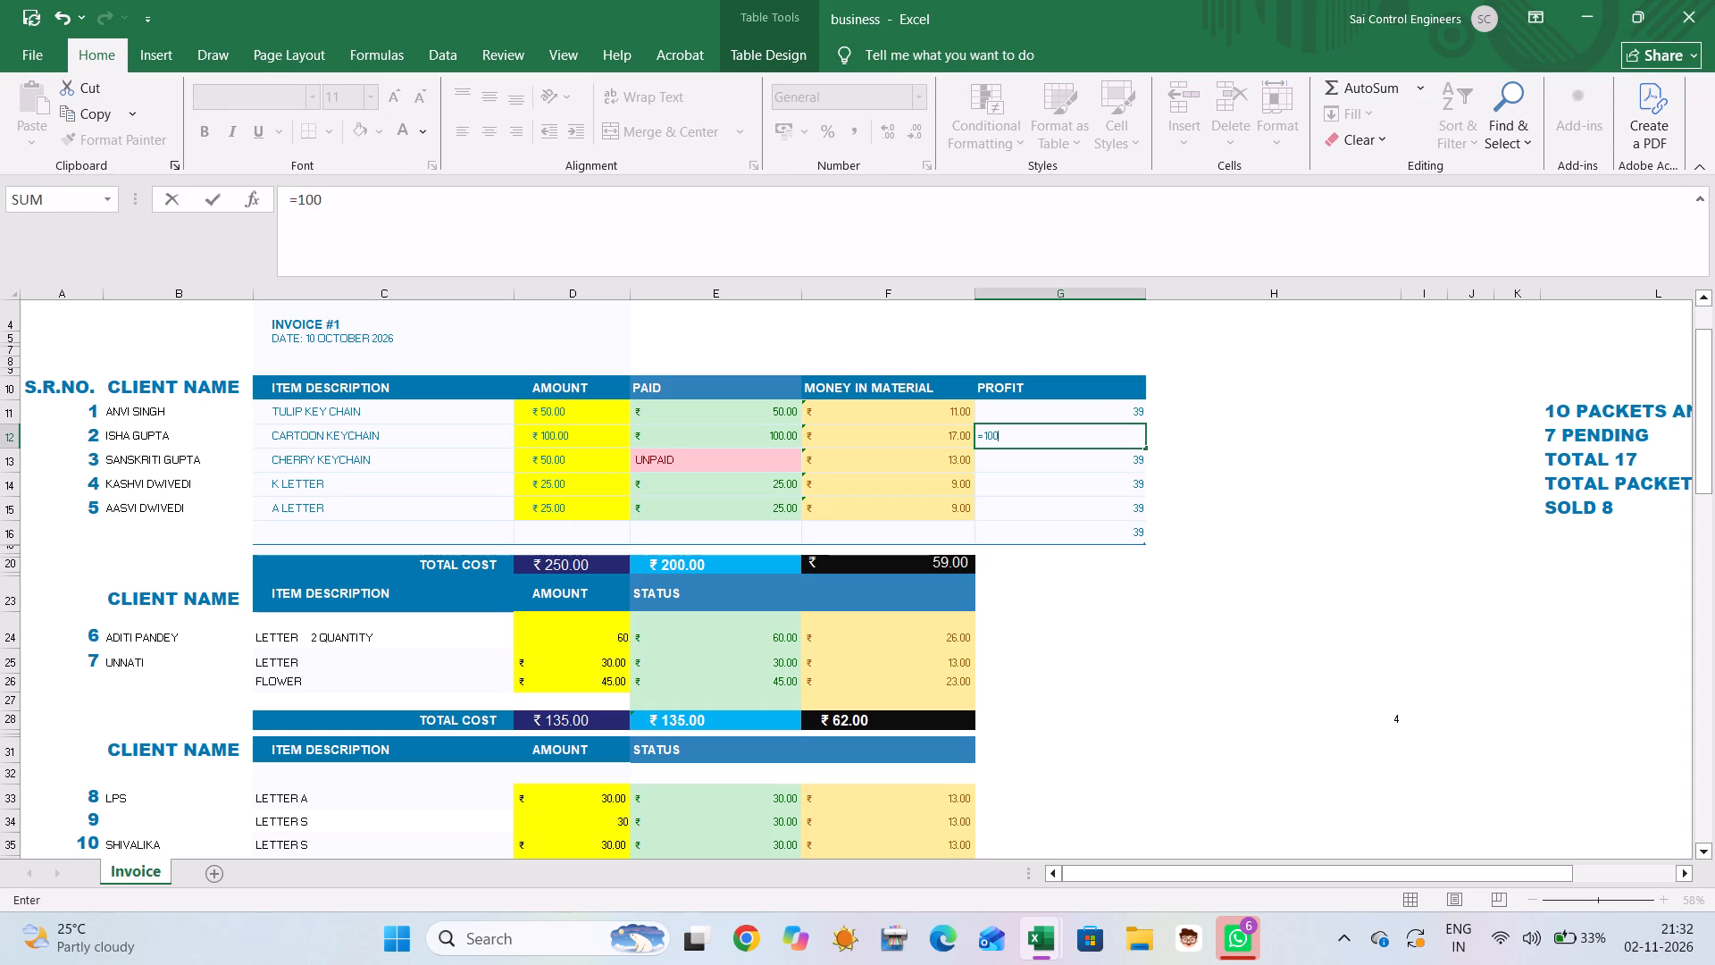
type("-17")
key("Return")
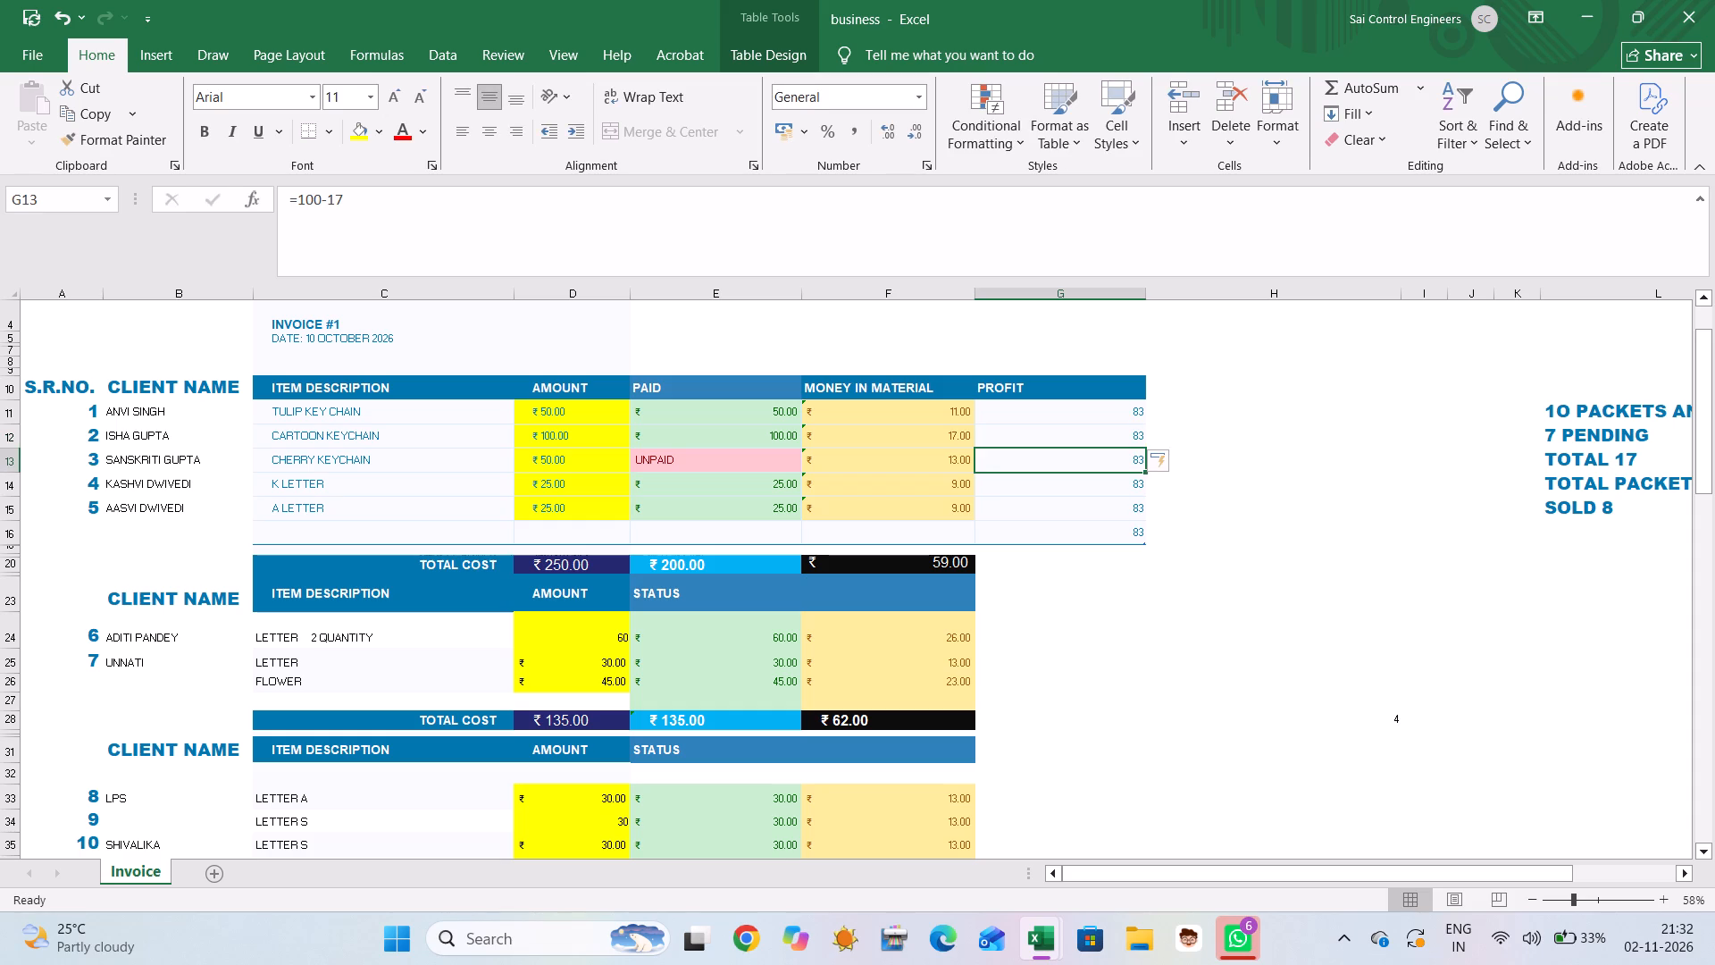
Replace entry 1's profit formula in G11 with =50-11.
left_click(1080, 422)
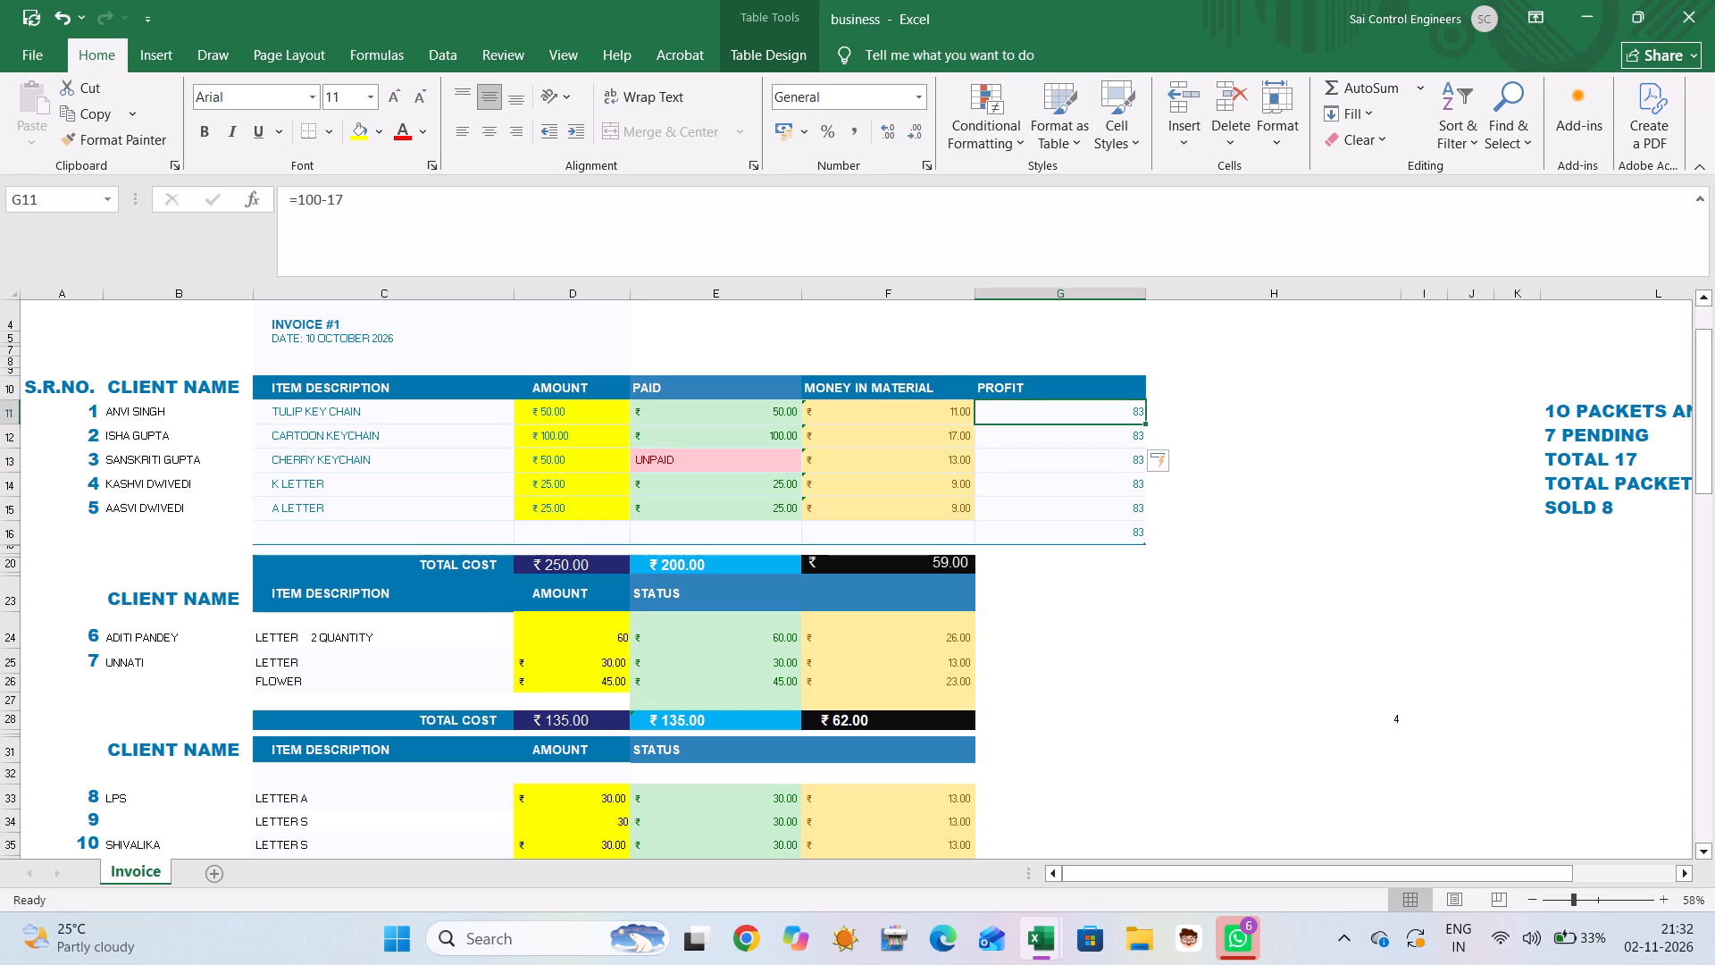
key("equal")
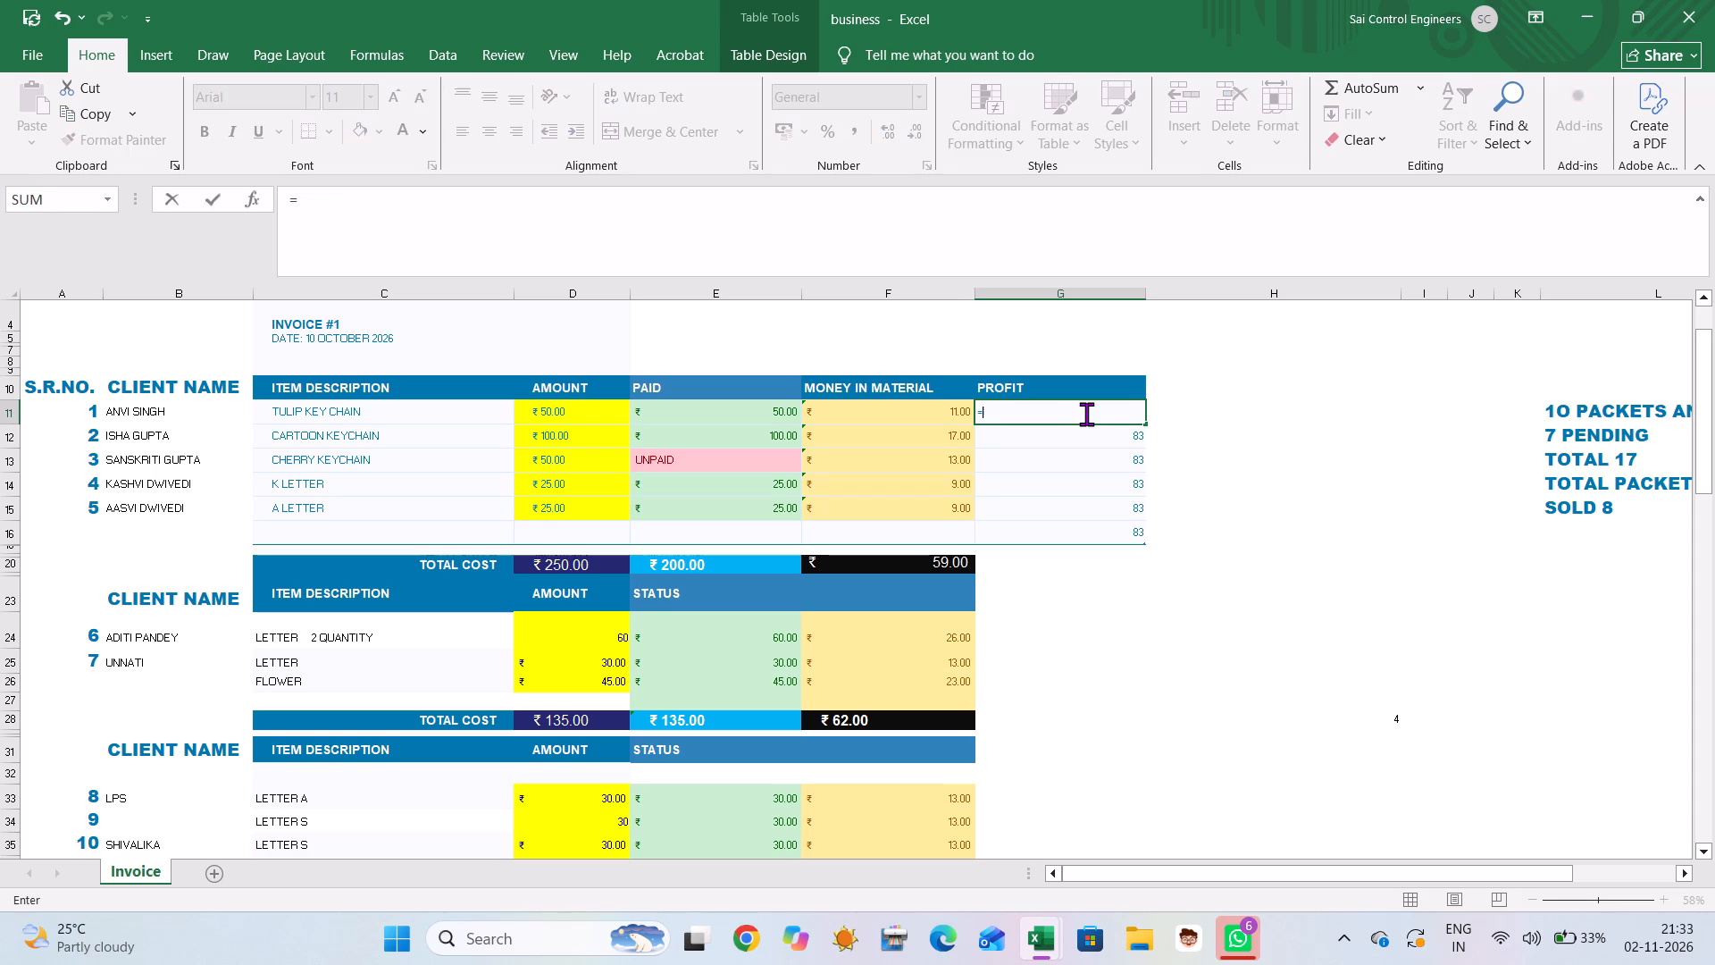
type("50")
key("minus")
type("11")
key("Return")
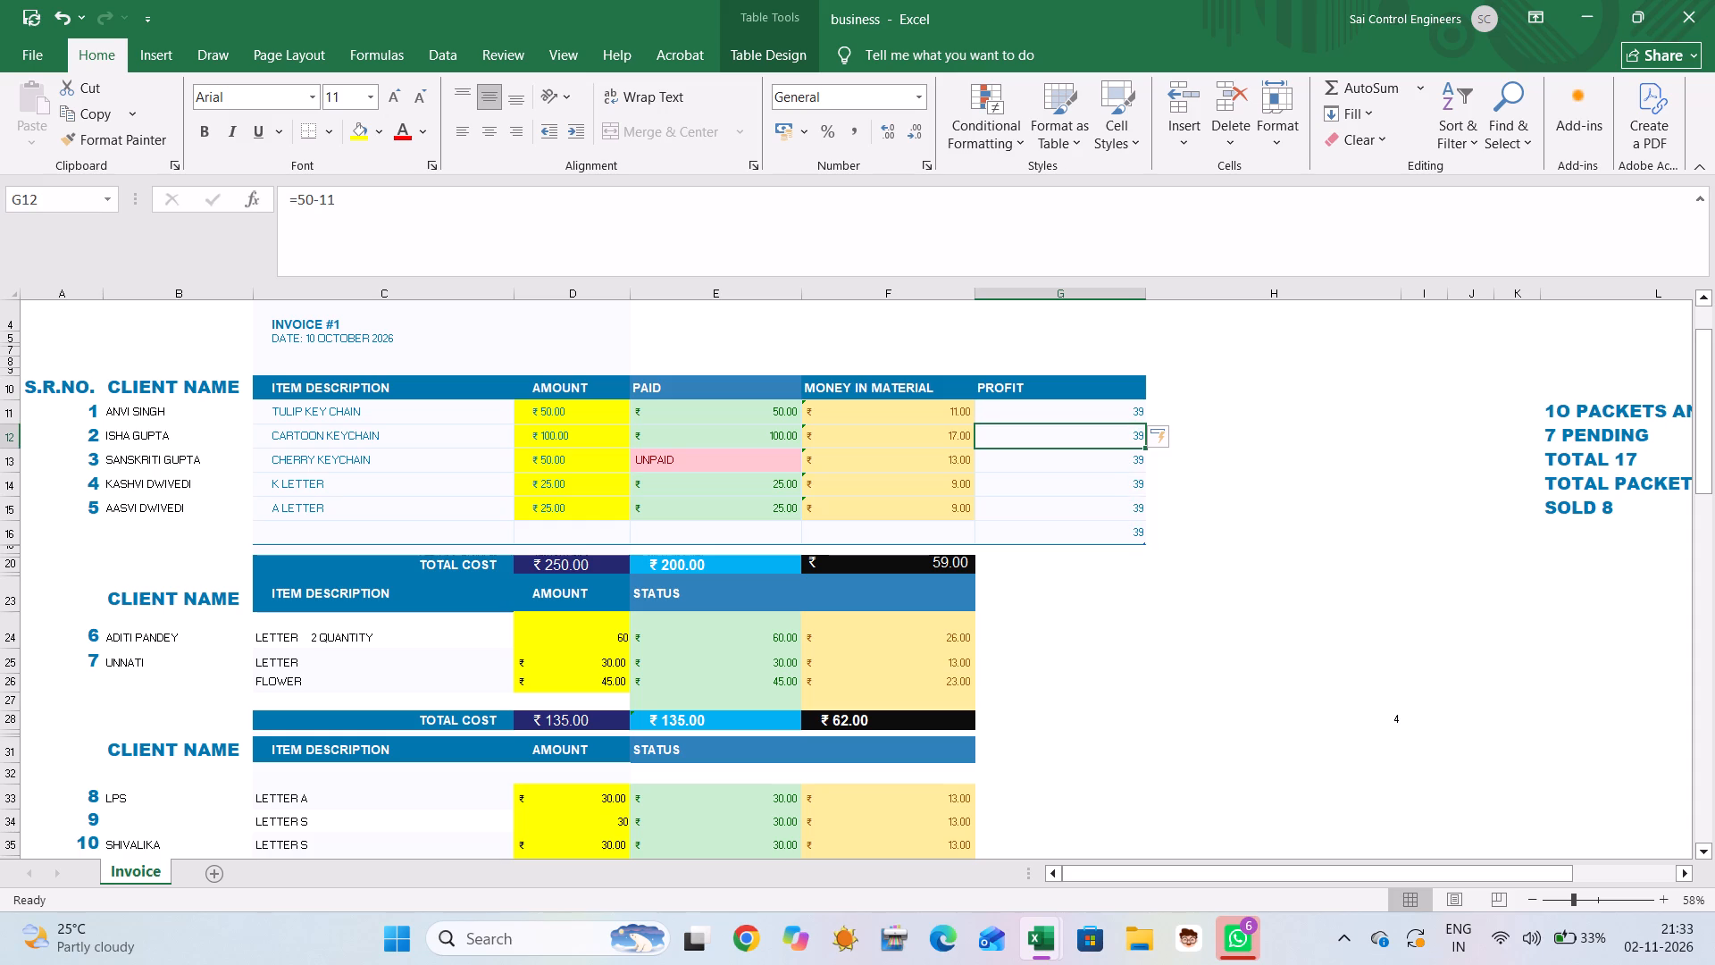
Replace the formula in G12, entry 2's profit, with the plain value 83.
left_click(1088, 434)
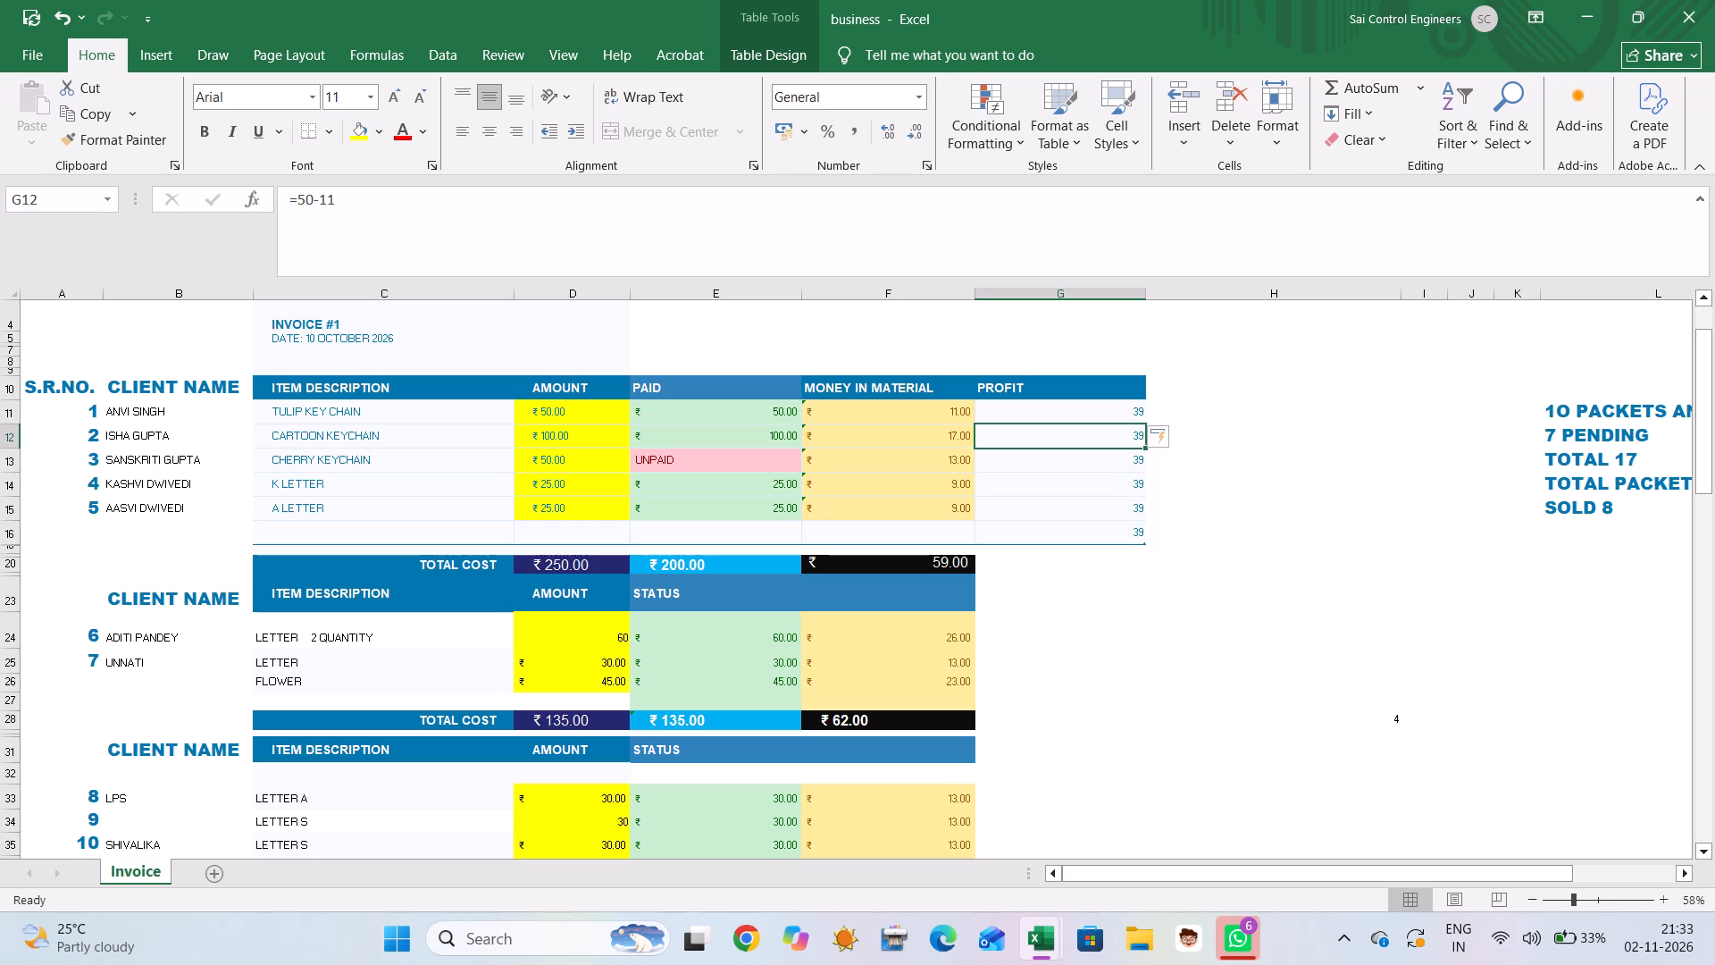
triple_click(1088, 434)
left_click(1088, 434)
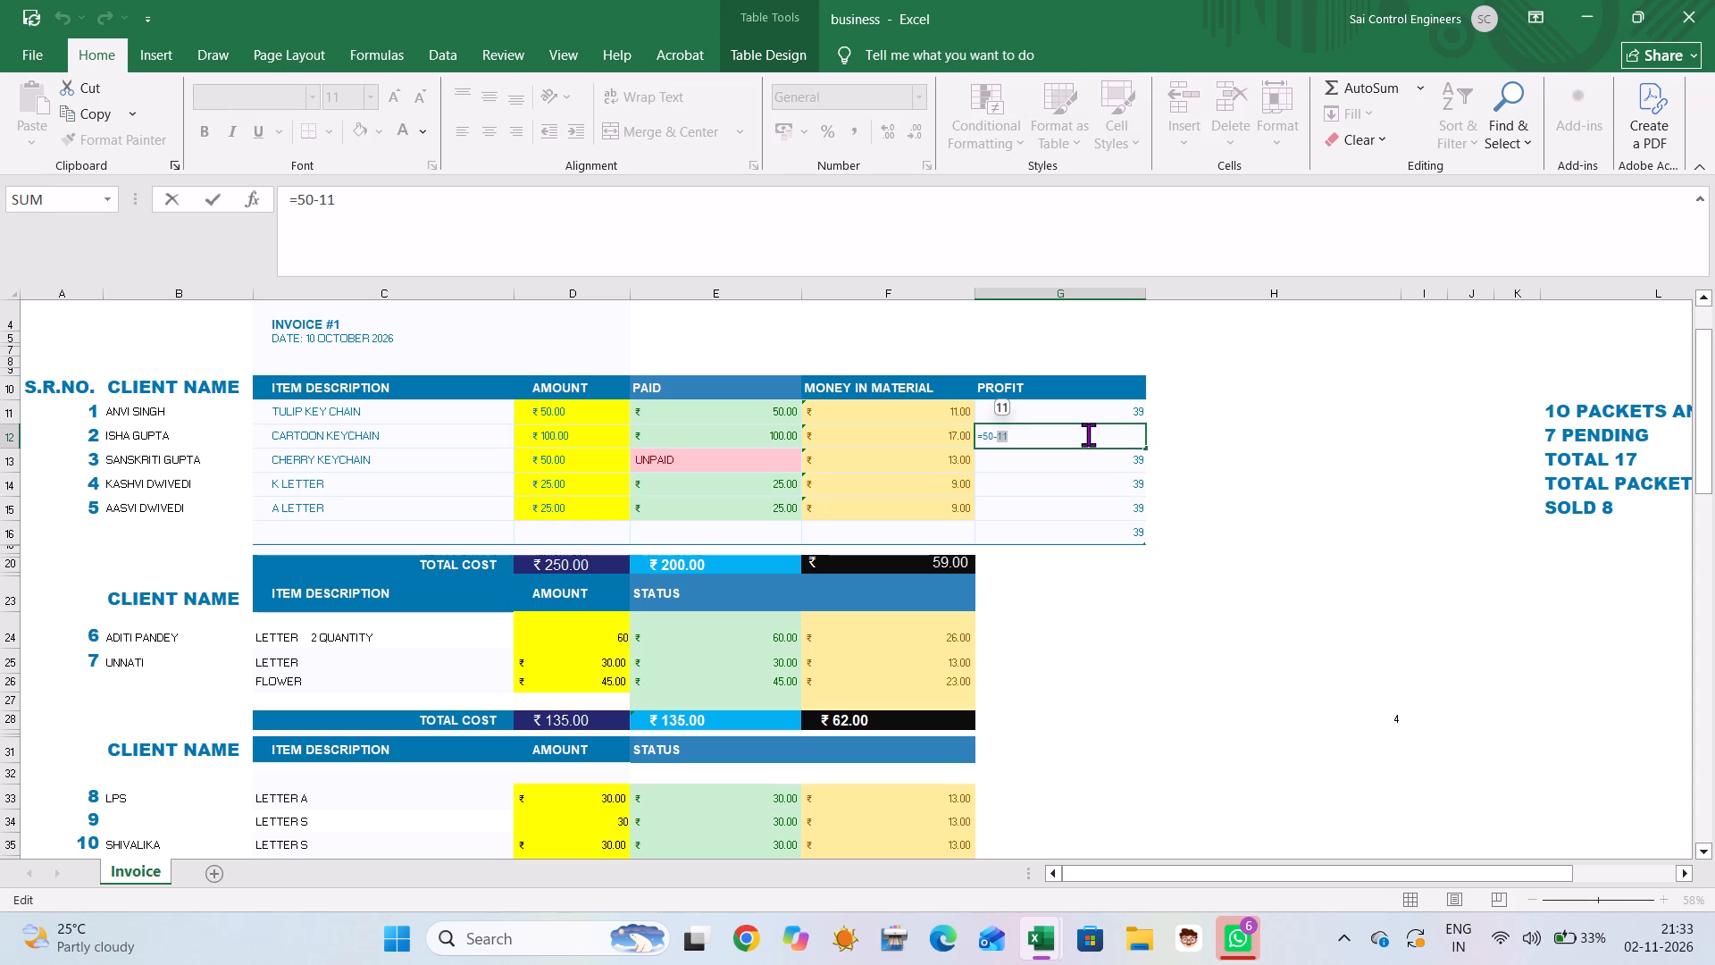
key("BackSpace")
key("BackSpace")
key("BackSpace")
key("BackSpace")
key("1")
key("BackSpace")
key("BackSpace")
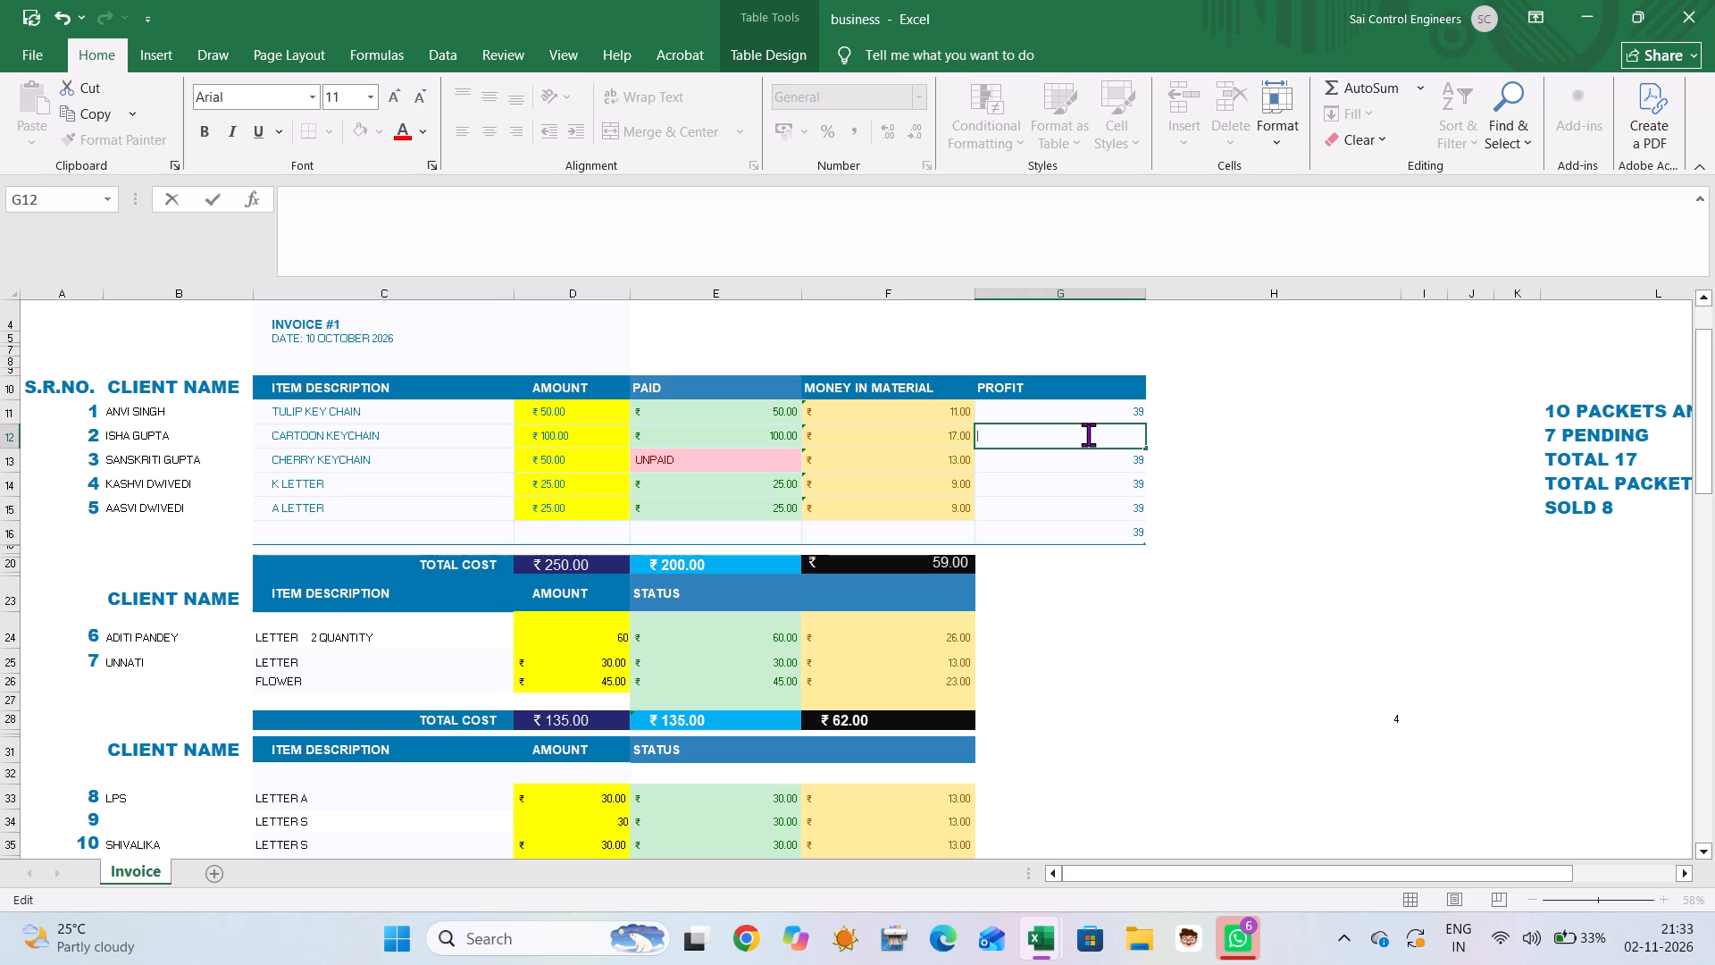
type("83")
key("Return")
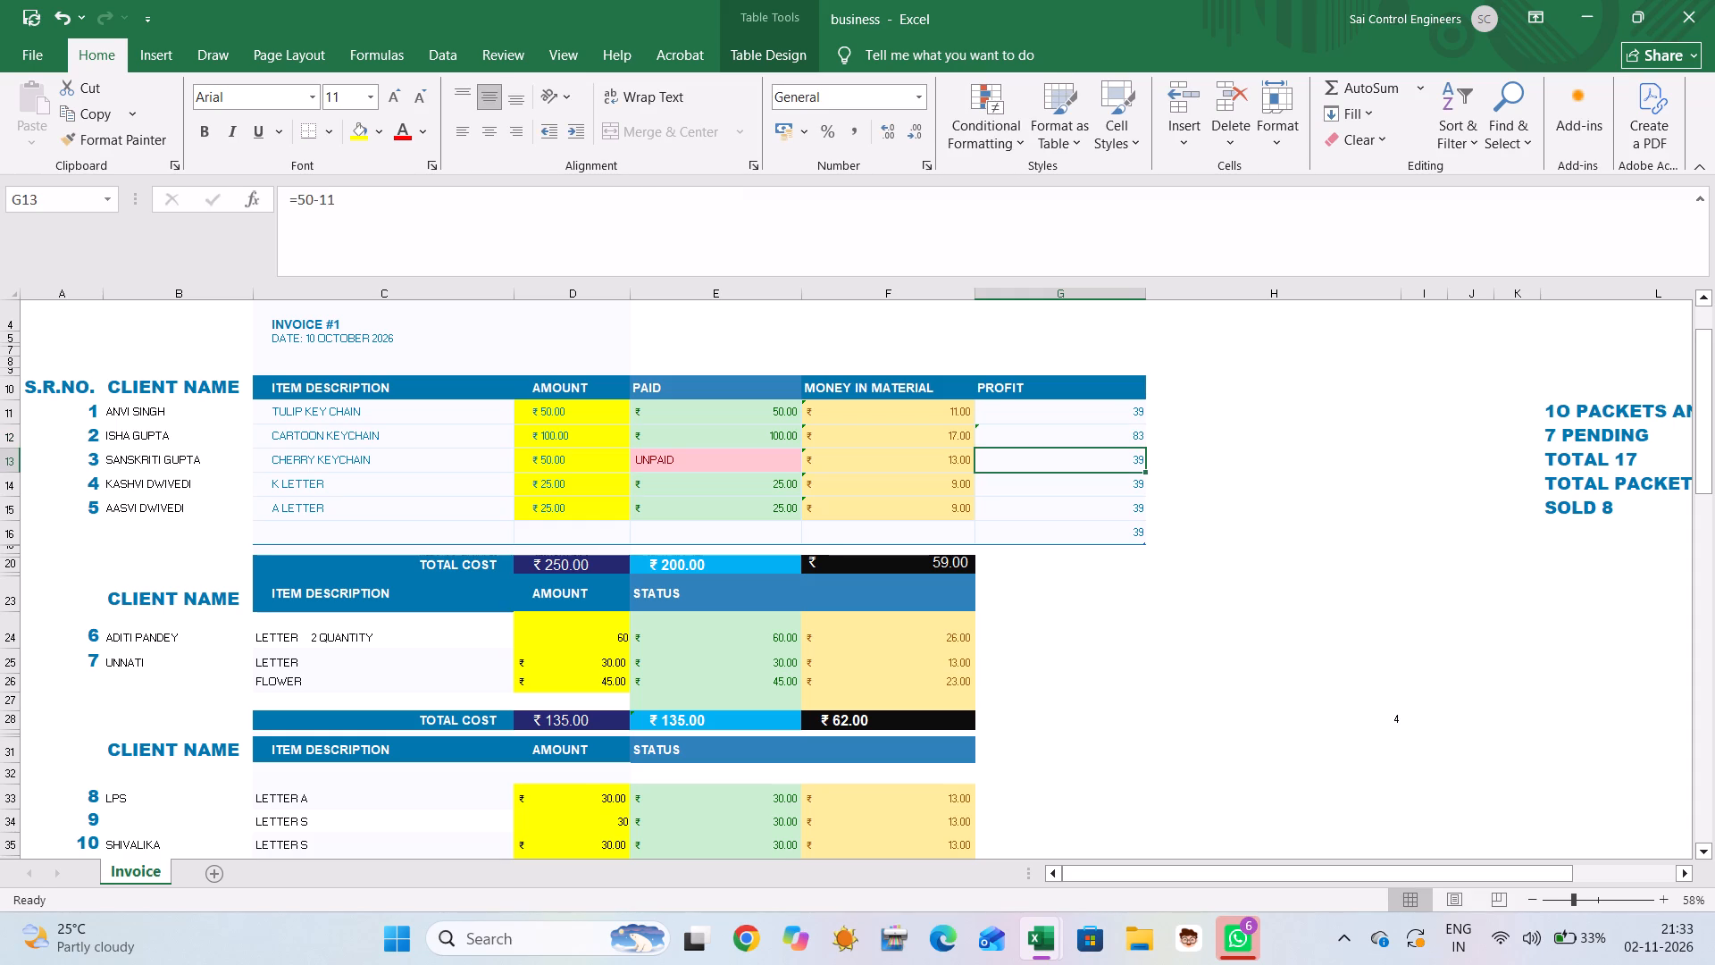
Replace the auto-filled profits of entries 3, 4 and 5 in G13 to G15 with the values 37, 36 and 36.
key("BackSpace")
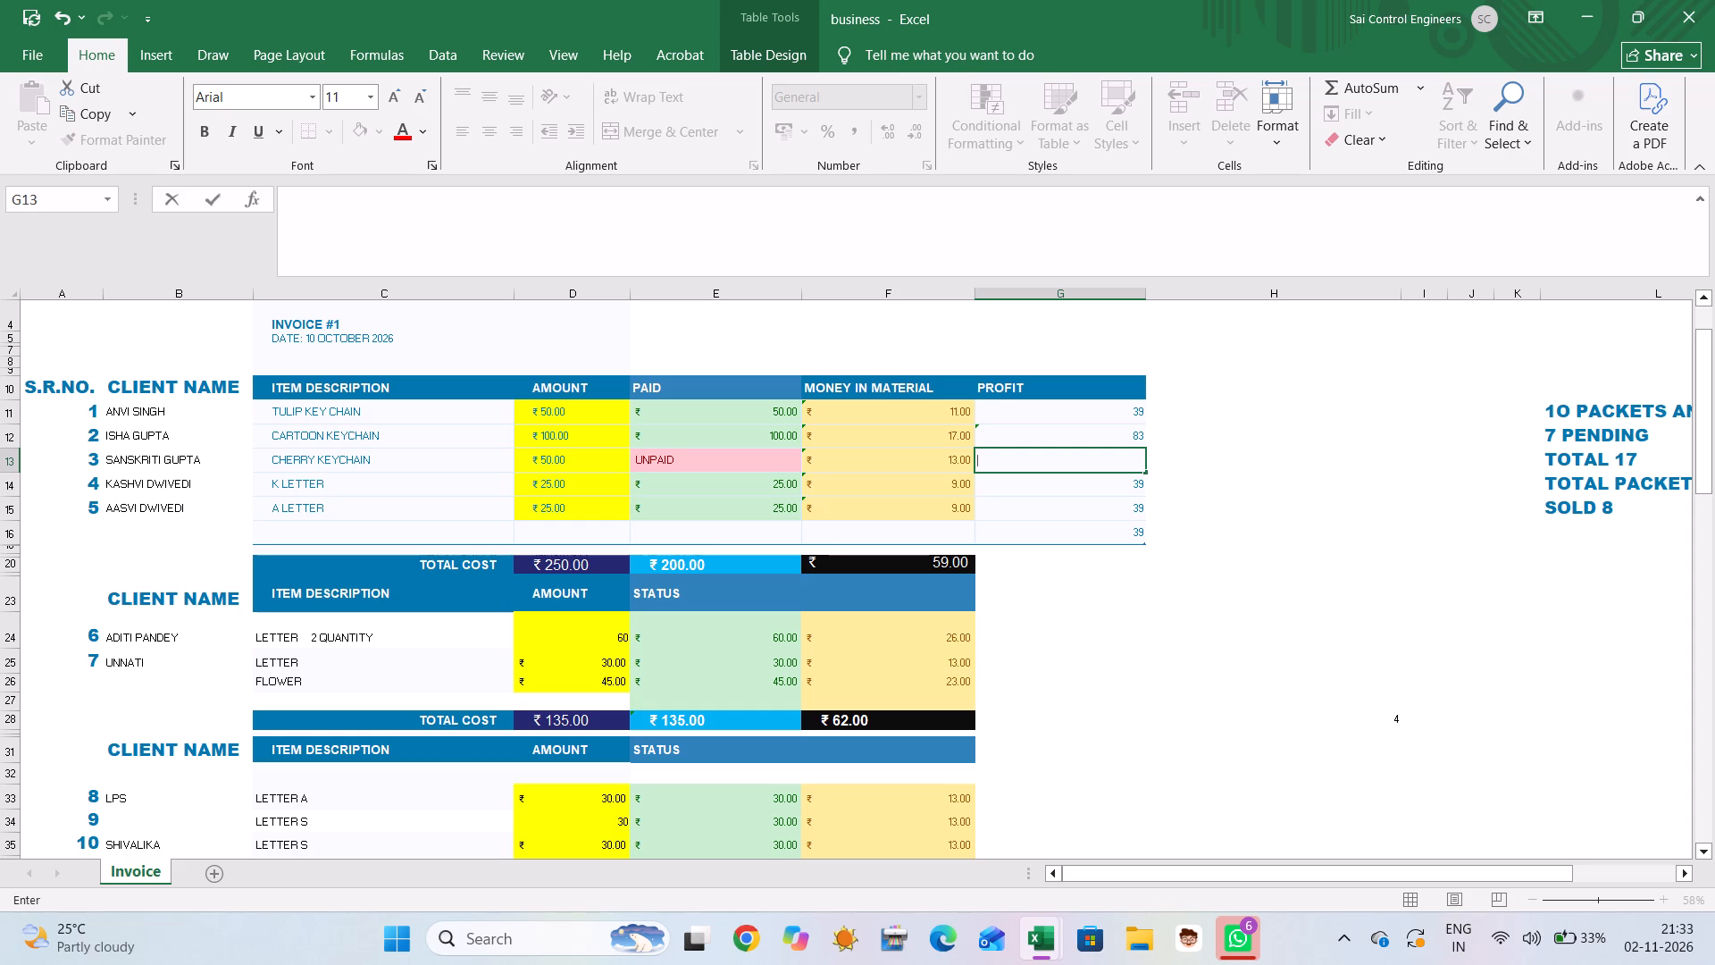
key("3")
key("7")
key("Return")
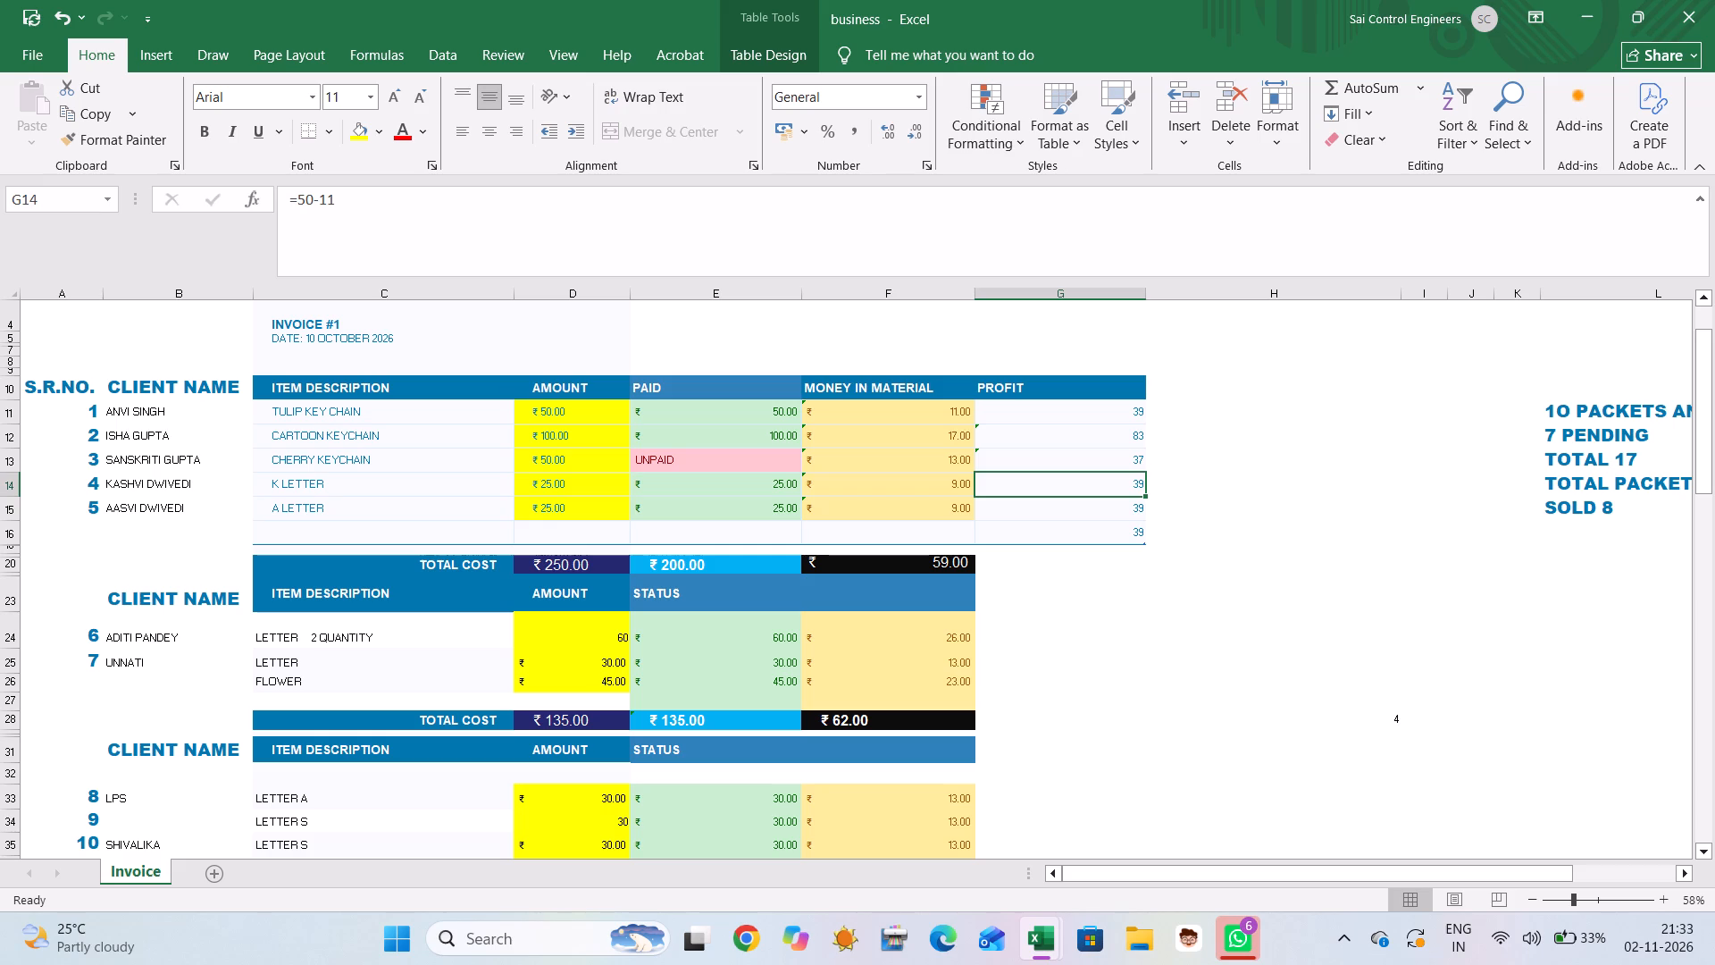
type("36")
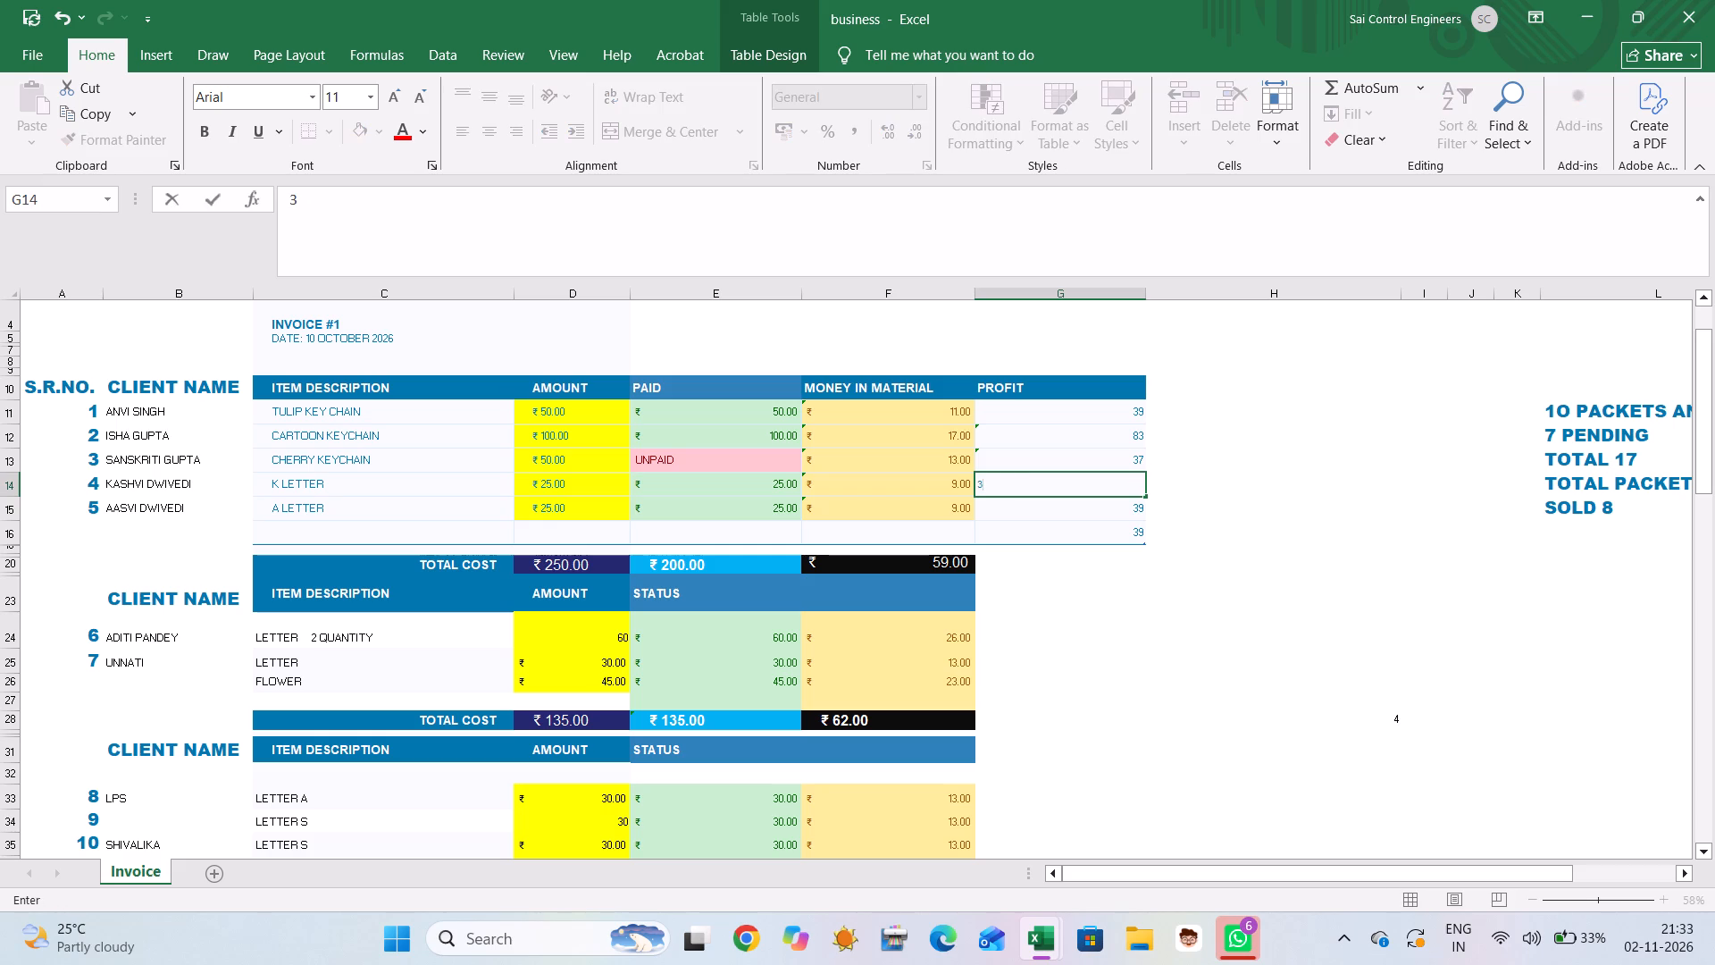
key("Down")
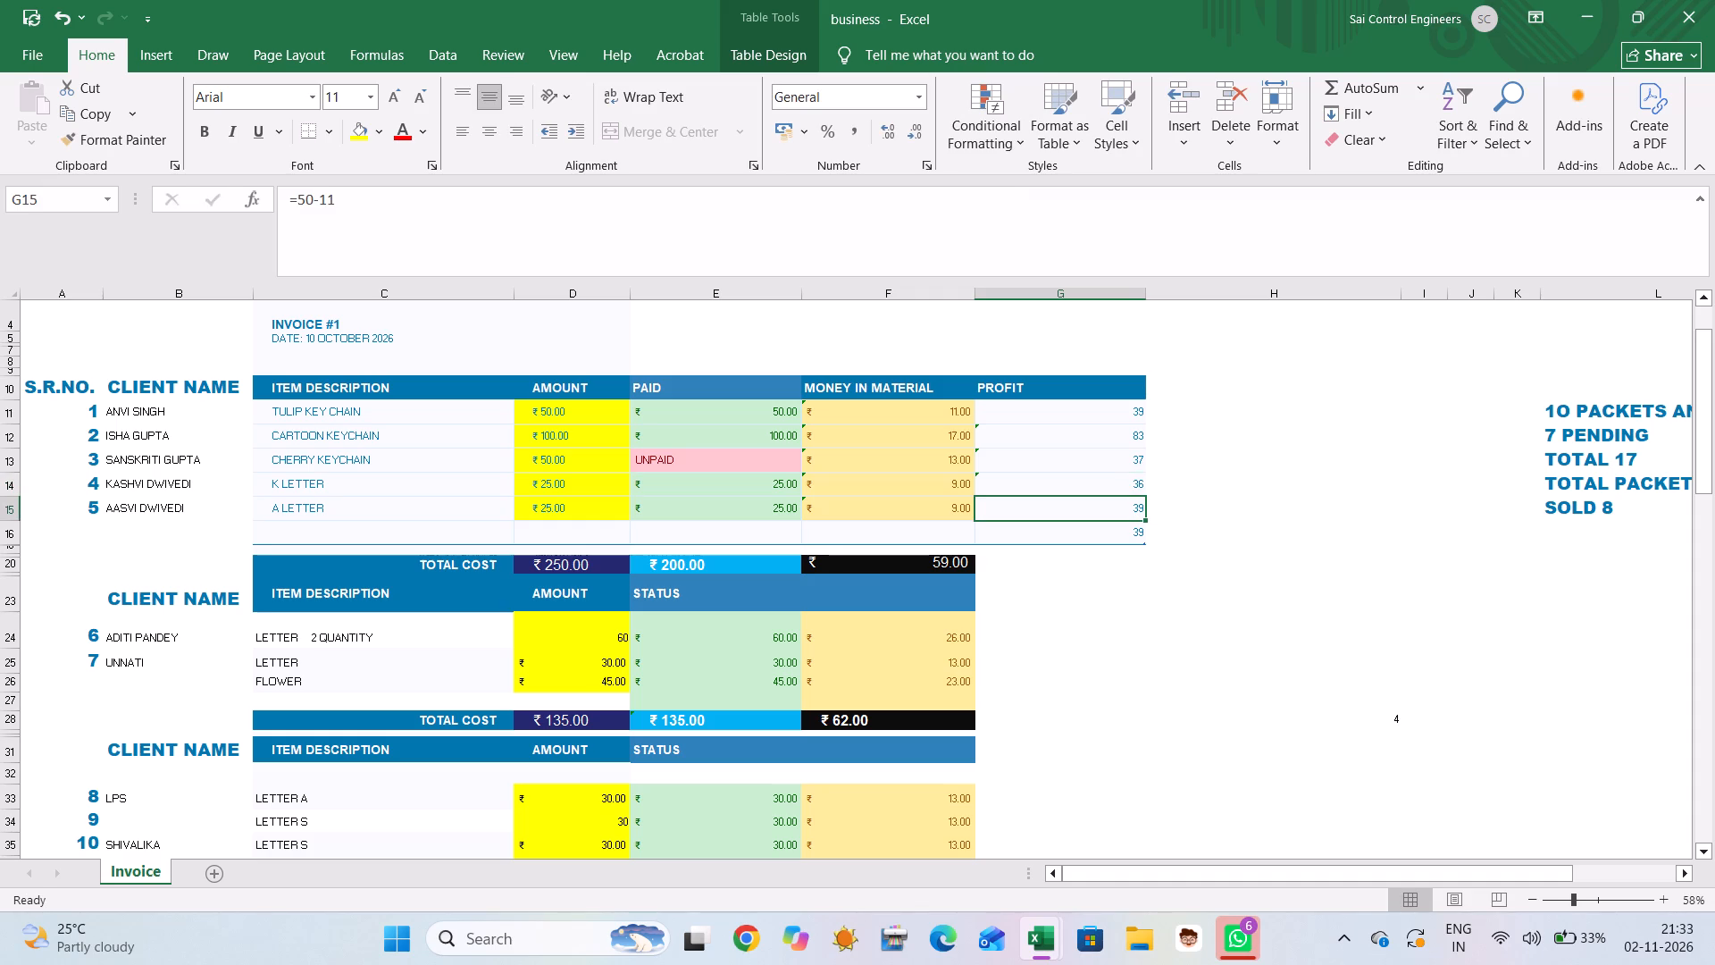
key("3")
key("6")
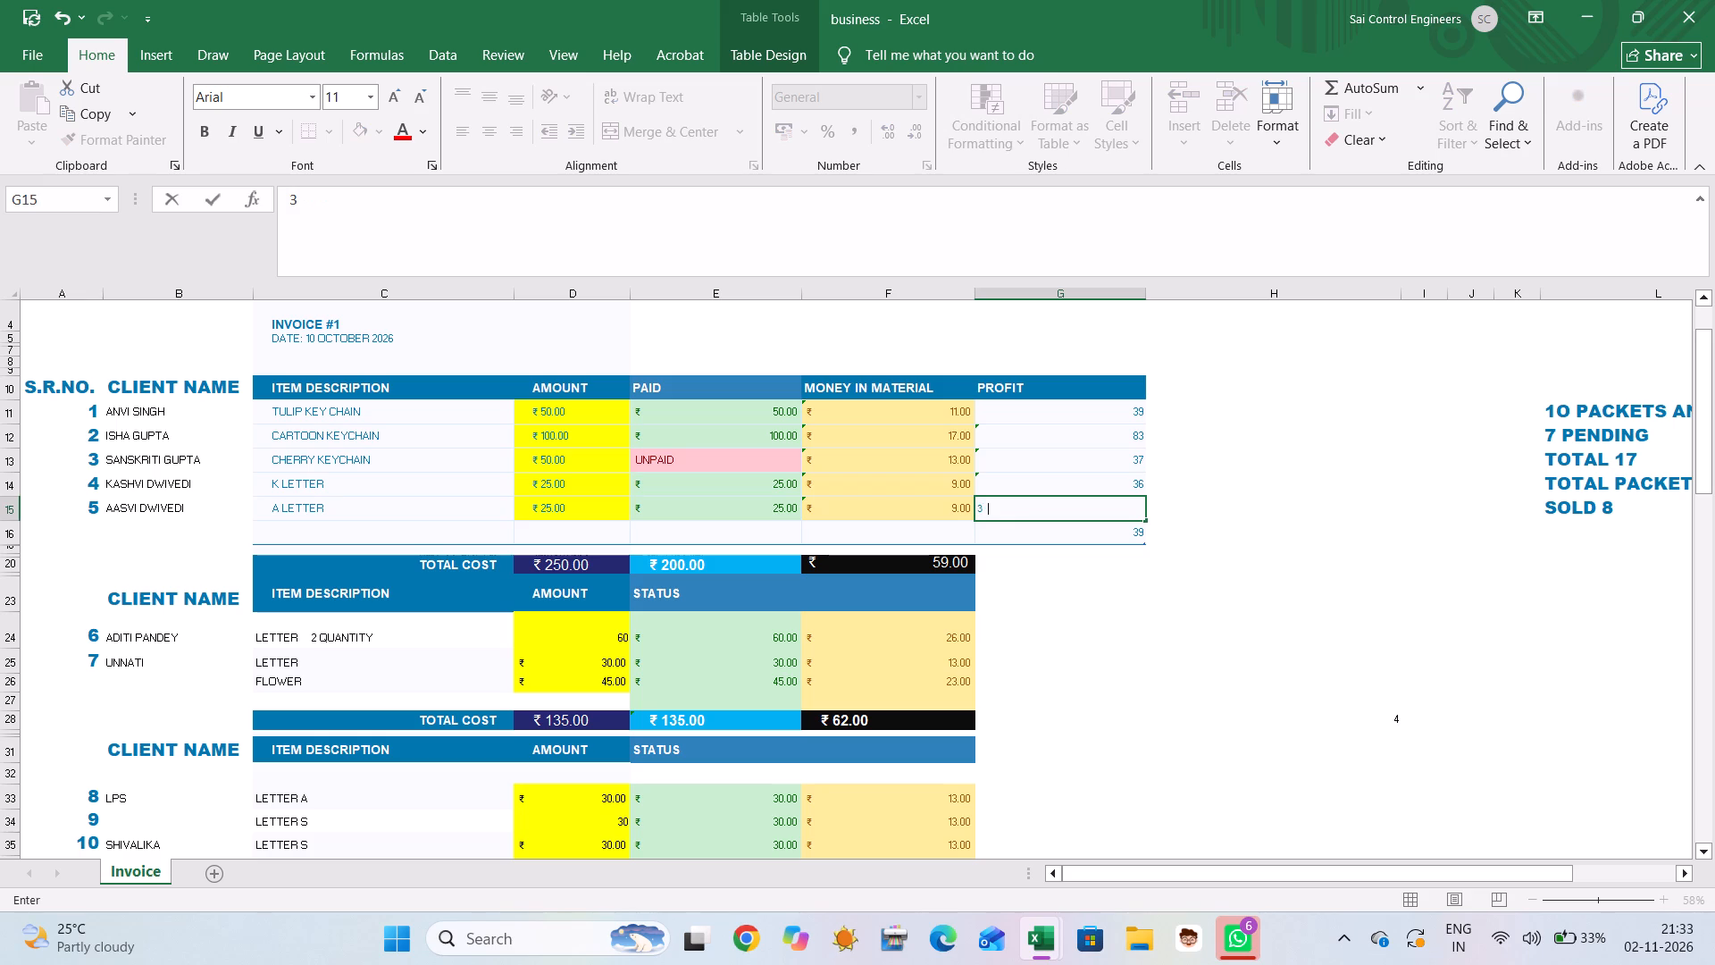
key("Down")
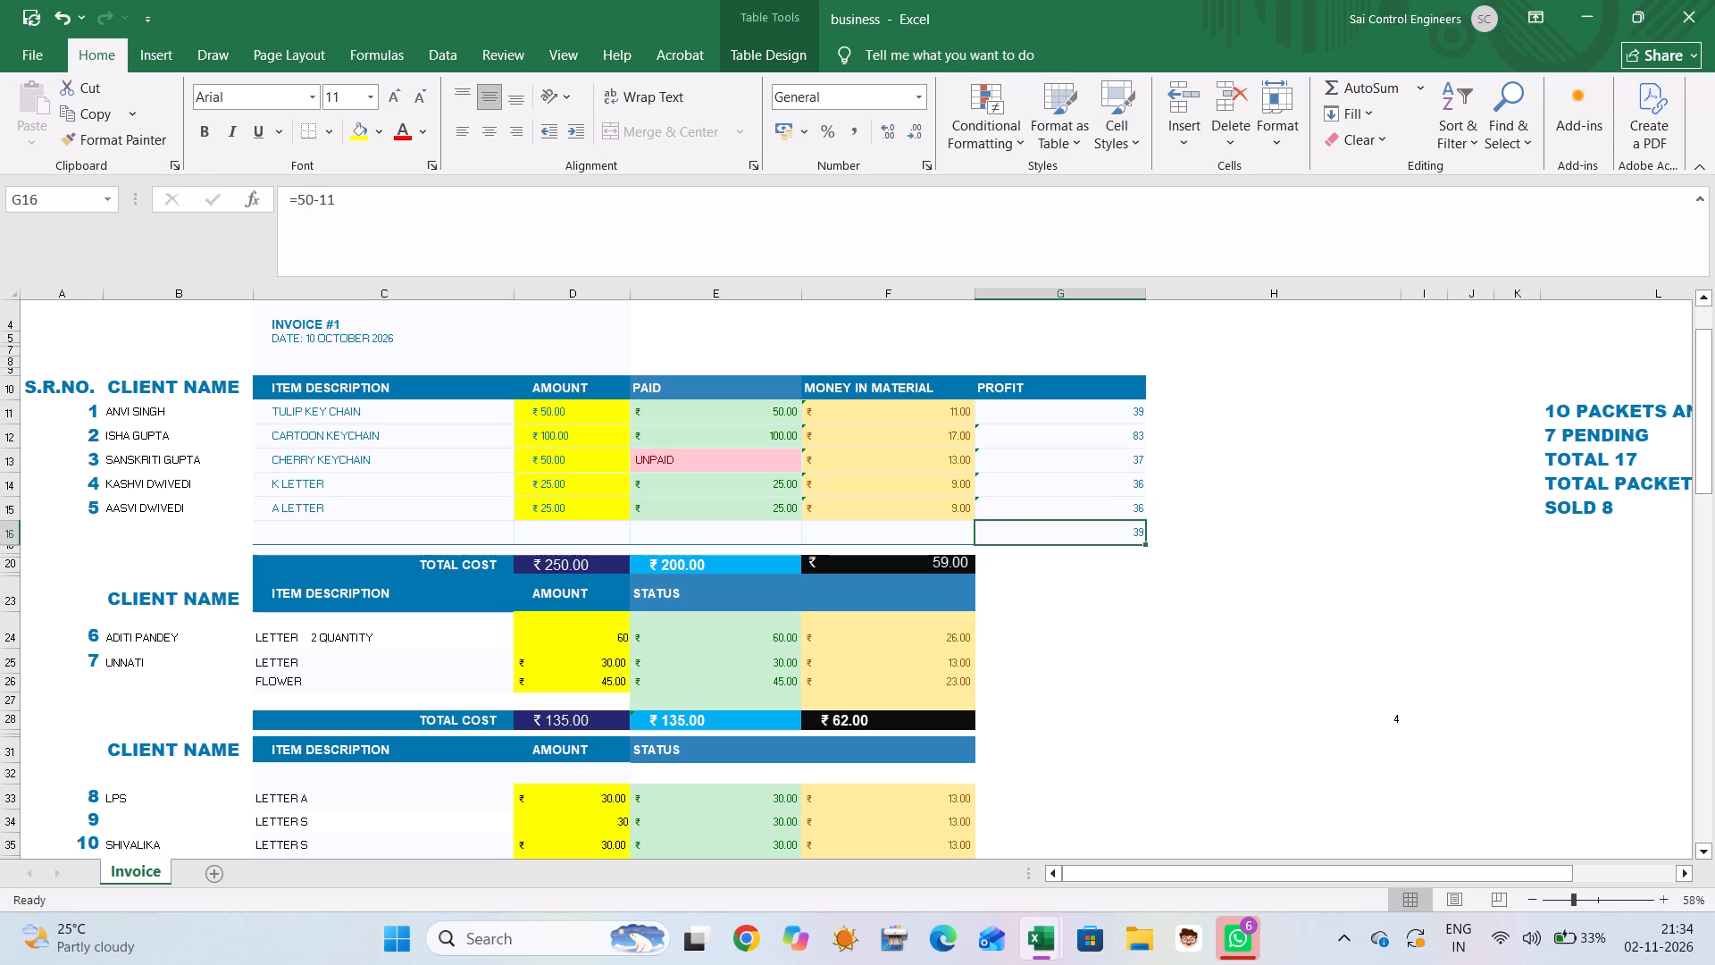
Clear the auto-filled profit formula from G16 in the blank row below entry 5.
key("BackSpace")
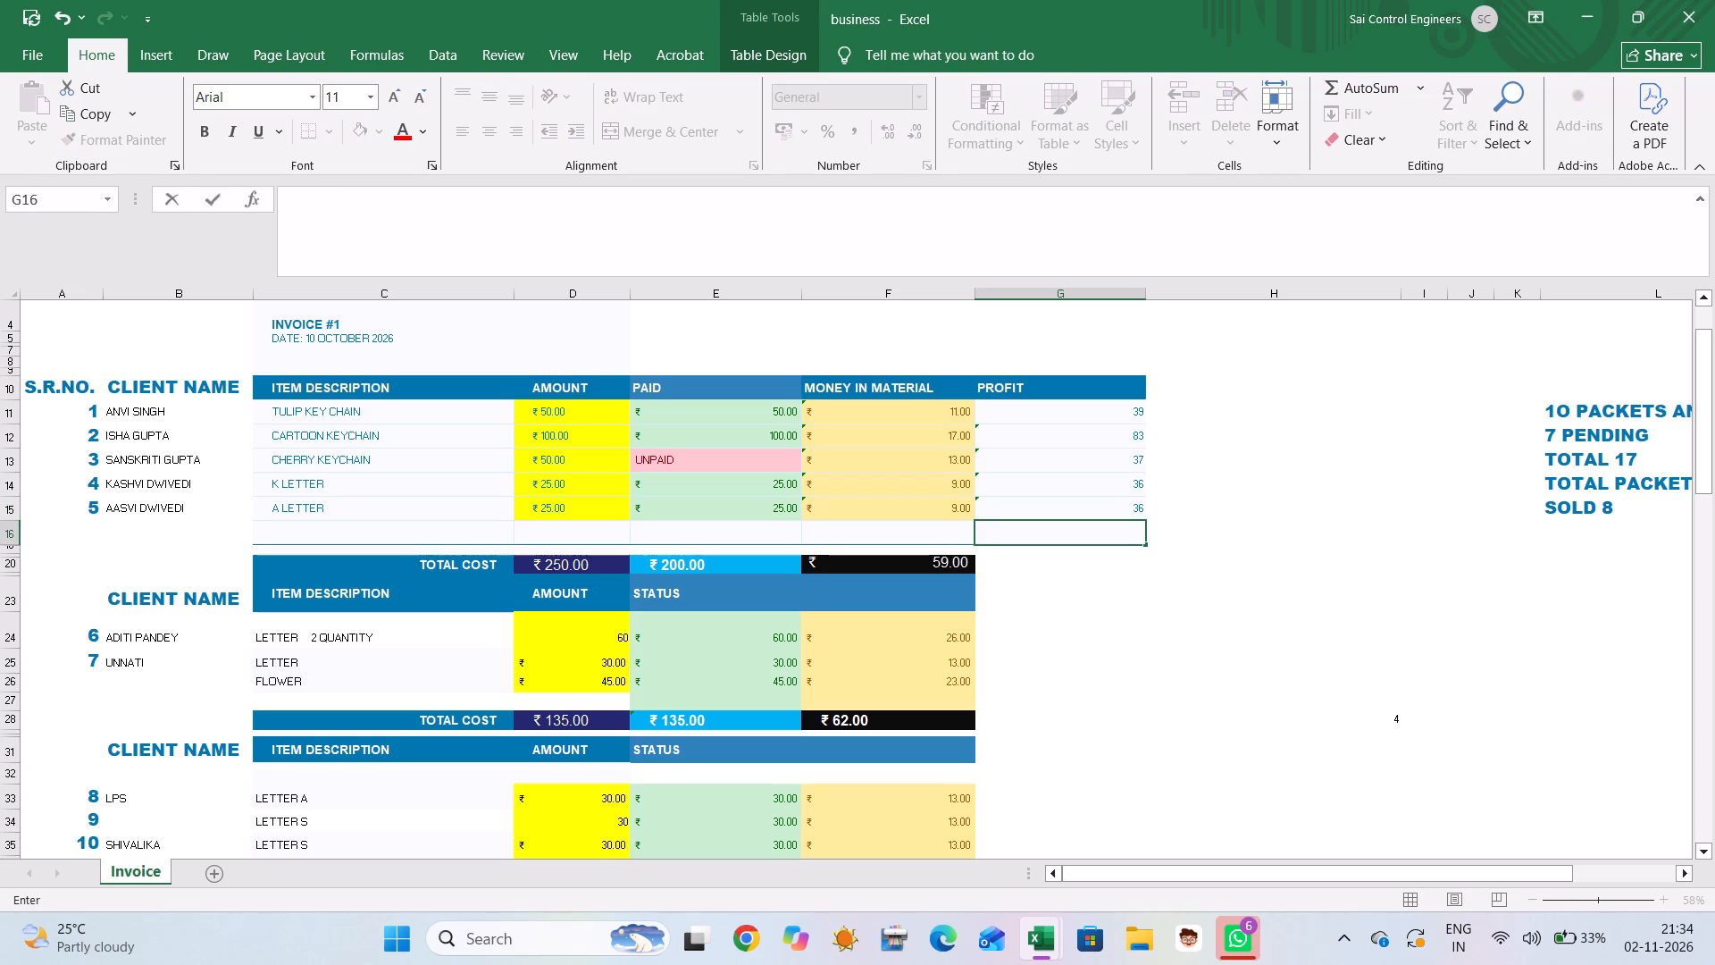
left_click(995, 412)
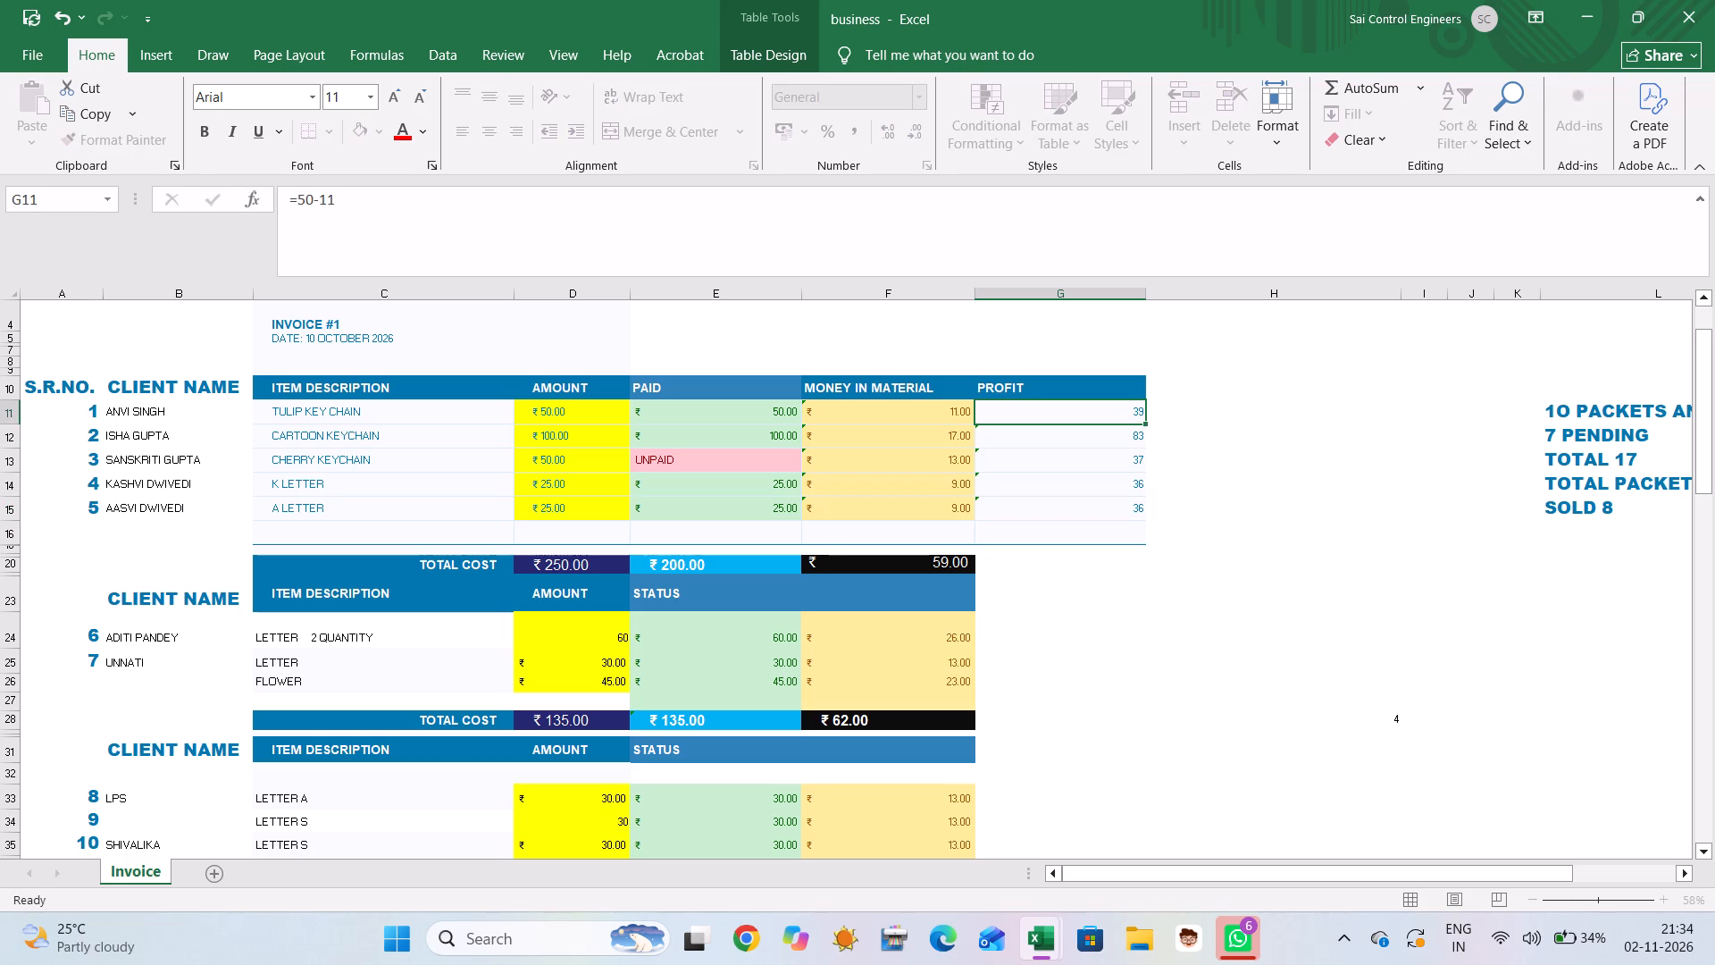
Format the first table's profit cells G11 to G20 in the Indian rupee accounting format.
left_click_drag(995, 412, 1041, 532)
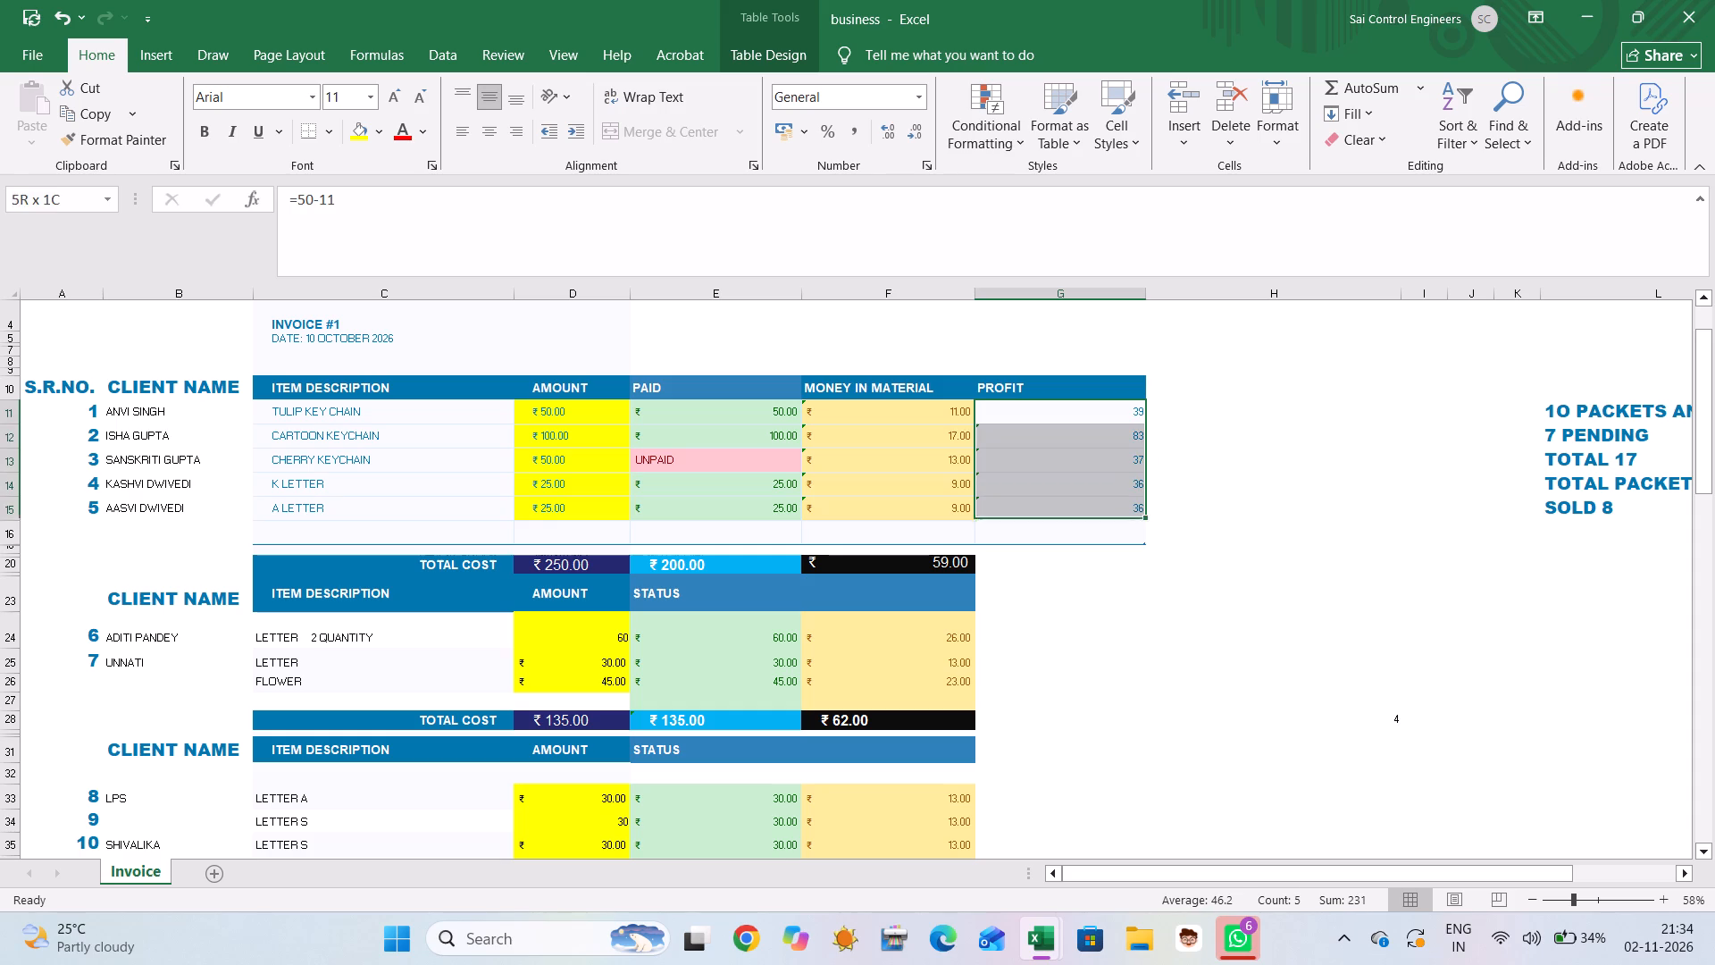
left_click_drag(1041, 532, 1051, 562)
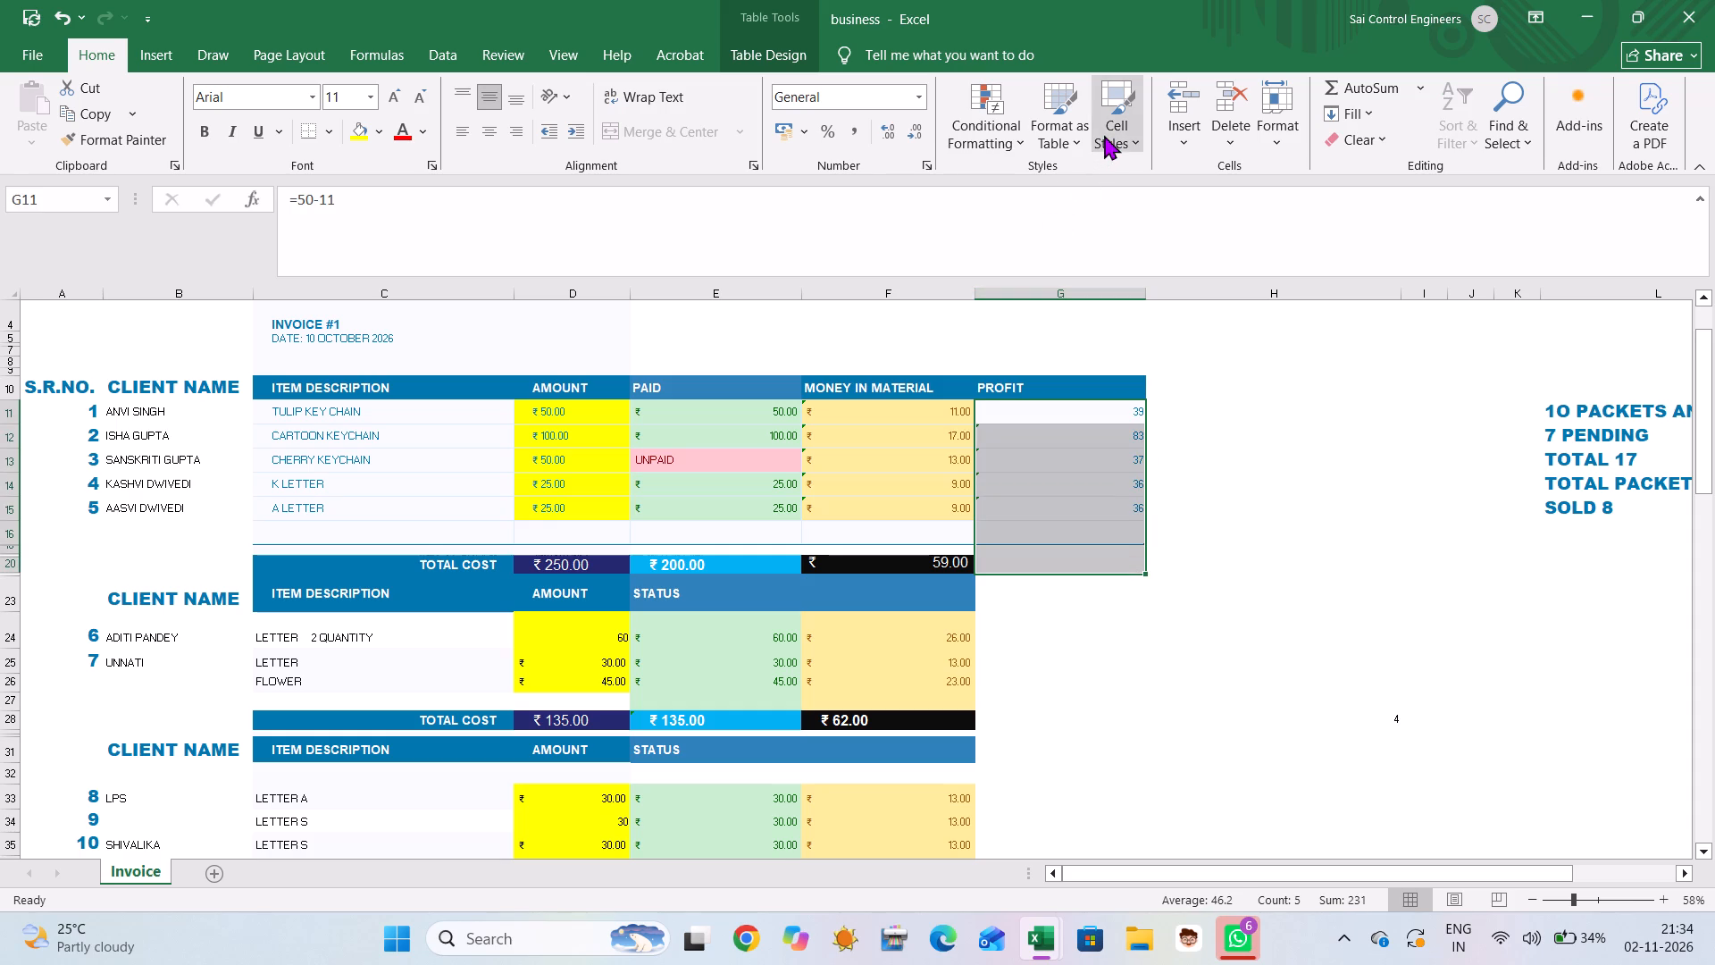
left_click(795, 122)
left_click(799, 124)
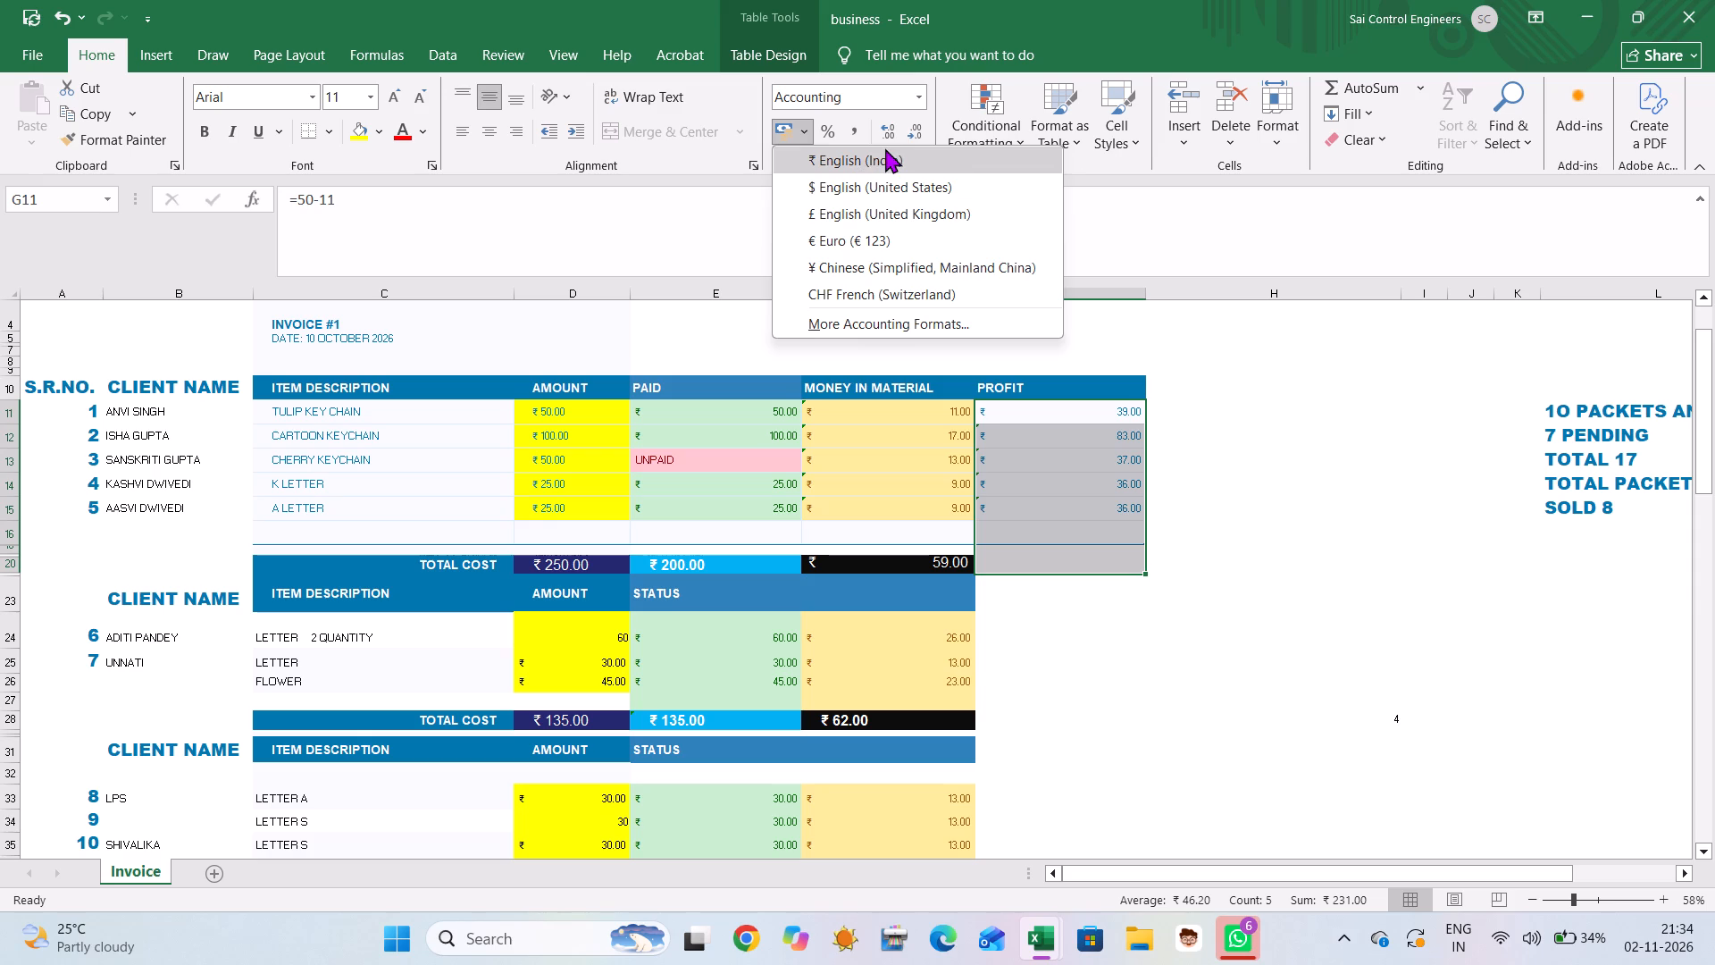
left_click(885, 148)
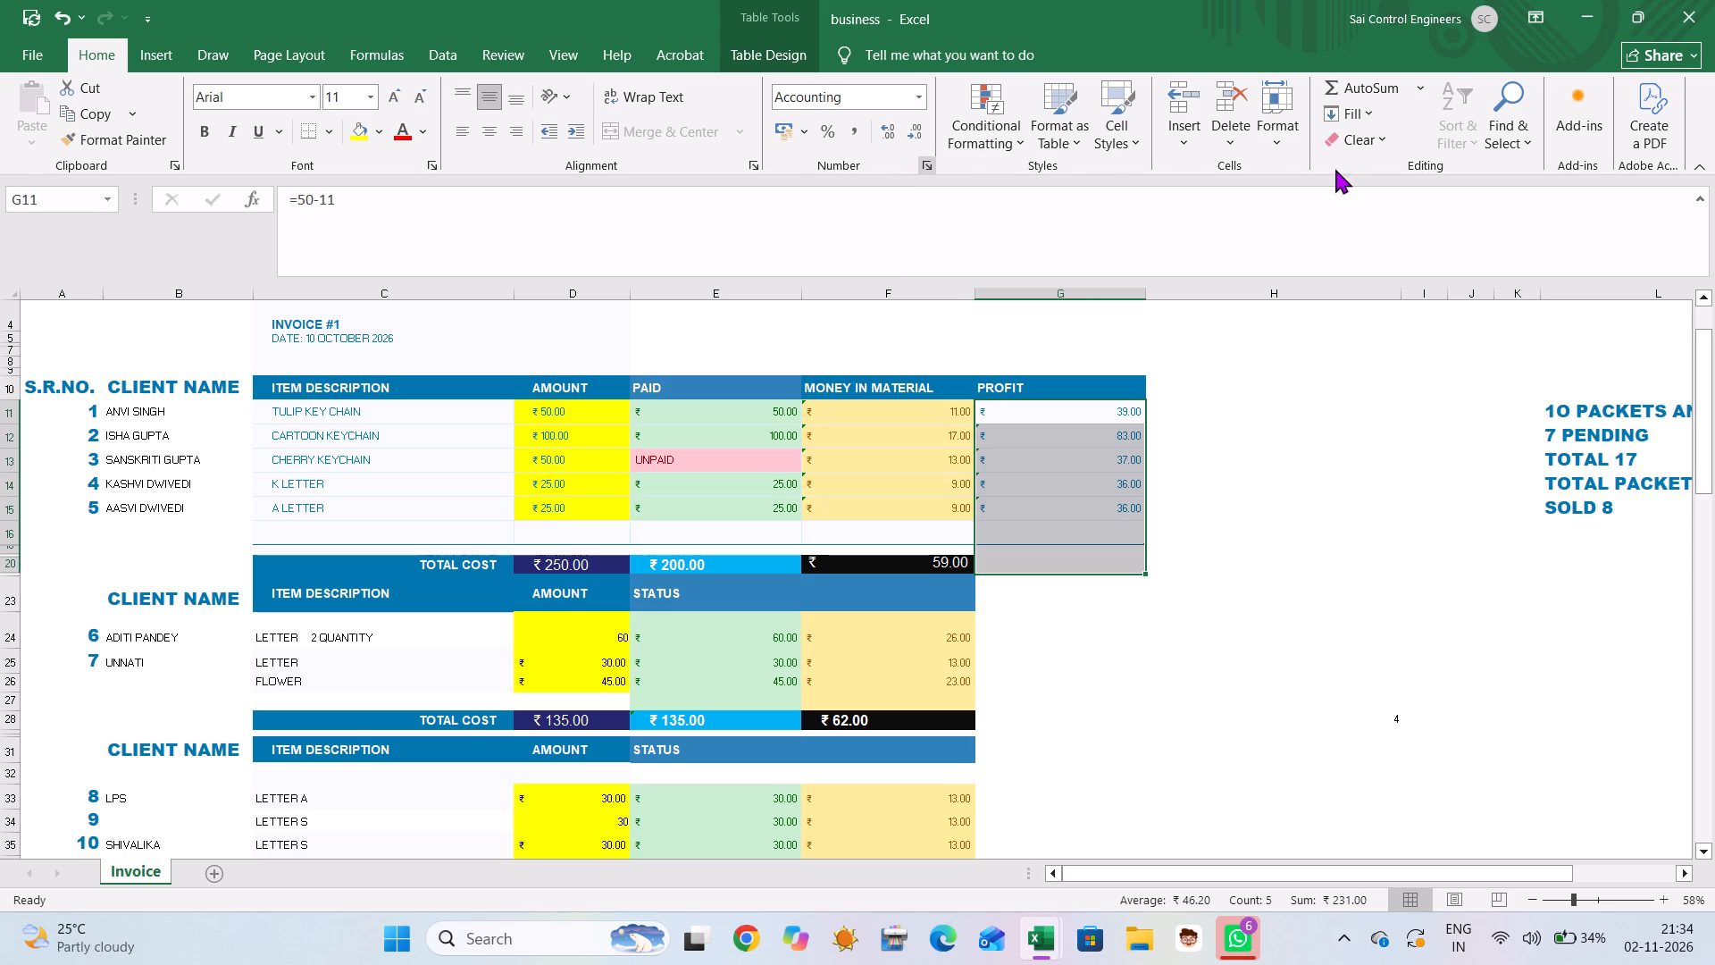
left_click(800, 137)
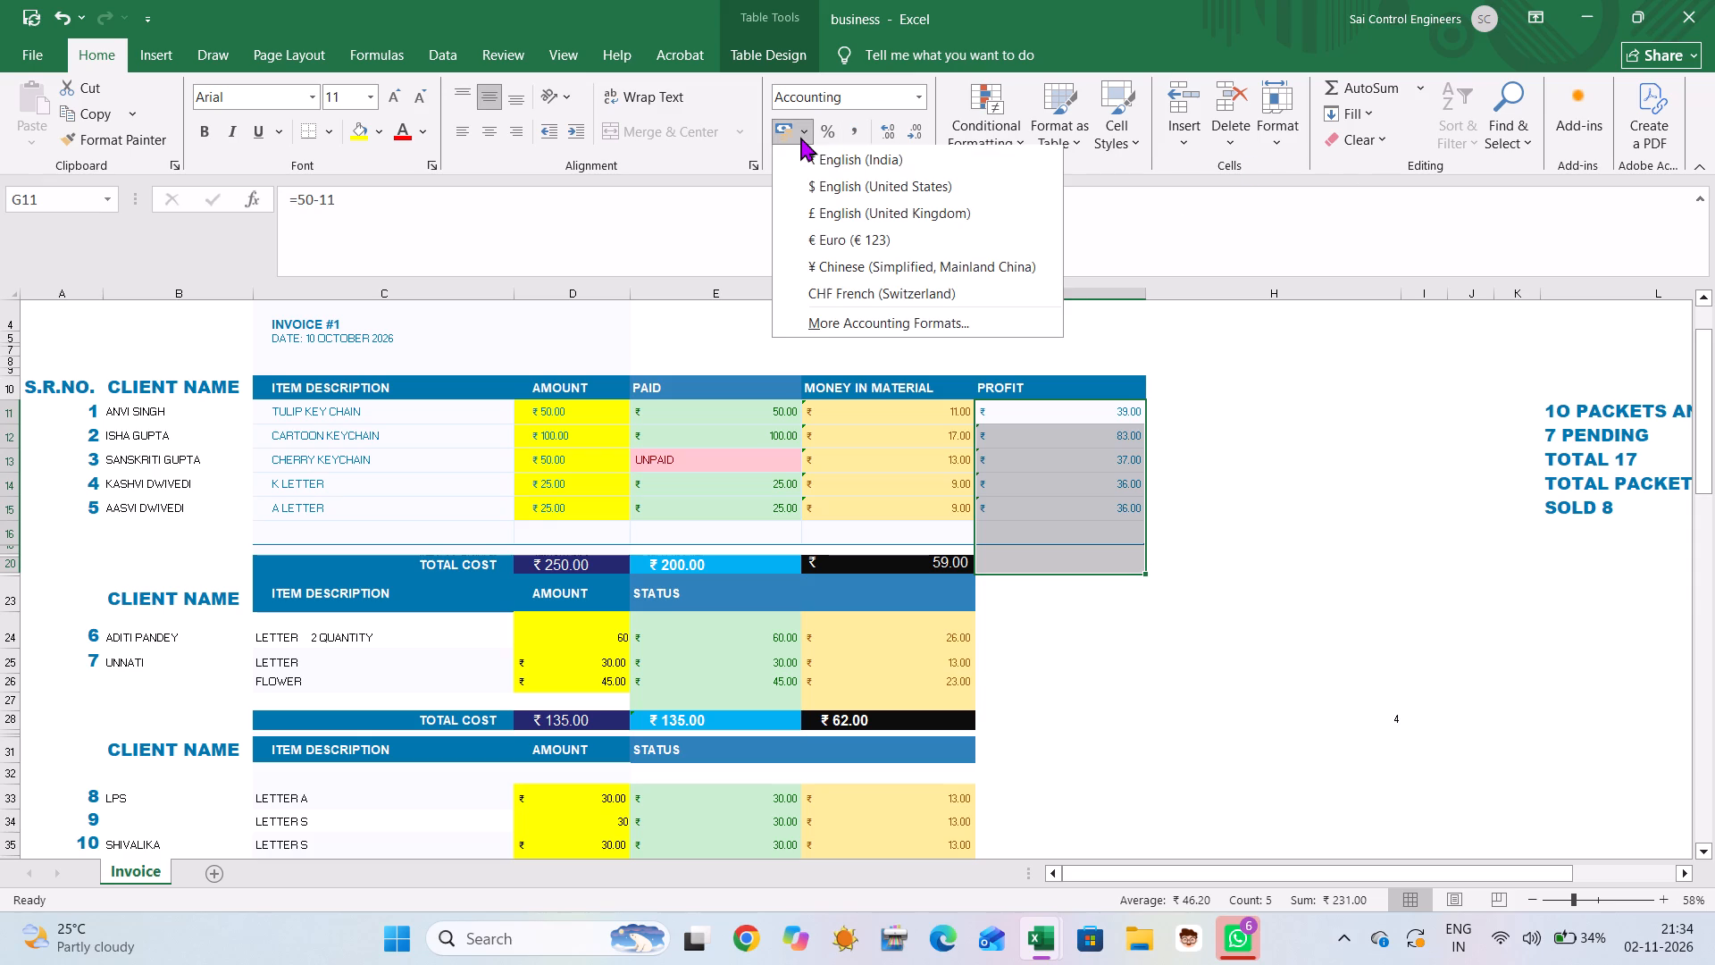
Total the first table's profits with AutoSum in G20, on the TOTAL COST row.
left_click(1385, 78)
left_click(1116, 643)
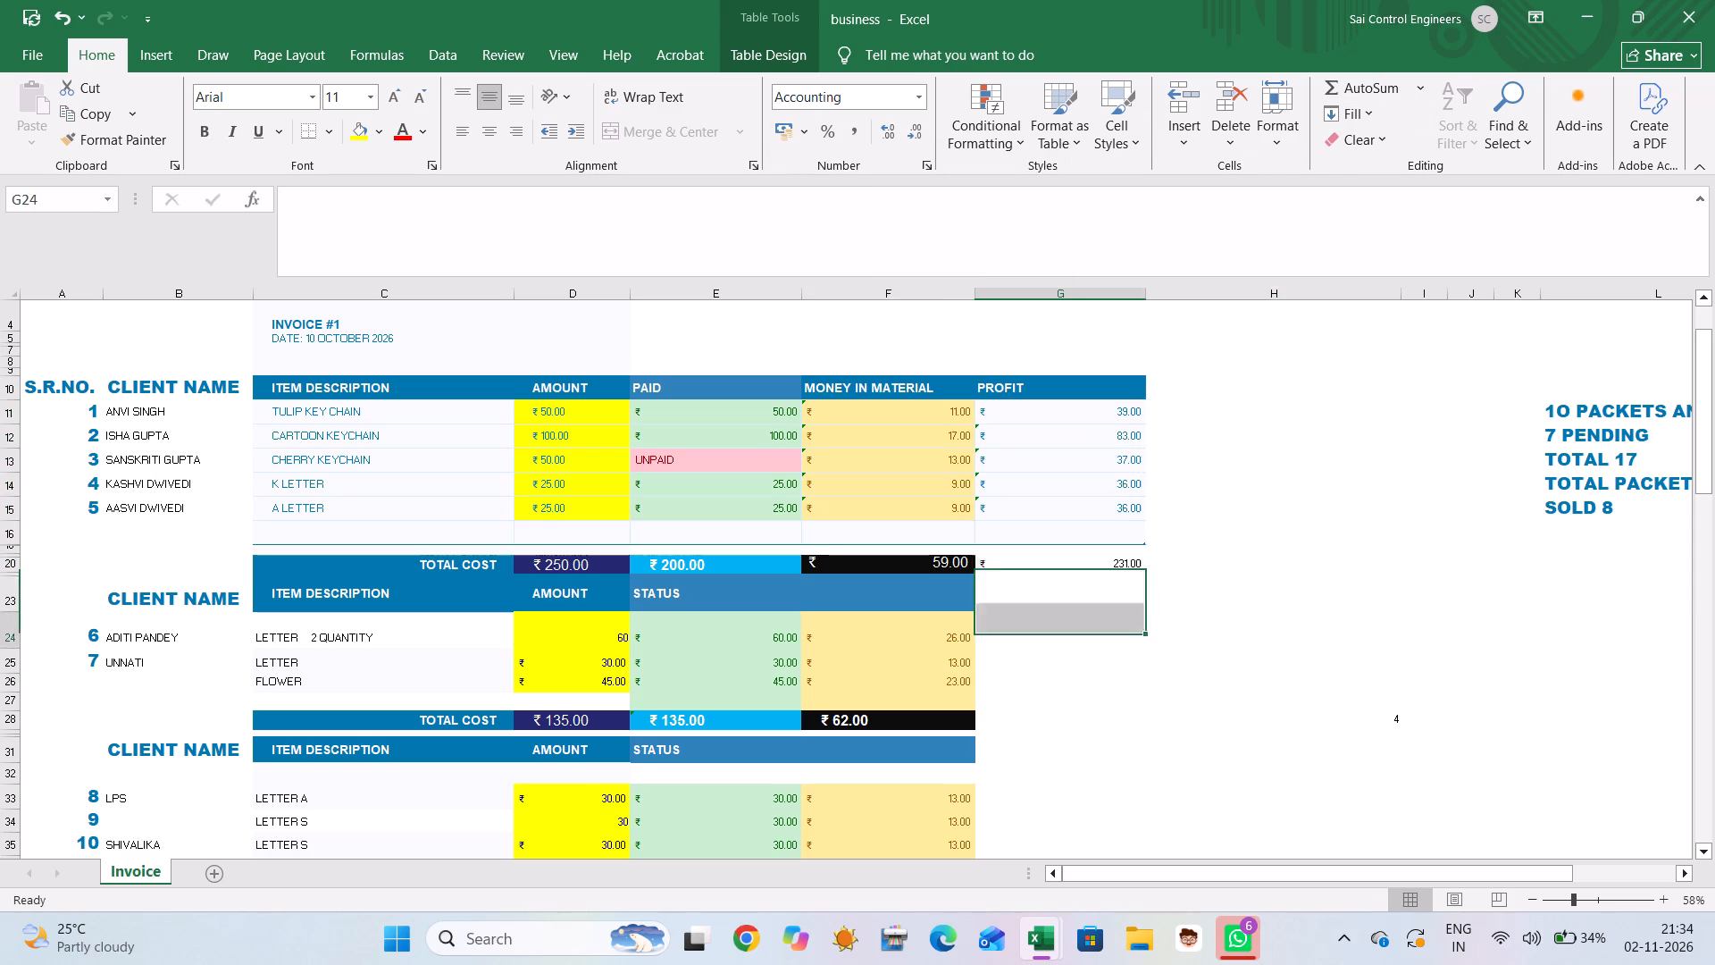
Correct the profits of entries 4 and 5 in G14 and G15 to 16 each.
scroll(1116, 643, "down", 1)
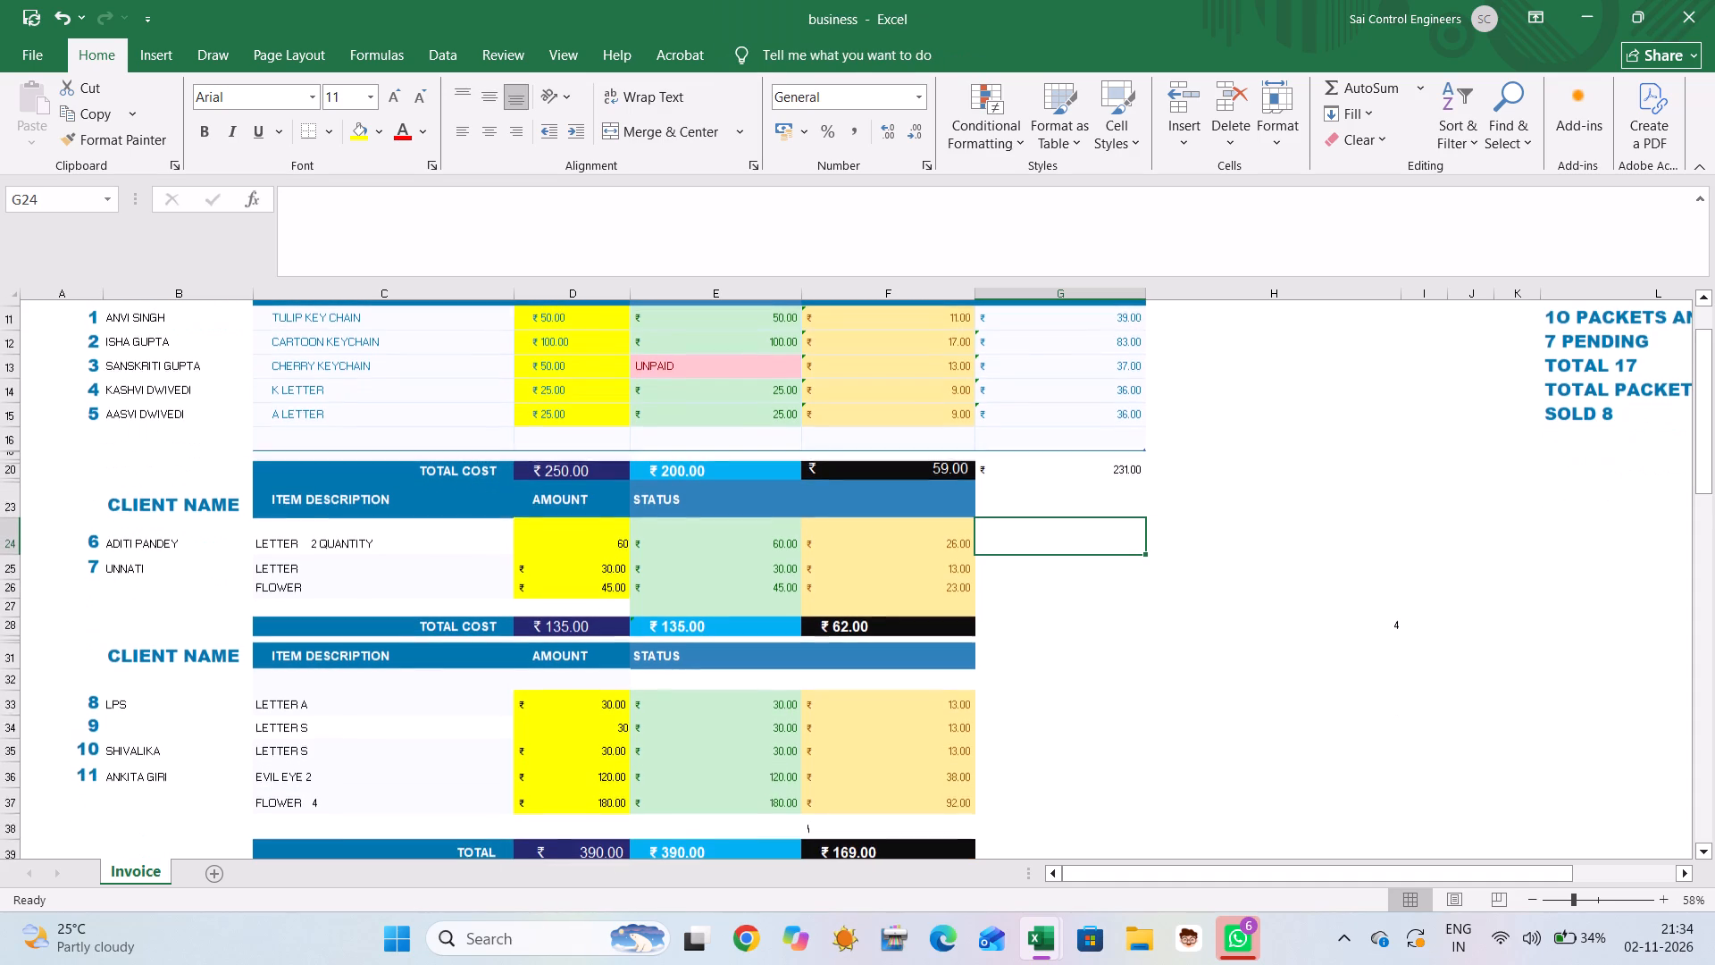
scroll(1116, 643, "down", 1)
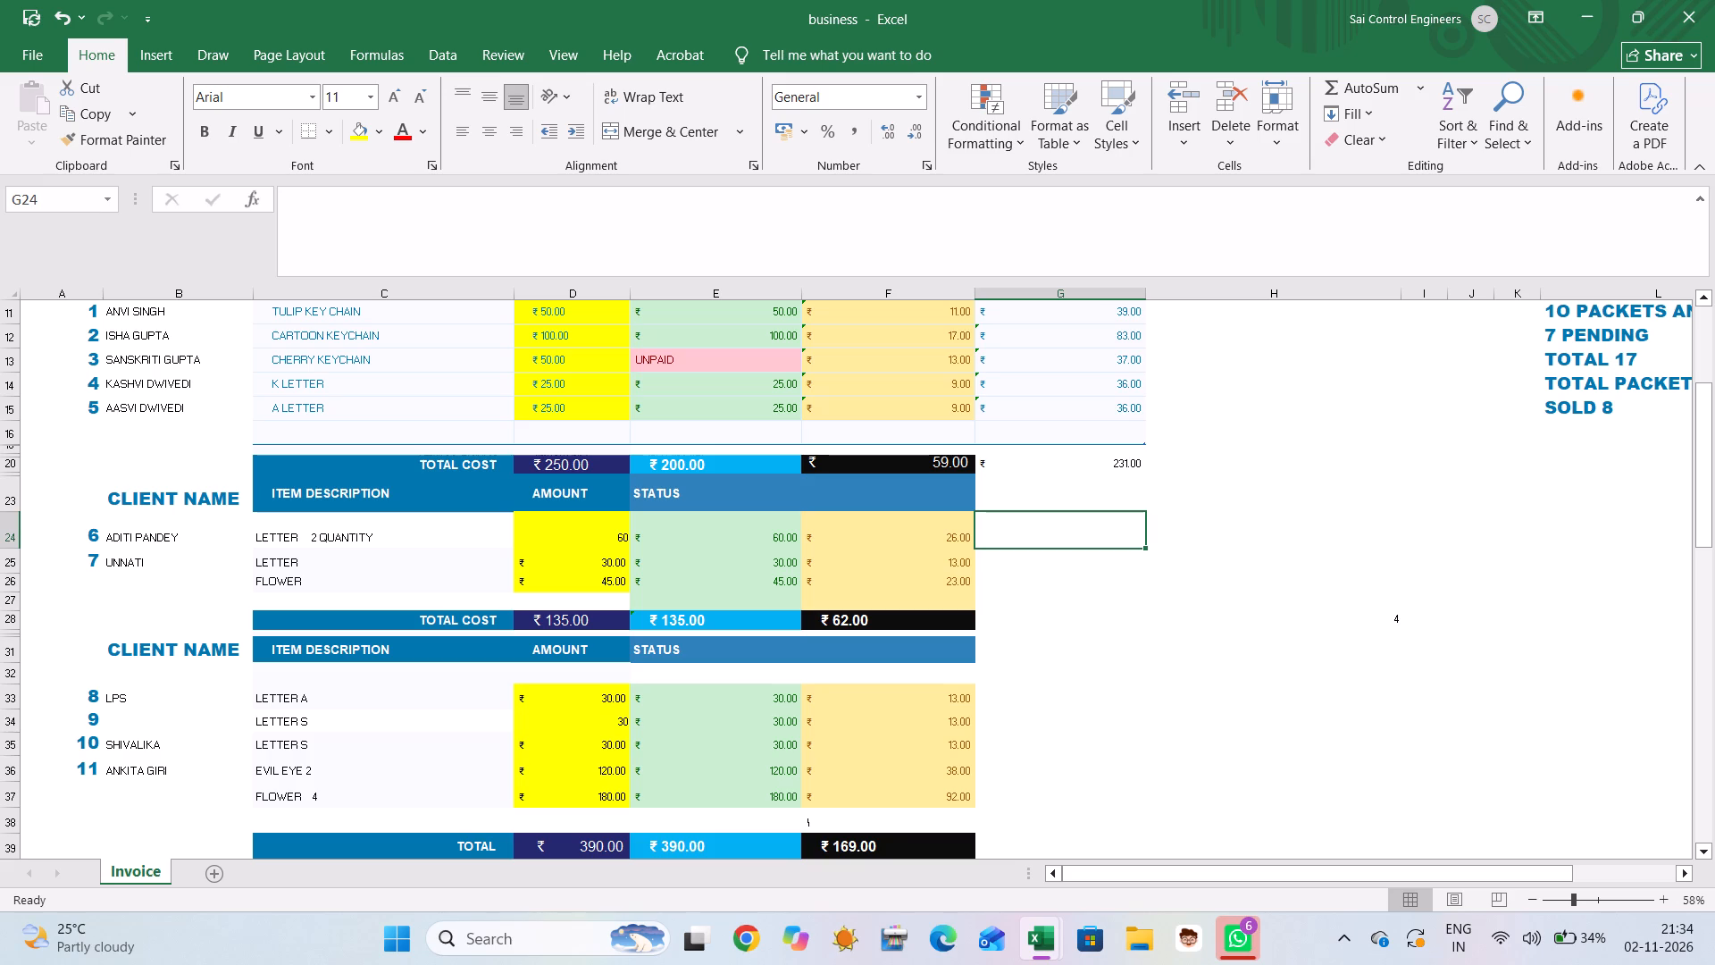
scroll(1116, 643, "up", 1)
scroll(1110, 717, "up", 2)
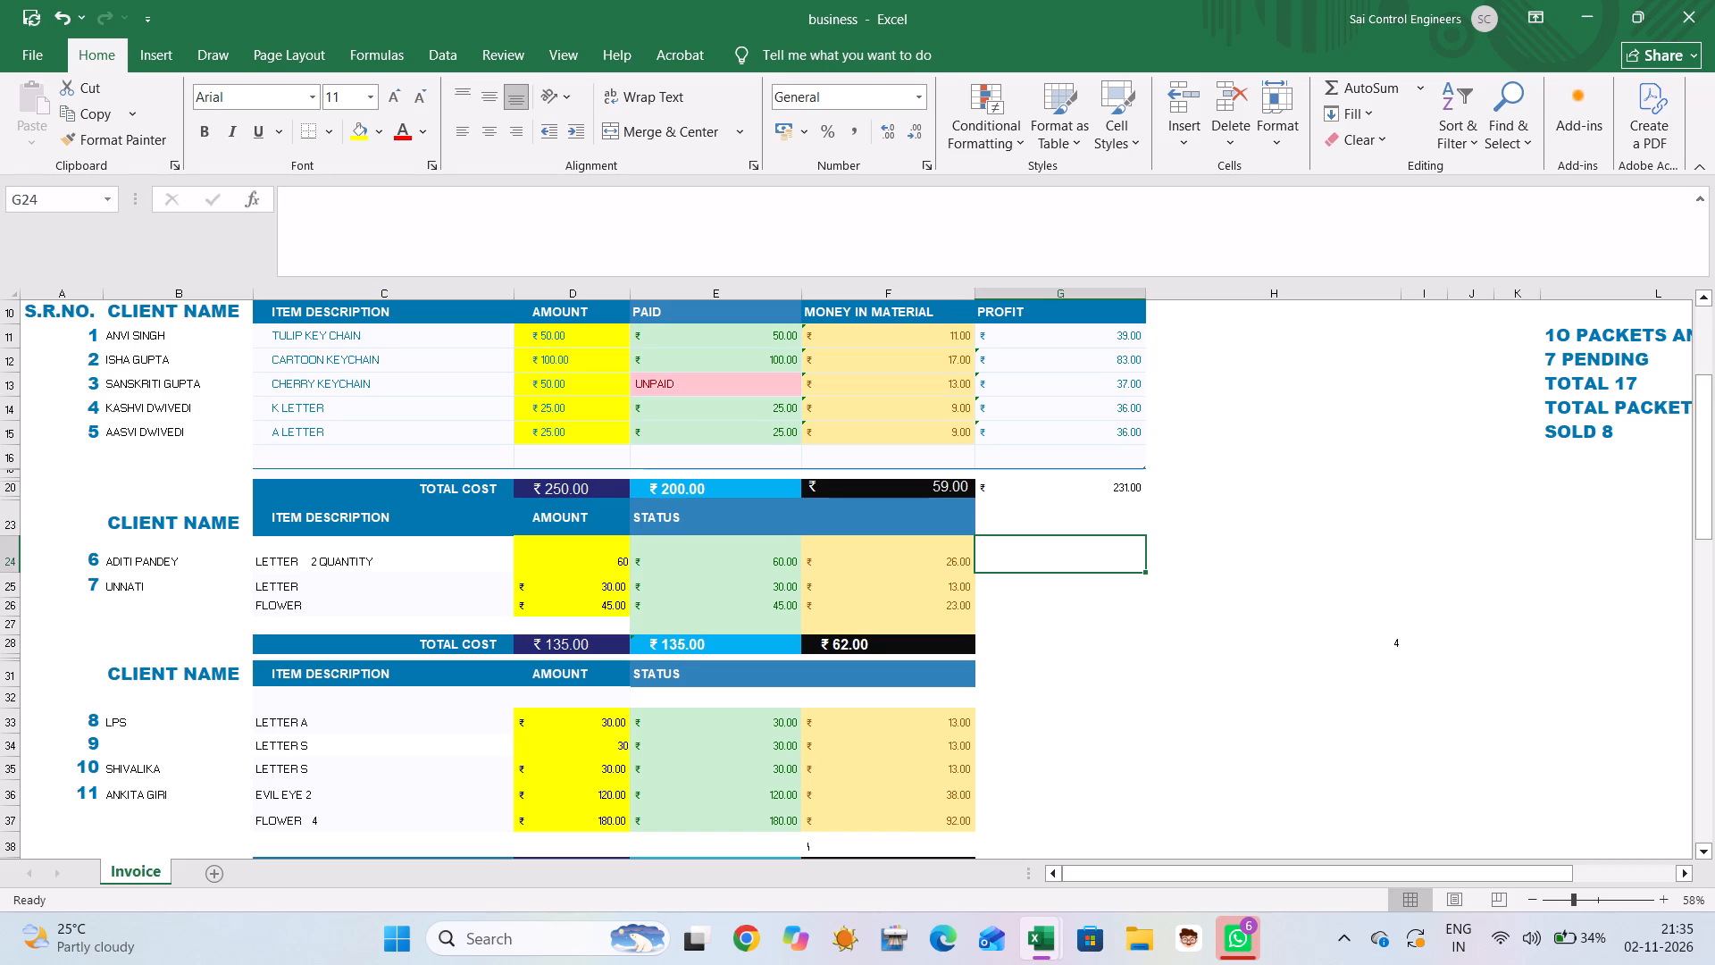
left_click(1121, 406)
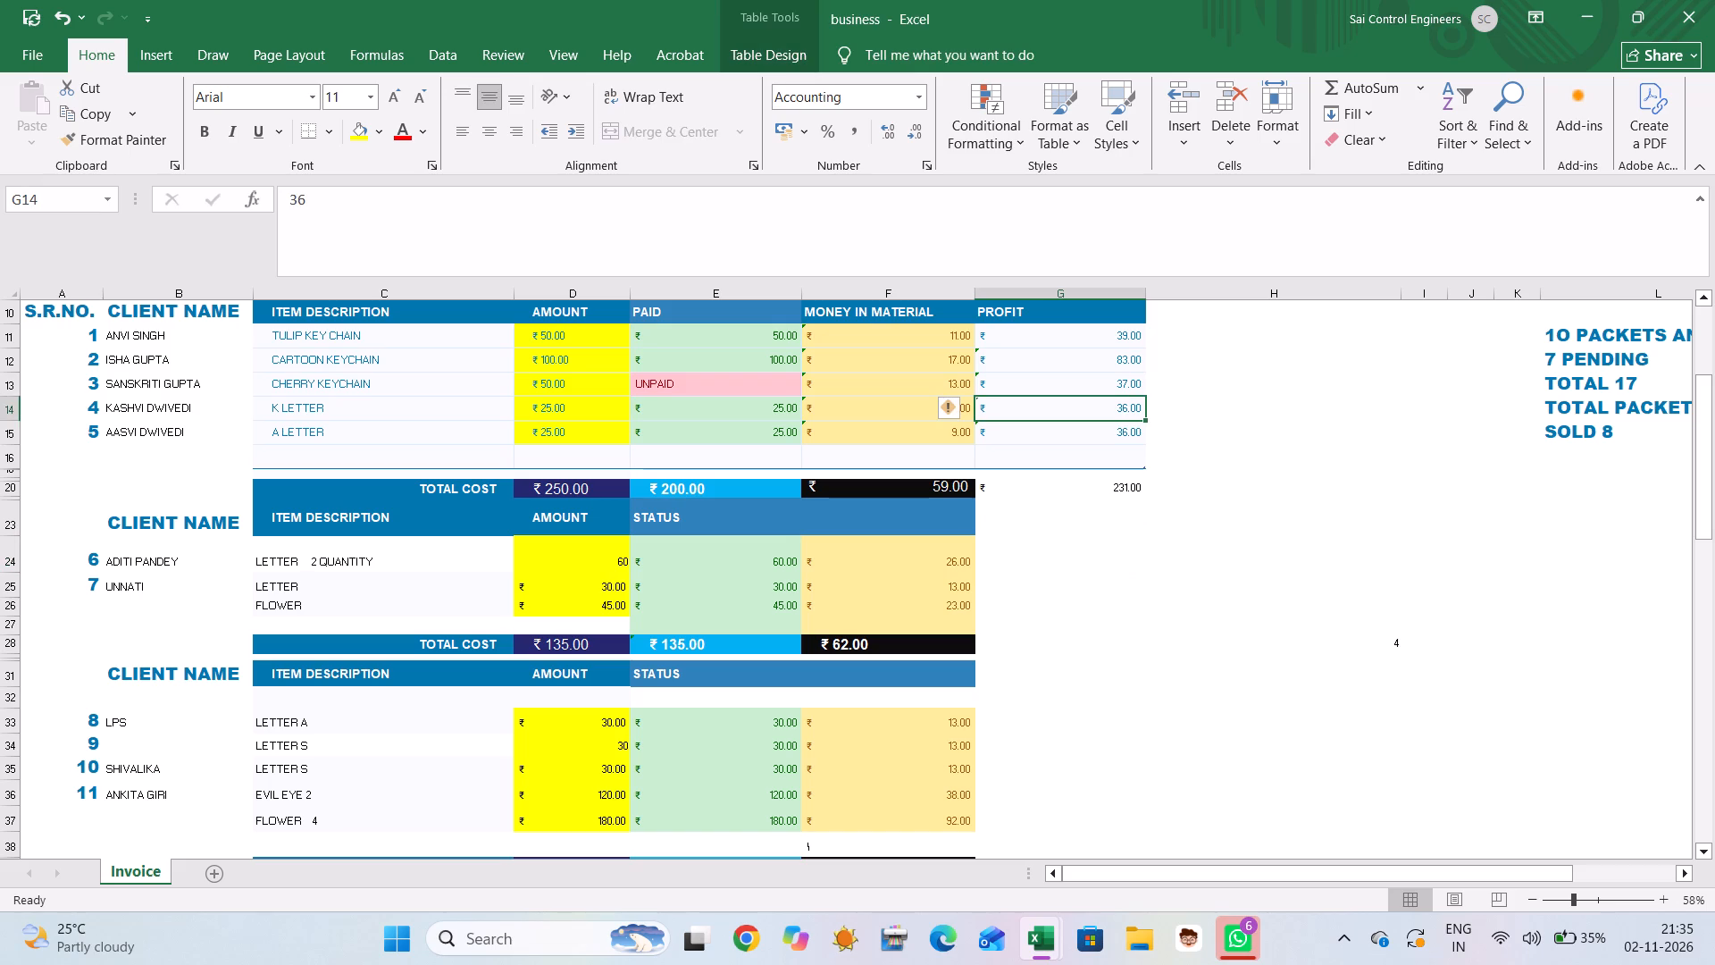
type("16")
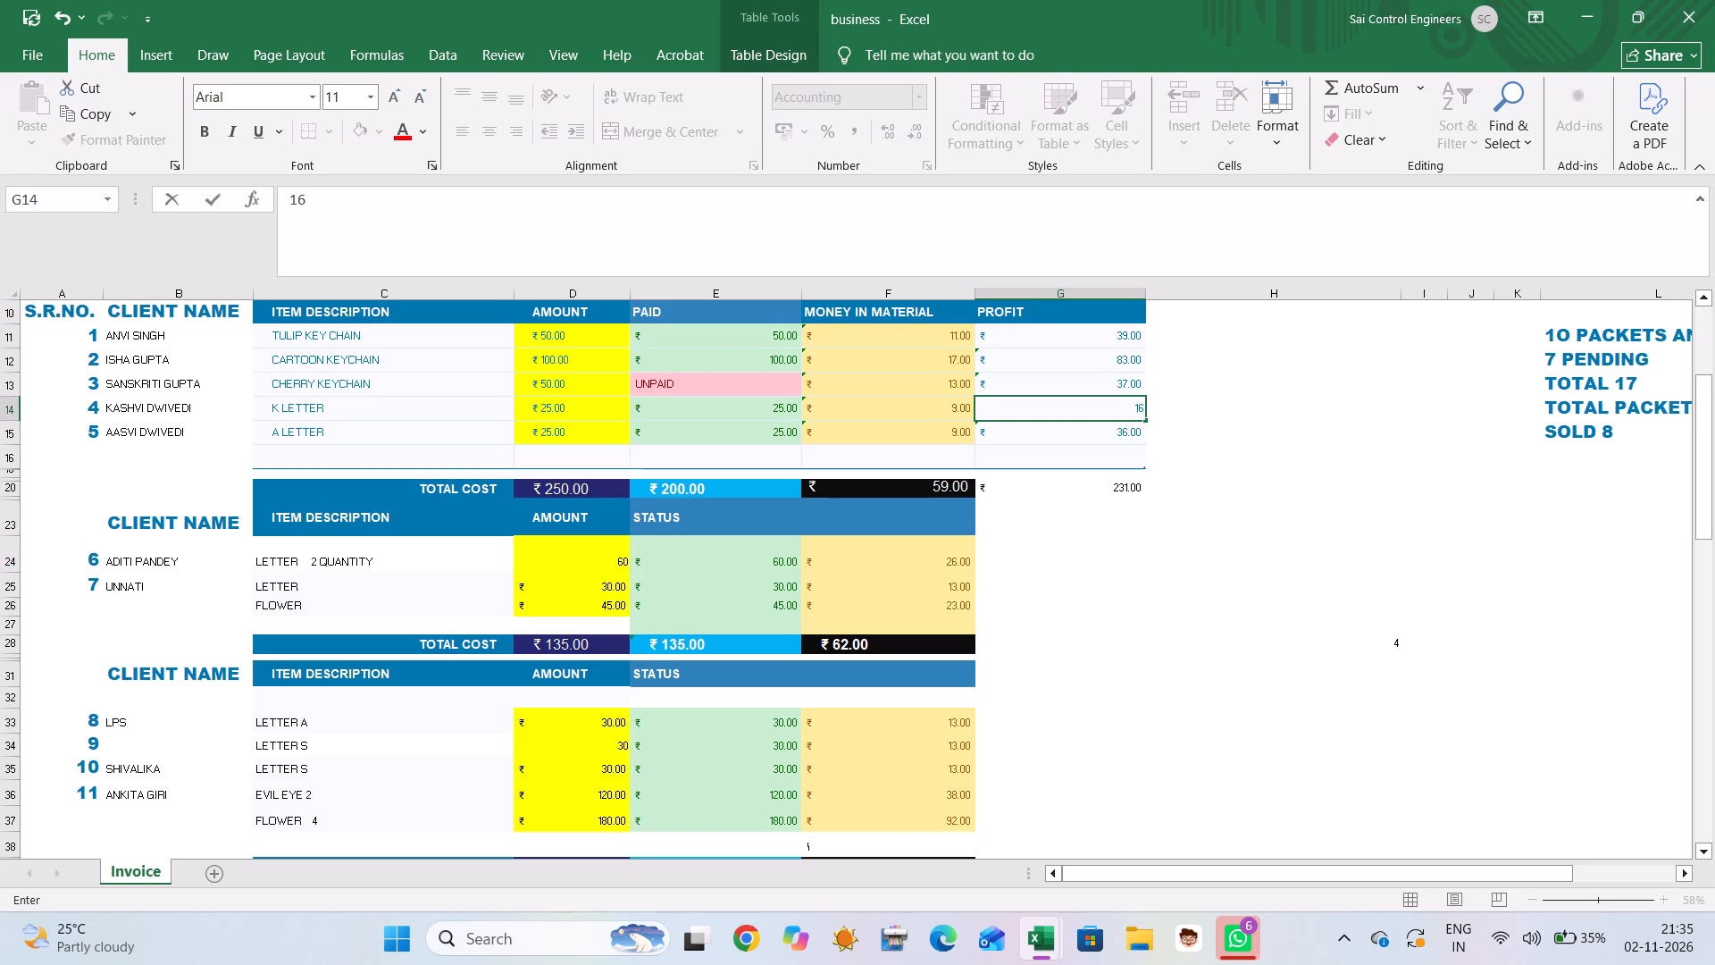
left_click(1112, 433)
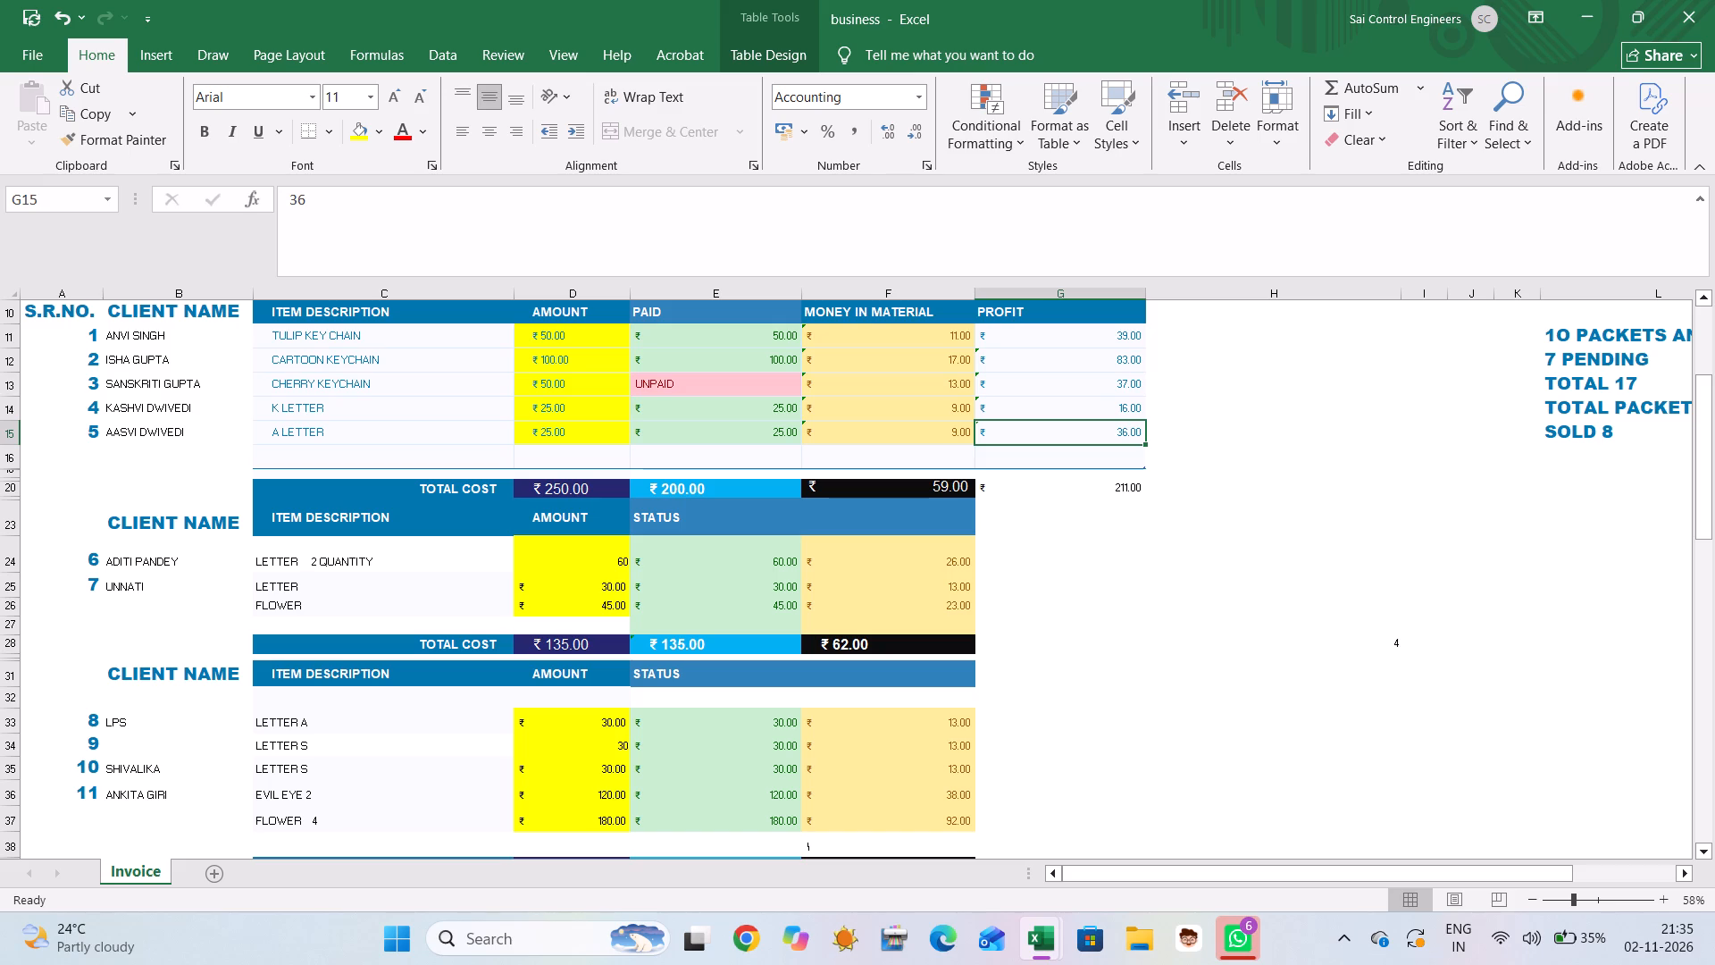
type("16")
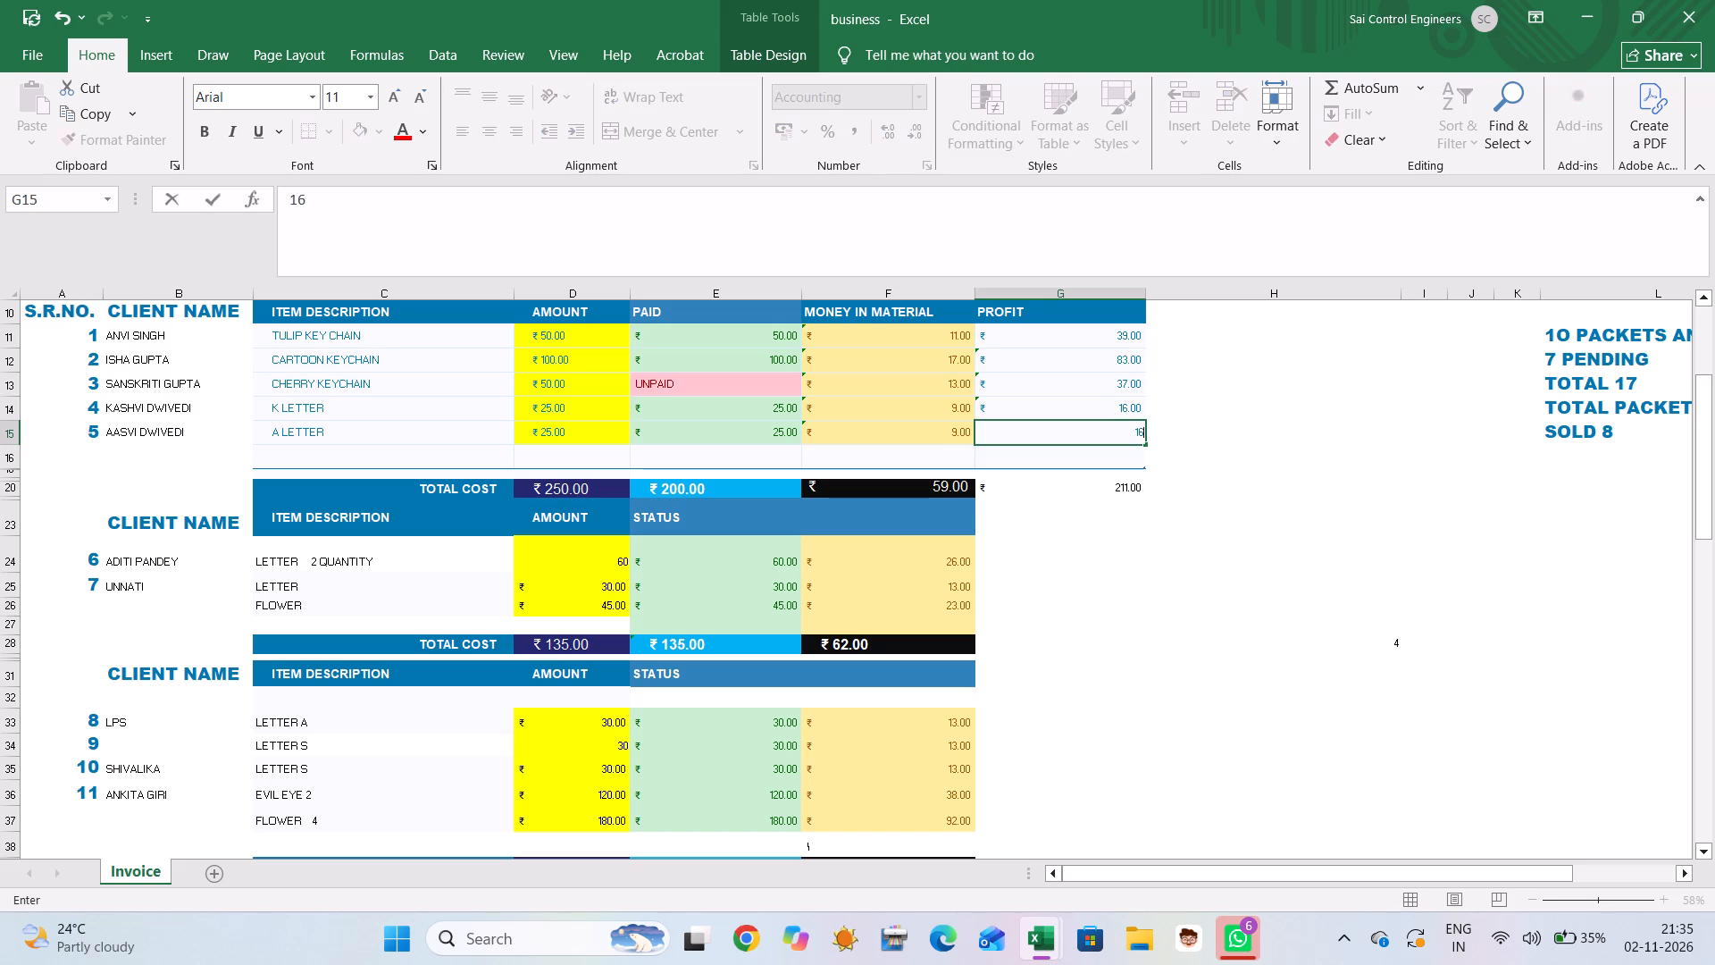
left_click(1428, 543)
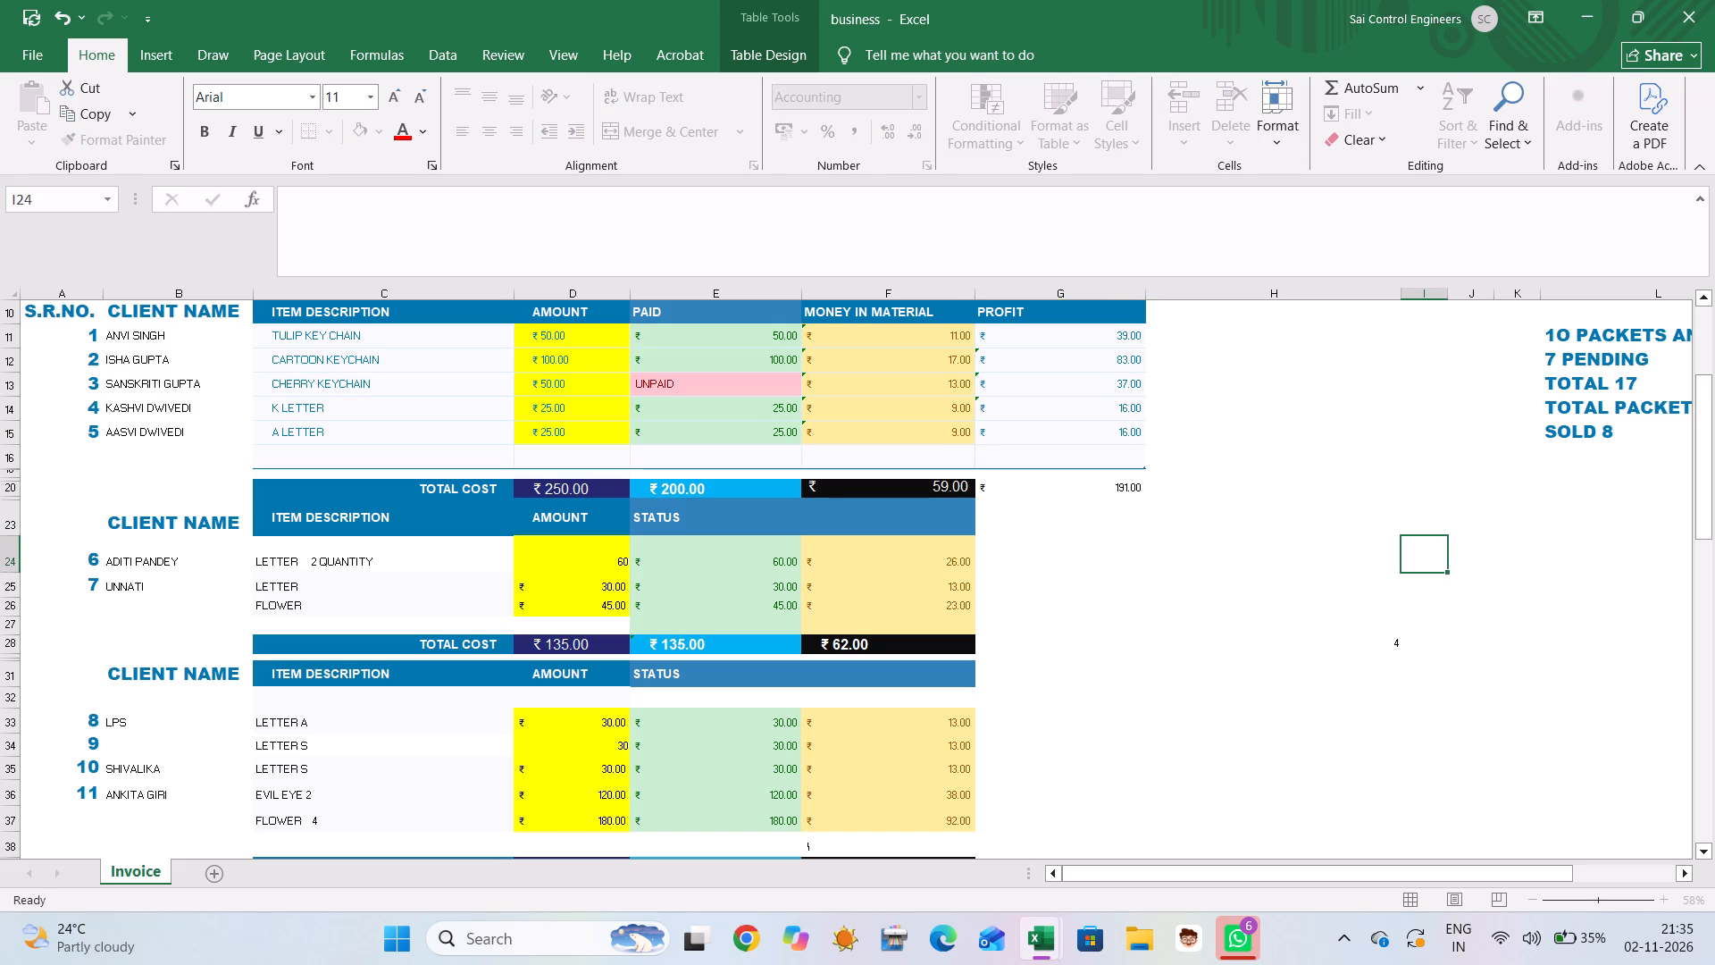
Add the header PROFIT in G23 for the second table, beside its blank header cell in column F.
left_click(1046, 553)
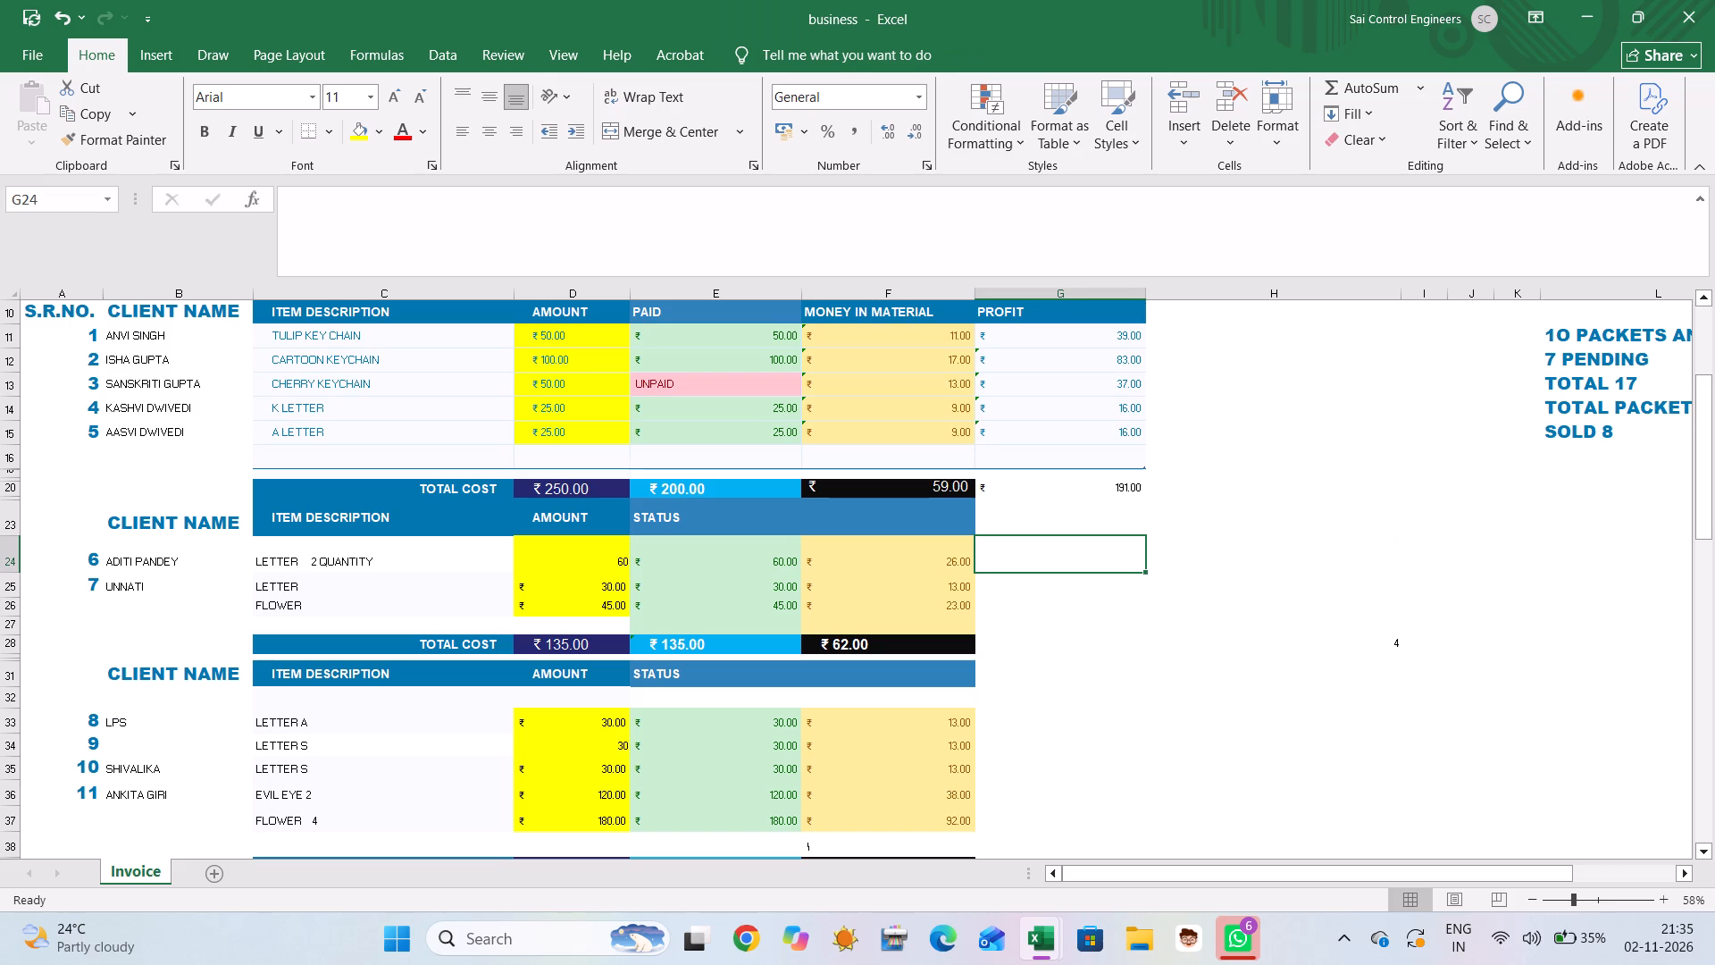
left_click(1028, 516)
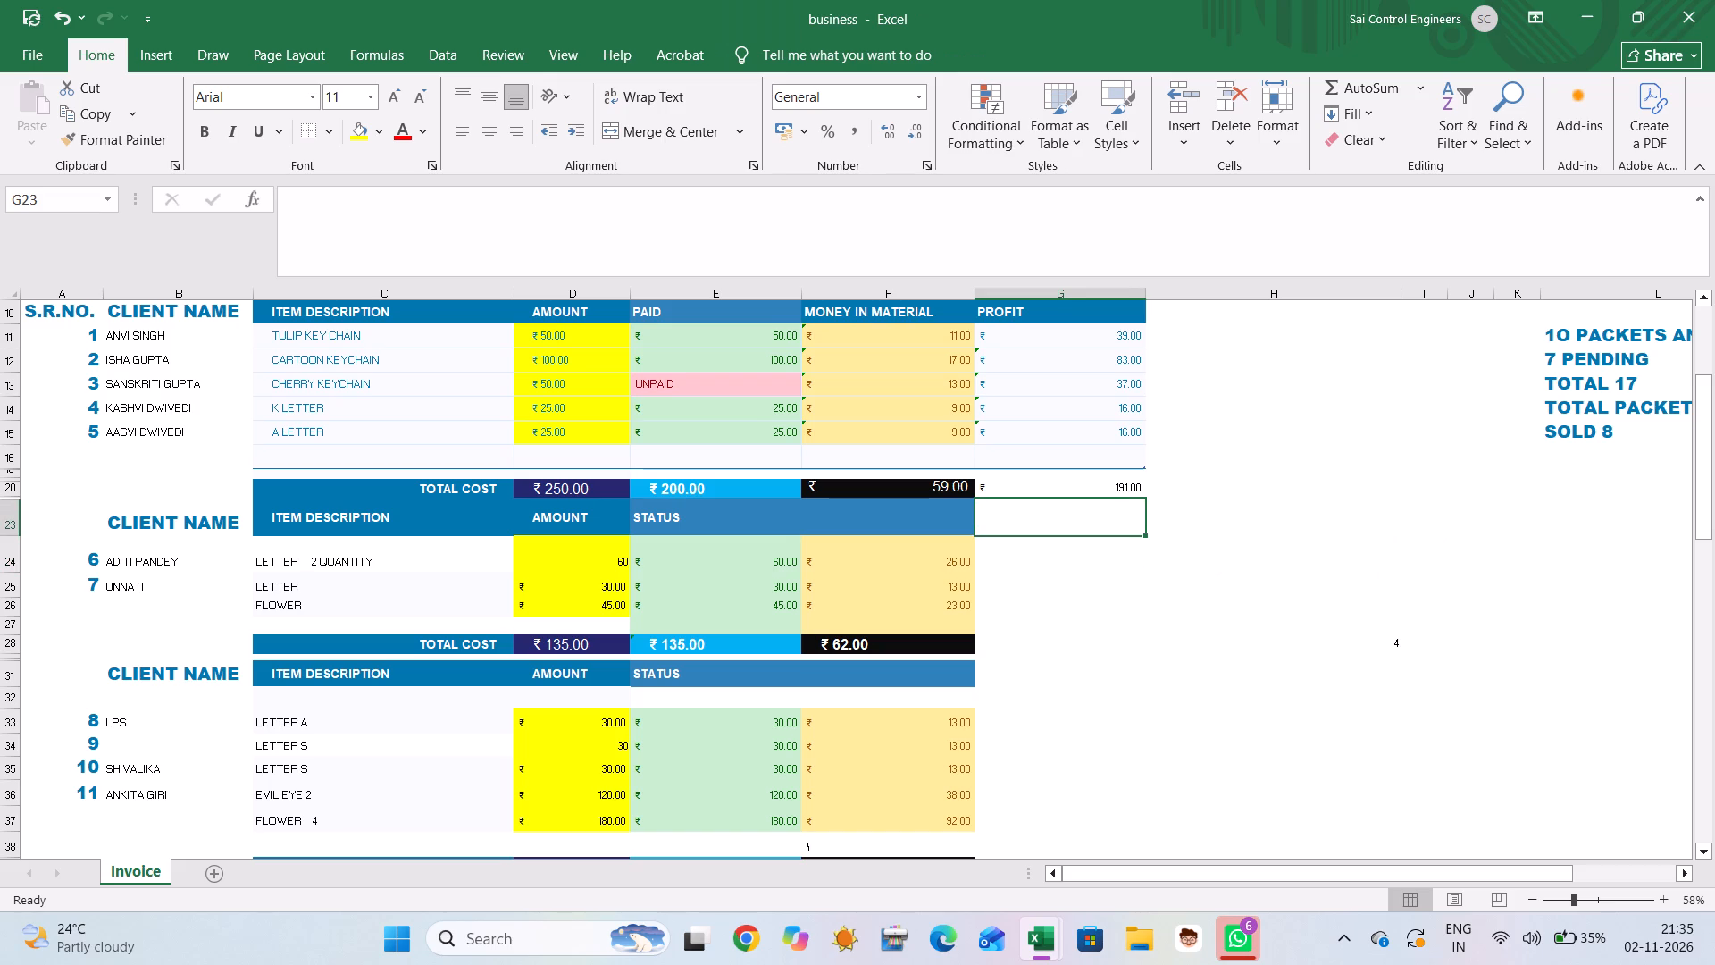
key("p")
type("ROFIT")
left_click(1028, 545)
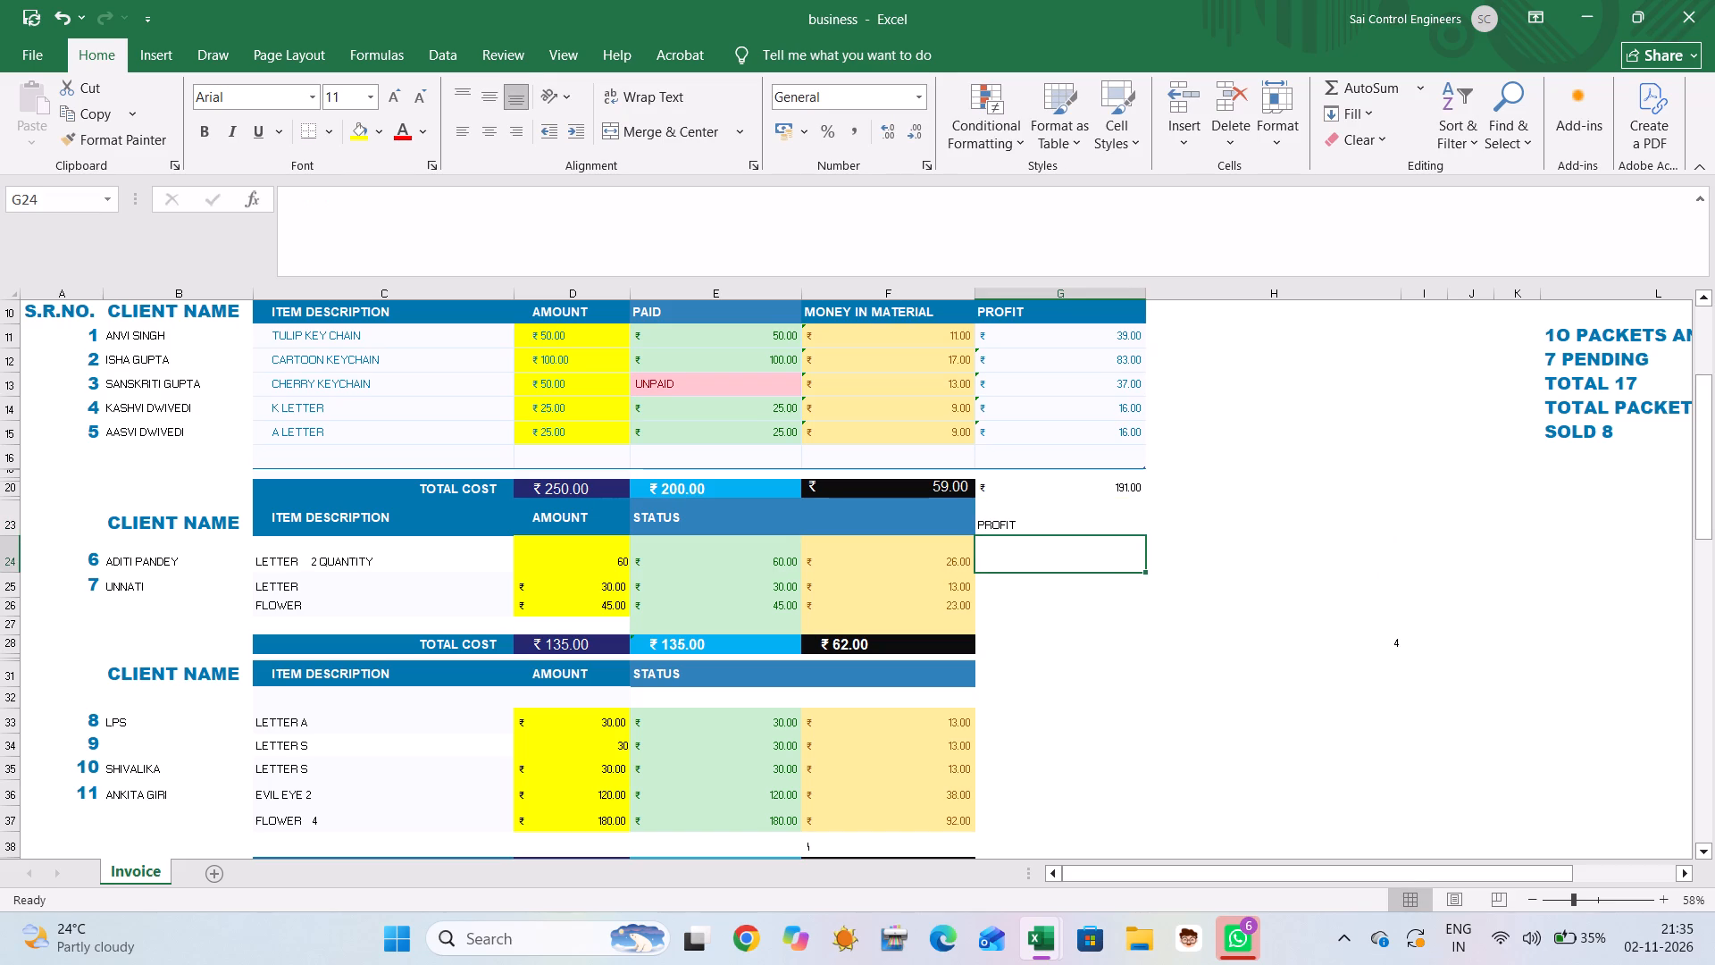
Enter entry 6's profit in G24 as the formula =60-26.
key("equal")
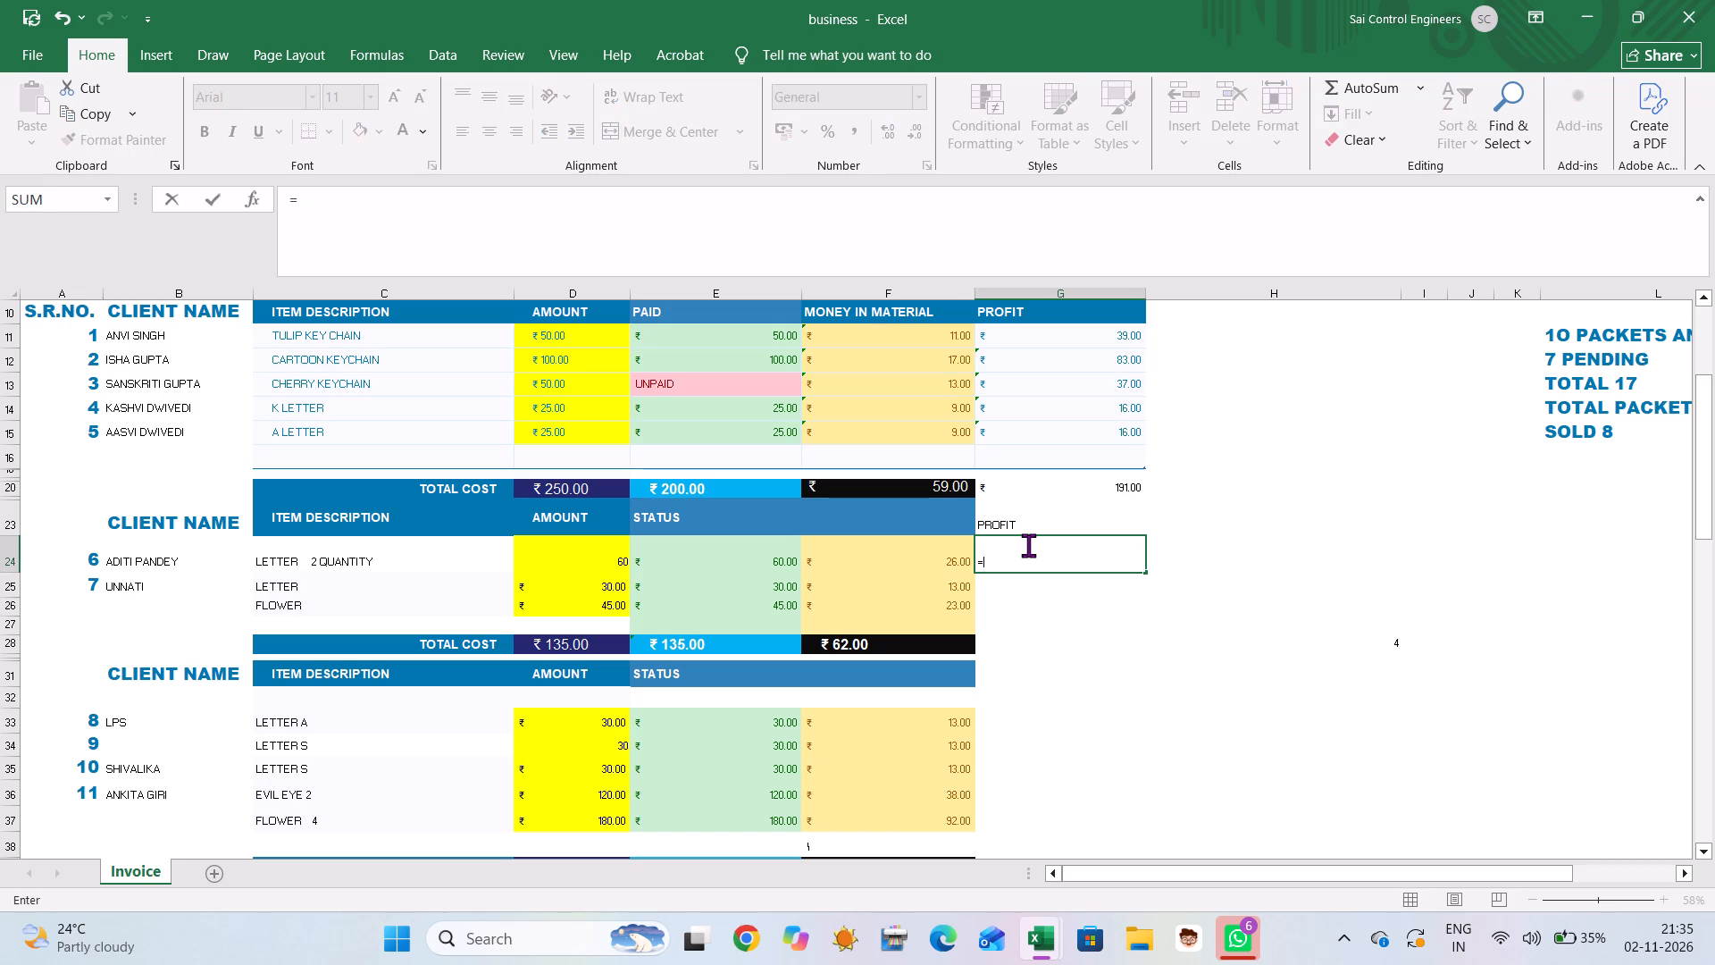
type("60-")
type("26")
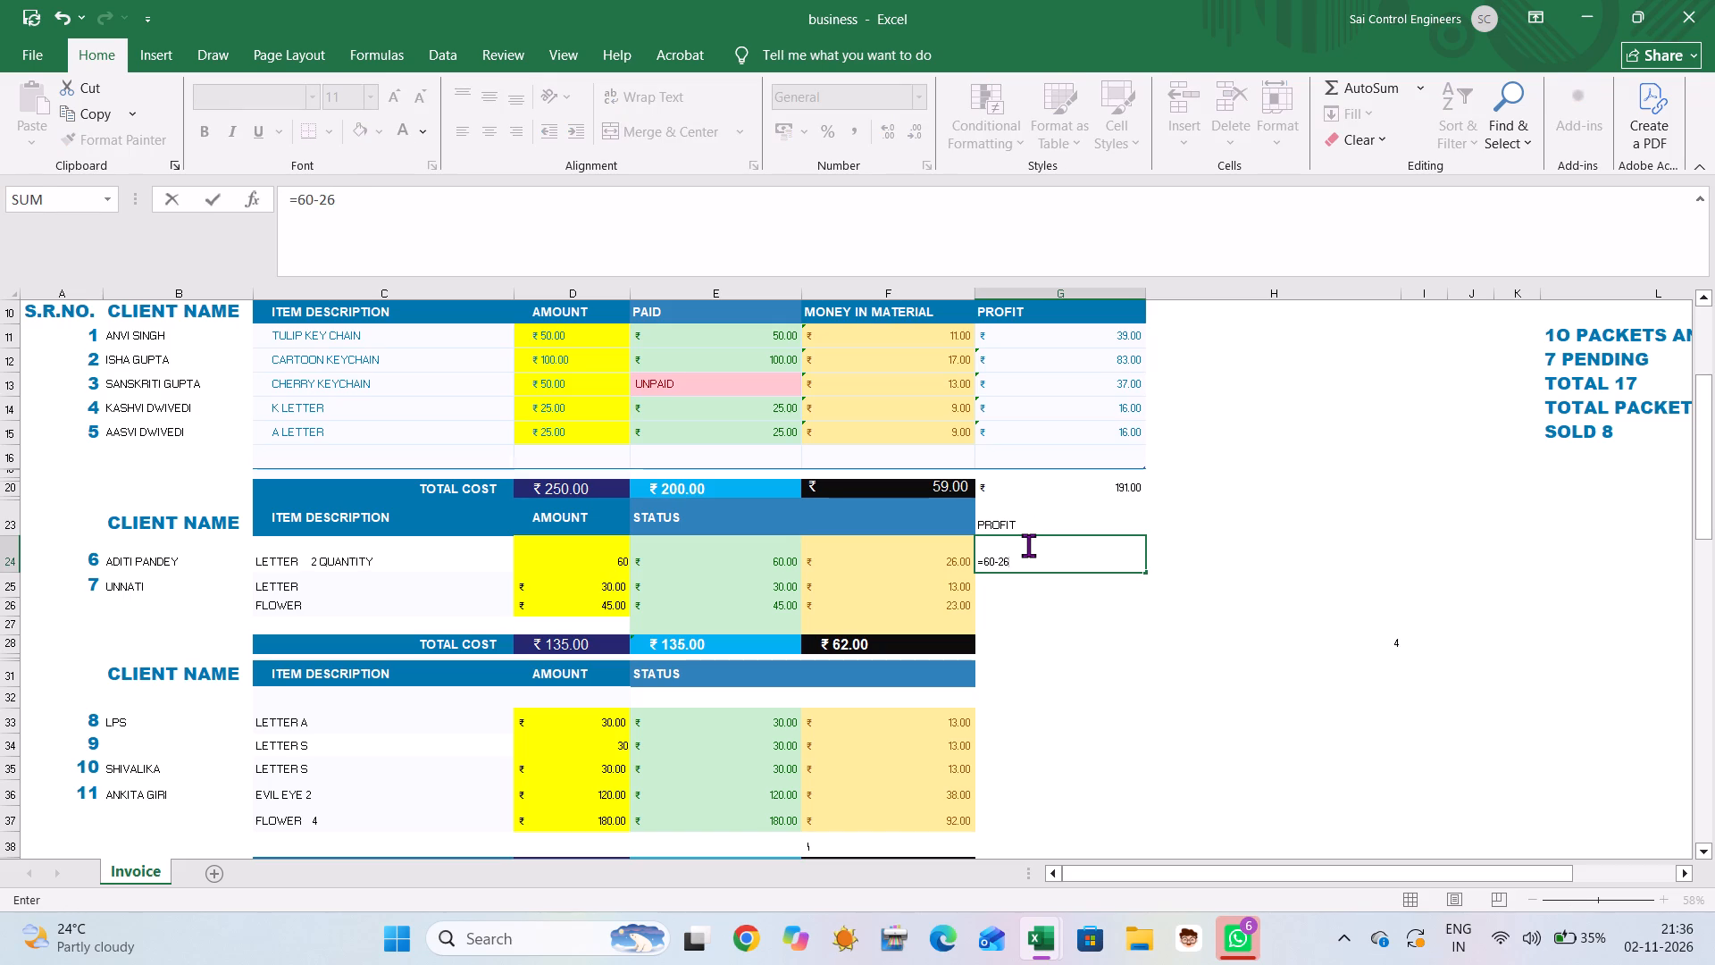
key("Down")
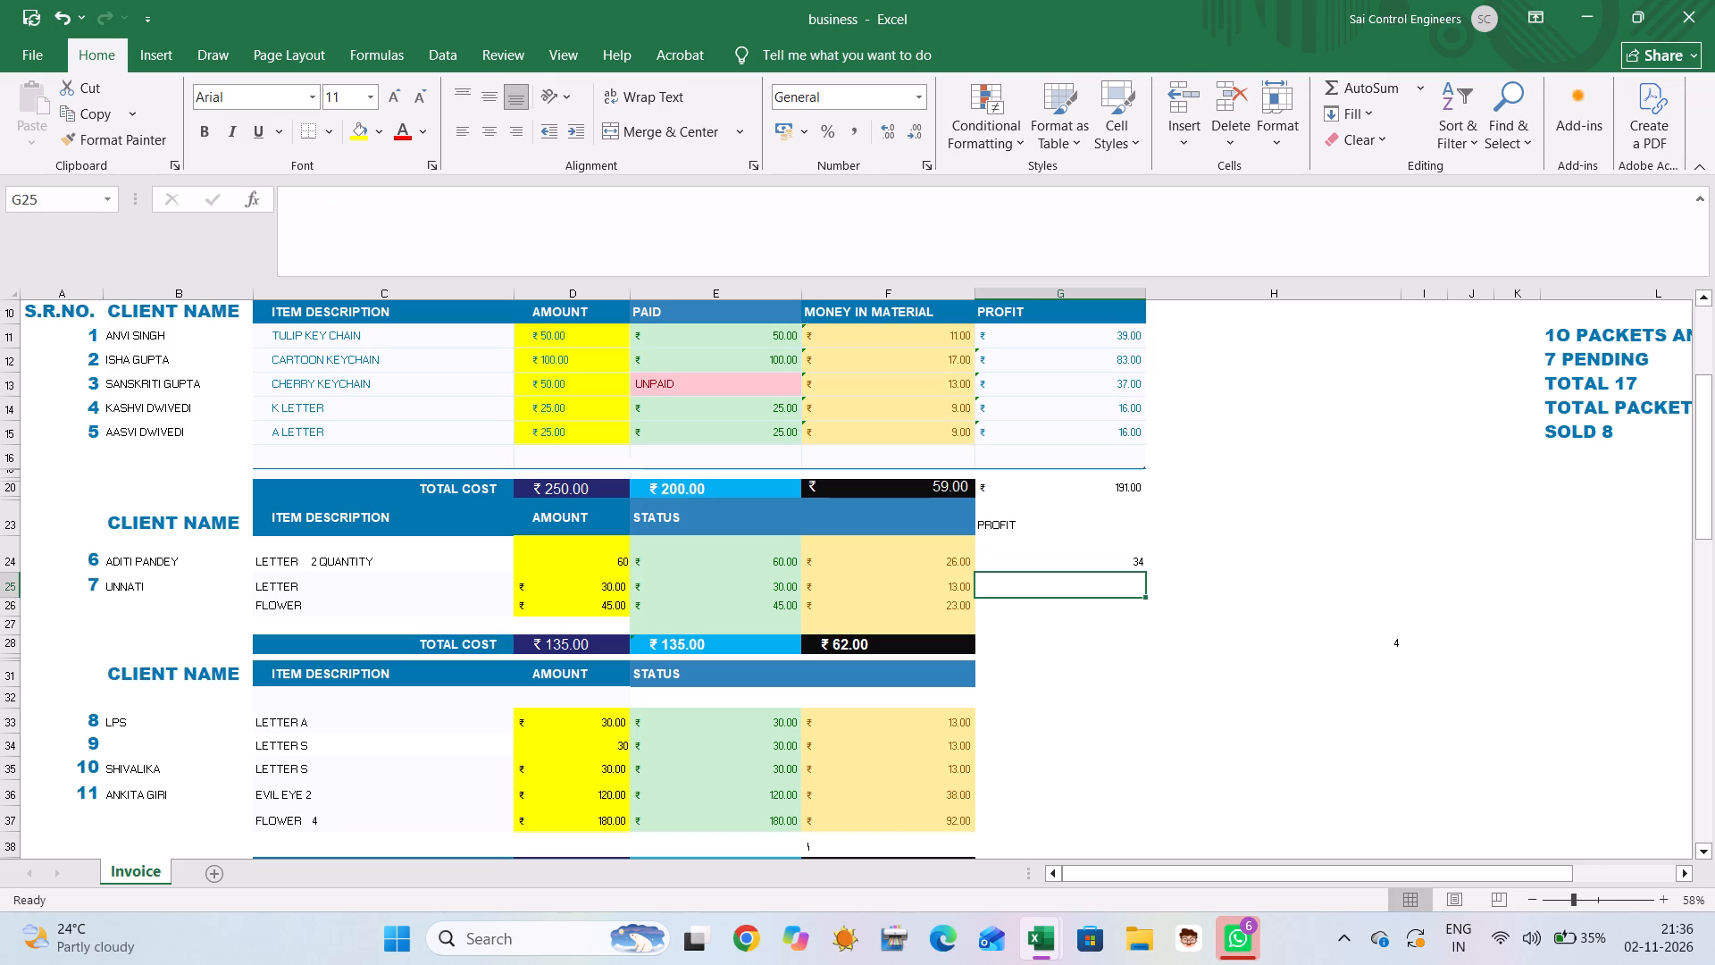
Enter entry 7's profits as =30-13 for the letter in G25 and =45-23 for the flower in G26.
key("equal")
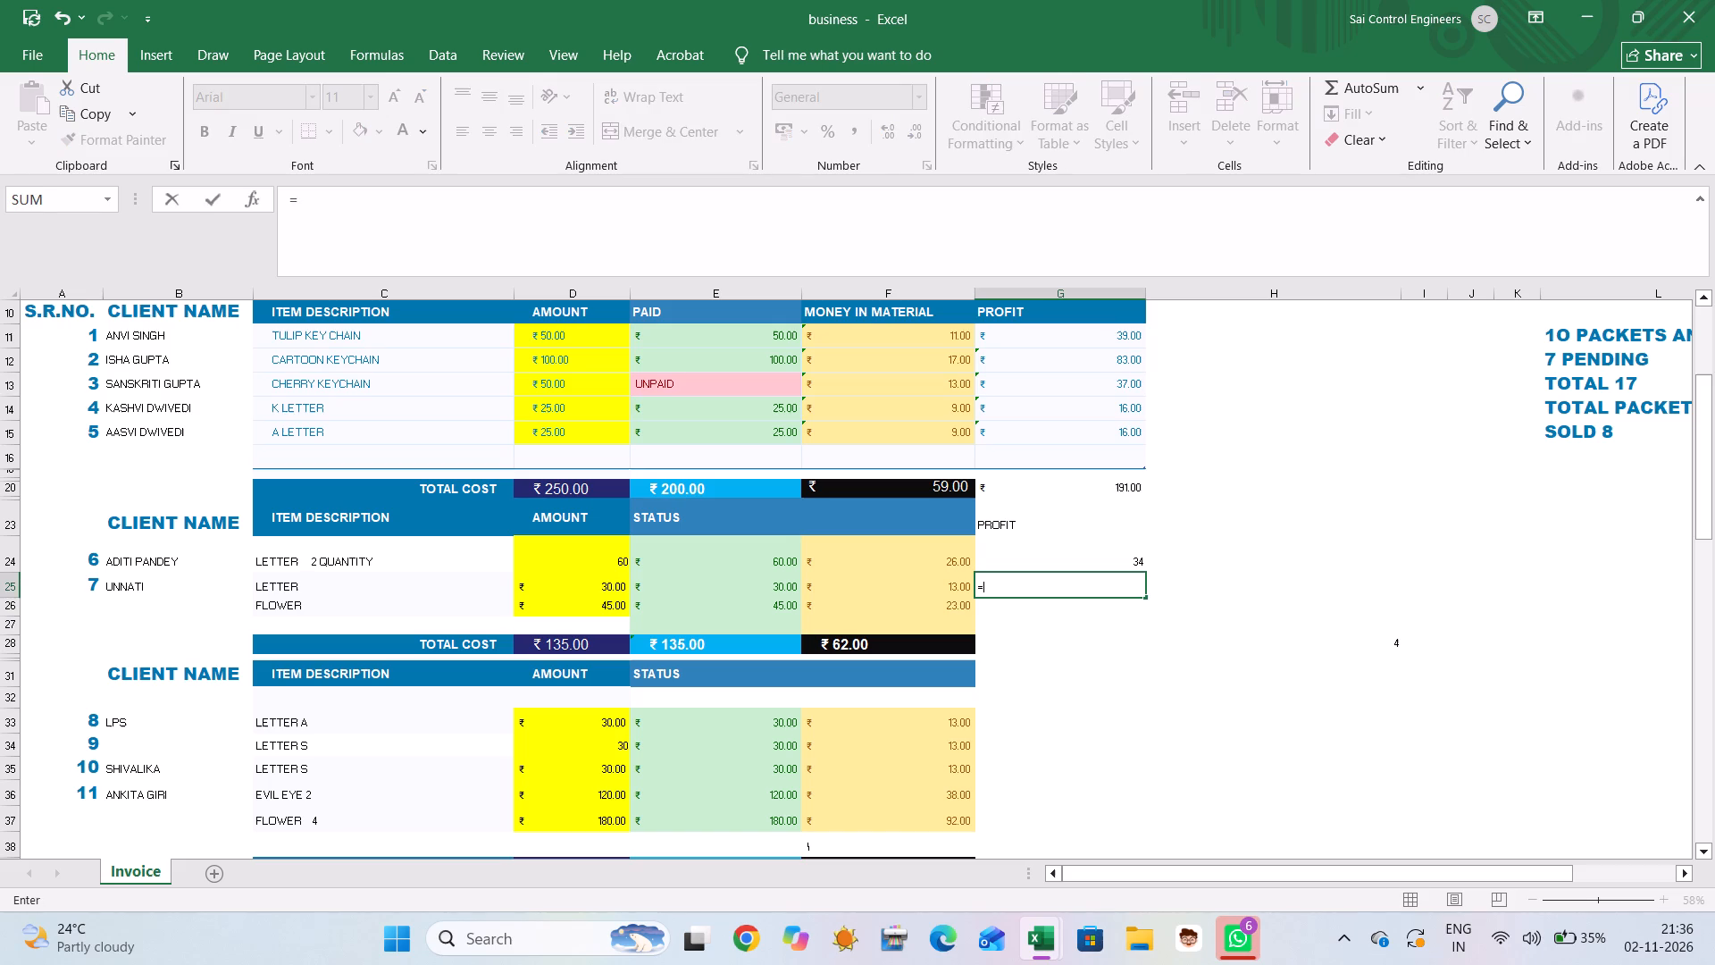
type("30")
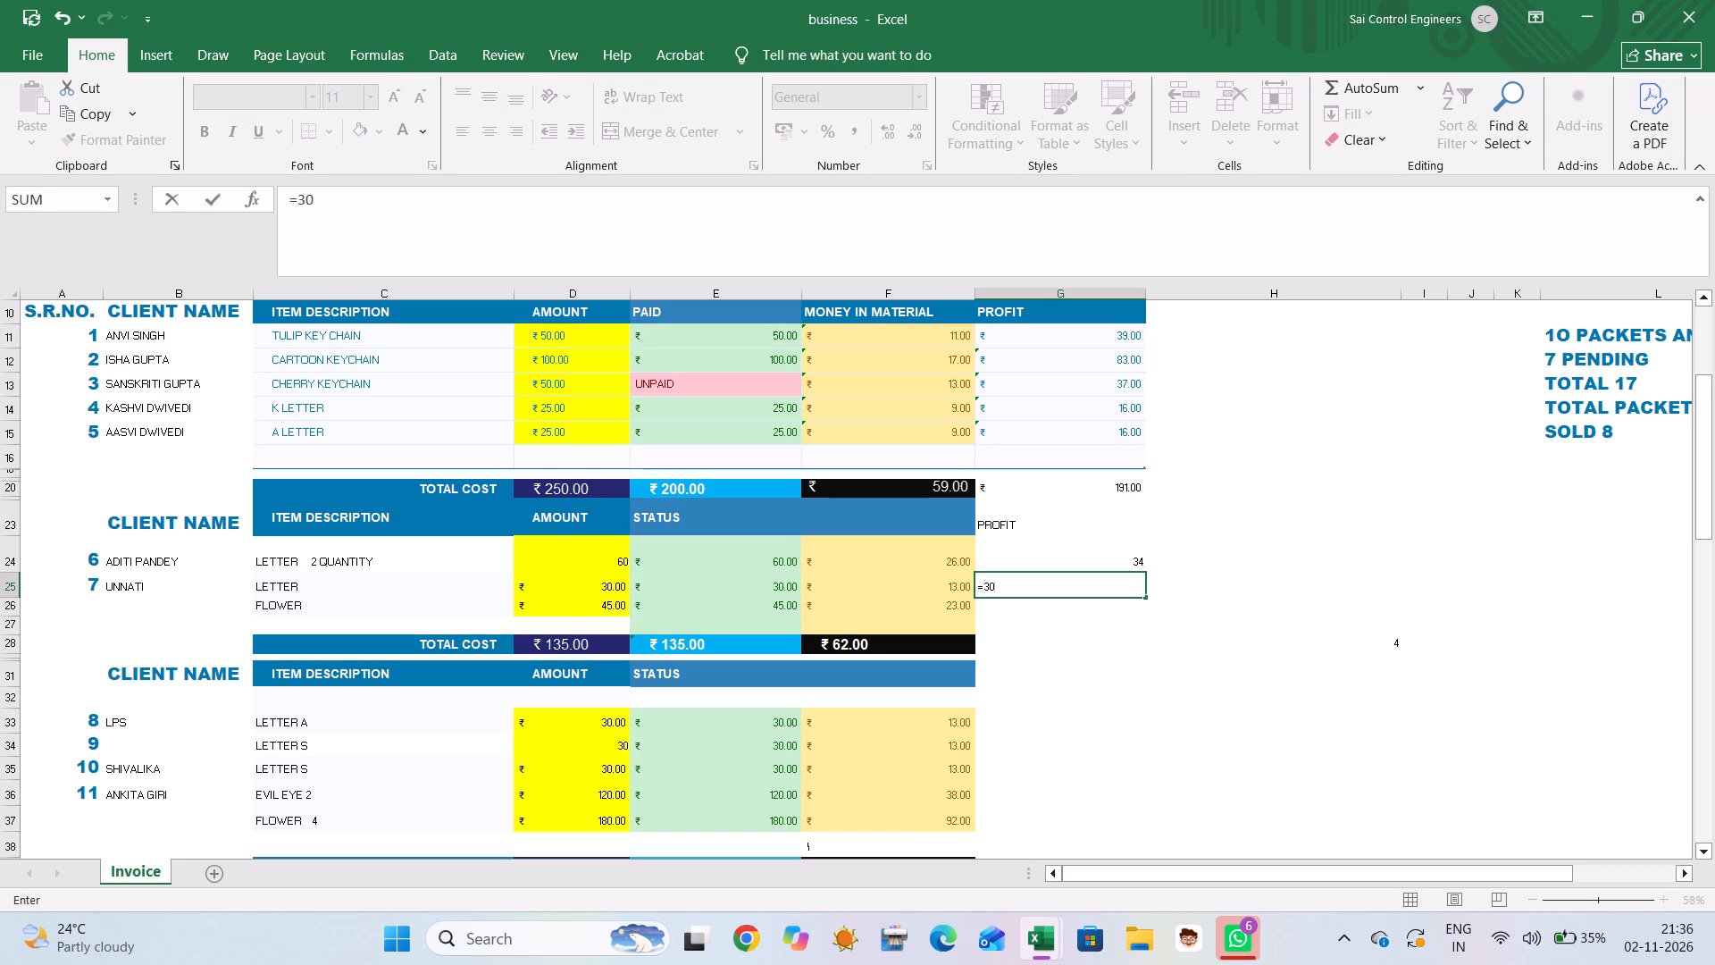
key("minus")
key("1")
key("3")
key("Down")
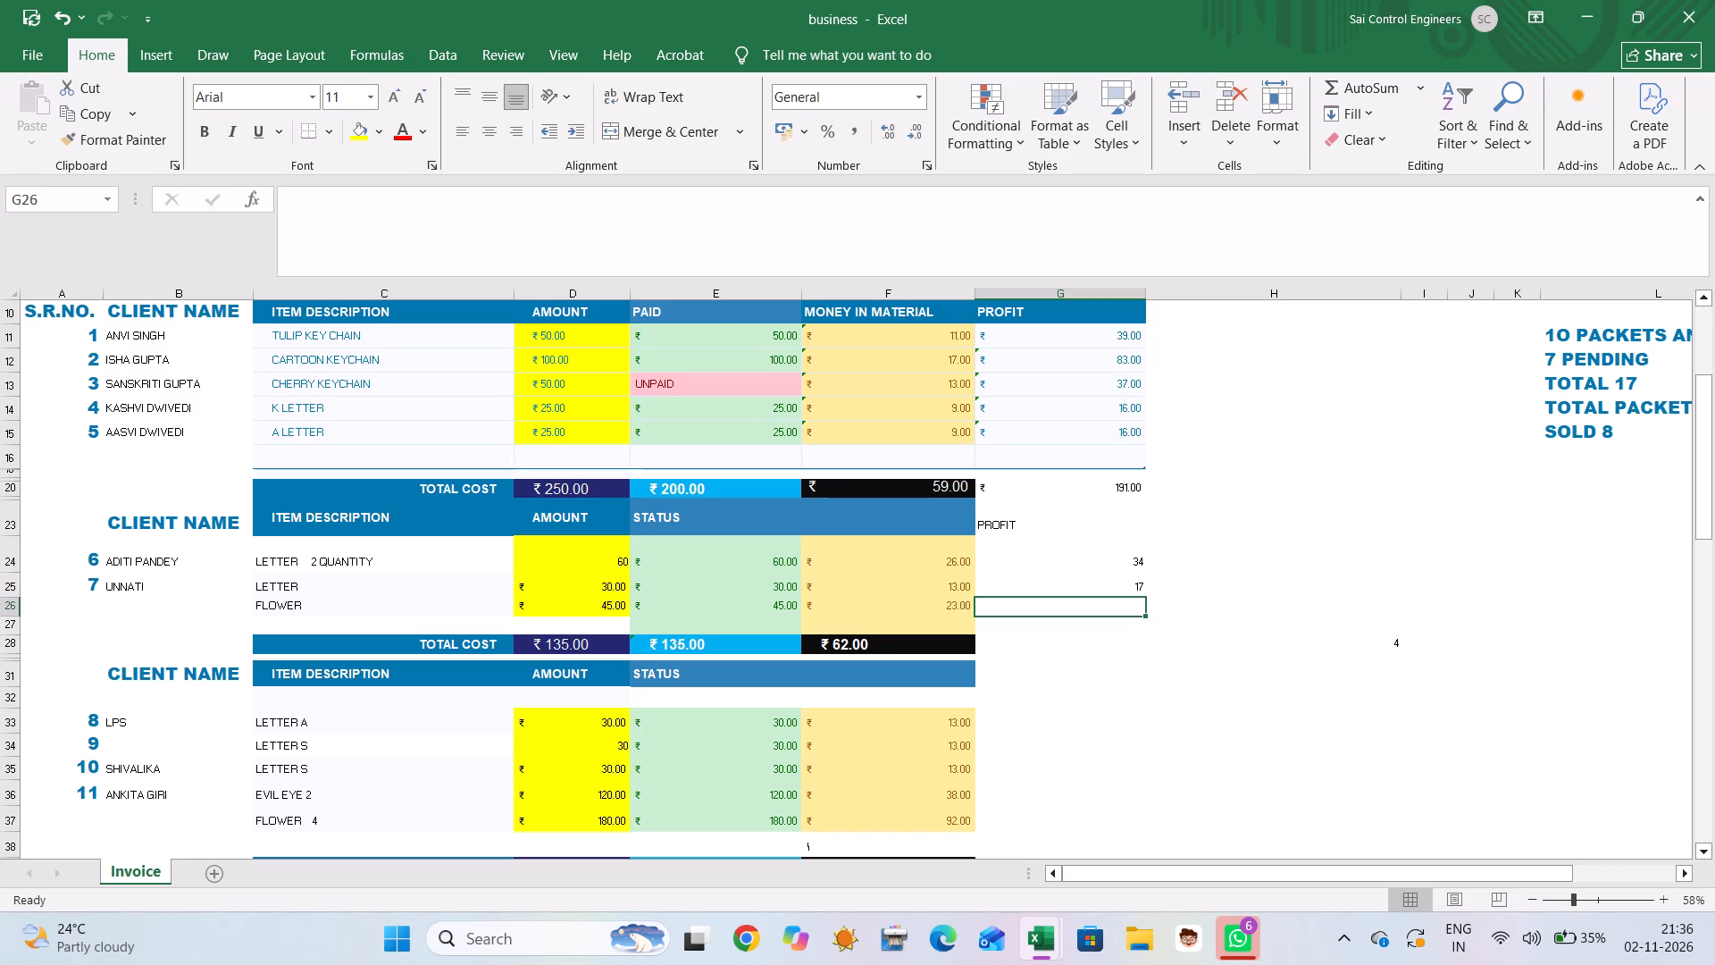
key("equal")
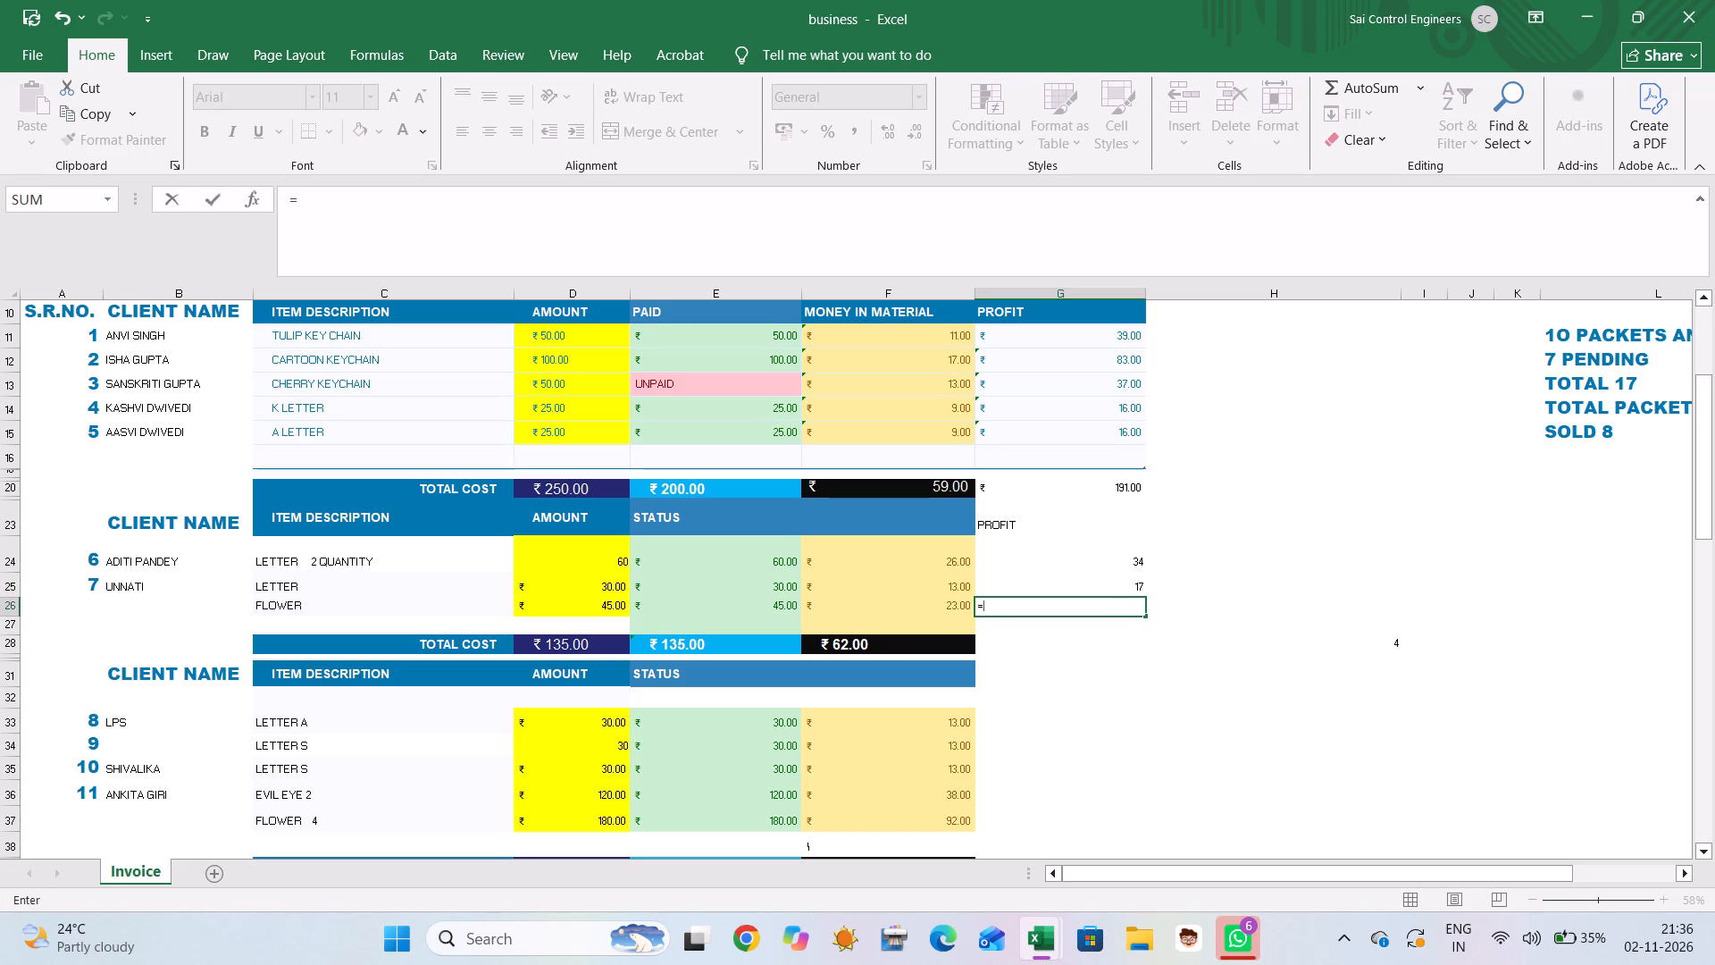
type("45")
key("minus")
type("23")
key("Down")
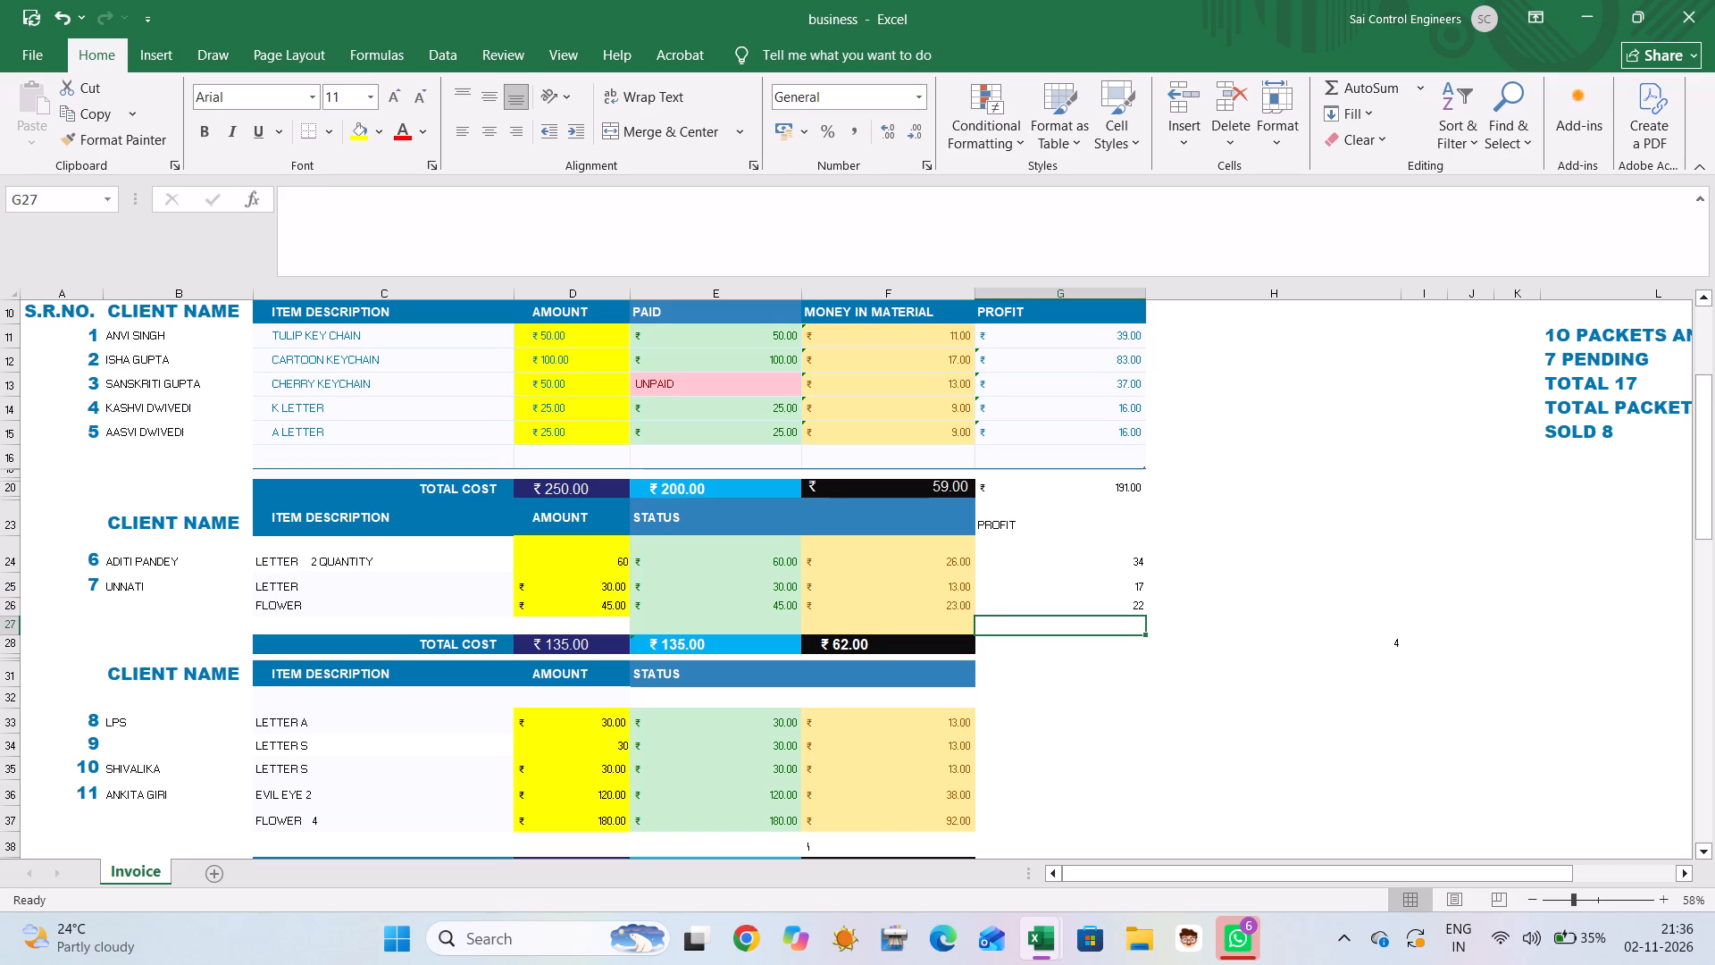
key("Down")
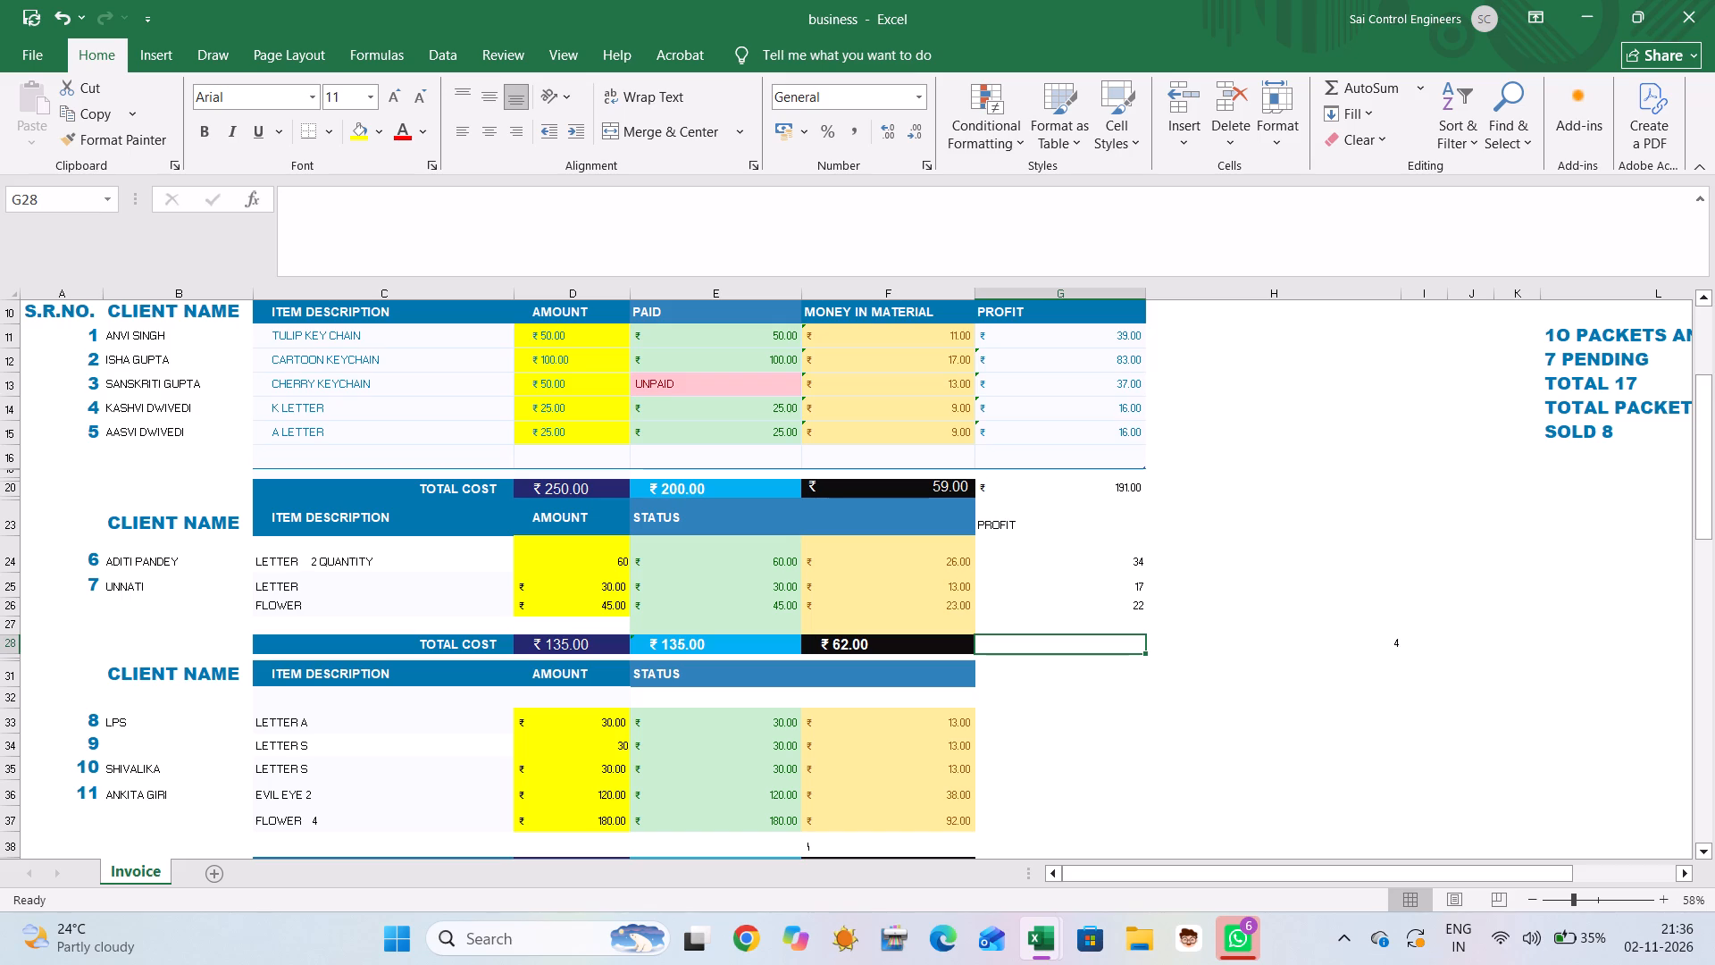
Format the second table's profit cells G24 to G28 in the Indian rupee accounting format.
left_click_drag(997, 548, 1037, 642)
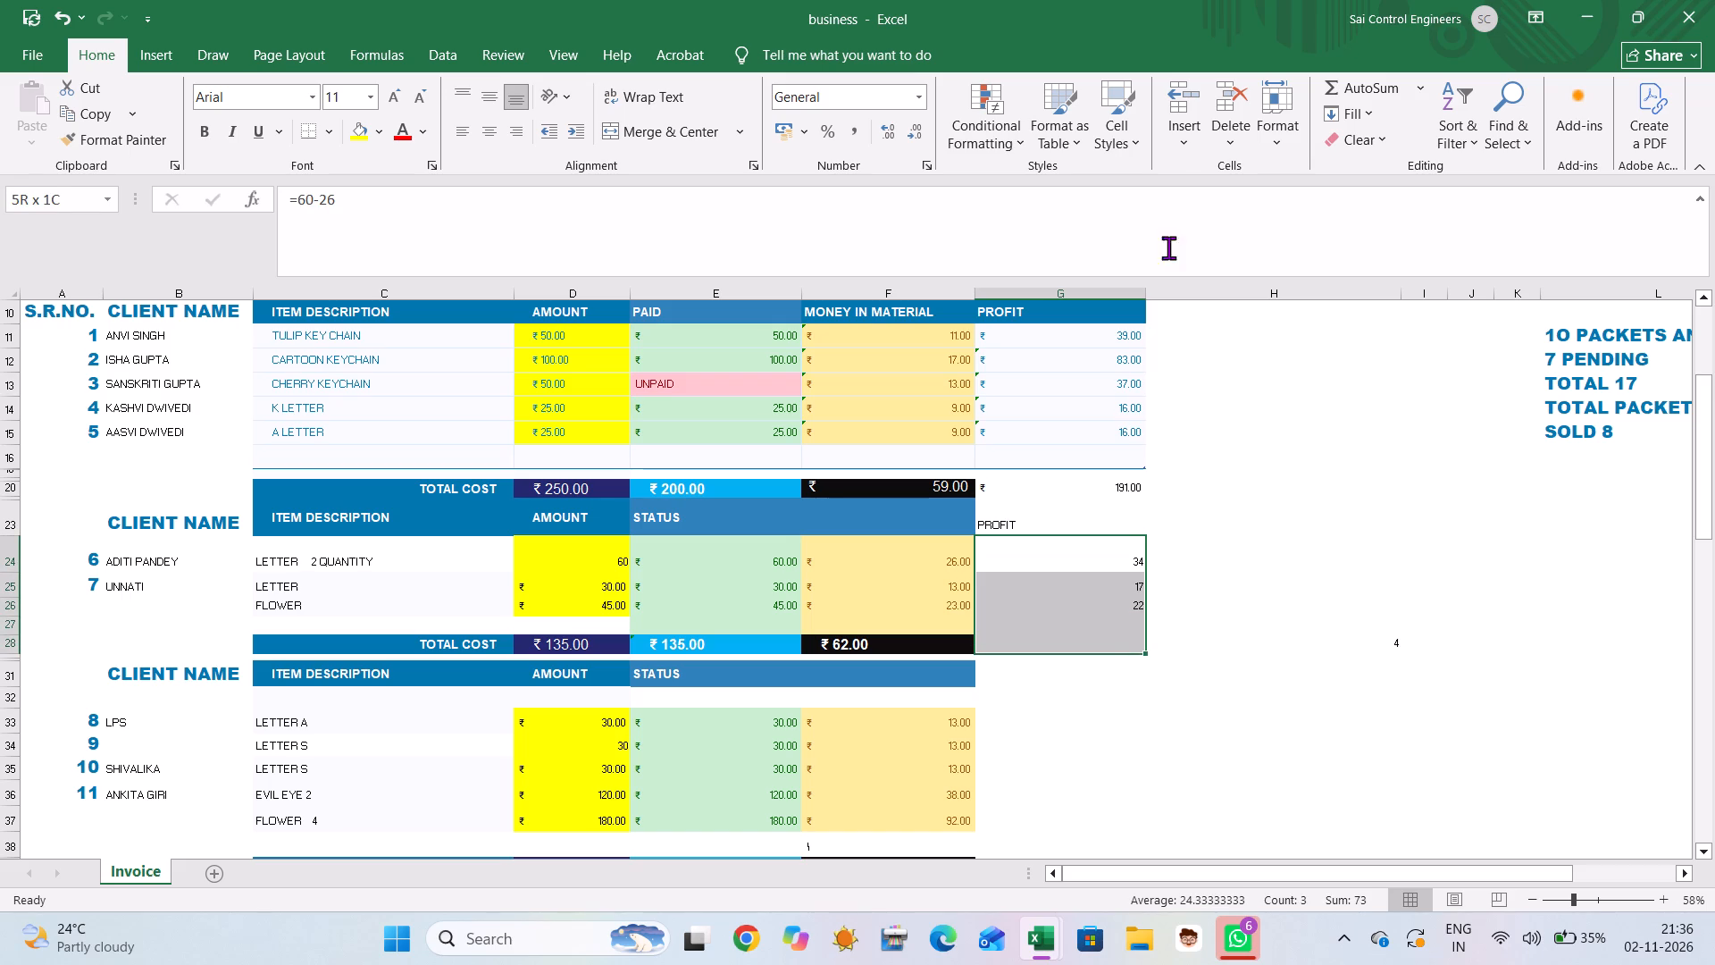
left_click(805, 128)
left_click(846, 147)
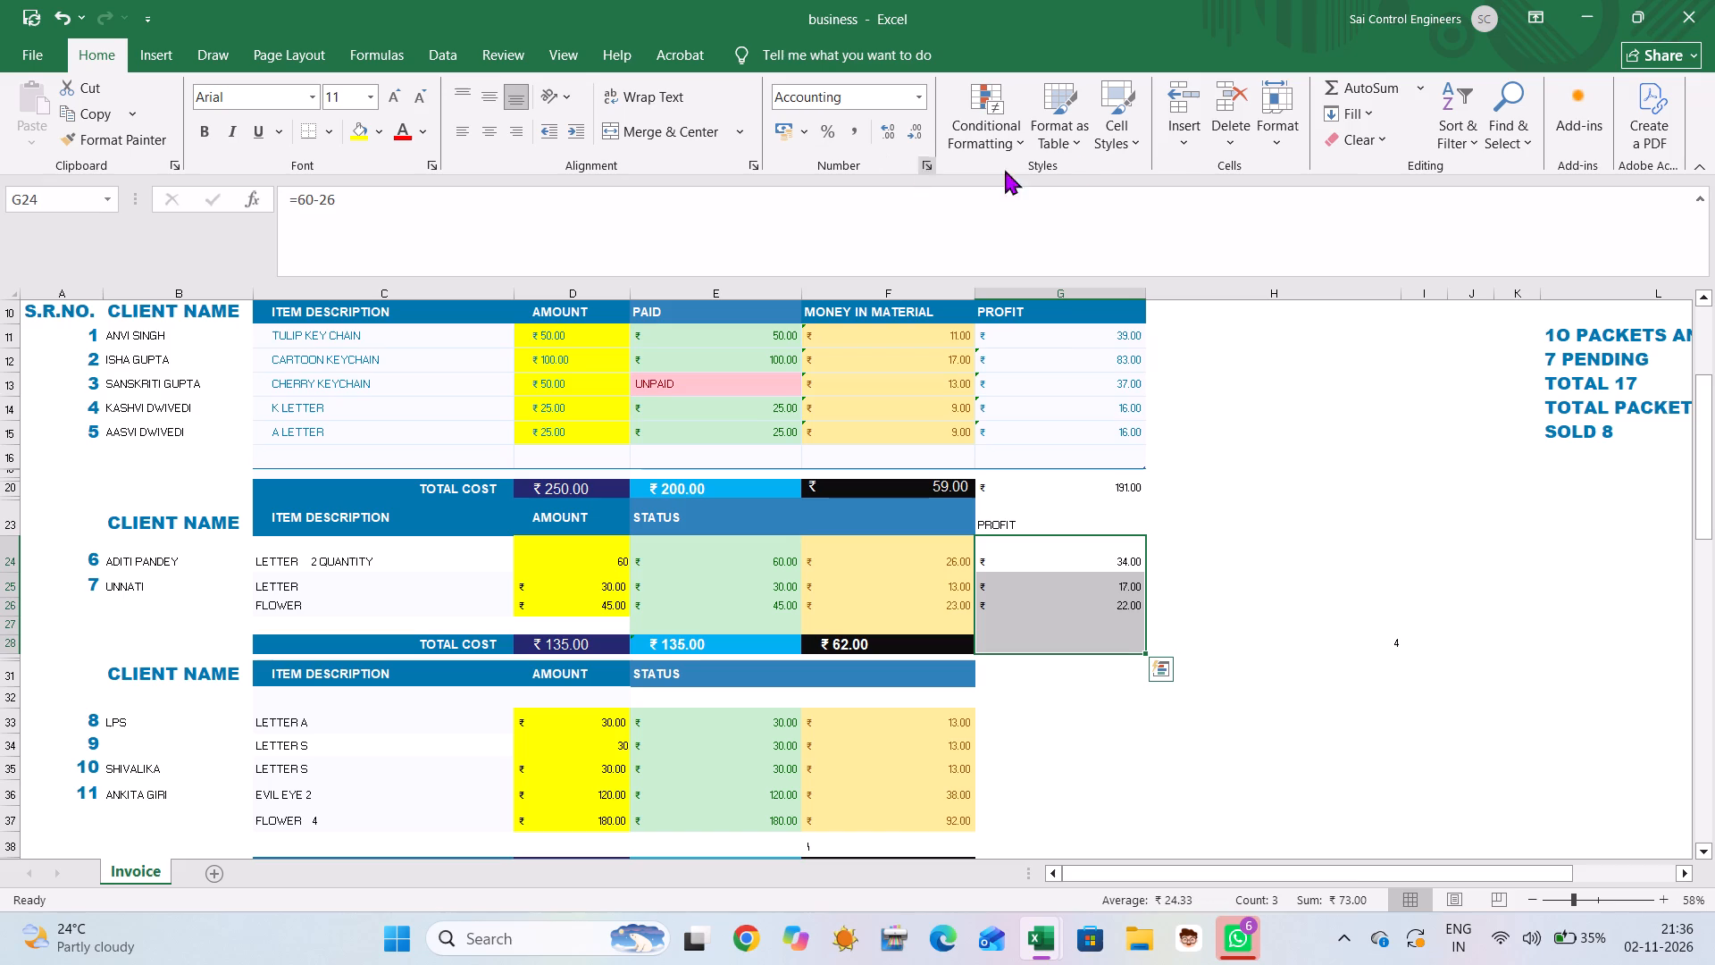
Total the second table's profits with AutoSum in G28, on the TOTAL COST row.
left_click(1367, 78)
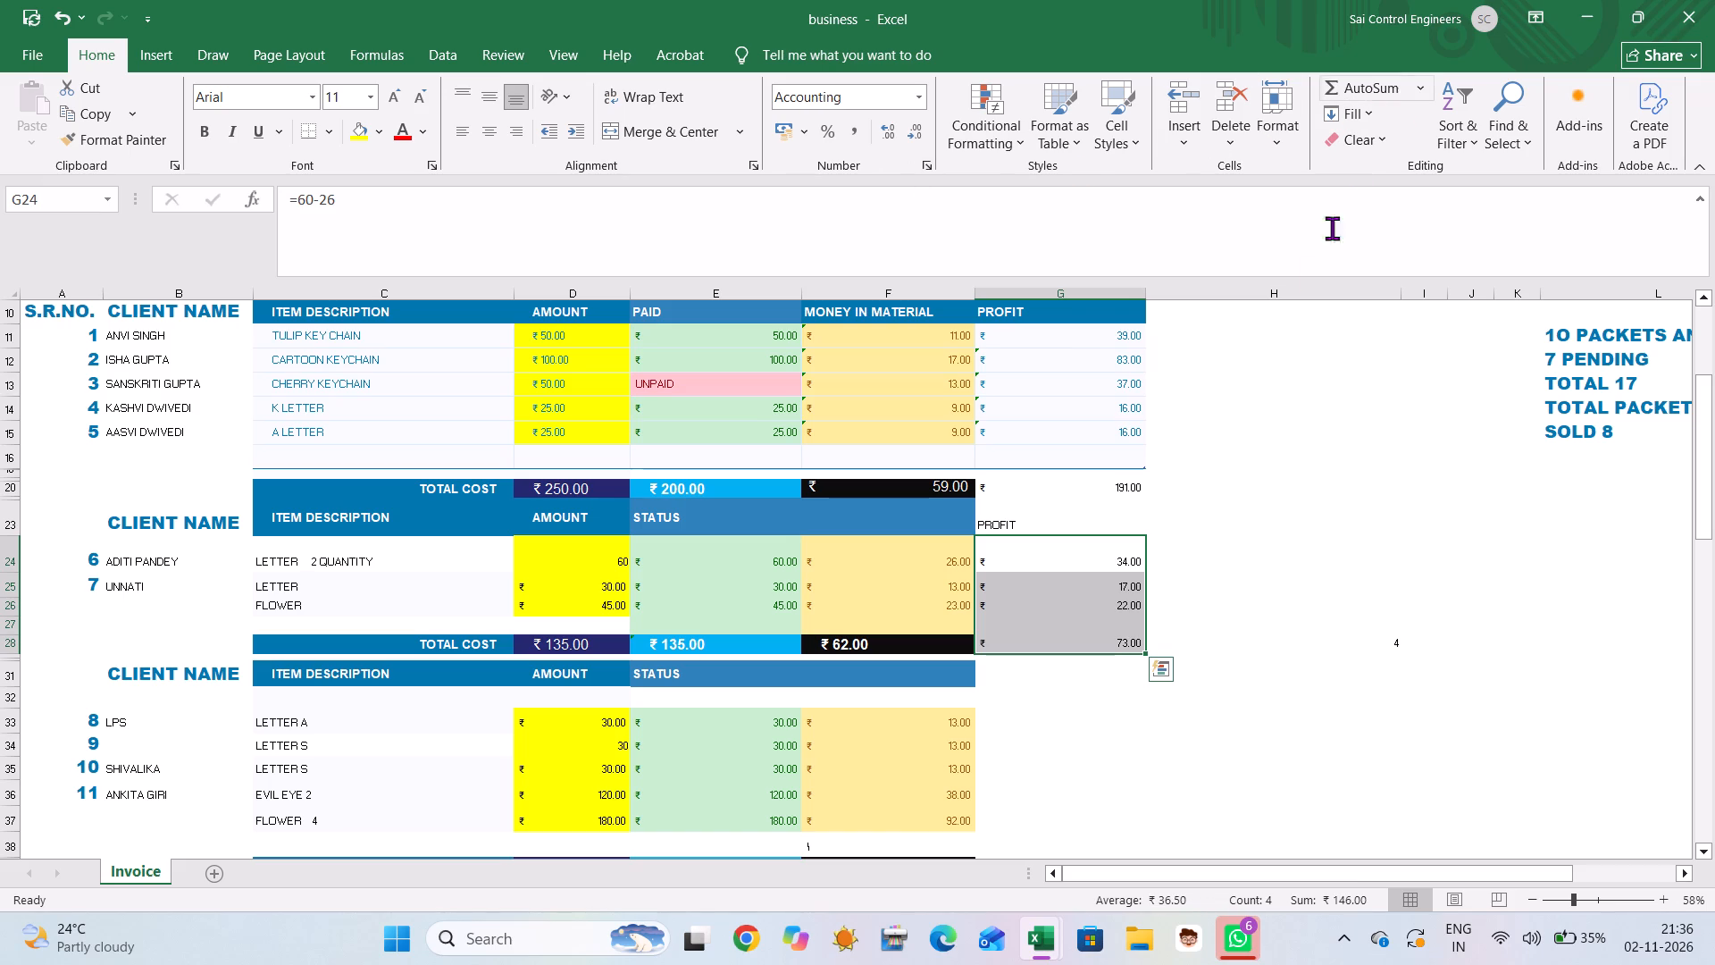
Add the header PROFIT in G31 for the third table, beside its STATUS header.
scroll(1052, 709, "down", 2)
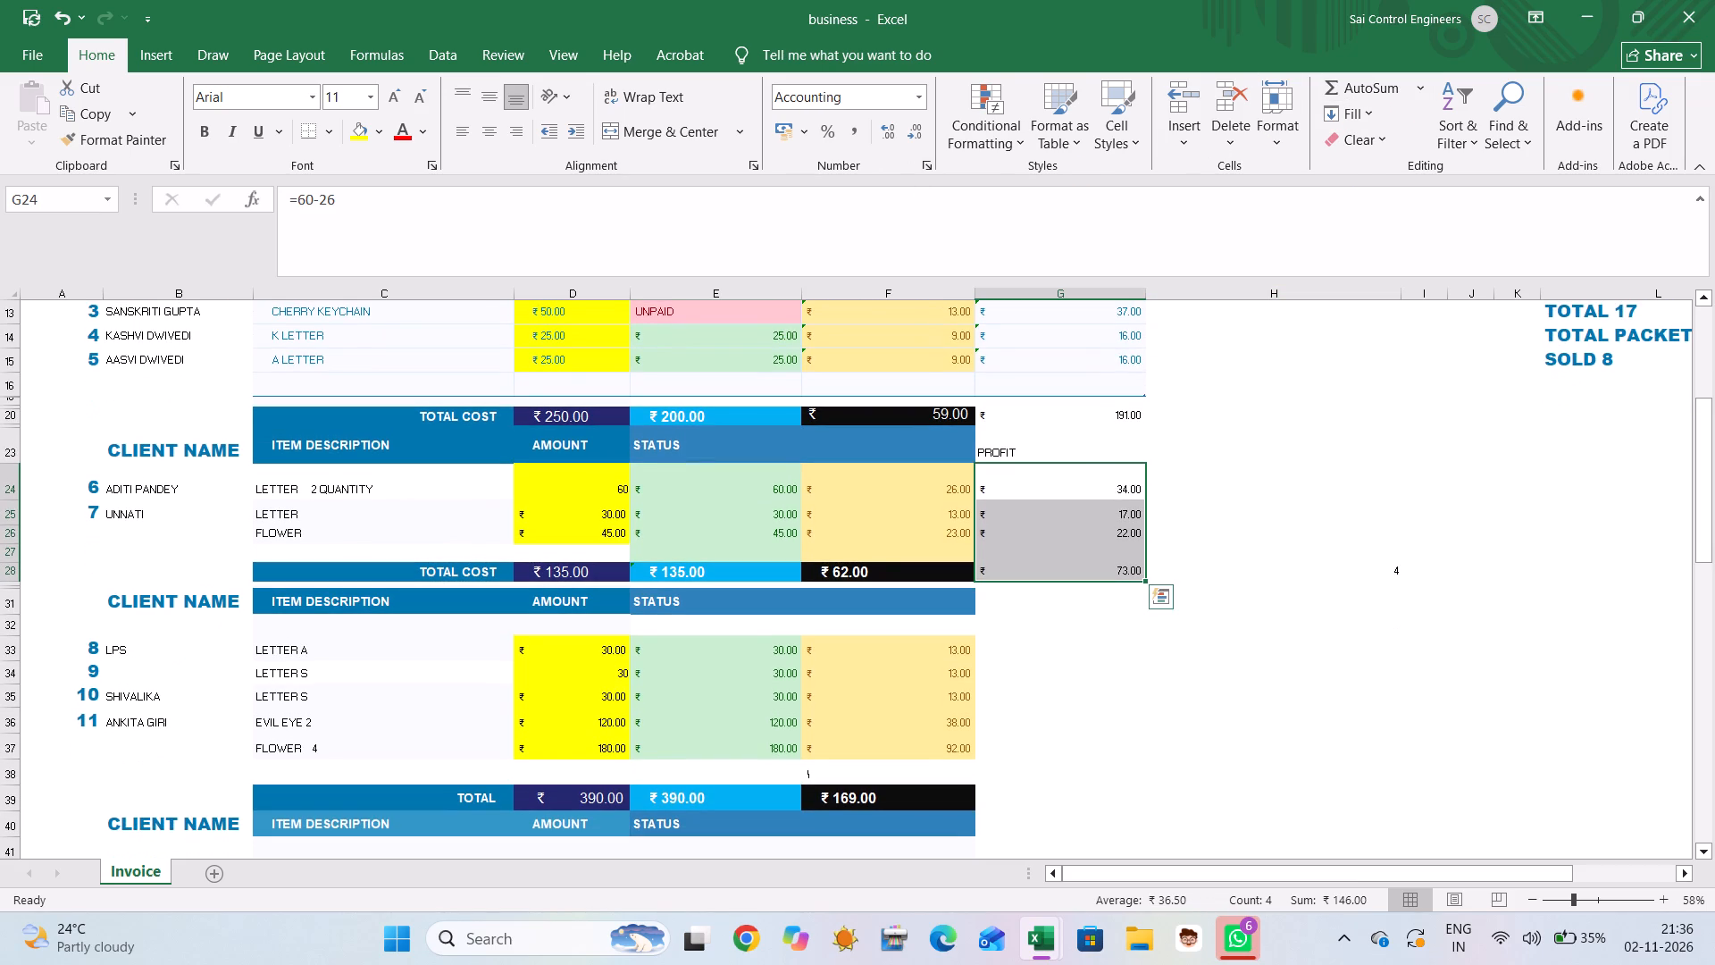
left_click(1045, 647)
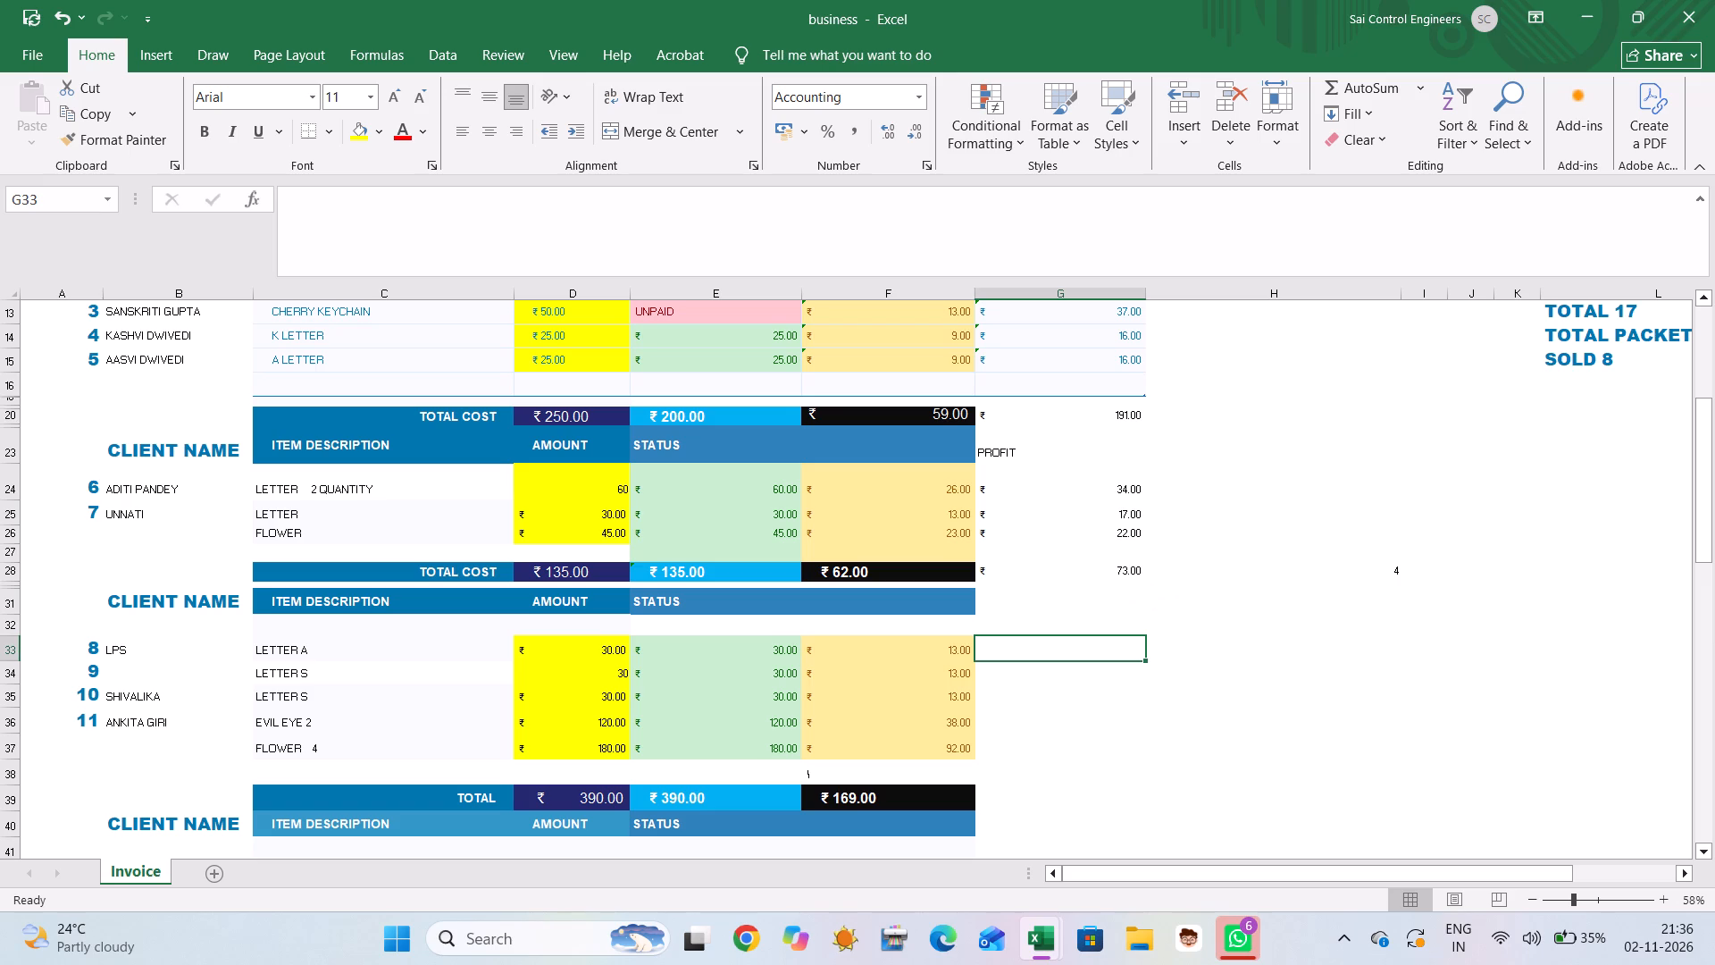
left_click(1019, 604)
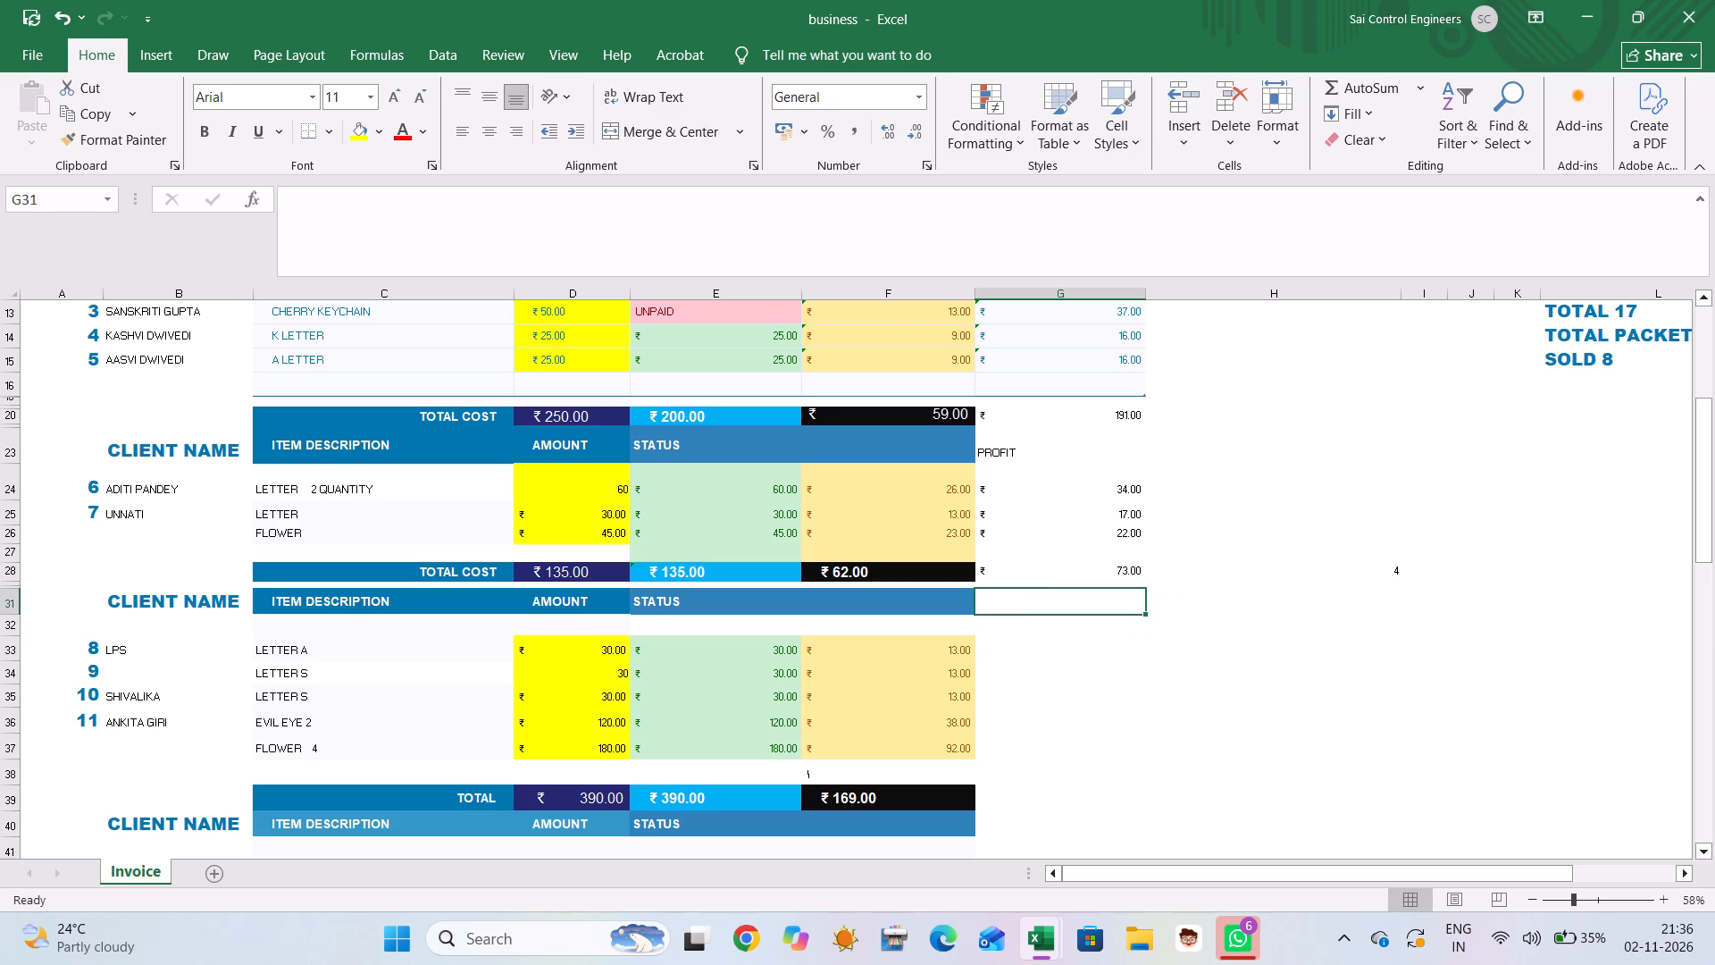
type("PROFIT")
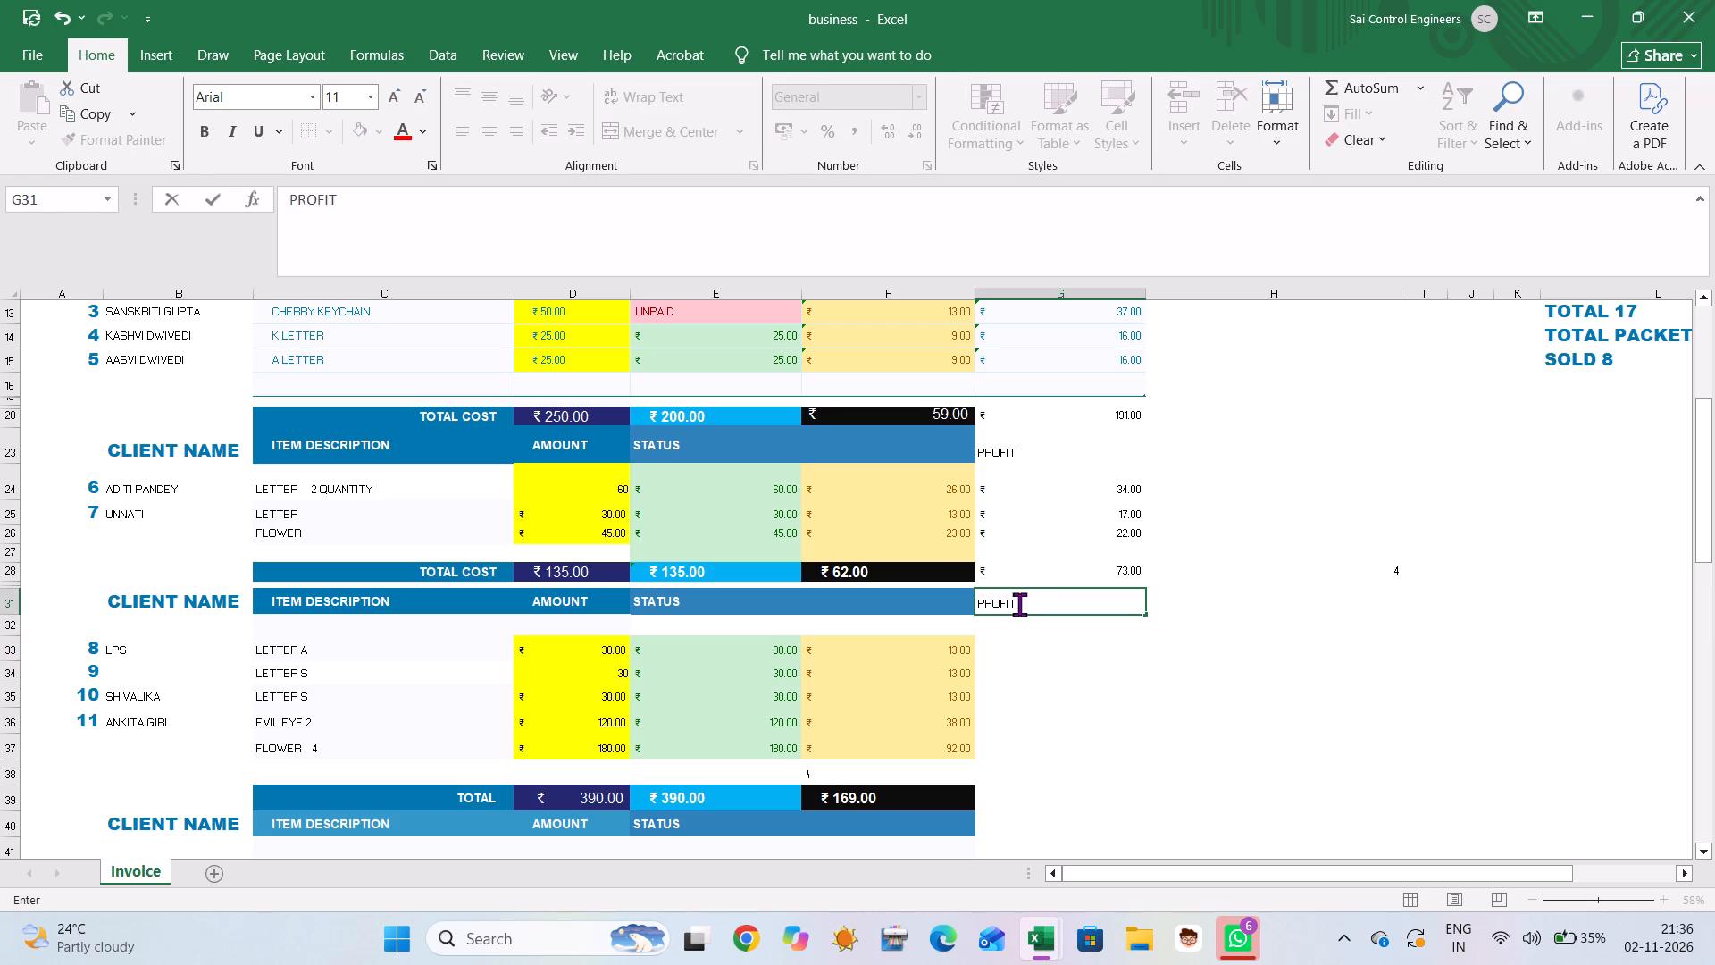
key("Down")
Enter the letter profits for entries 8 to 10: =30-13 in G33, =17 in G34 and 17 in G35.
key("Down")
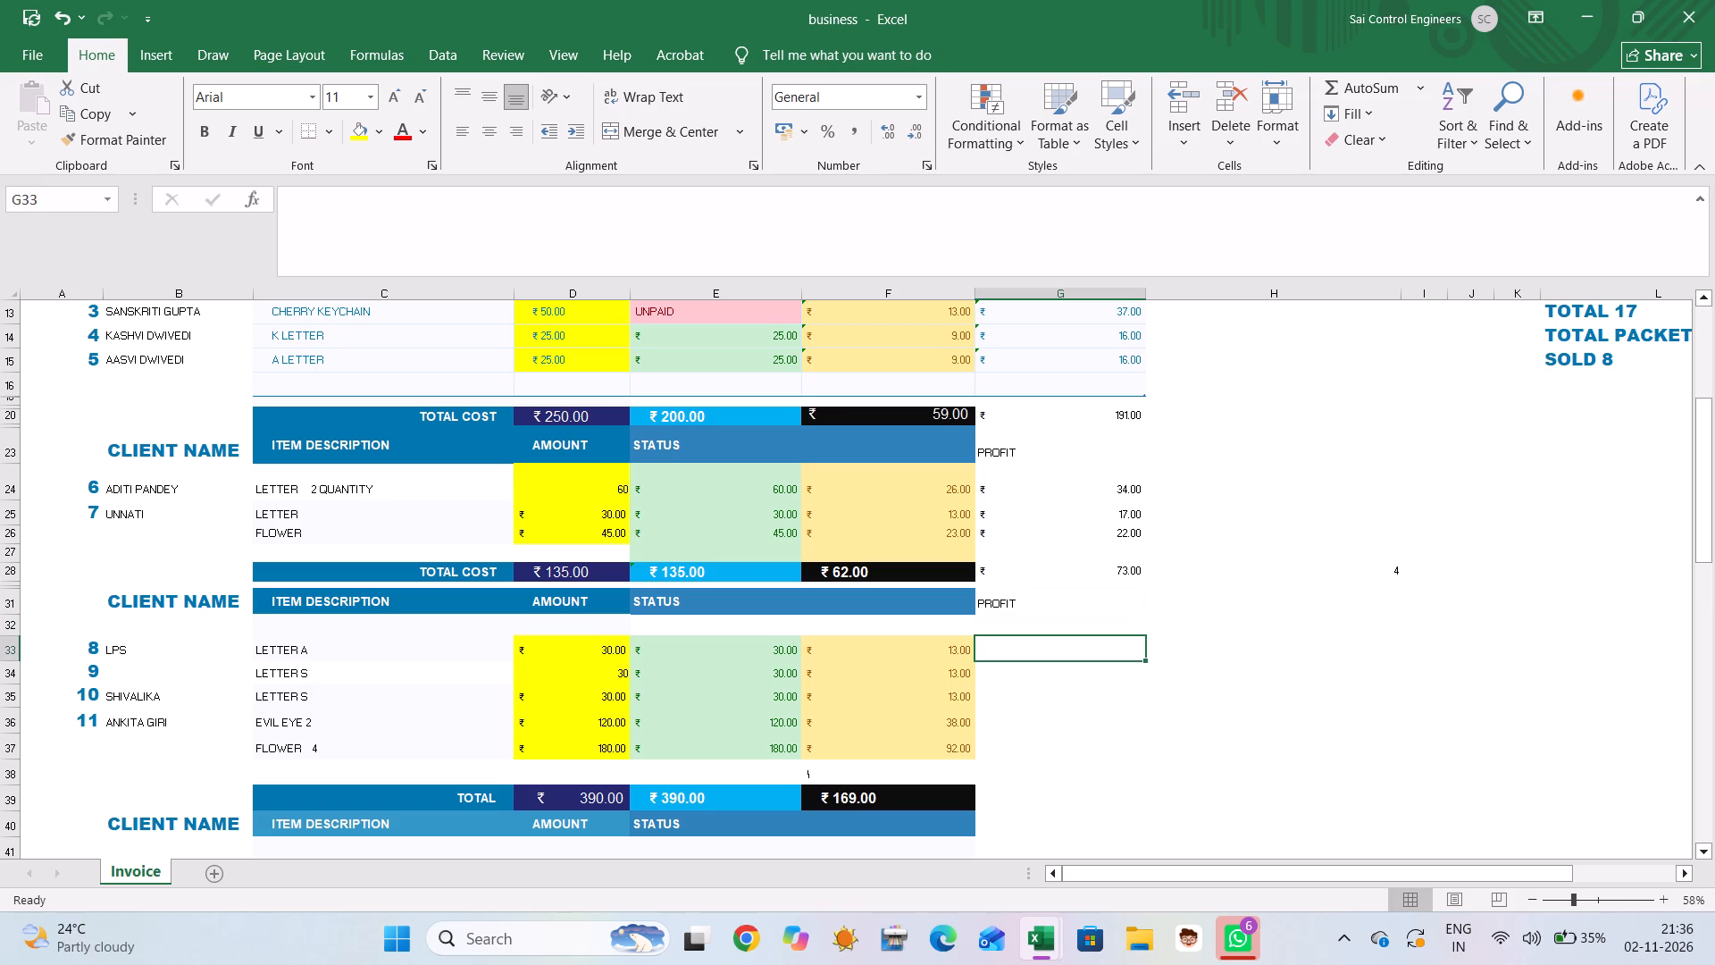
key("equal")
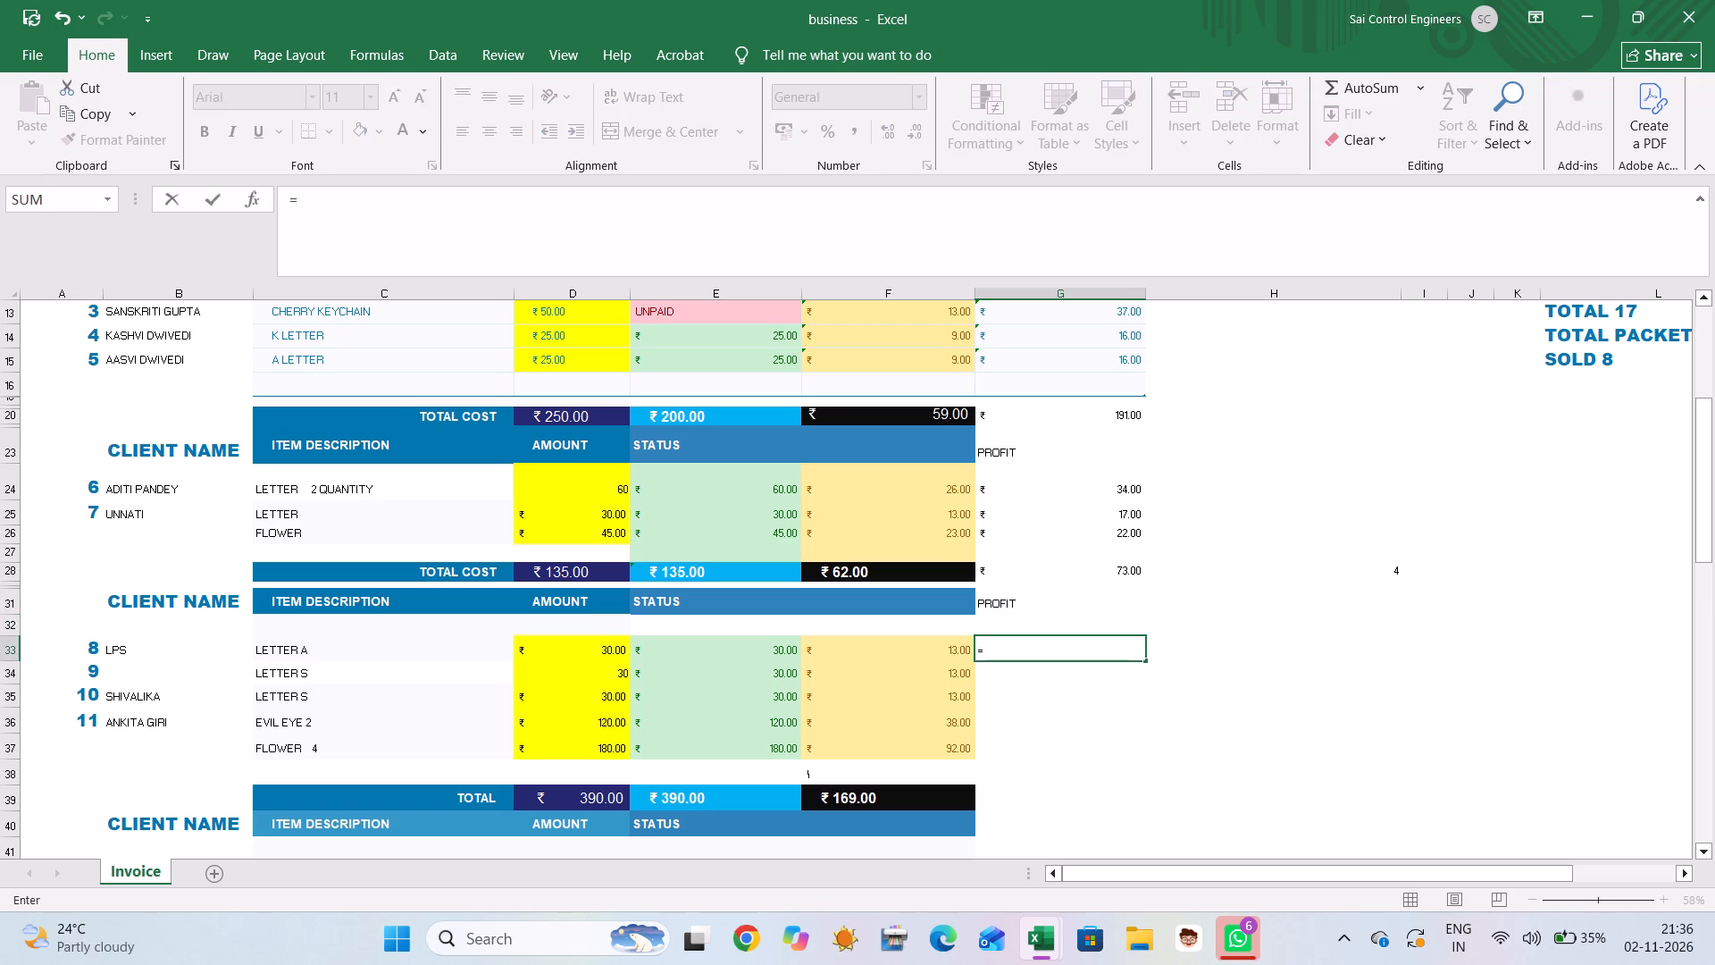
type("30")
key("minus")
type("13")
key("Down")
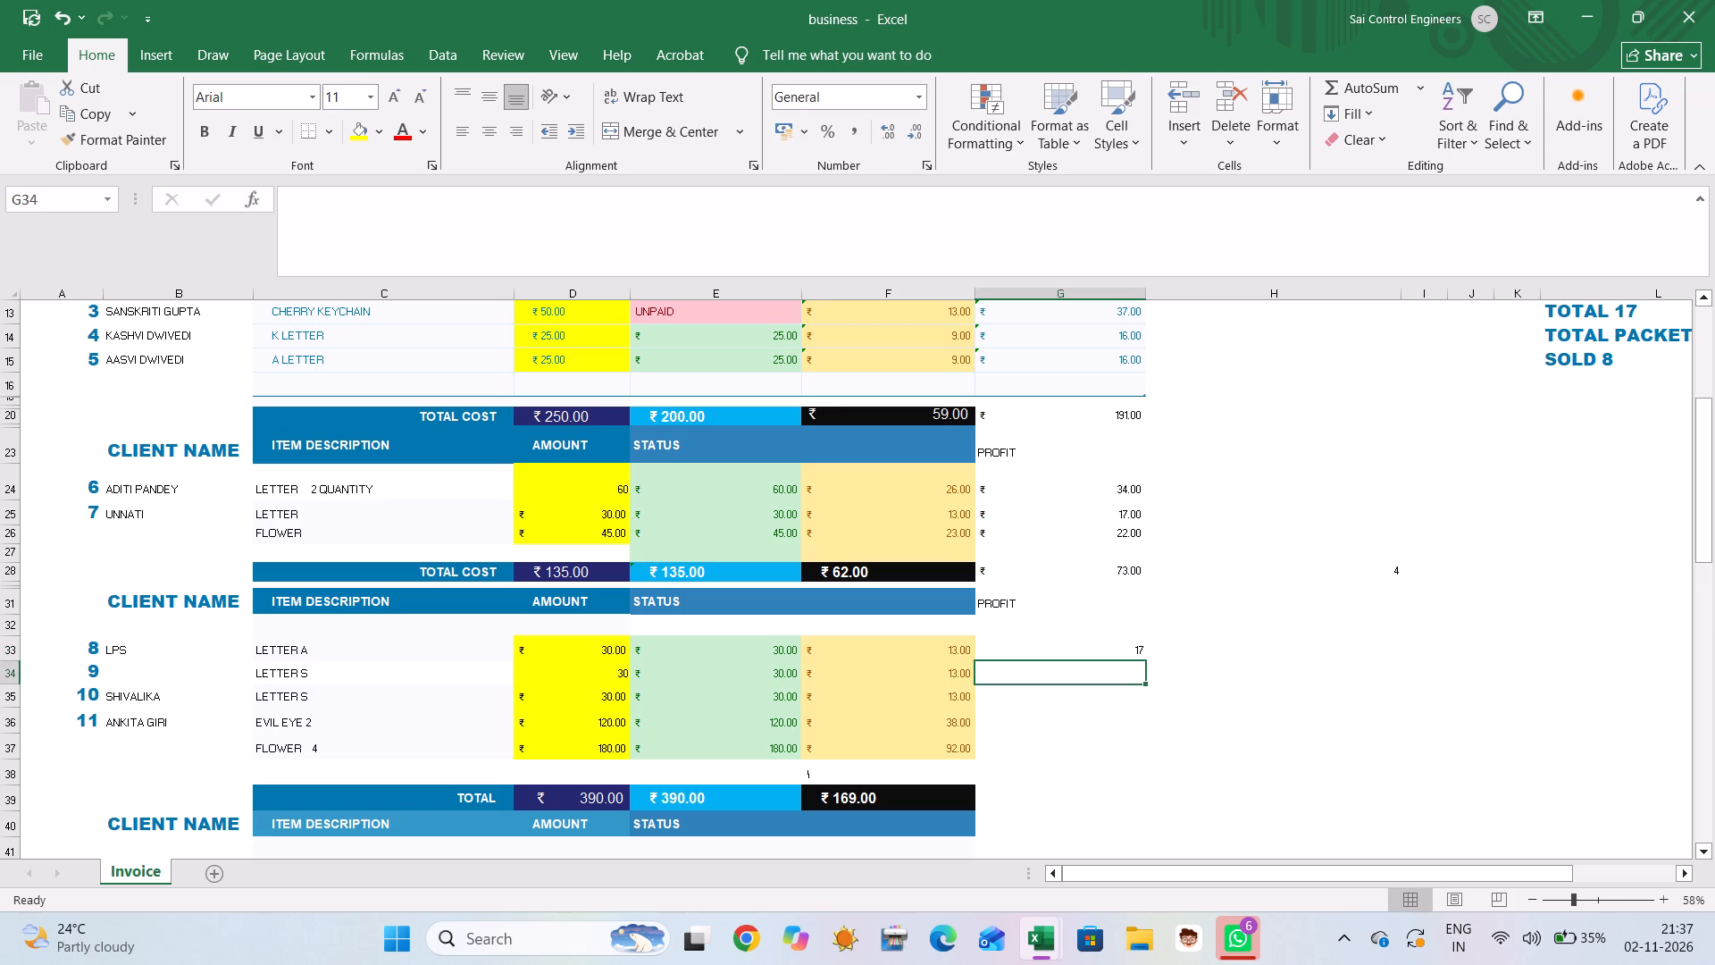
key("equal")
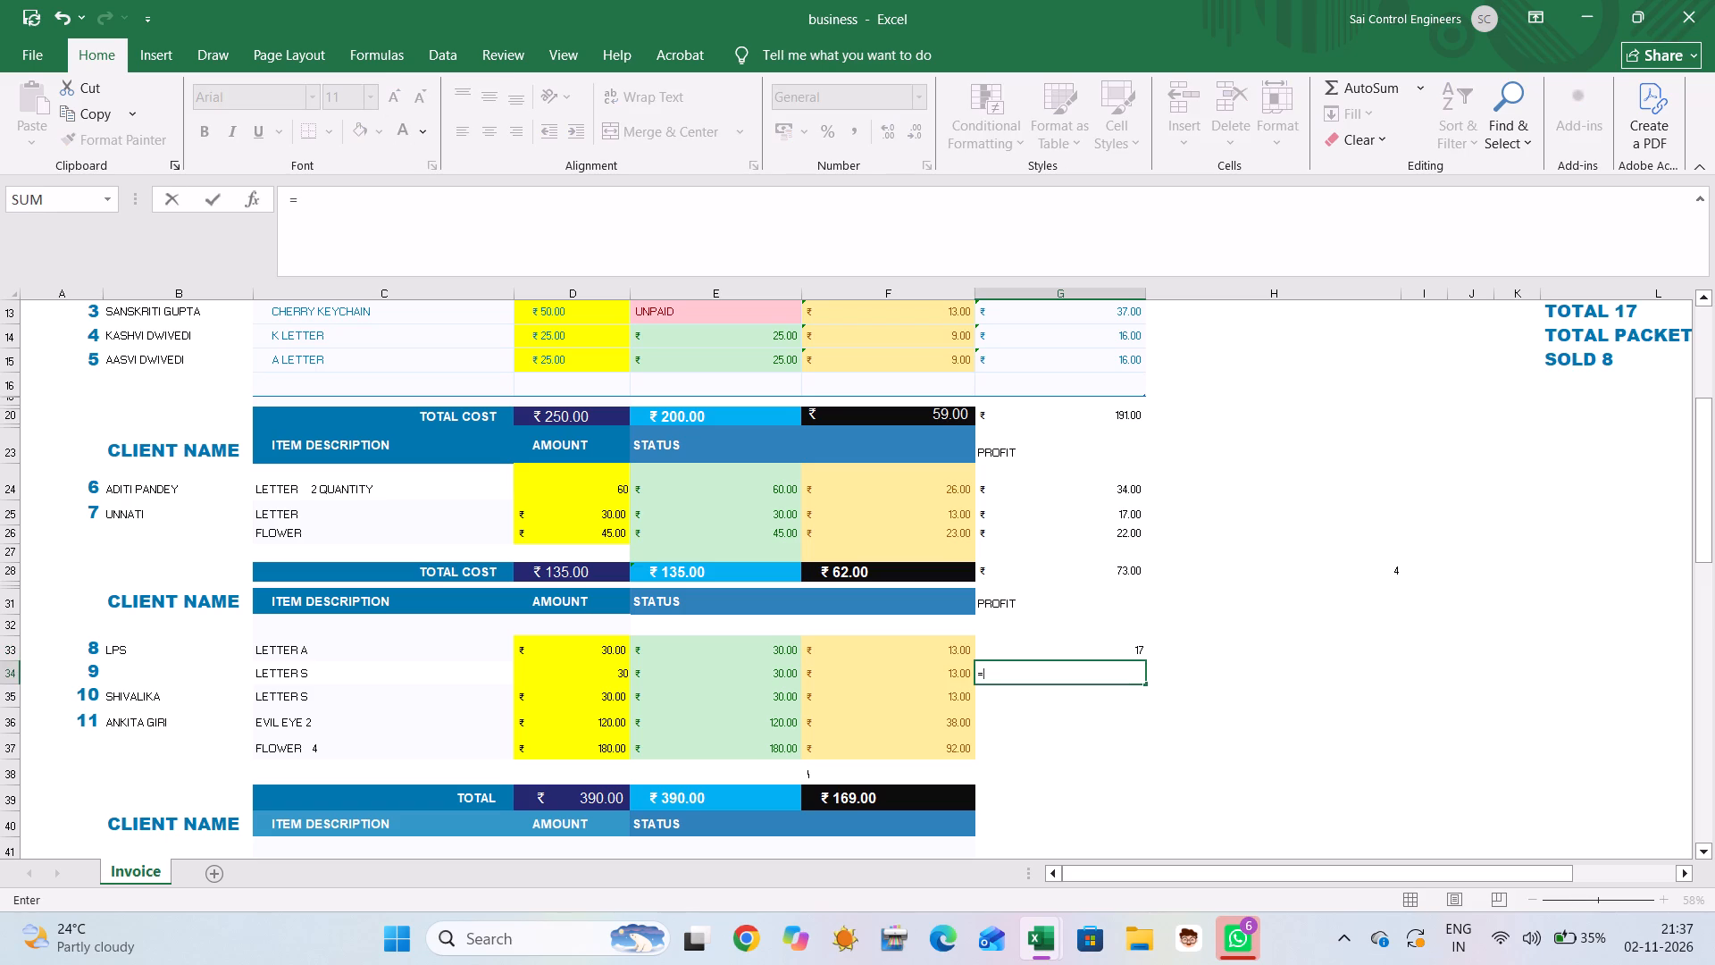
type("17")
key("Down")
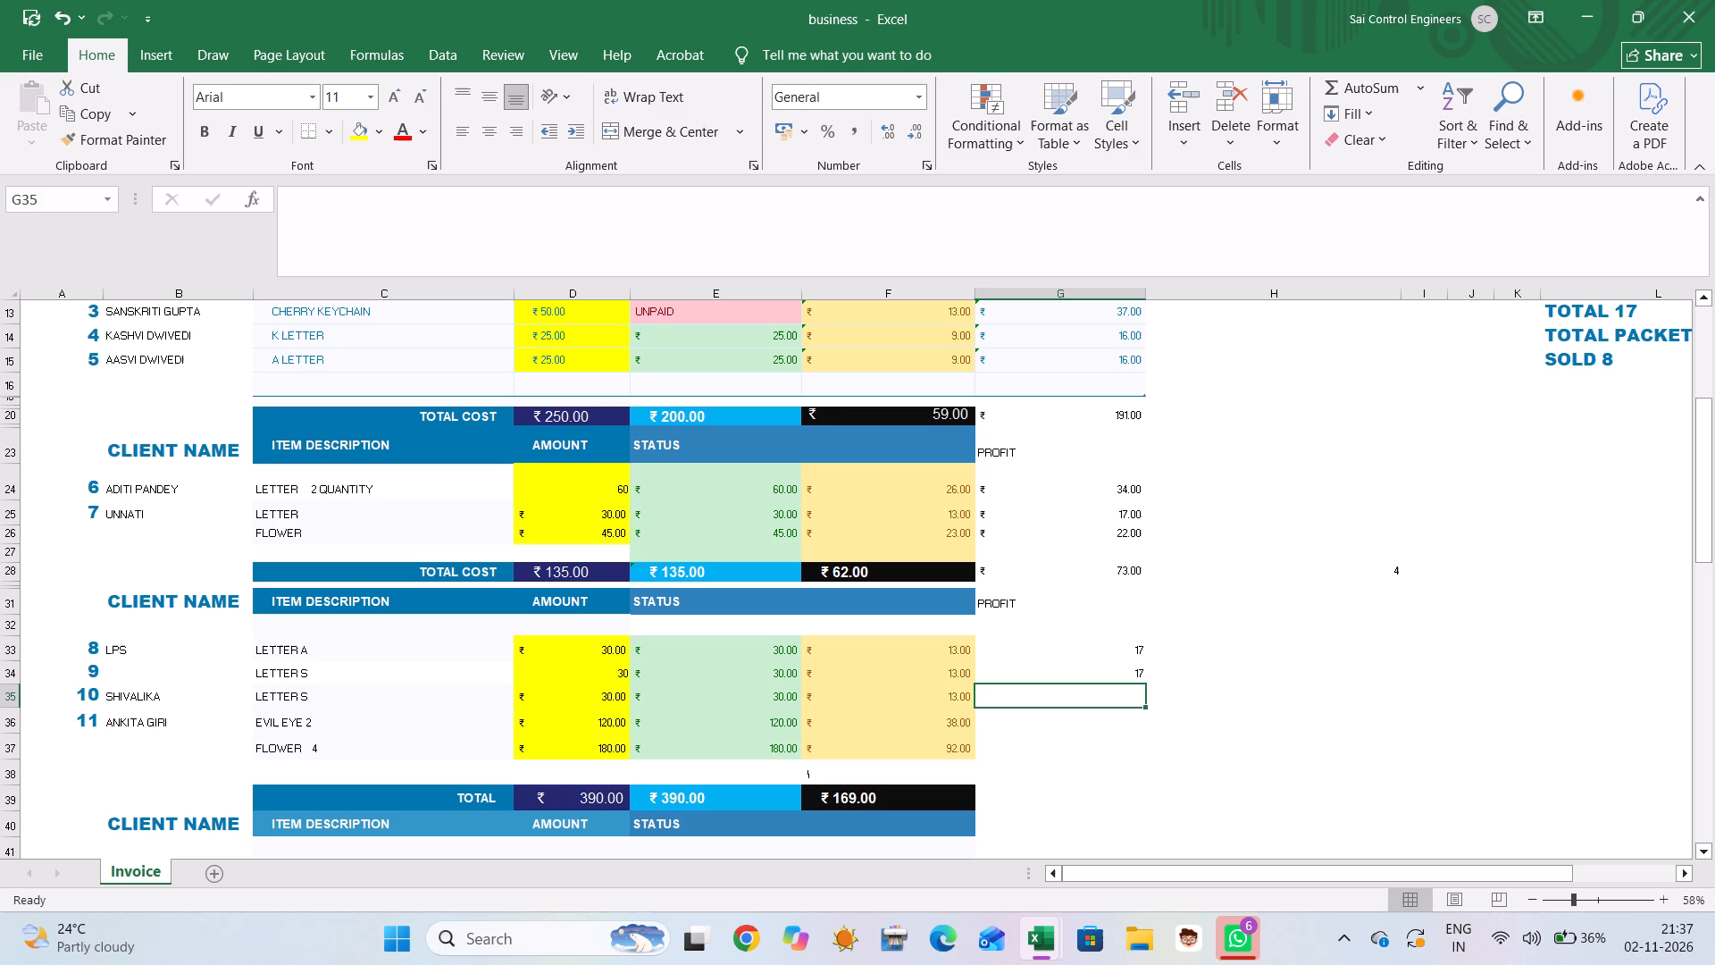
key("1")
key("7")
key("Down")
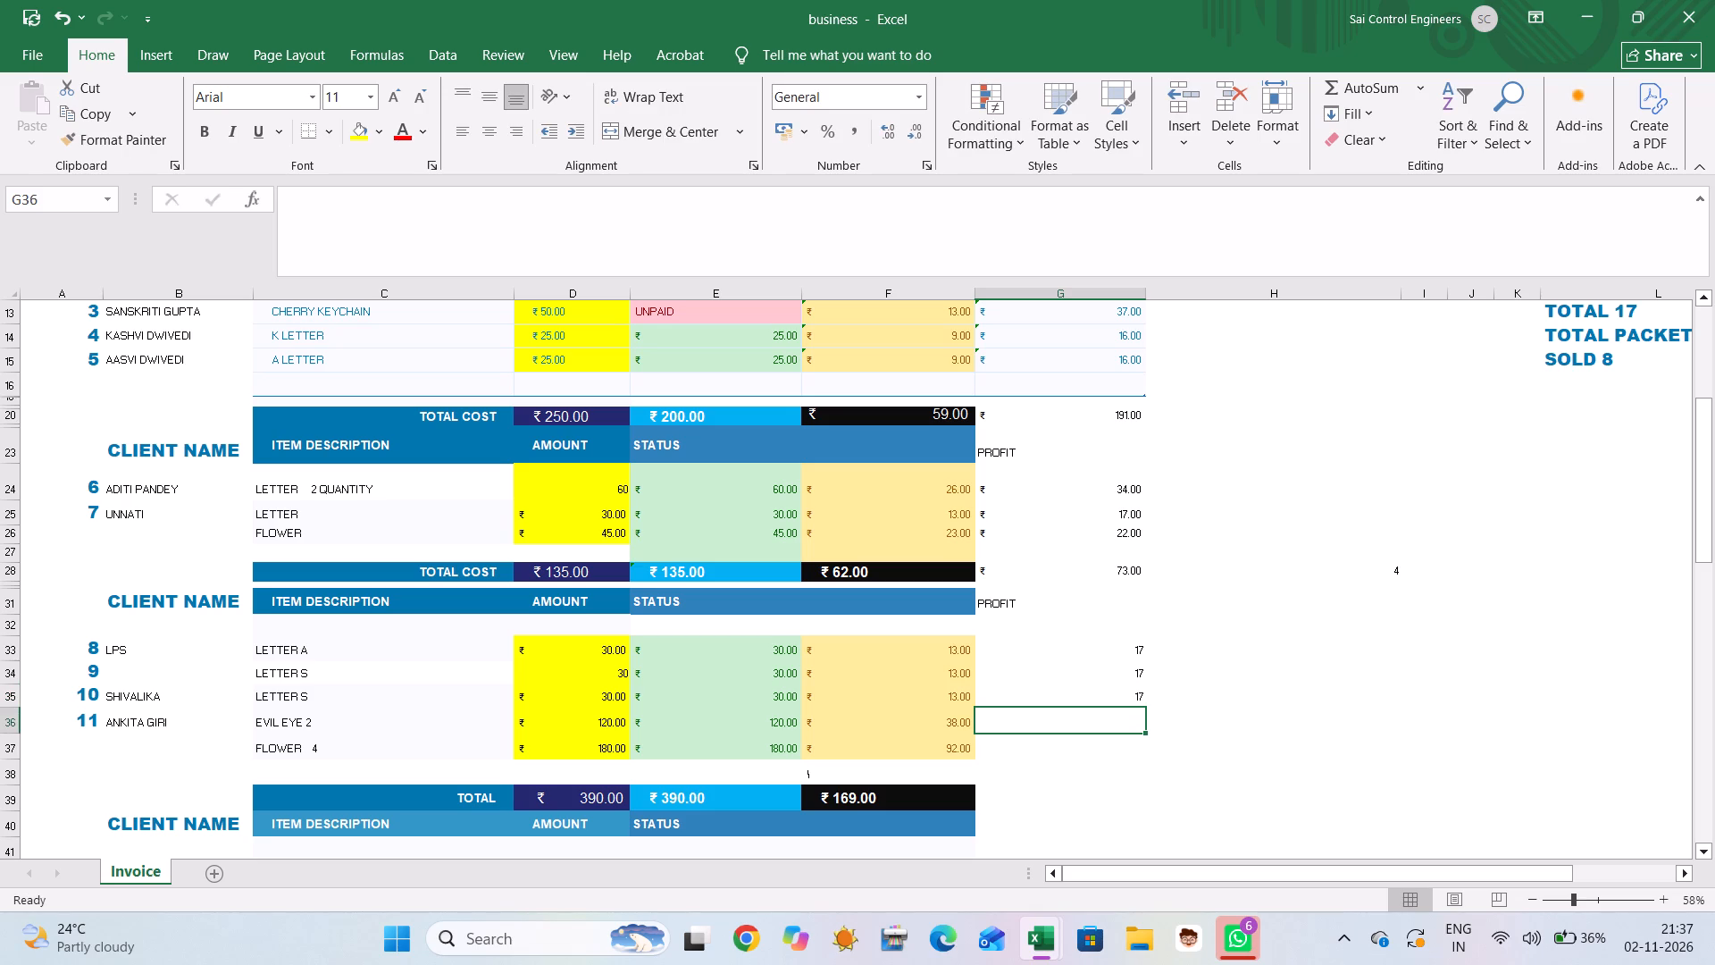
Enter entry 11's profits as =120-38 for the evil eye in G36 and =180-92 for the flower in G37.
type("12")
key("BackSpace")
key("BackSpace")
key("equal")
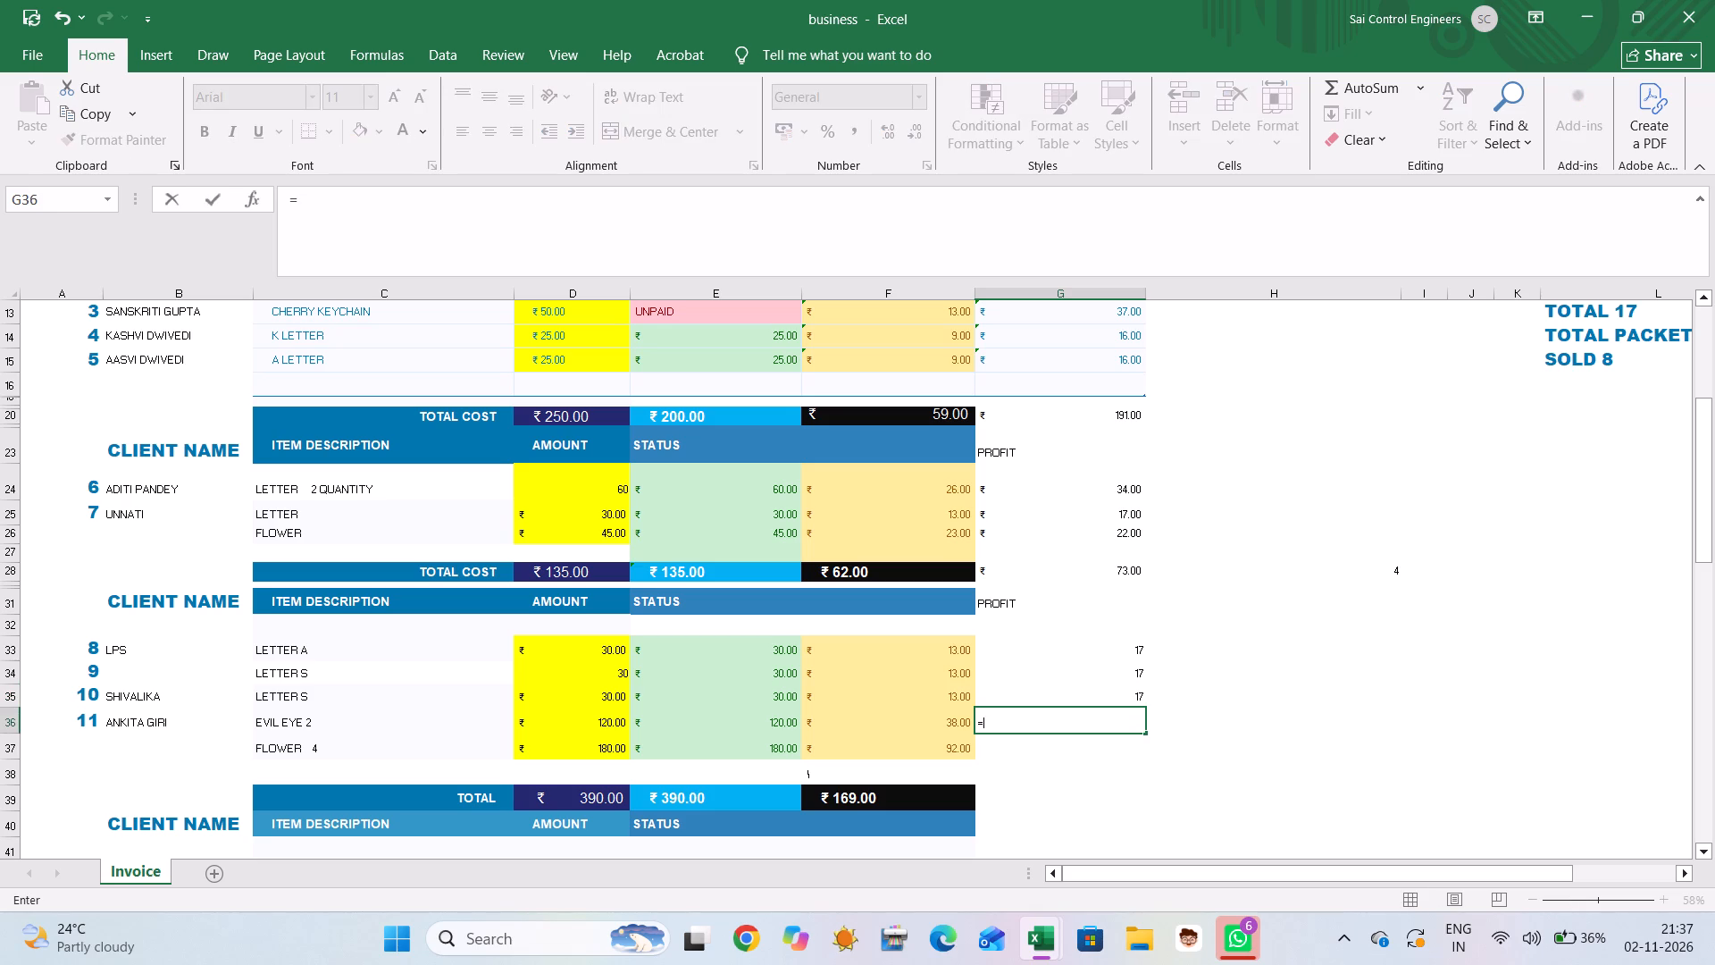
type("12")
type("0-")
type("38")
key("Down")
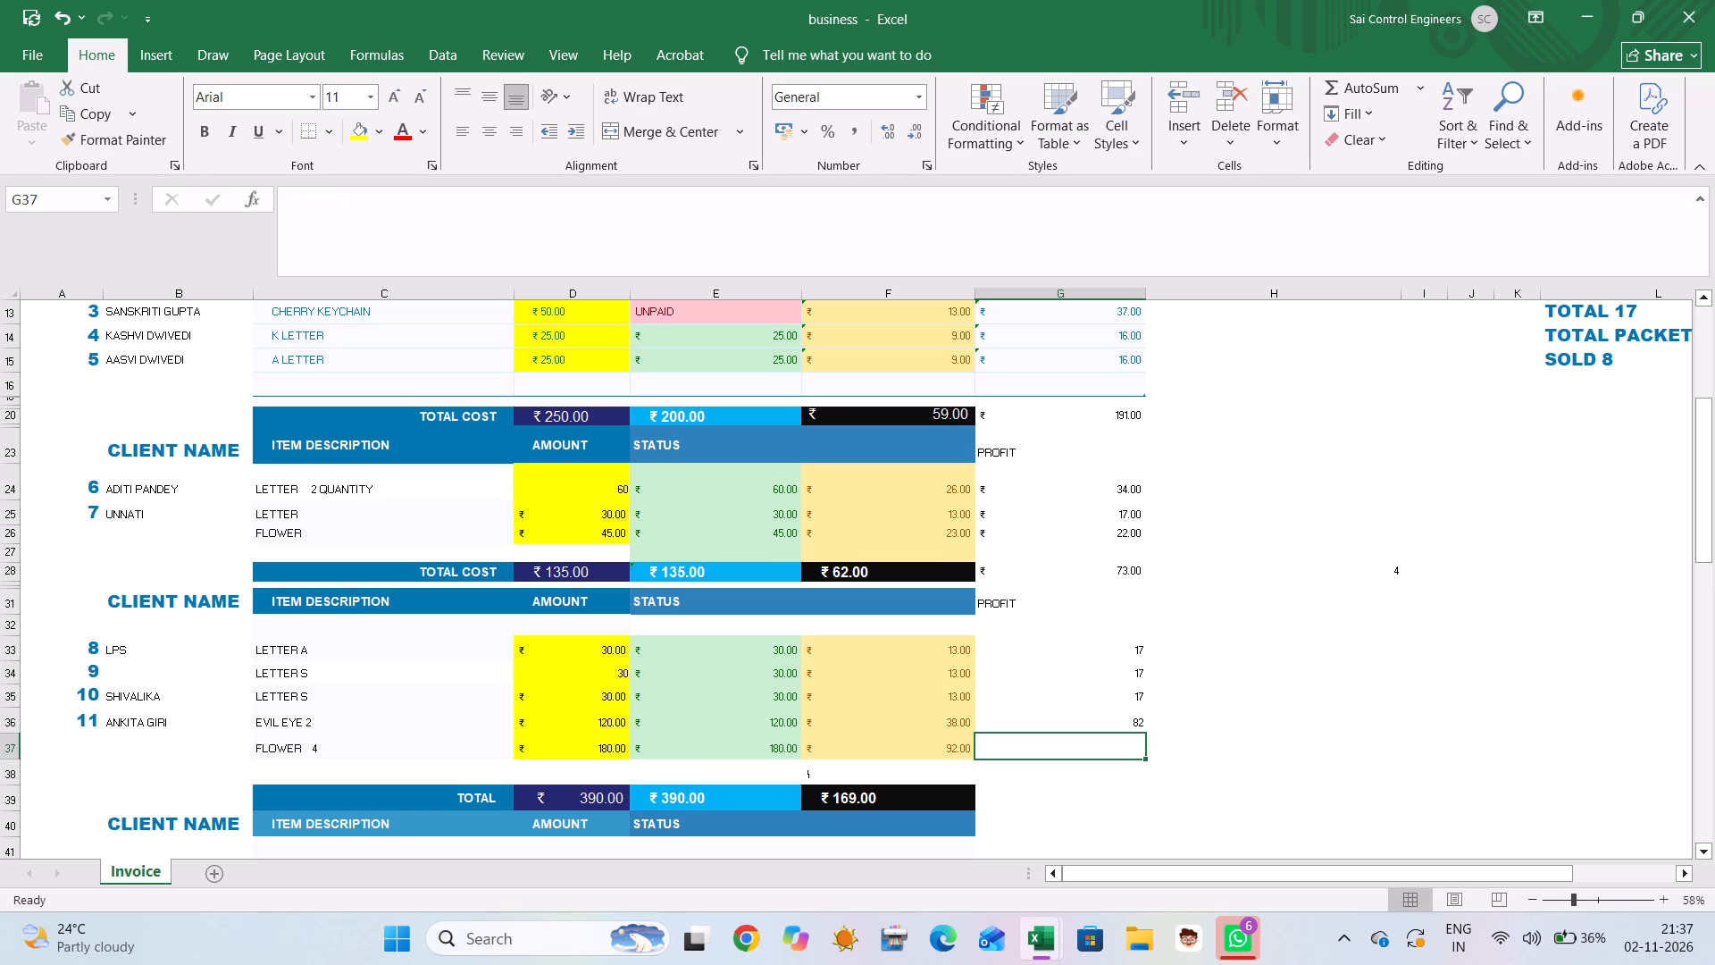
key("equal")
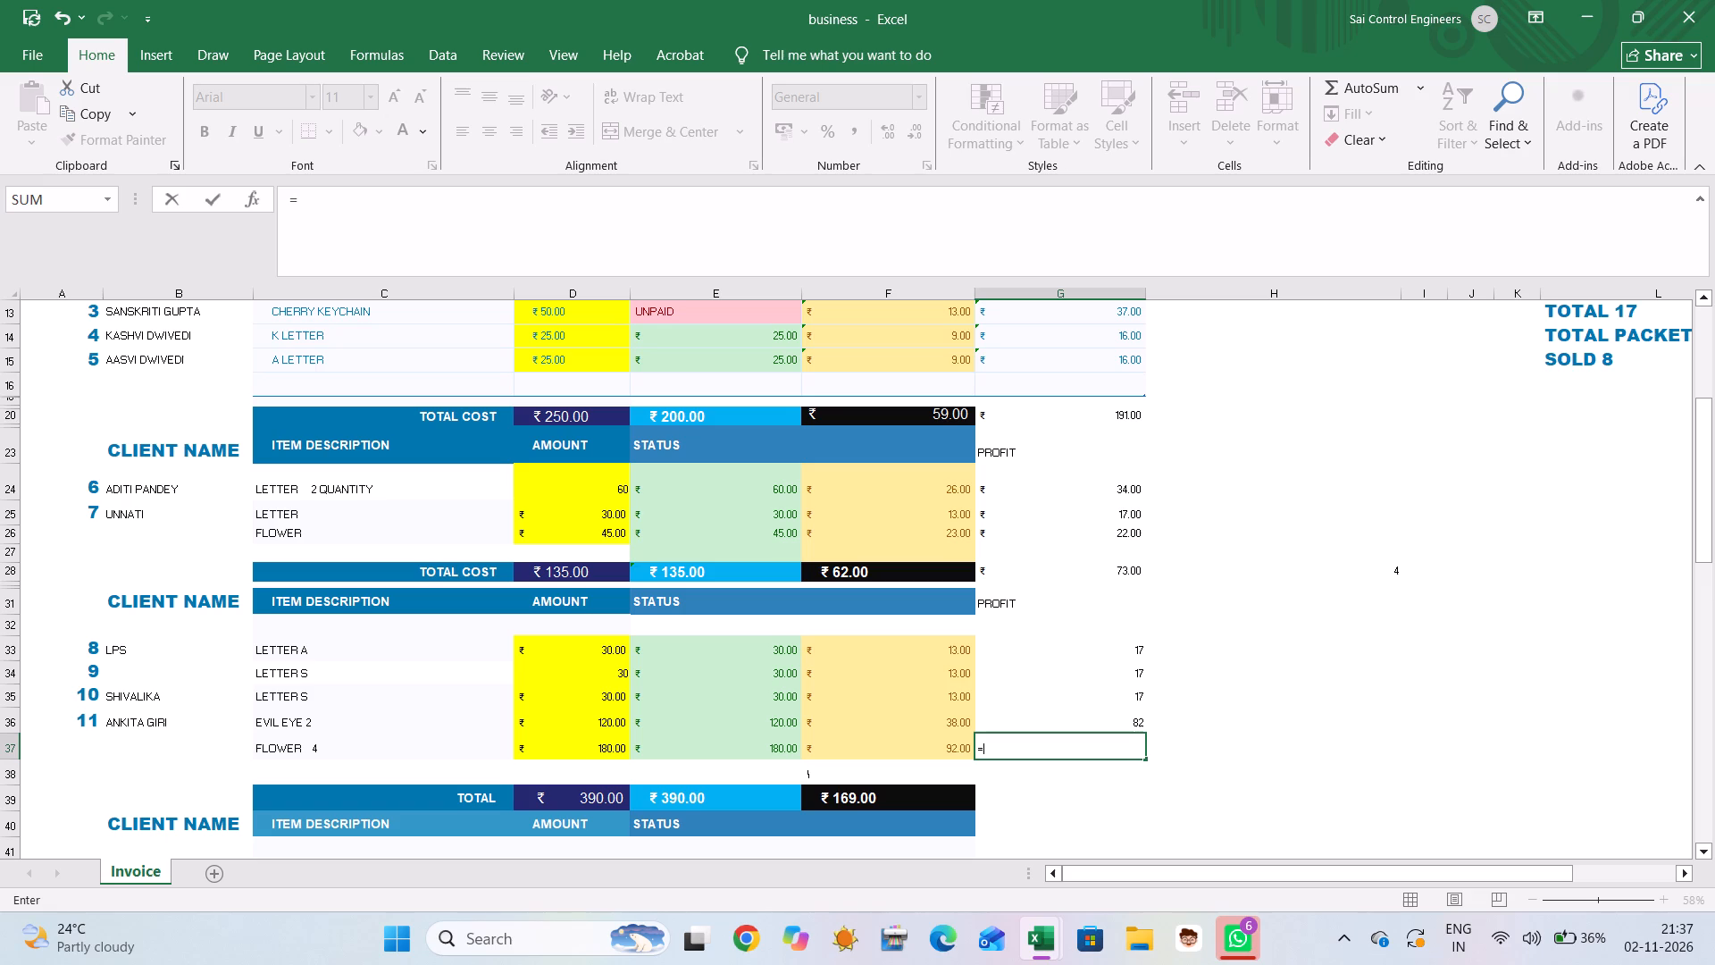
key("1")
type("80=")
key("BackSpace")
key("minus")
key("9")
key("2")
key("Down")
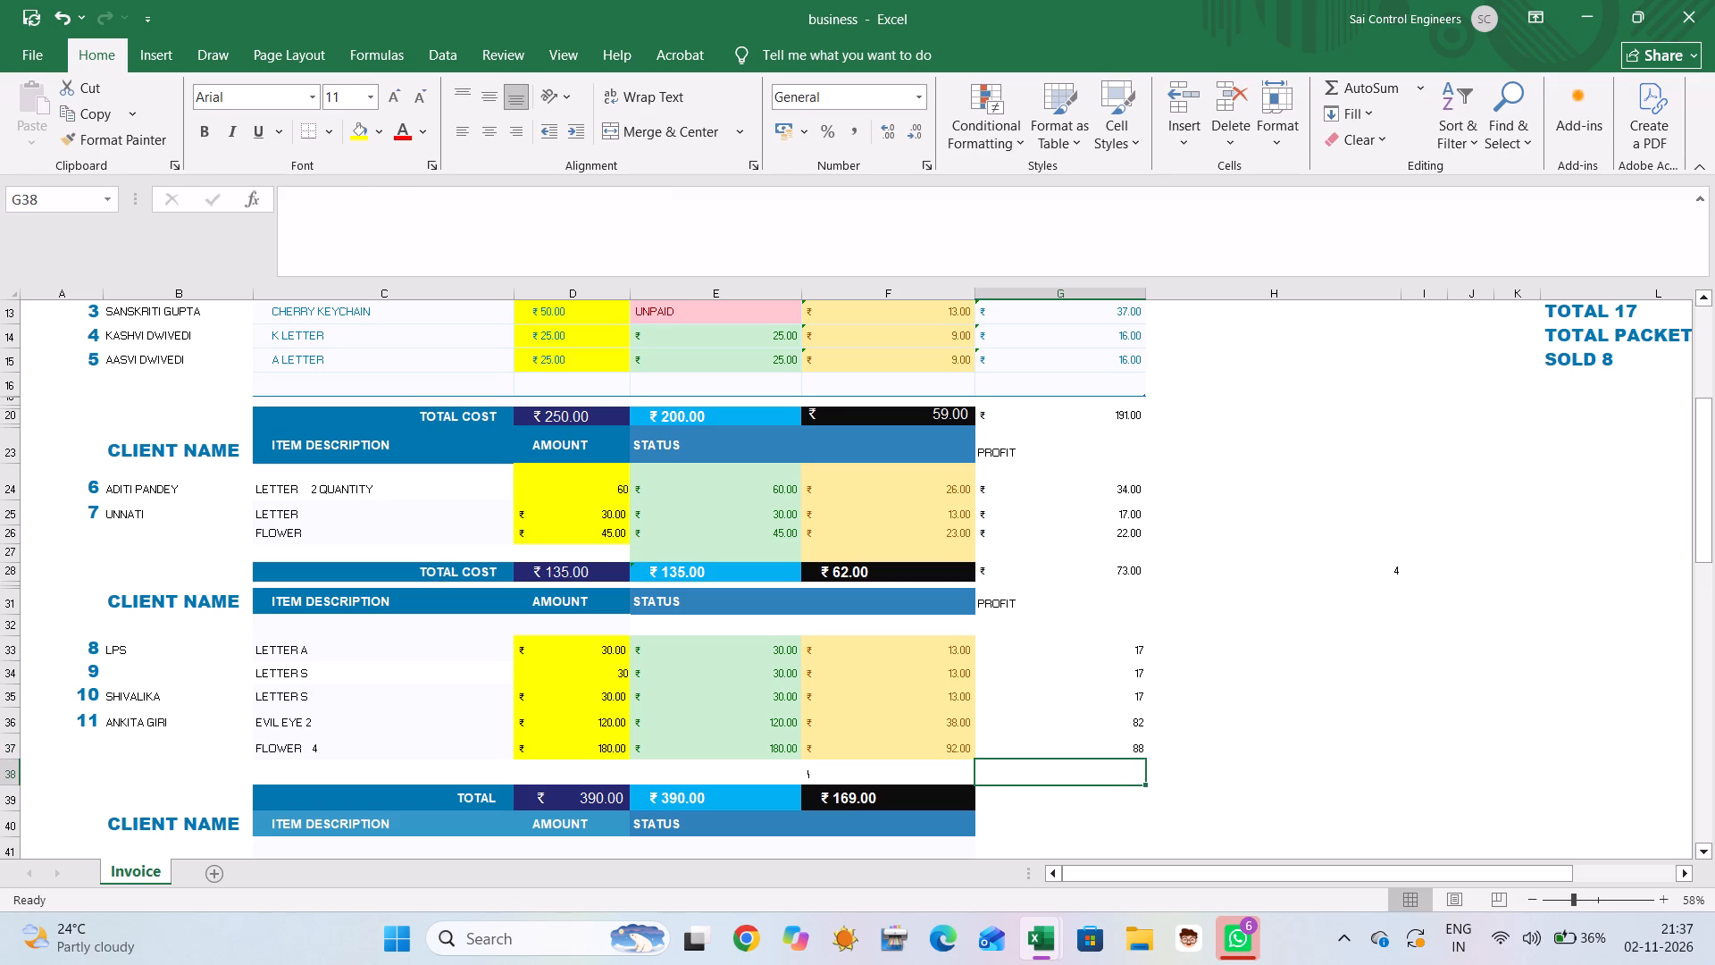
Format the third table's profit cells G33 to G39 in the Indian rupee accounting format.
key("Down")
left_click_drag(996, 642, 1039, 793)
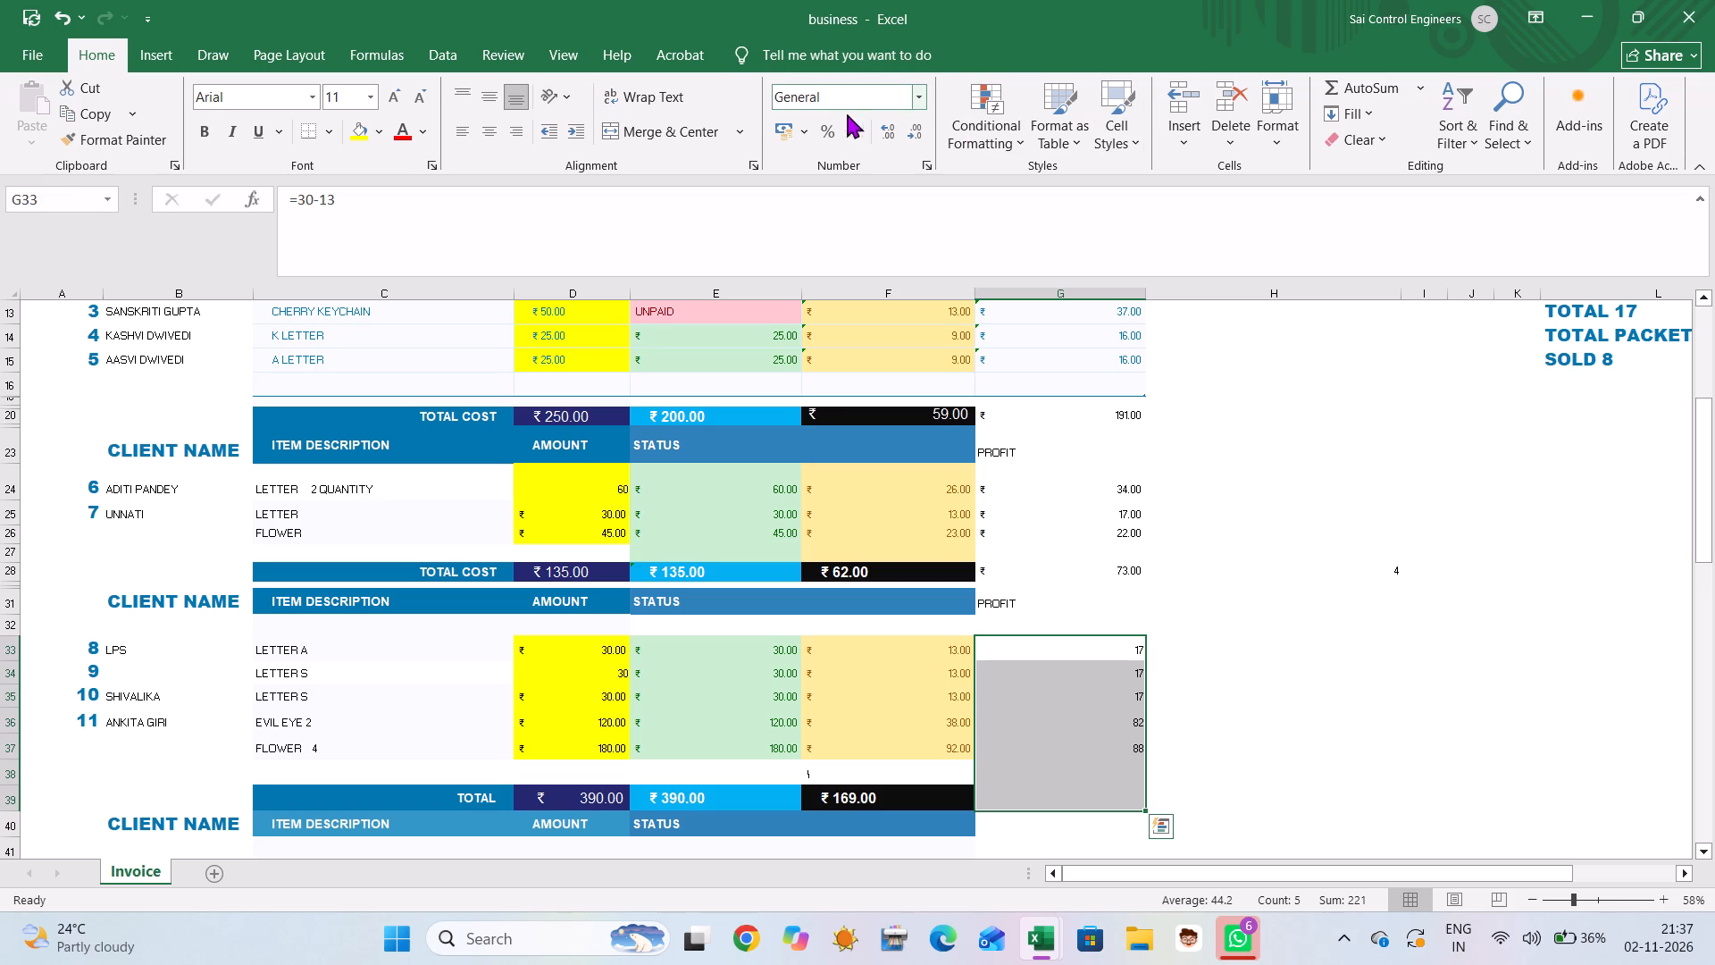
left_click(801, 122)
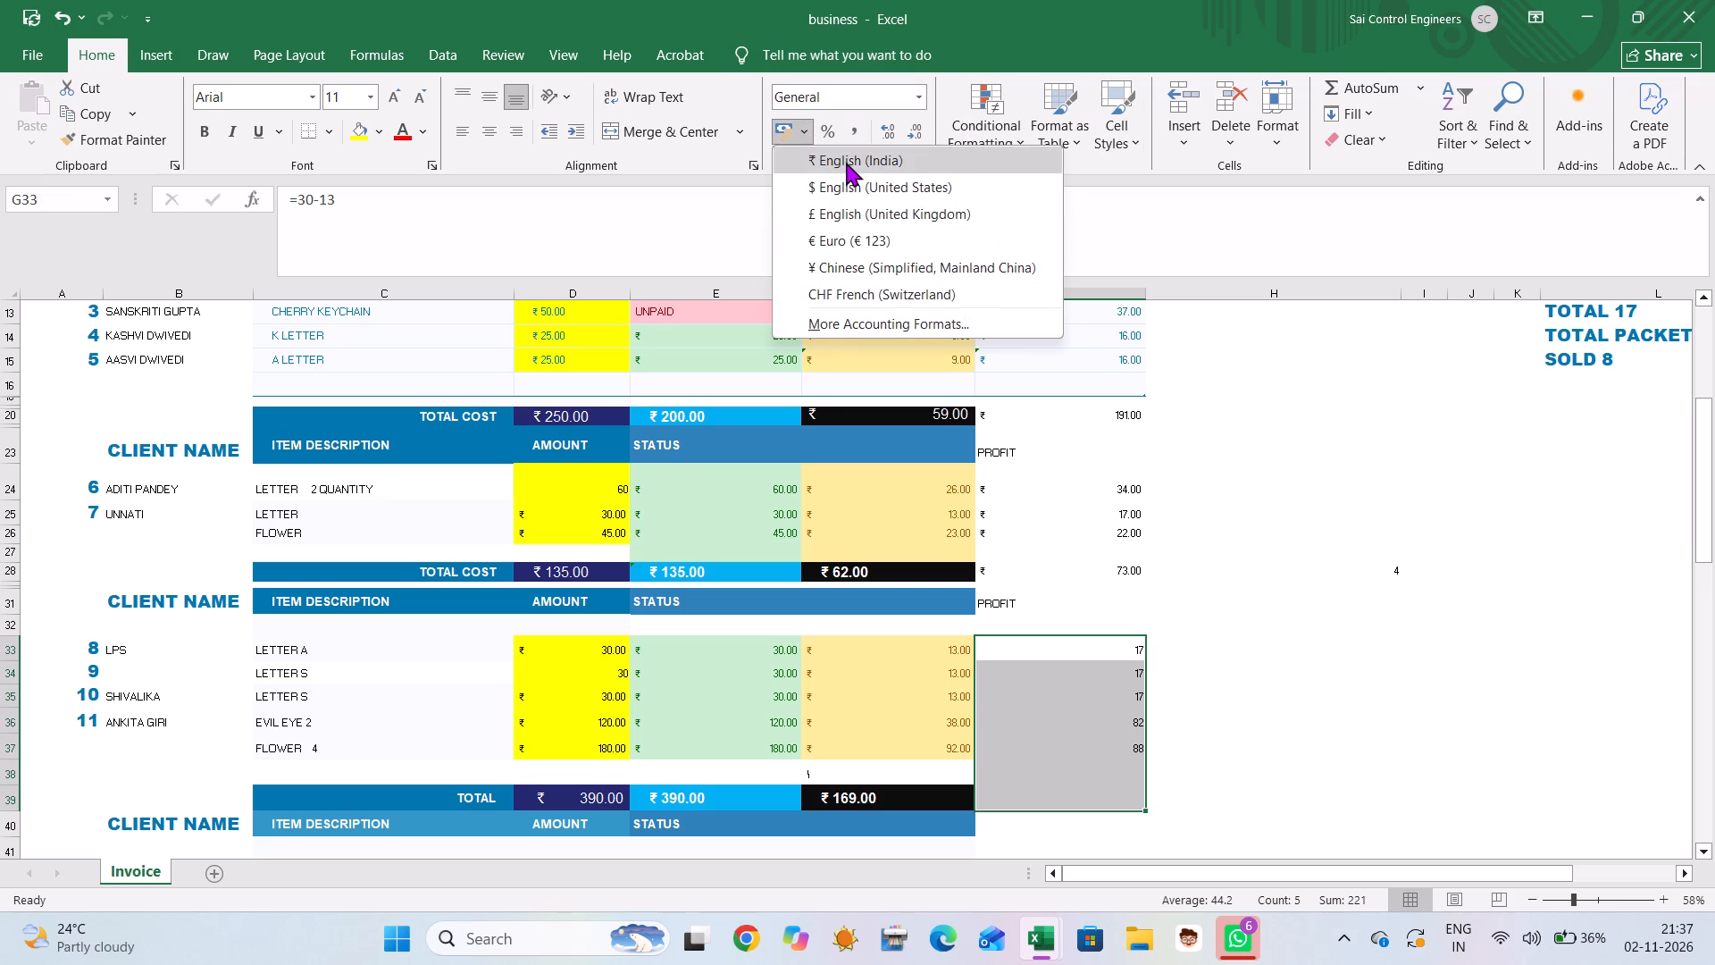
left_click(846, 161)
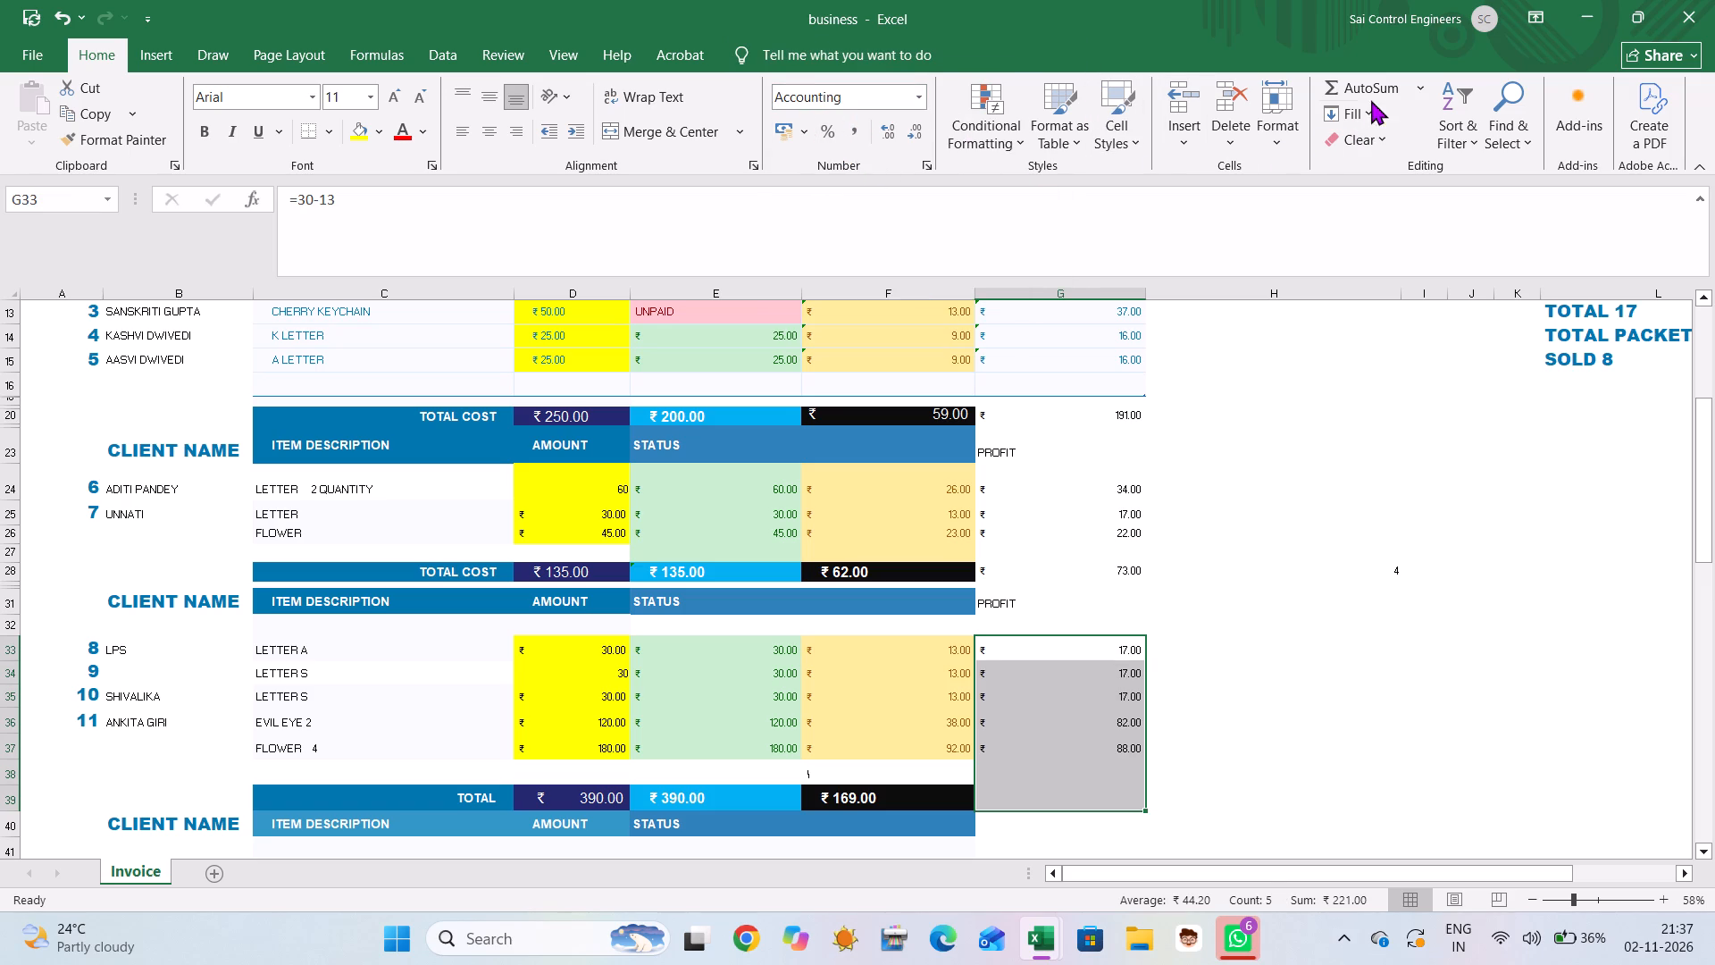
Total the third table's profits with AutoSum in G39, on the TOTAL row.
left_click(1372, 86)
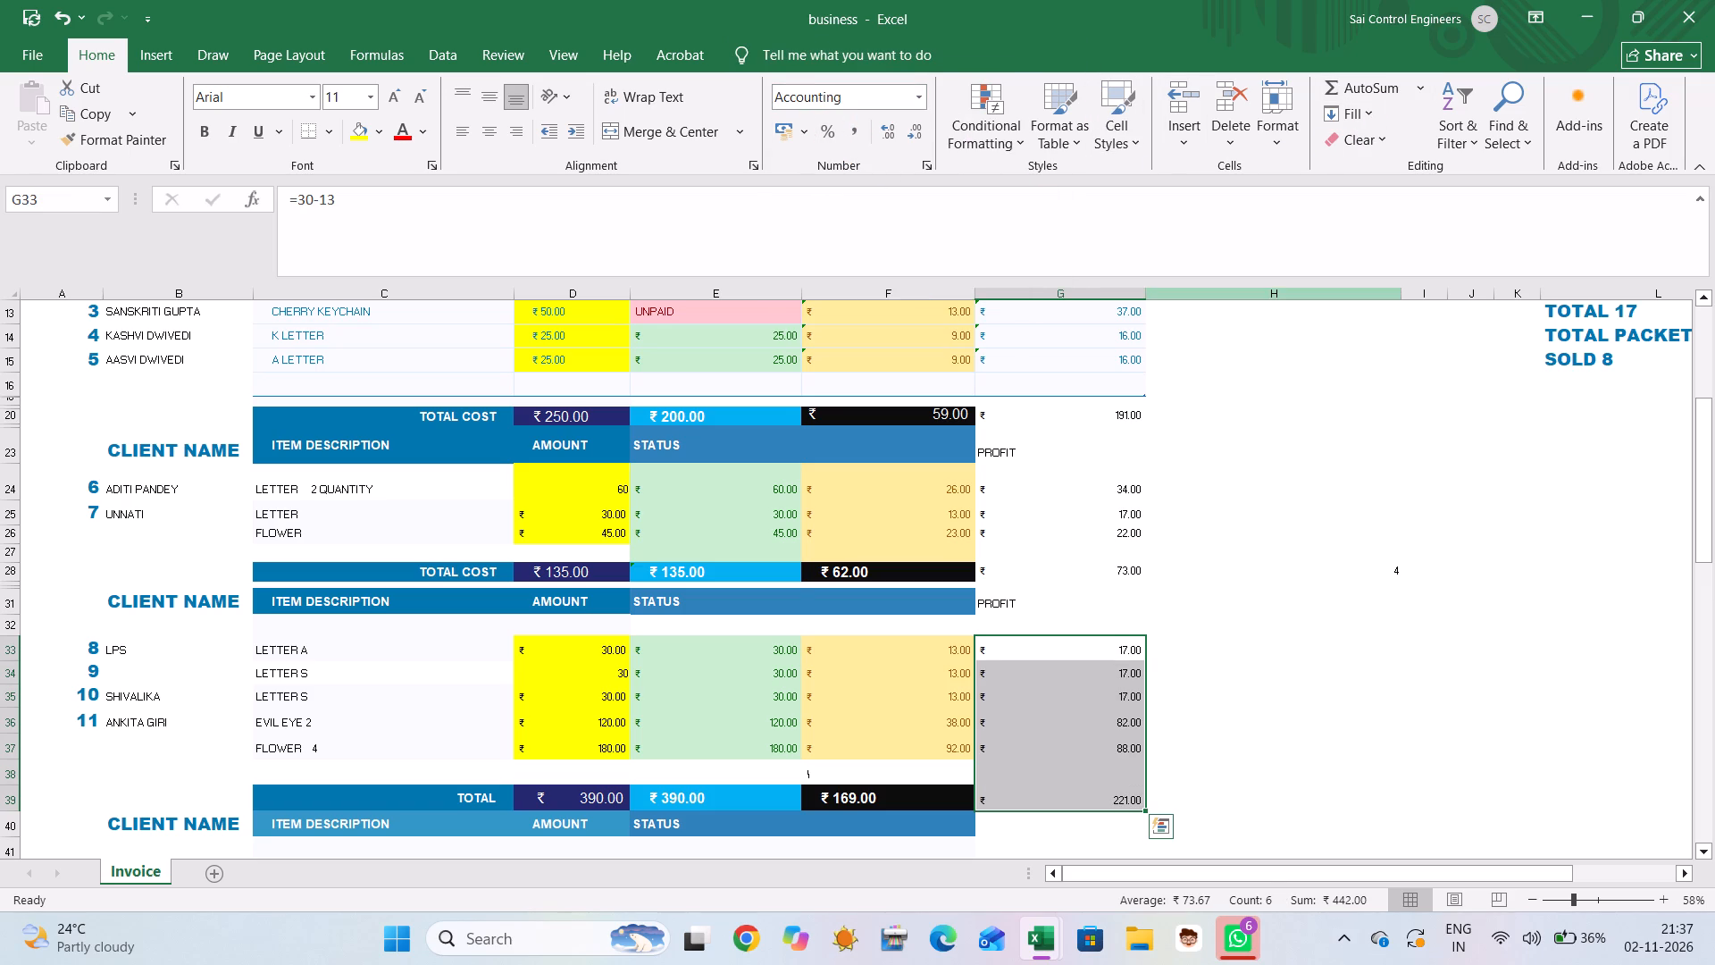
Enter entry 12's flower profit in G42 as the formula =50-23.
scroll(1031, 479, "down", 3)
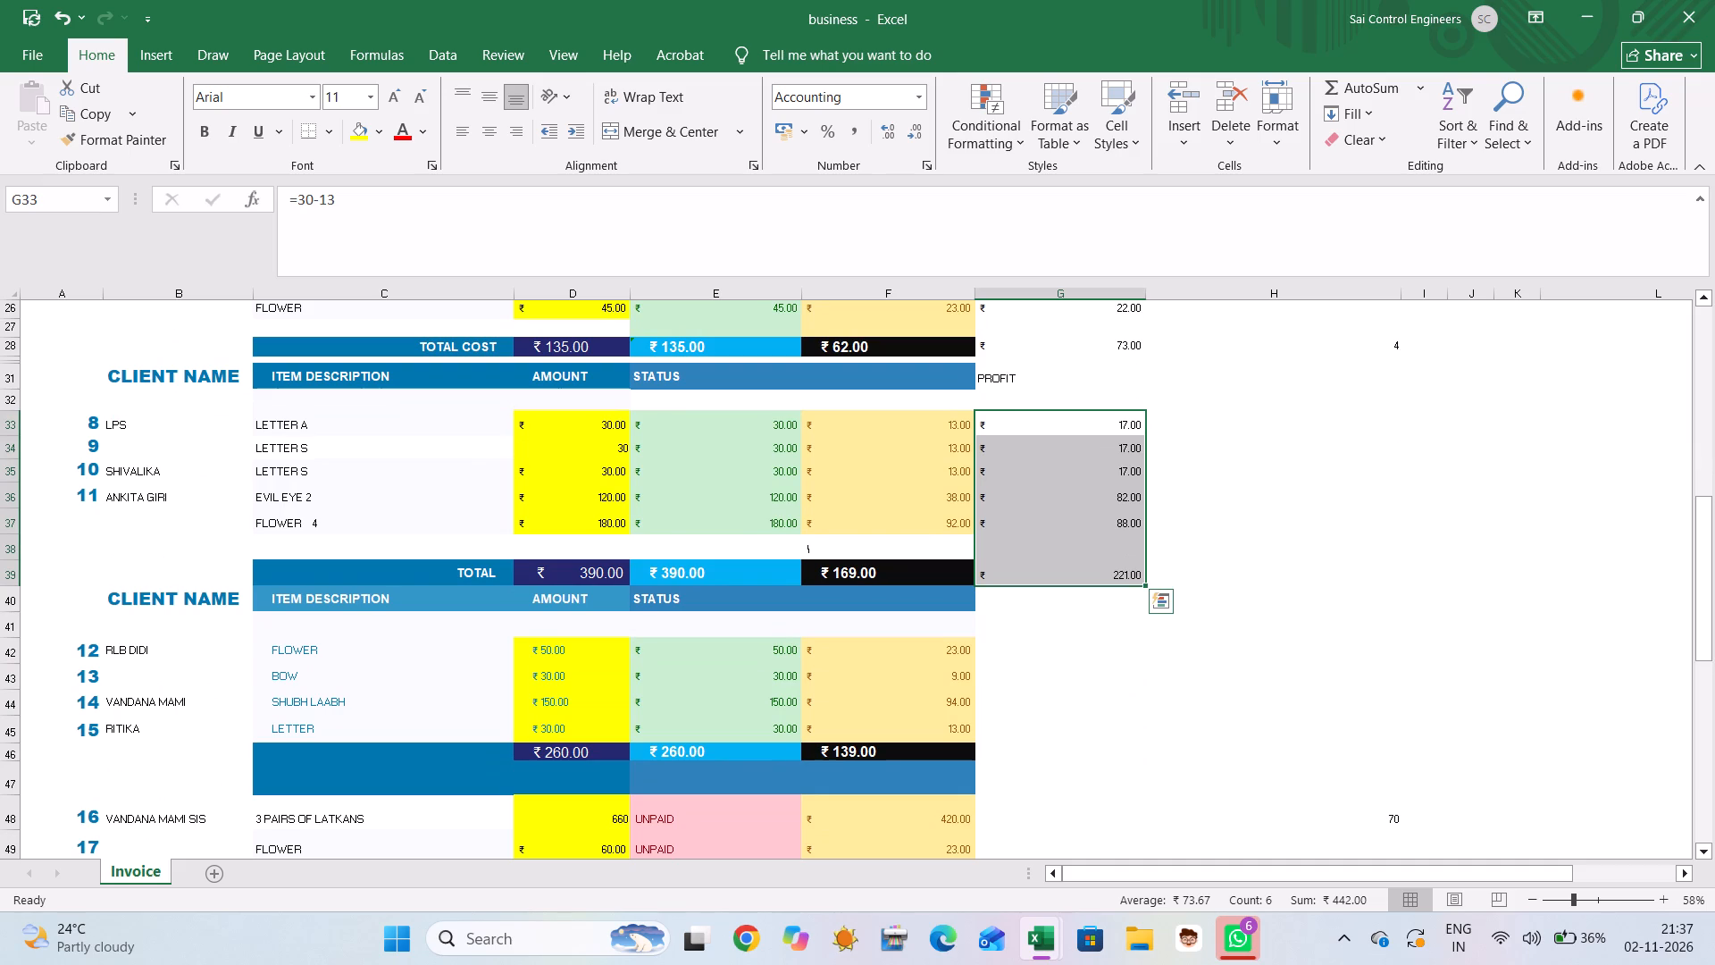
left_click(1013, 652)
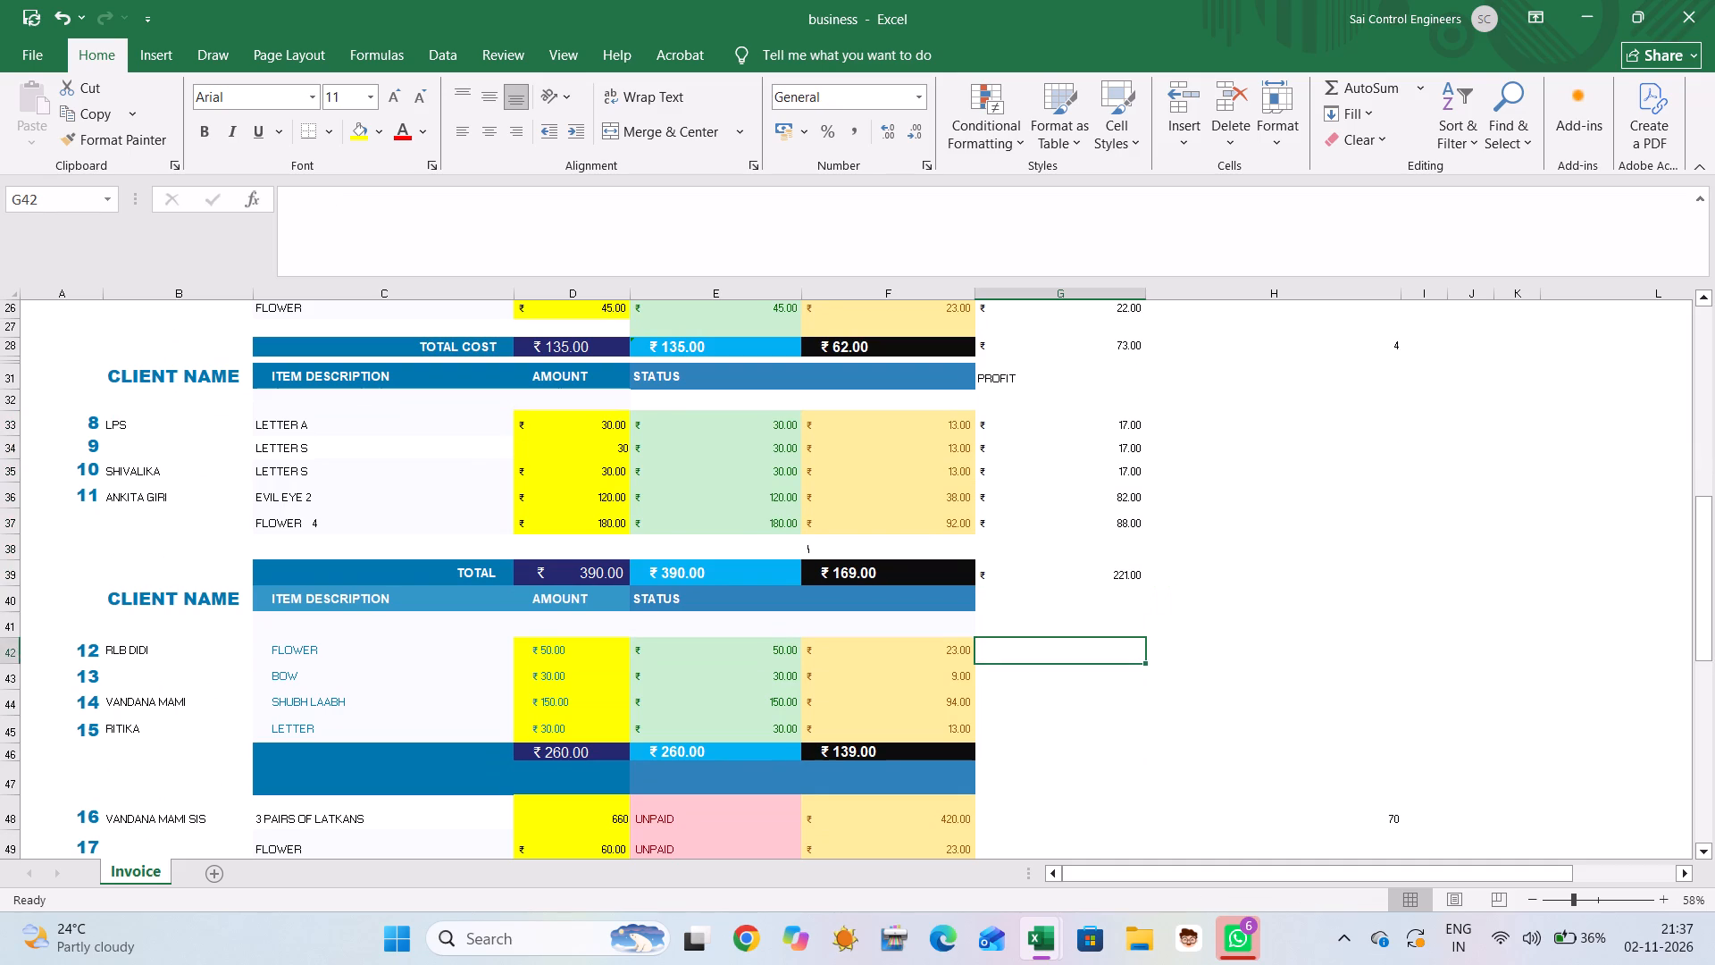
scroll(1013, 652, "up", 5)
scroll(1013, 652, "down", 1)
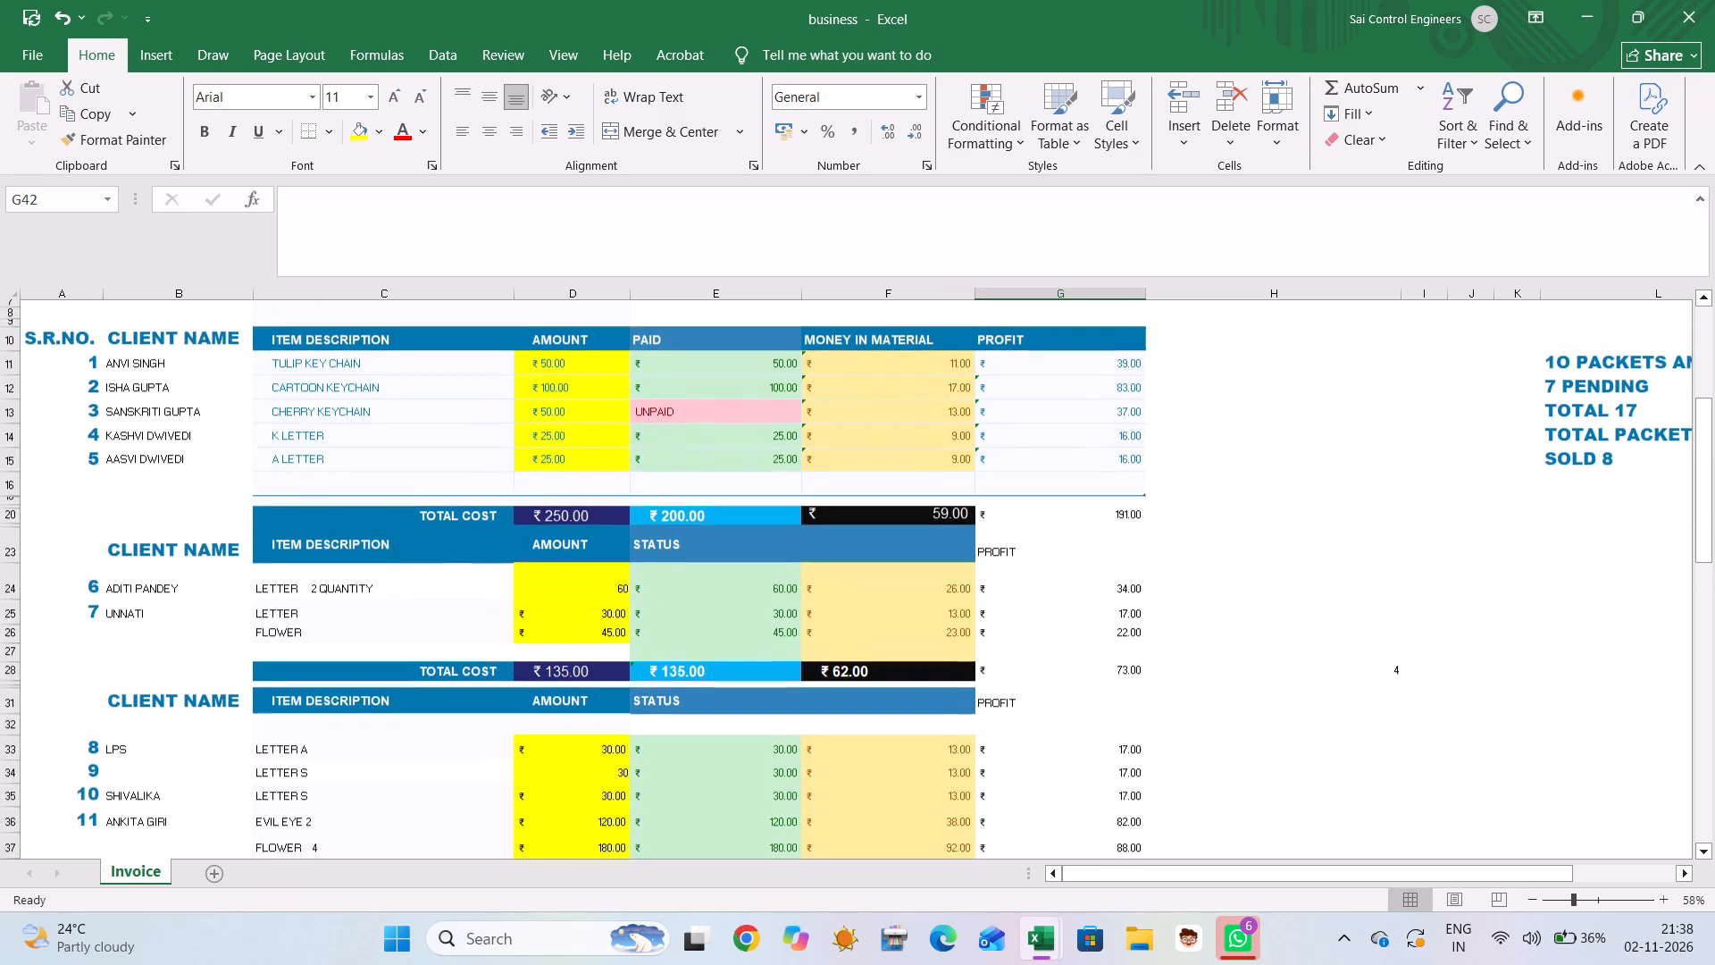
scroll(1013, 652, "down", 3)
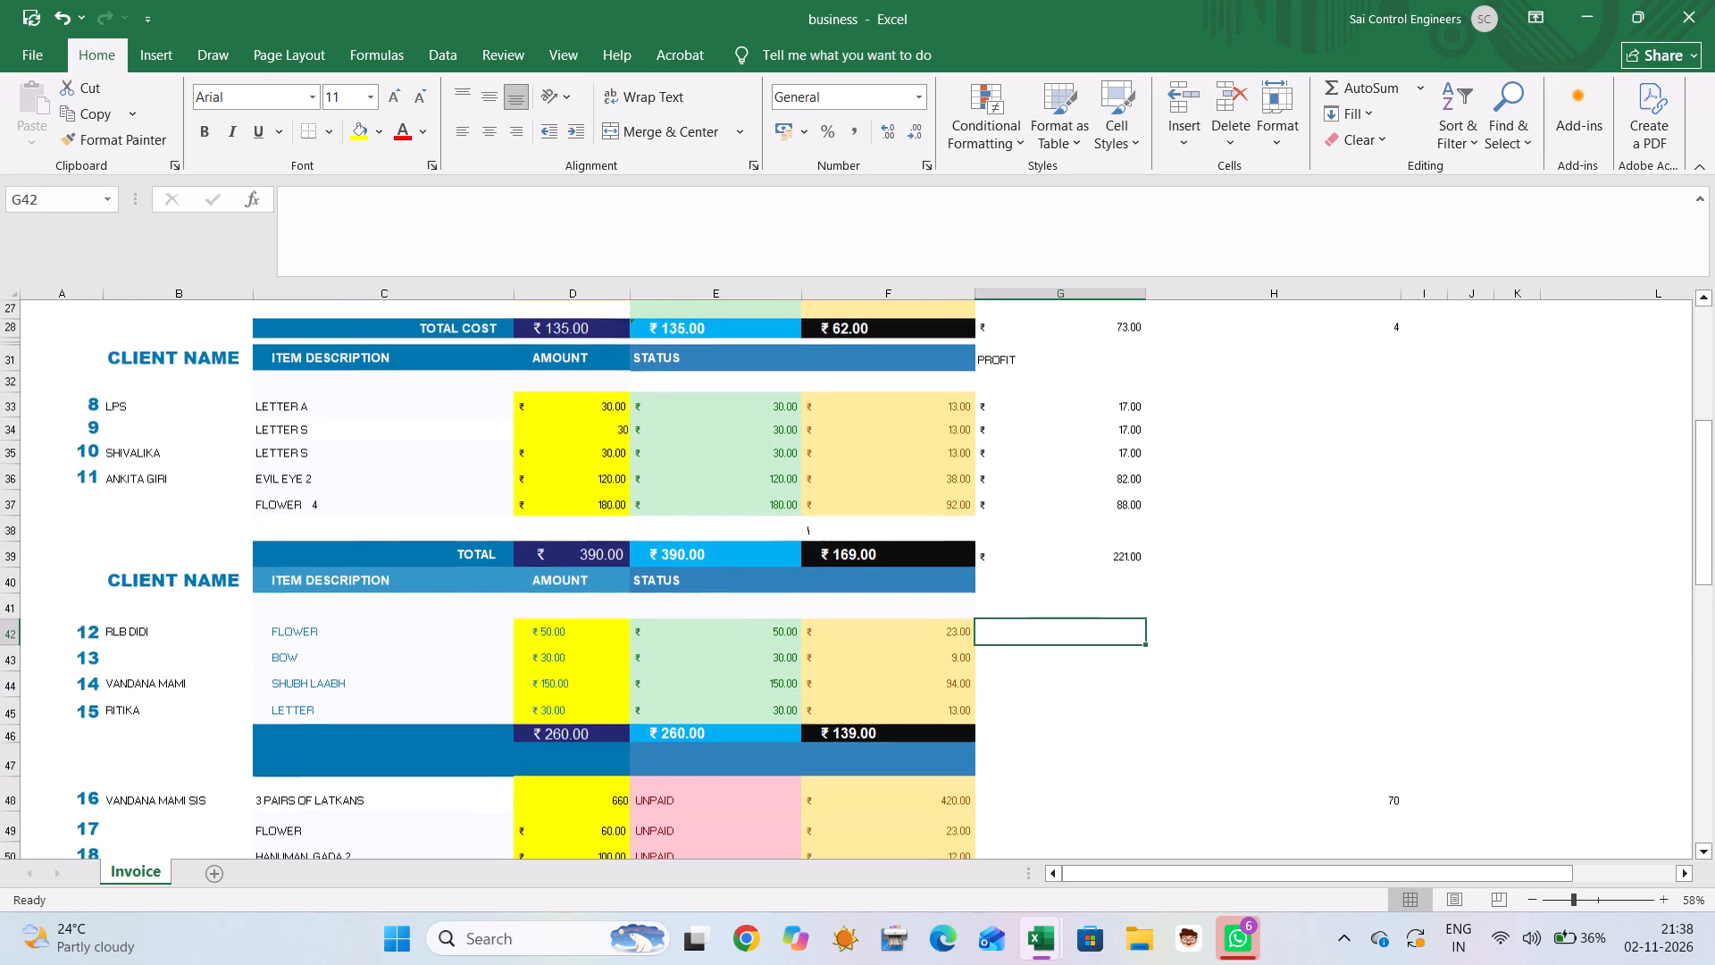
key("equal")
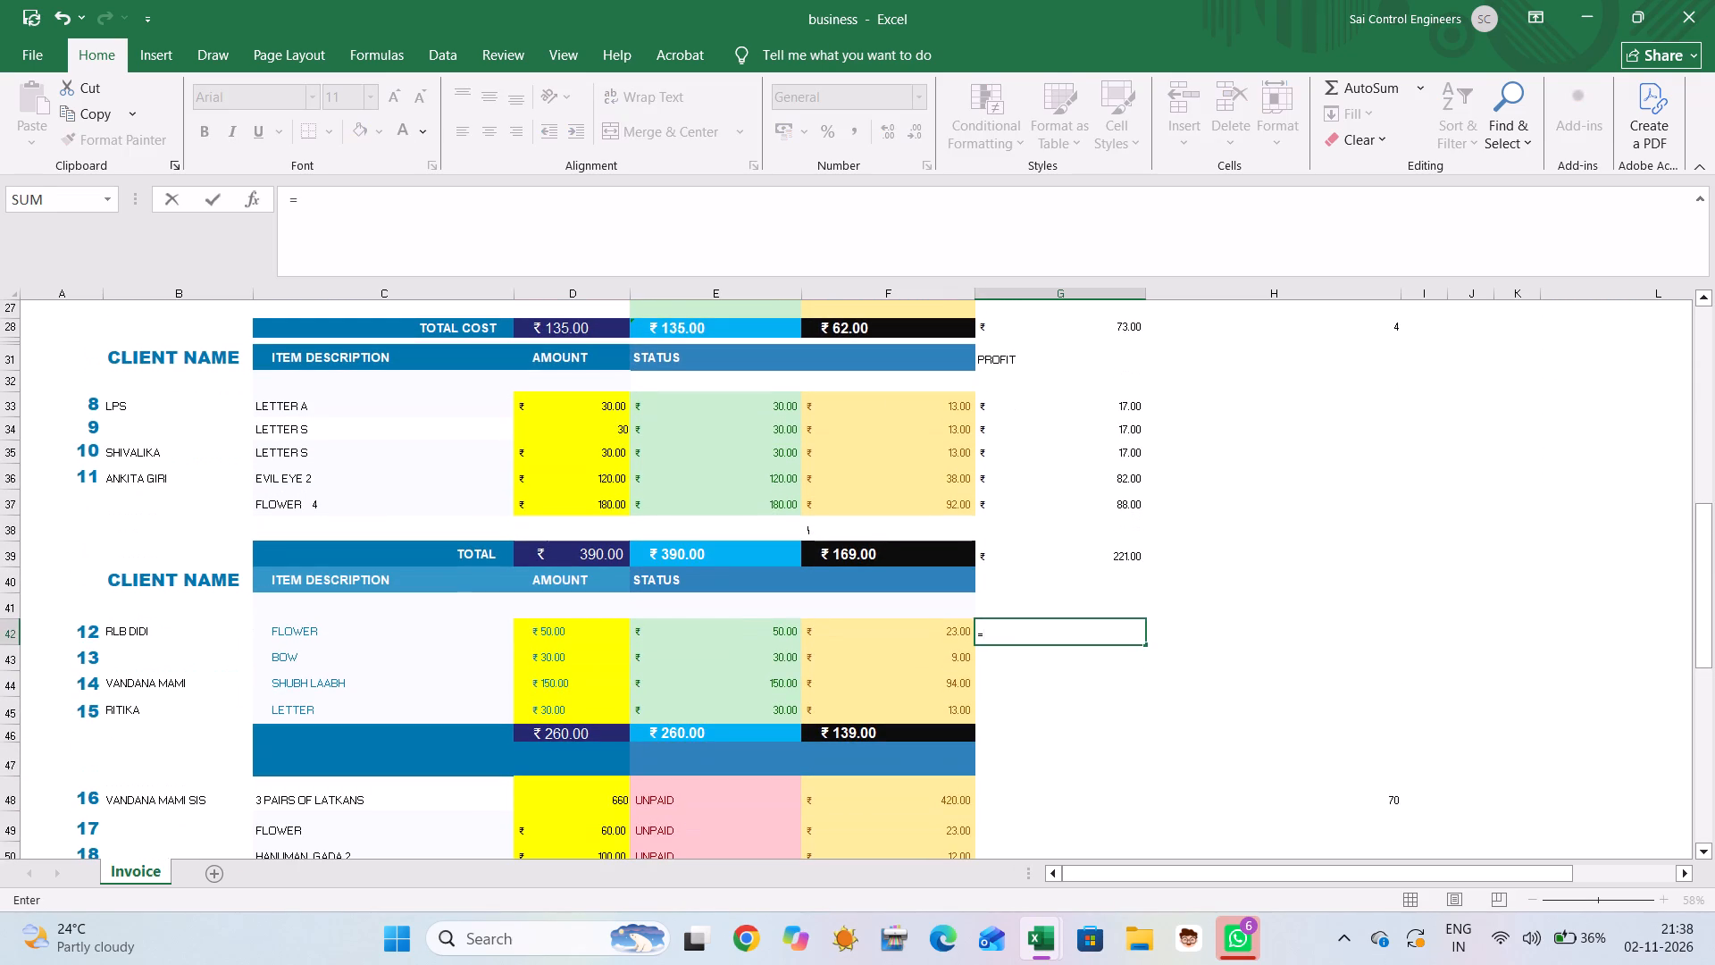
type("50-")
type("23")
key("Down")
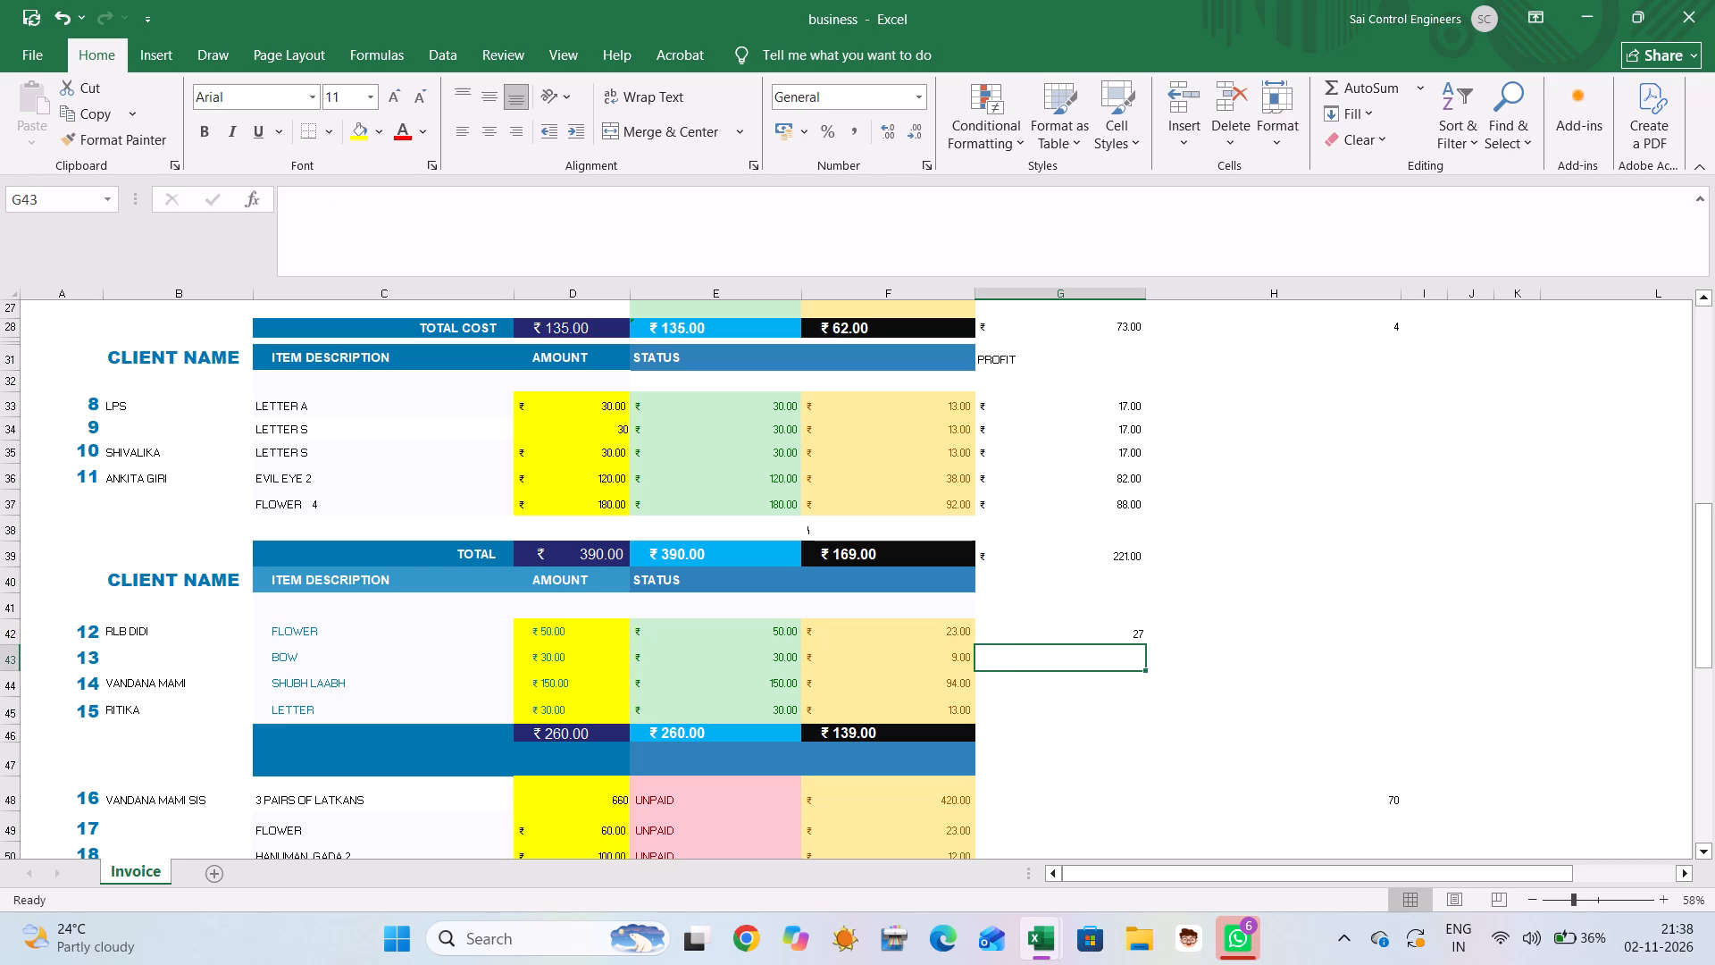
Enter entry 13's bow profit in G43 as the formula =30-9.
key("equal")
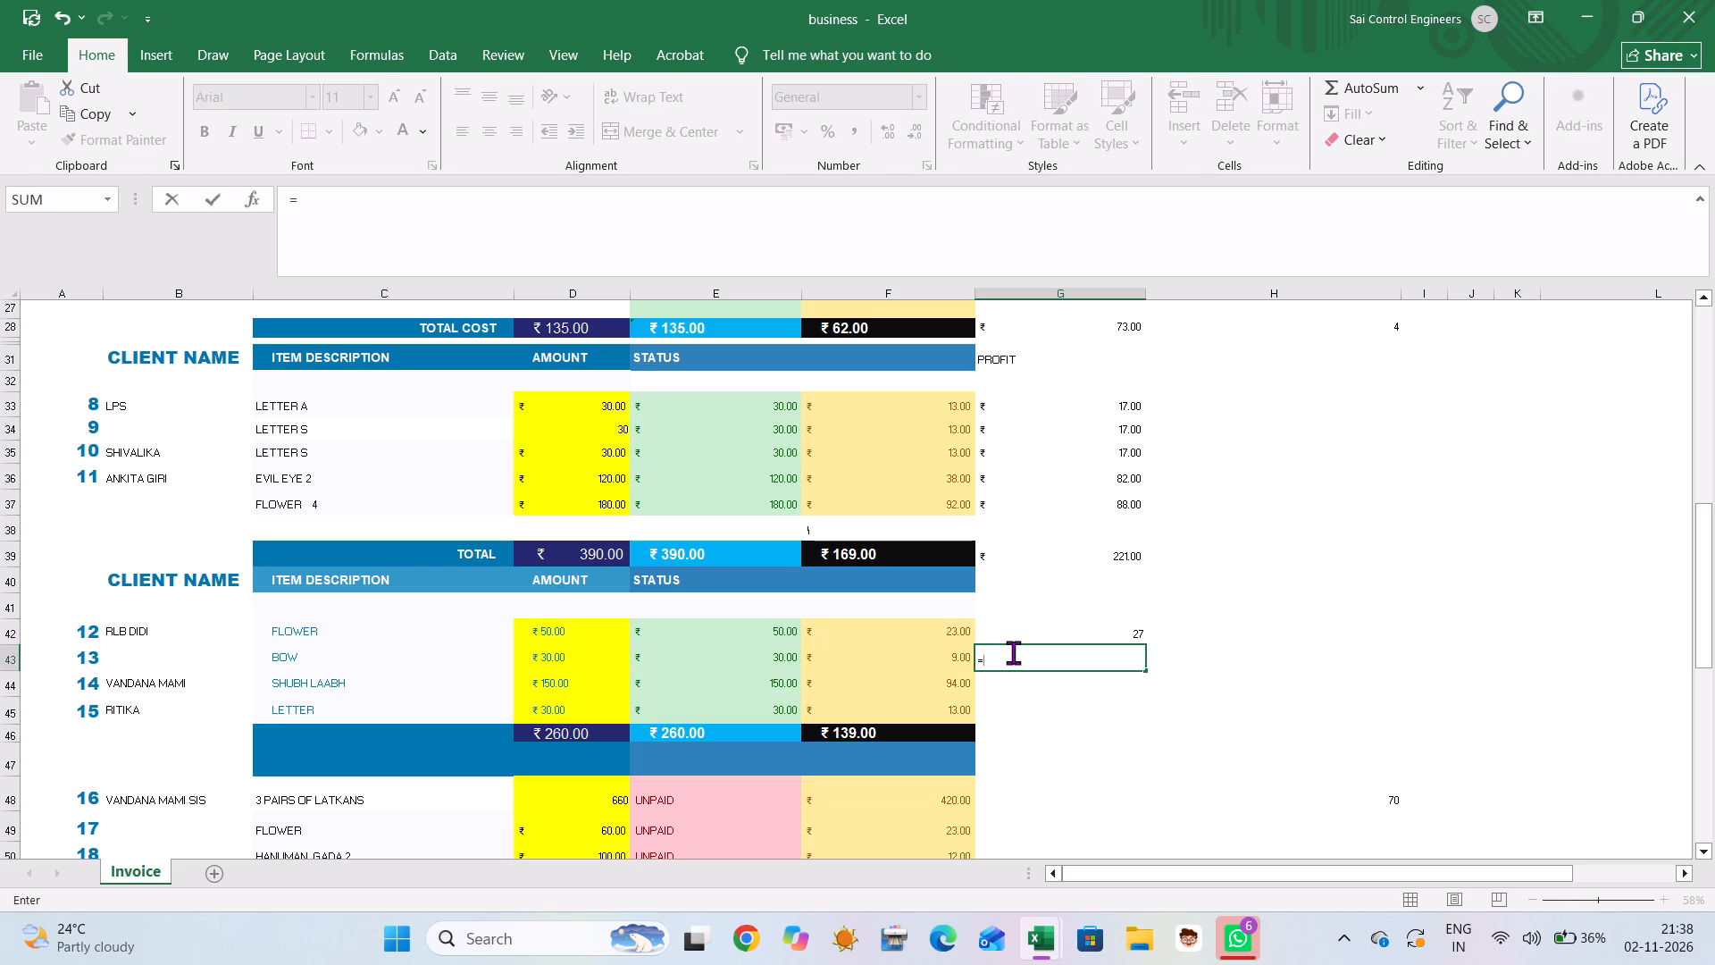
type("300")
key("Delete")
key("Delete")
key("Delete")
key("BackSpace")
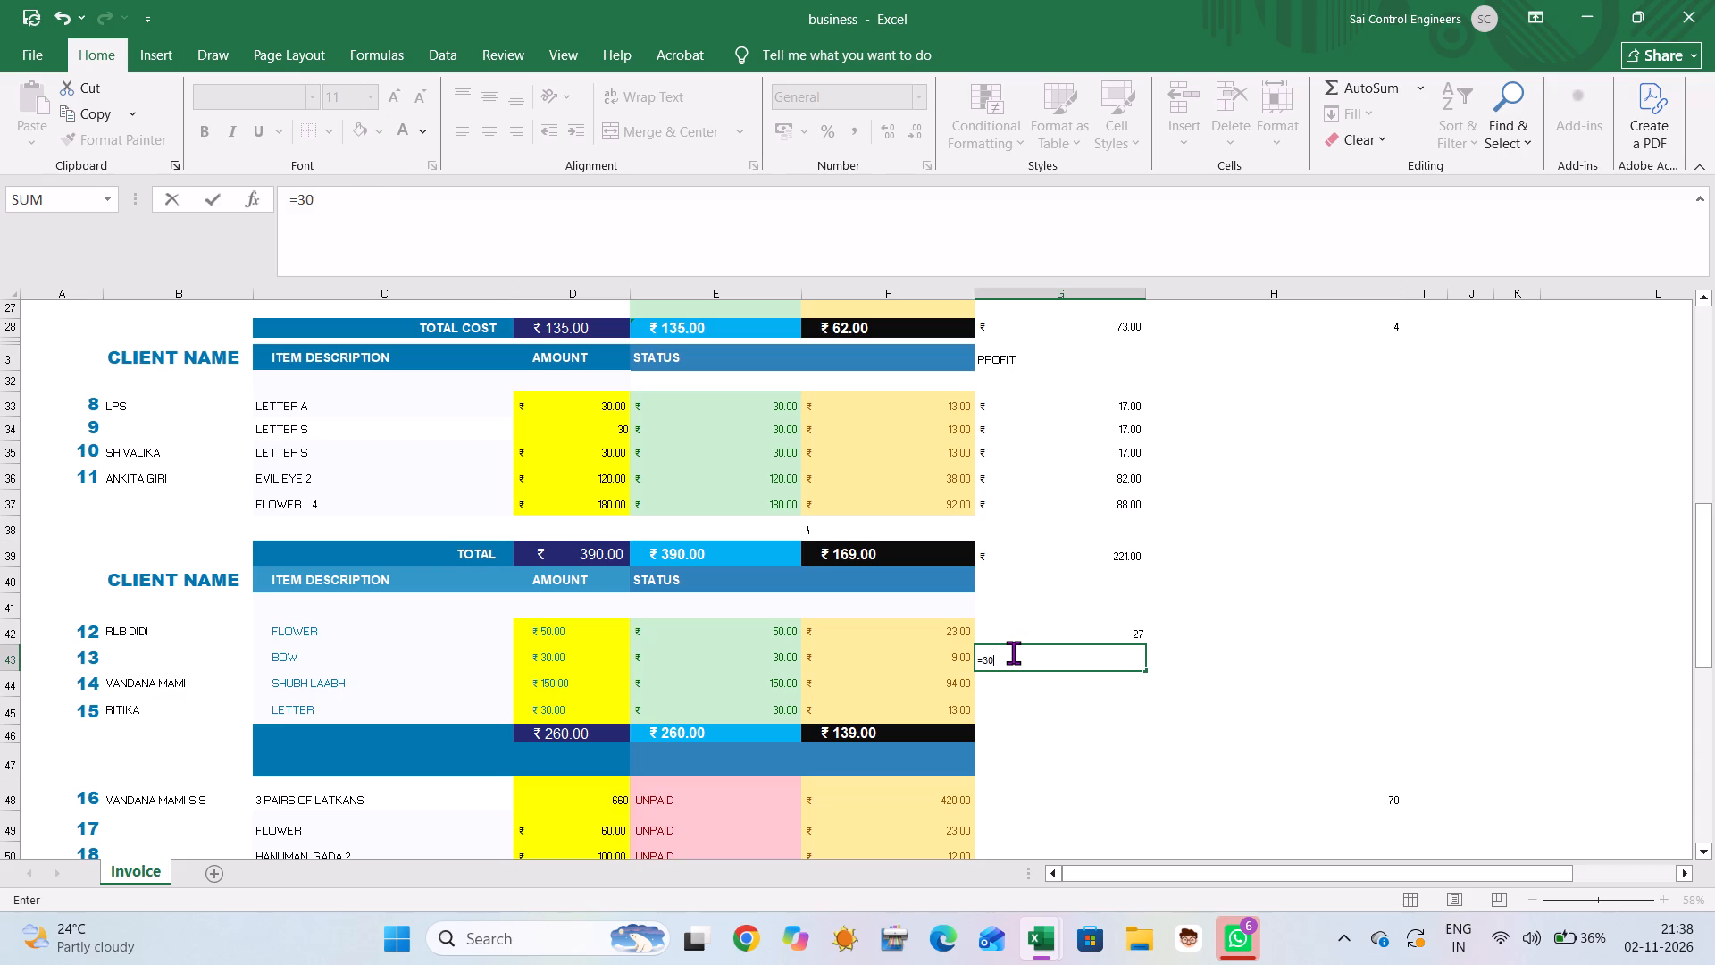
key("minus")
key("9")
key("Down")
Enter entry 14's Shubh Laabh profit in G44 as the formula =150-94.
type("150-")
key("Down")
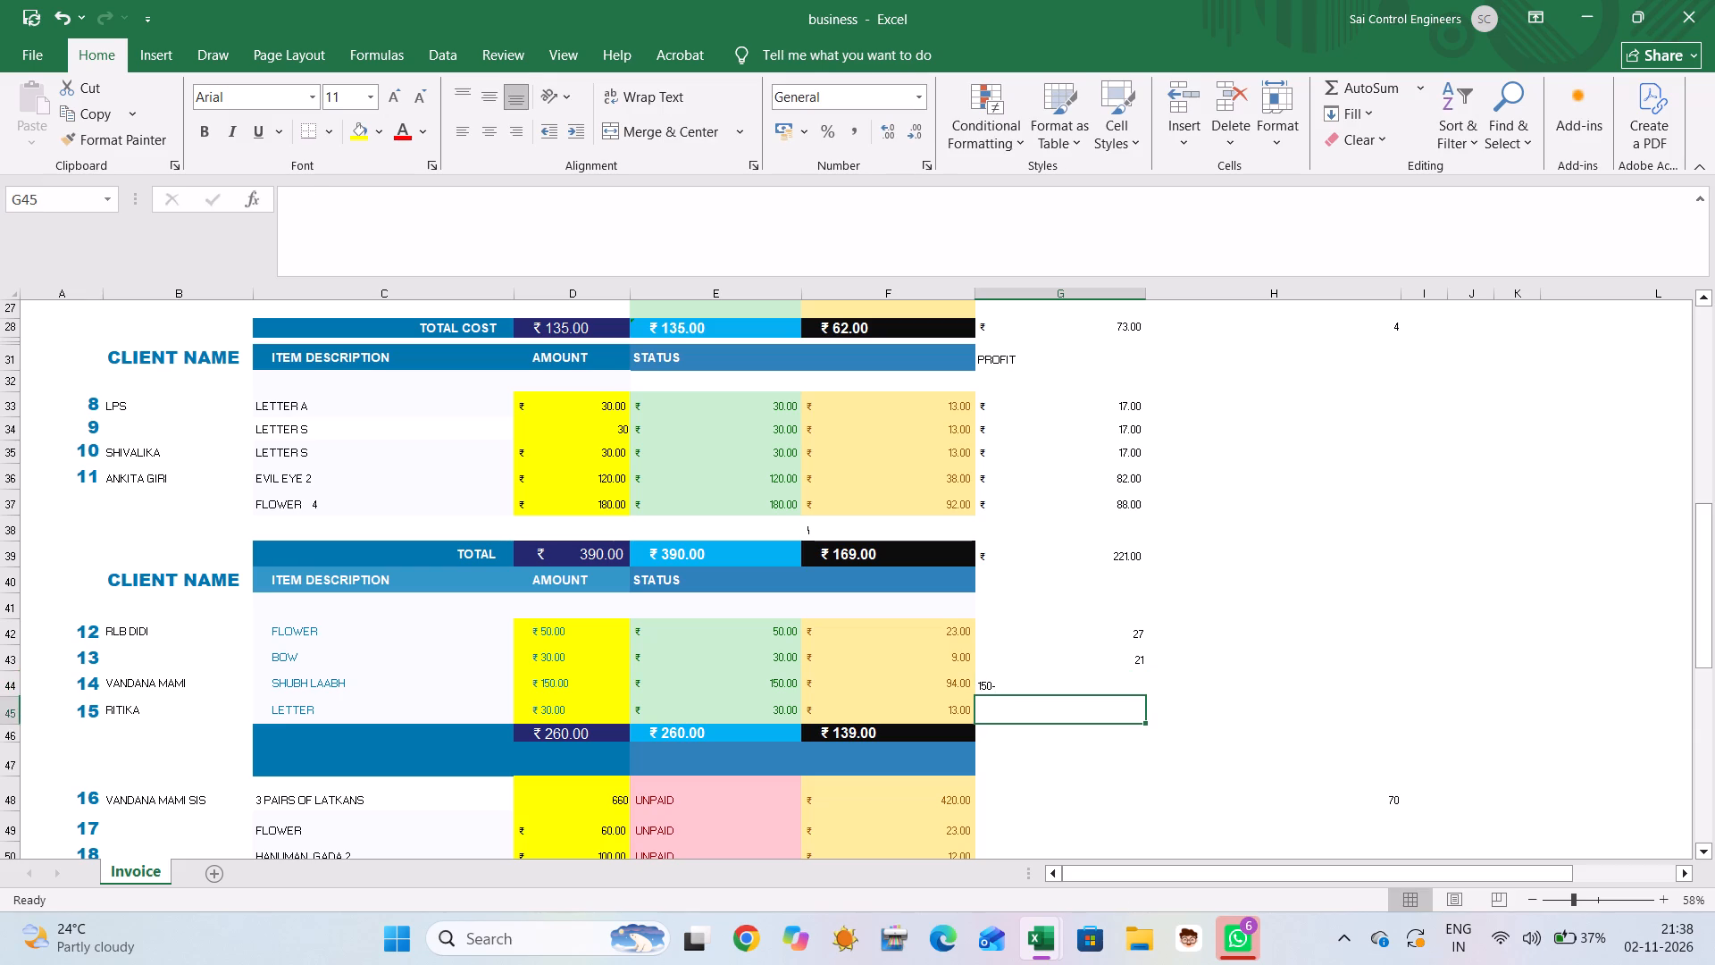
key("BackSpace")
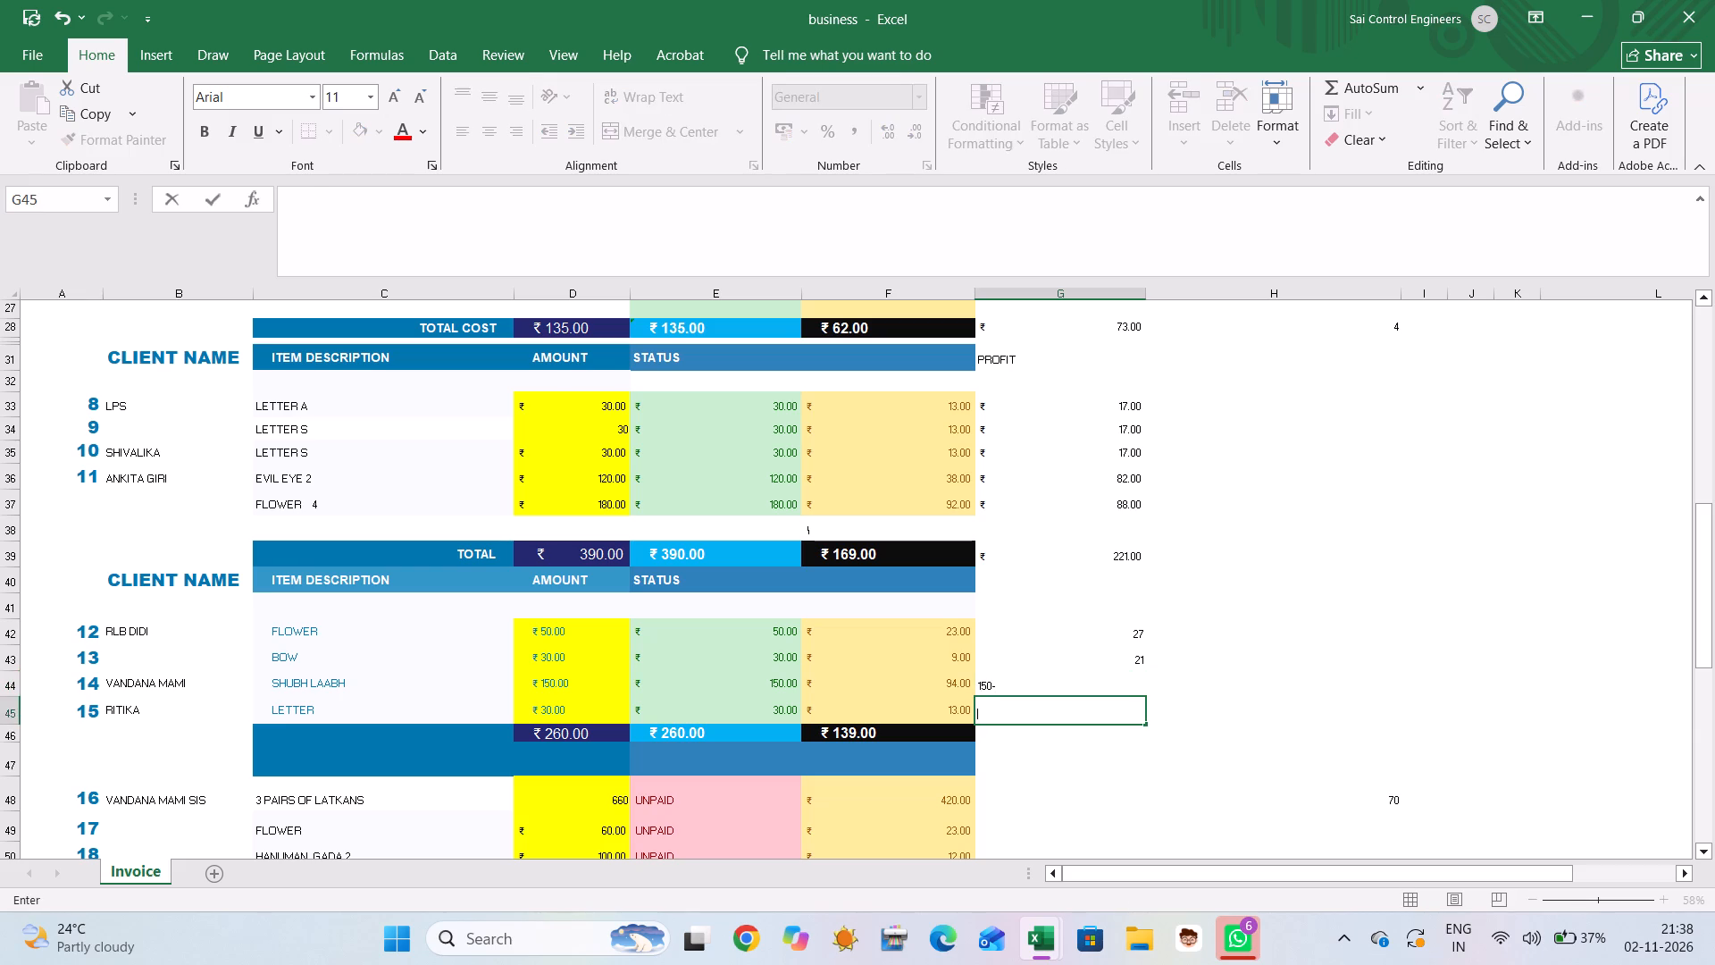
key("Up")
key("BackSpace")
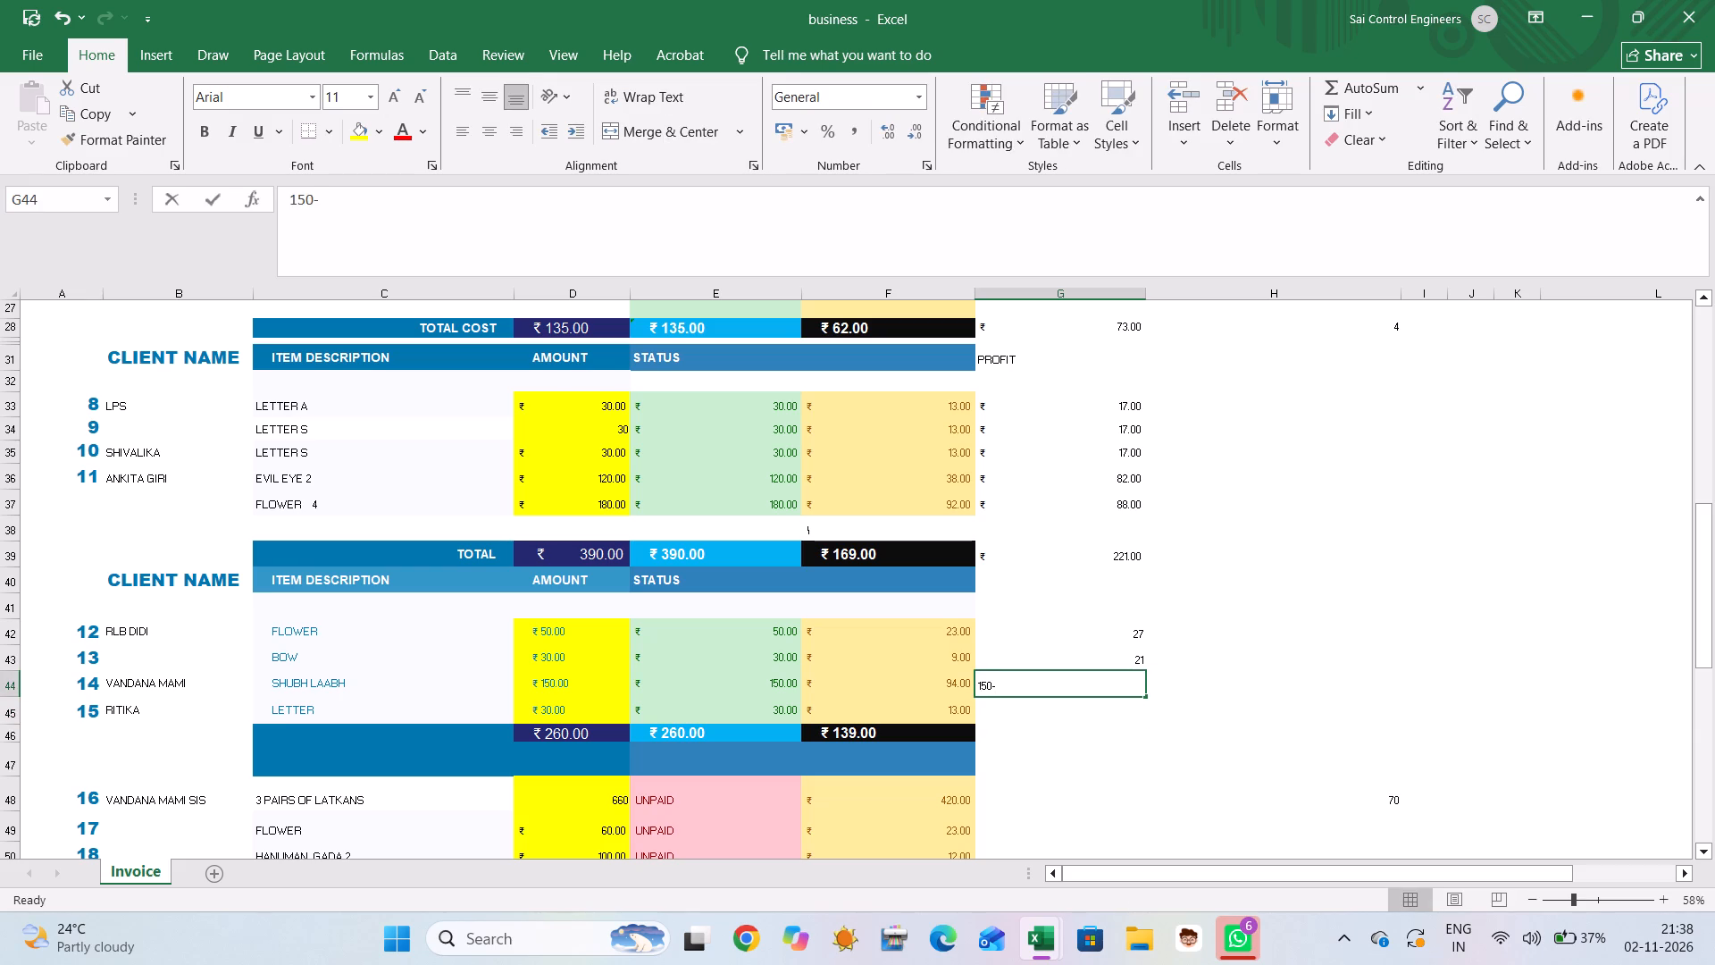
key("BackSpace")
key("equal")
type("150")
key("minus")
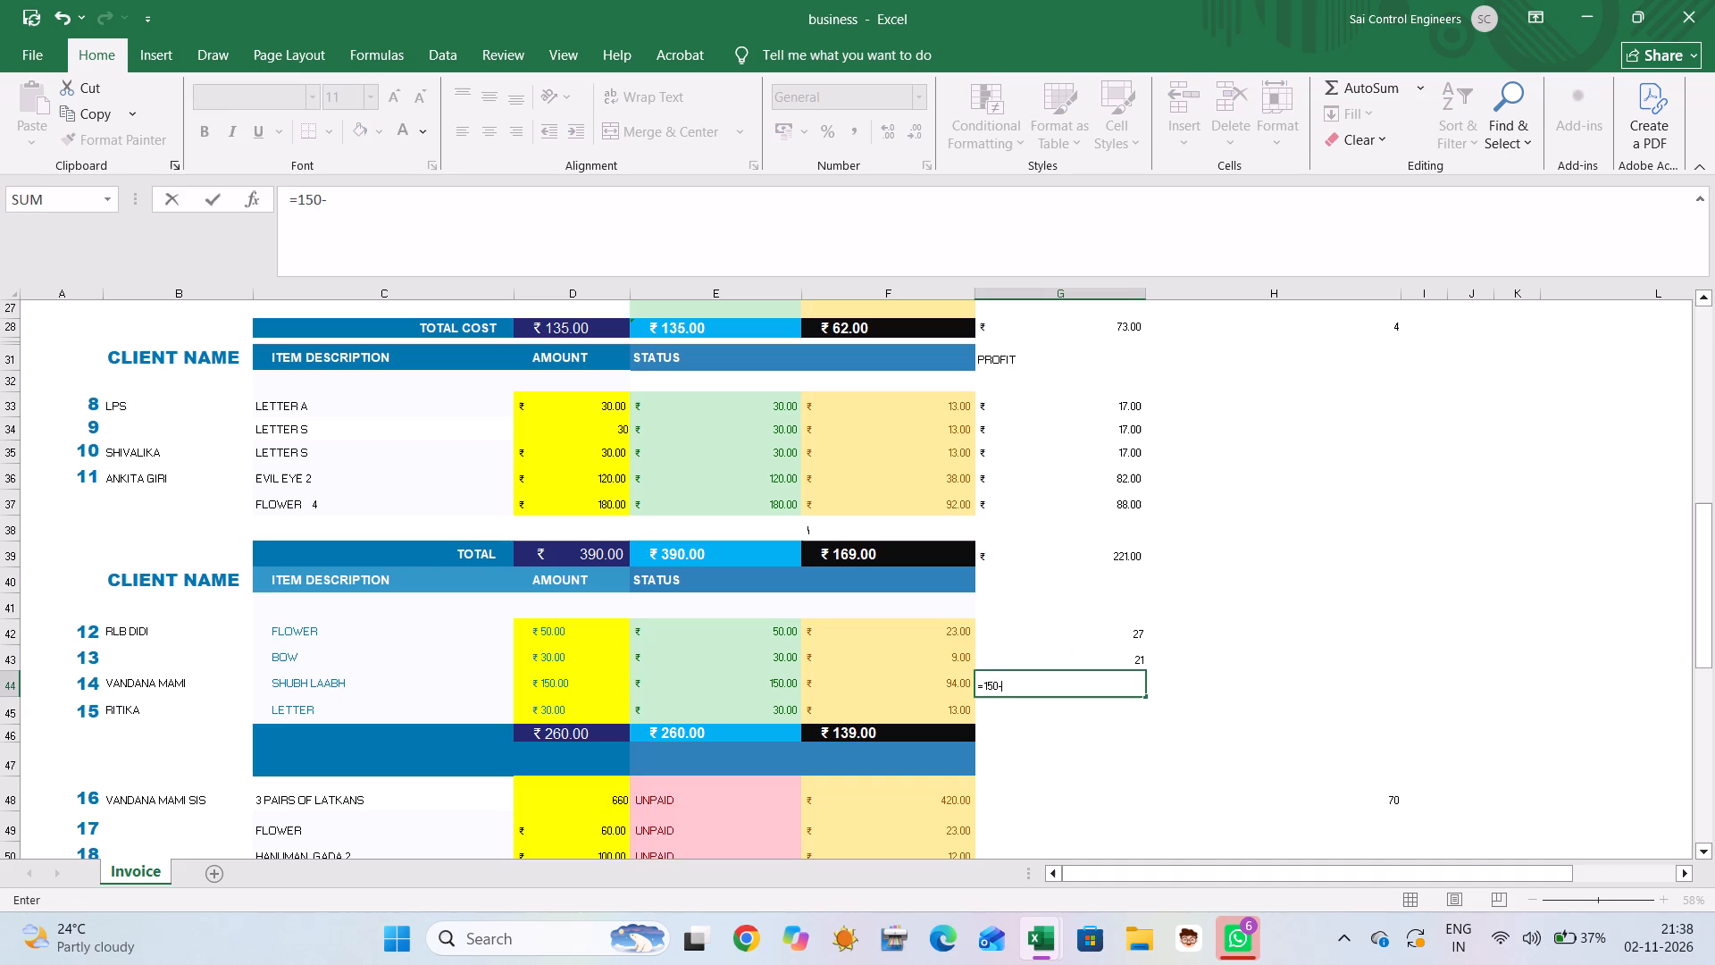
type("94")
key("Down")
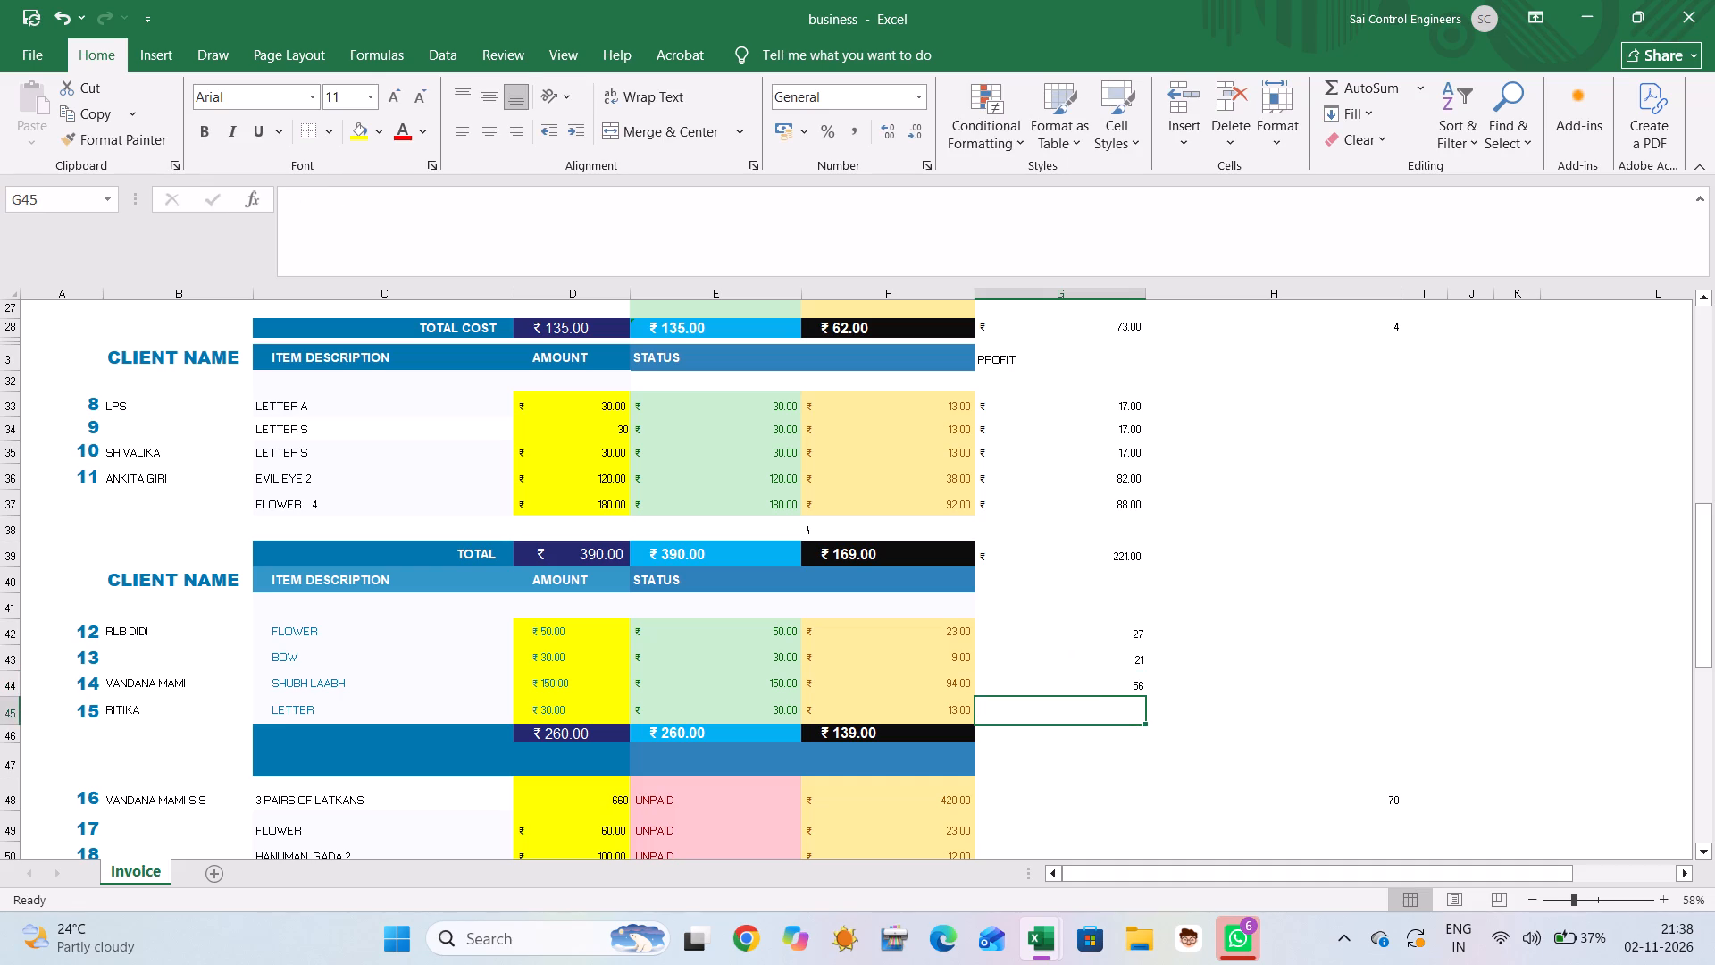
Enter entry 15's letter profit in G45 as the formula =30-13.
key("equal")
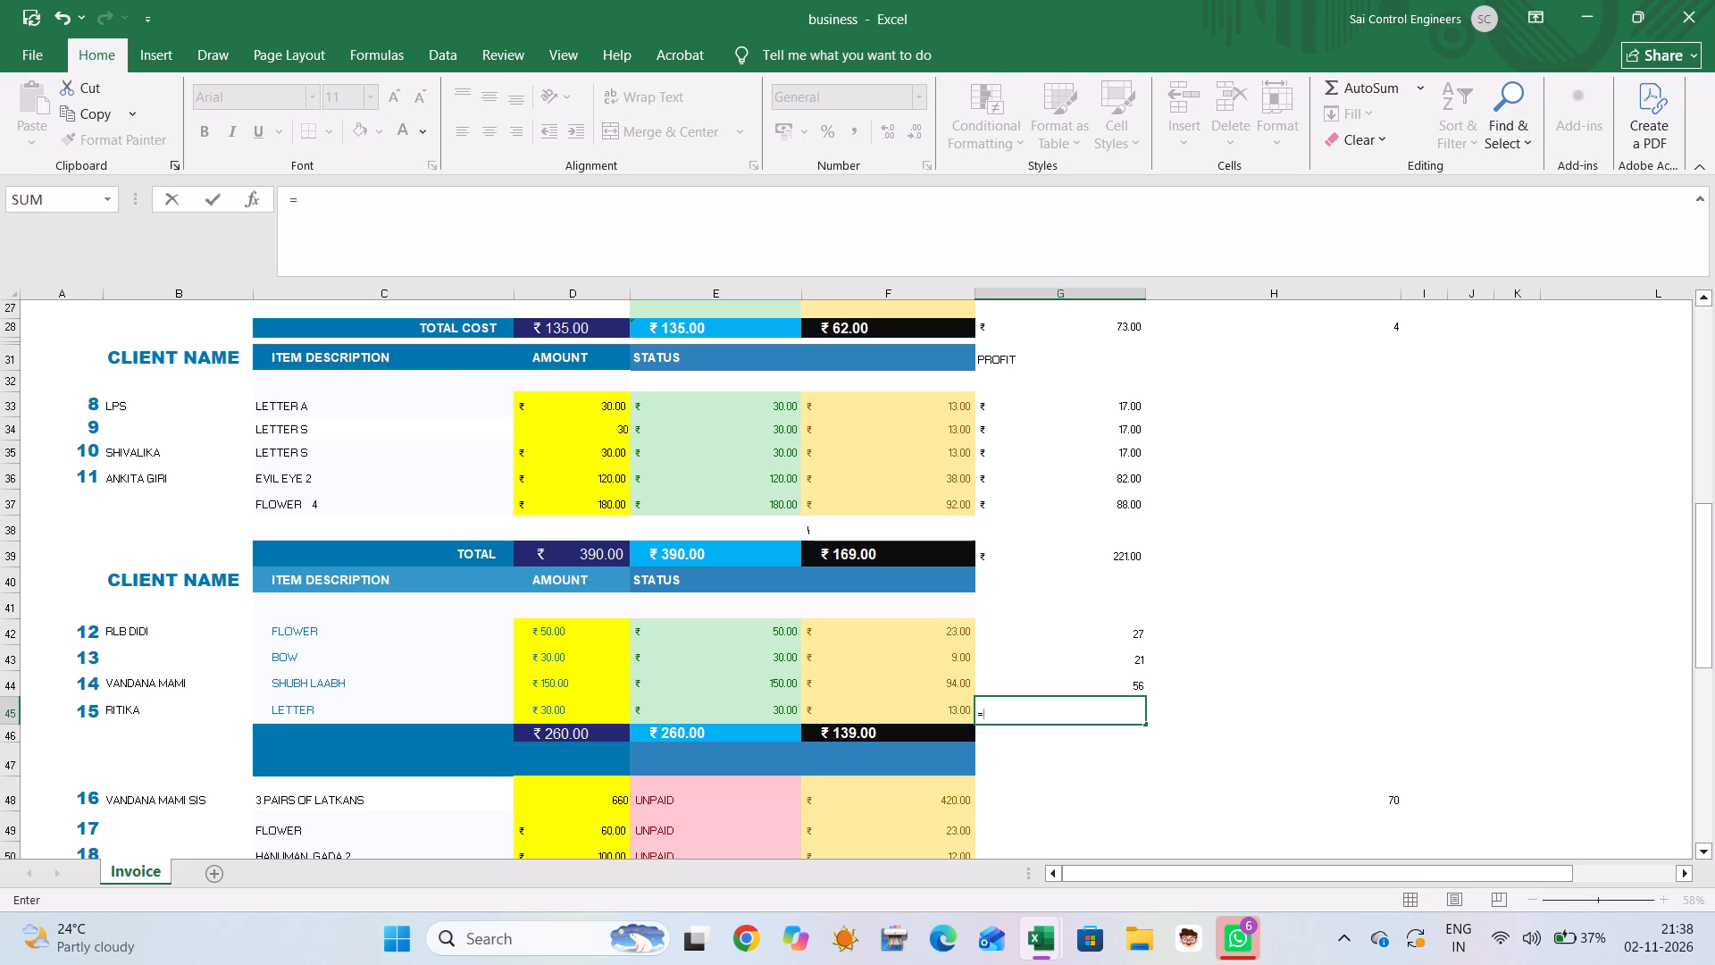
type("30")
key("minus")
type("13")
key("Down")
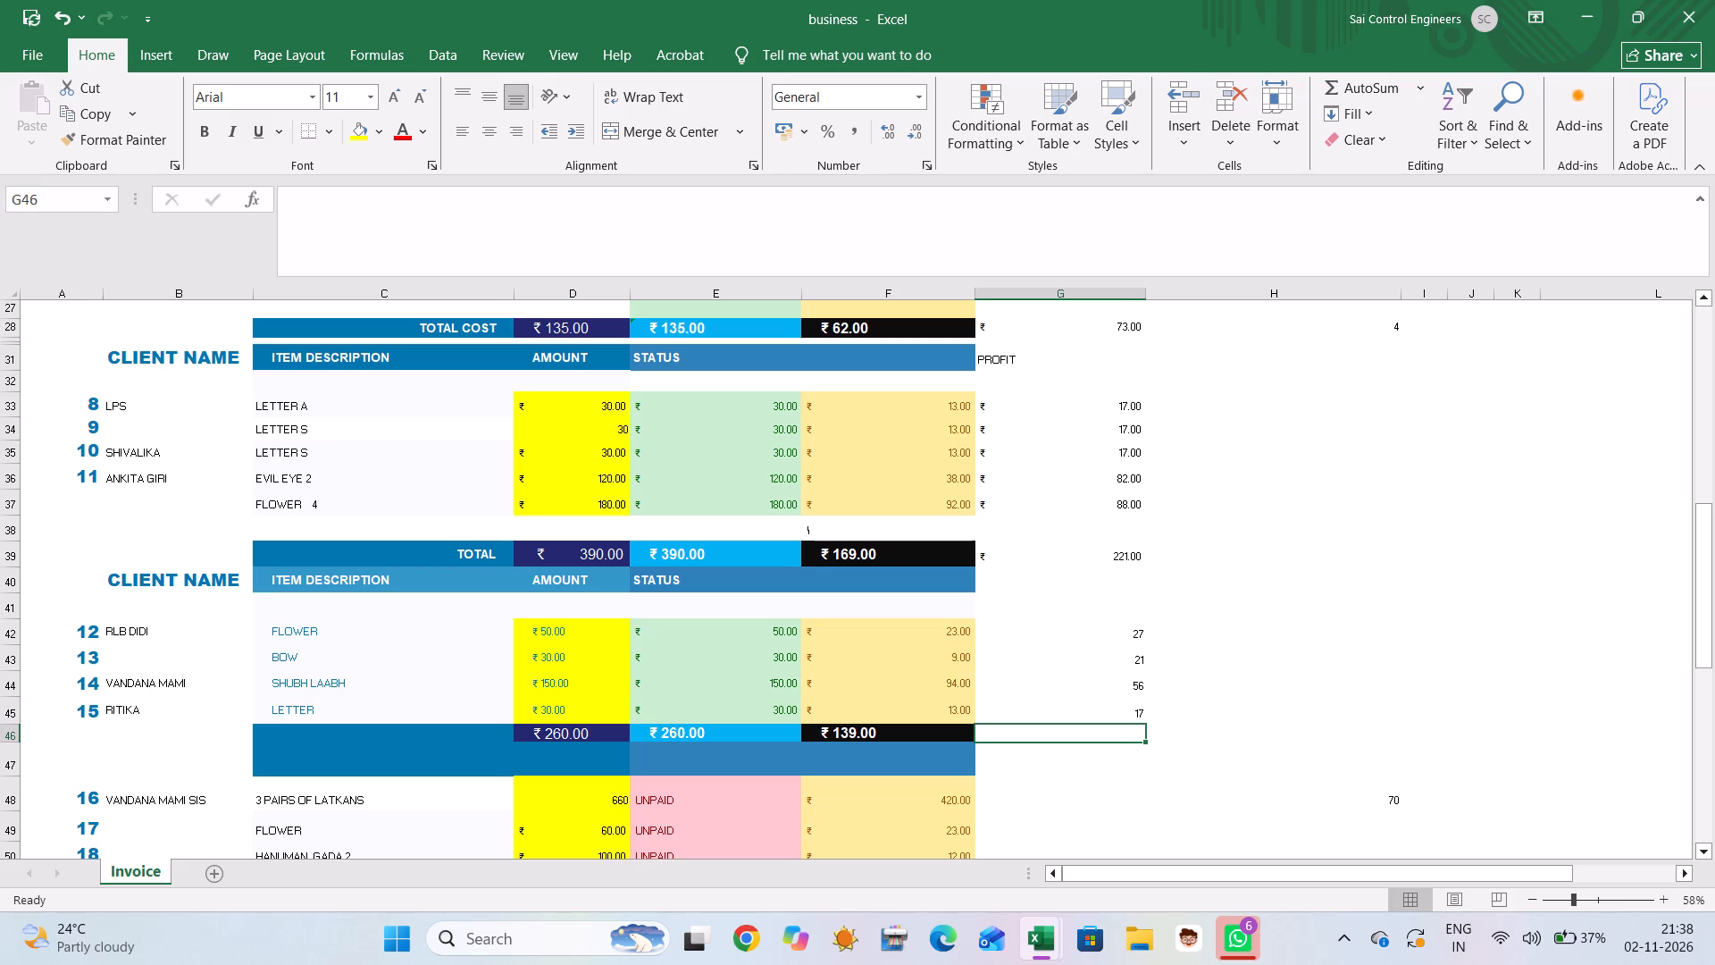
Total the fourth table's profits from G42 to G45 with AutoSum in G46.
left_click_drag(1006, 632, 1033, 724)
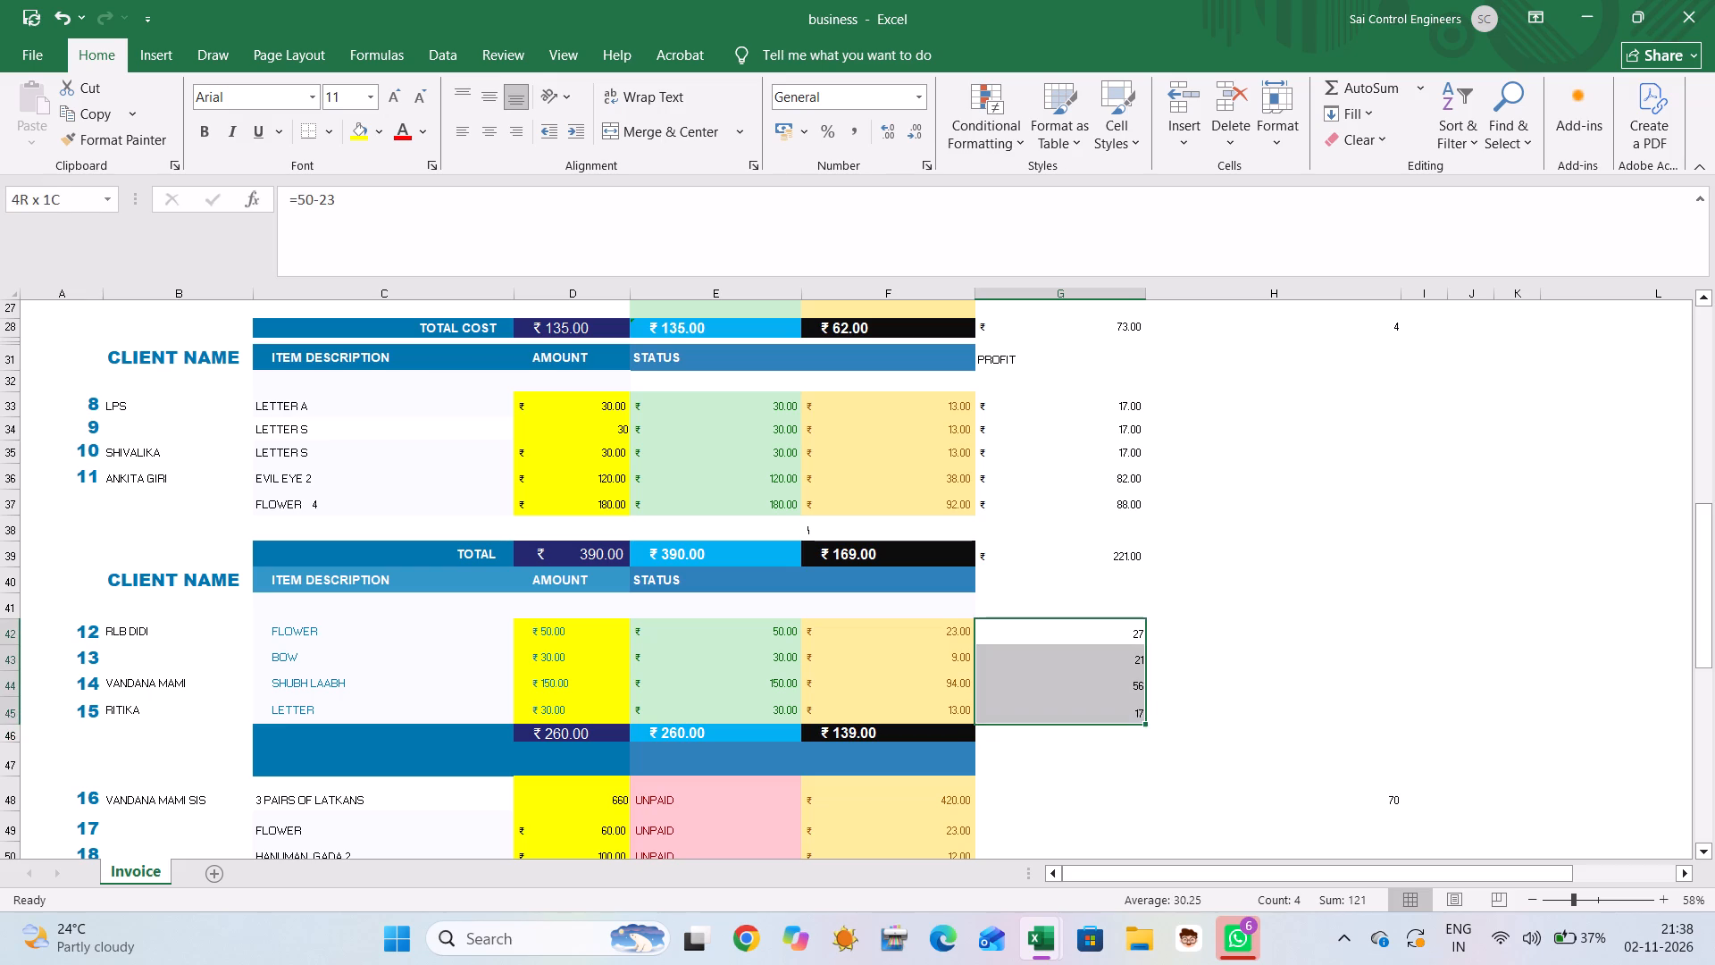
left_click_drag(1033, 724, 1044, 732)
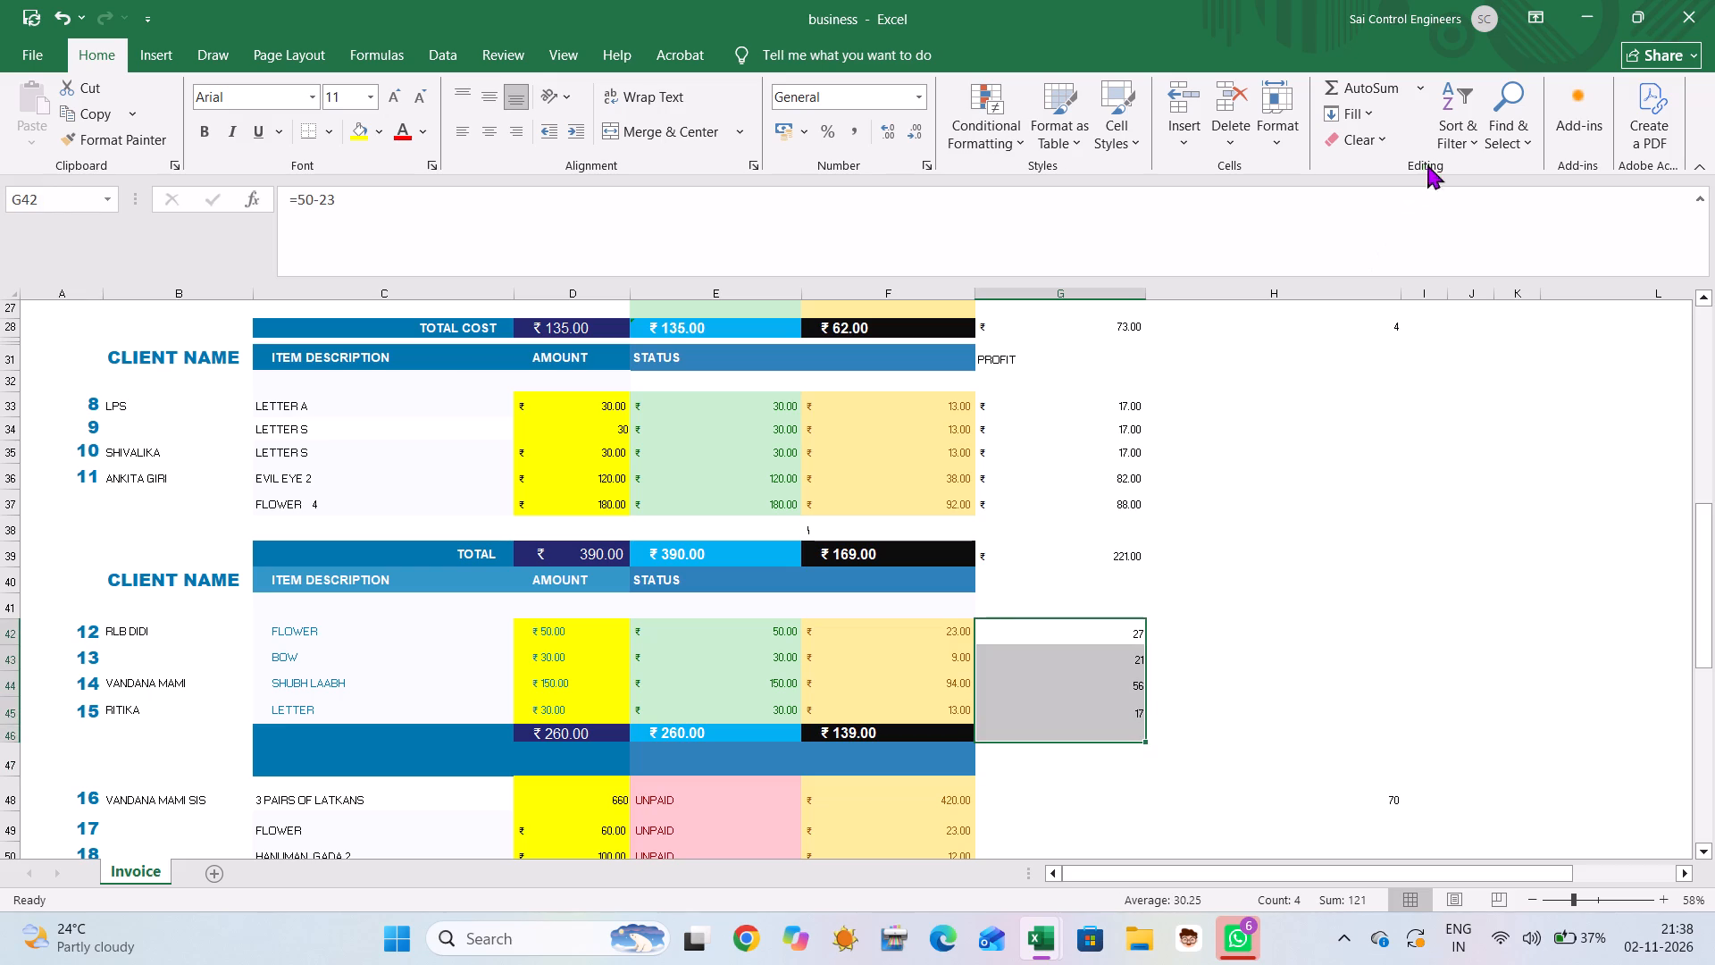
left_click(1363, 76)
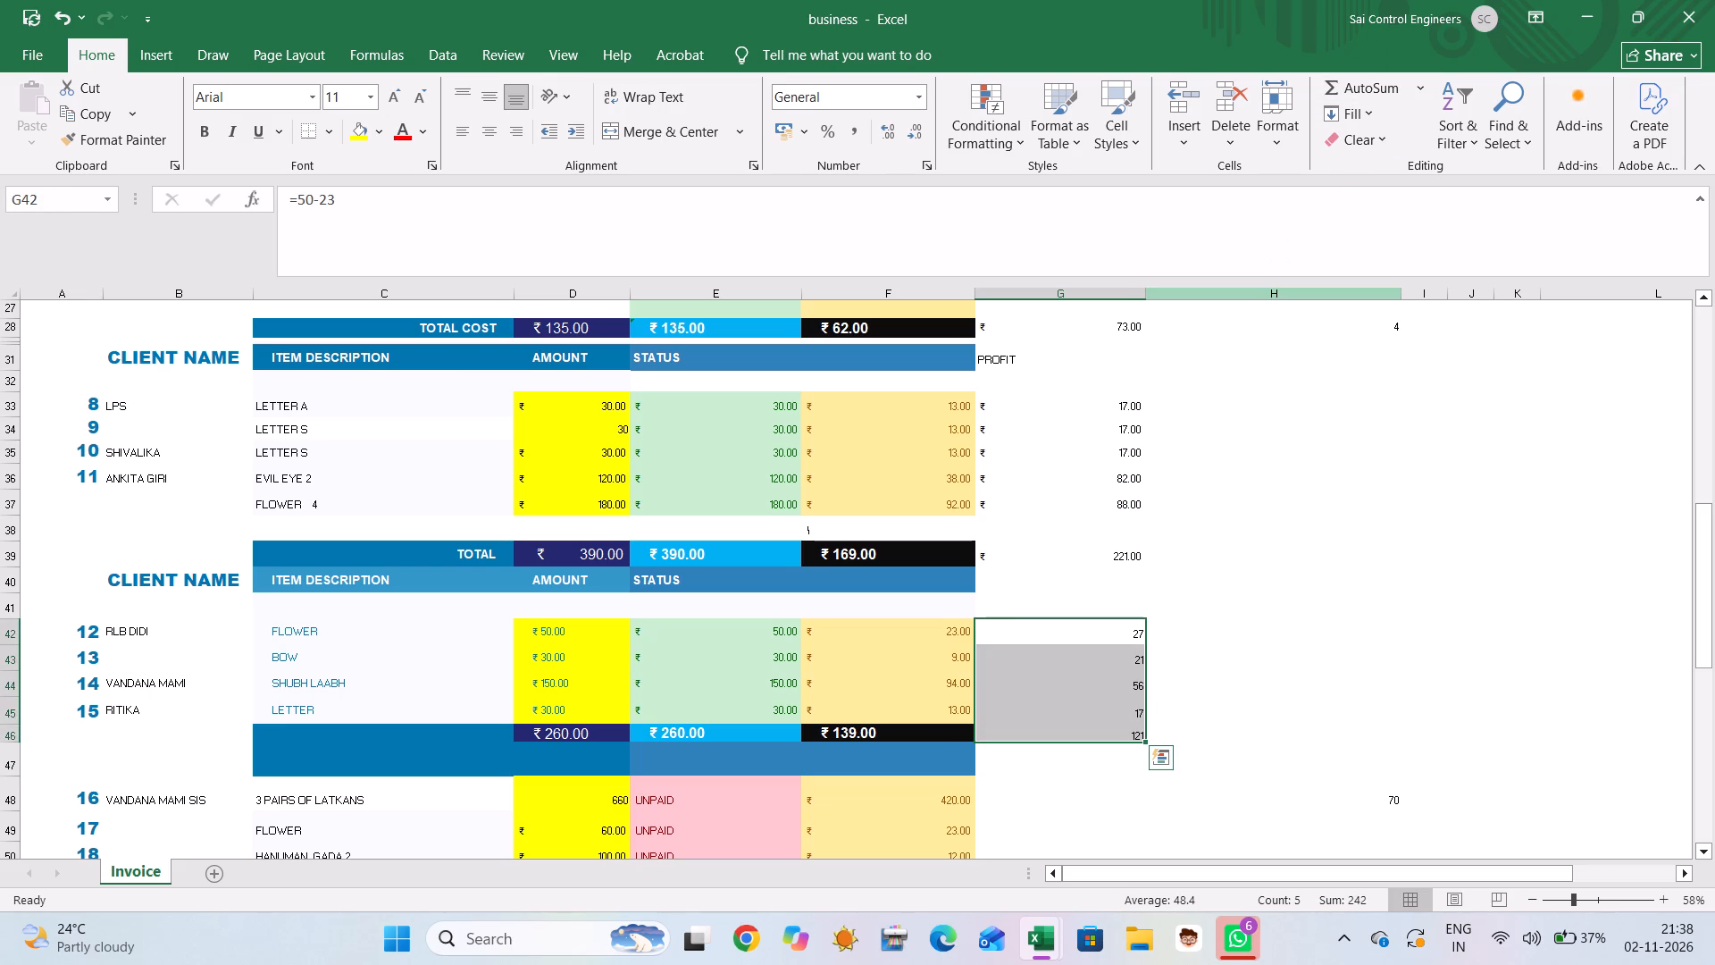
Add the heading PROFIT in G40, on the fourth table's header row.
left_click(1007, 582)
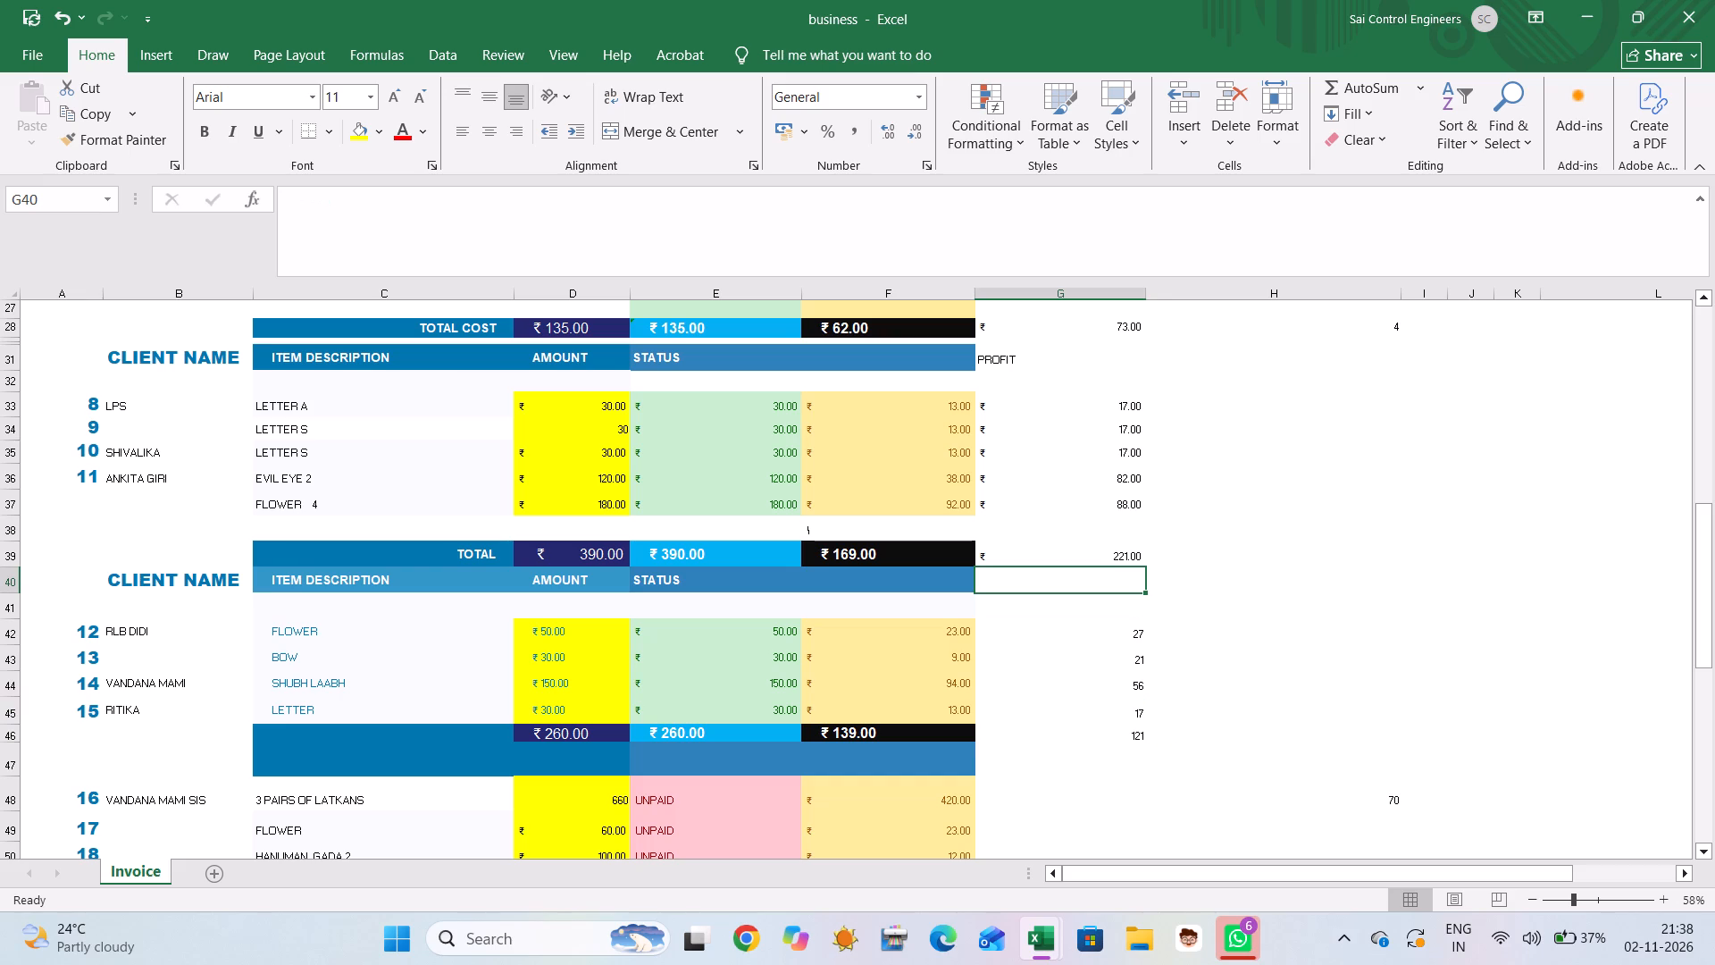
type("PROFIT")
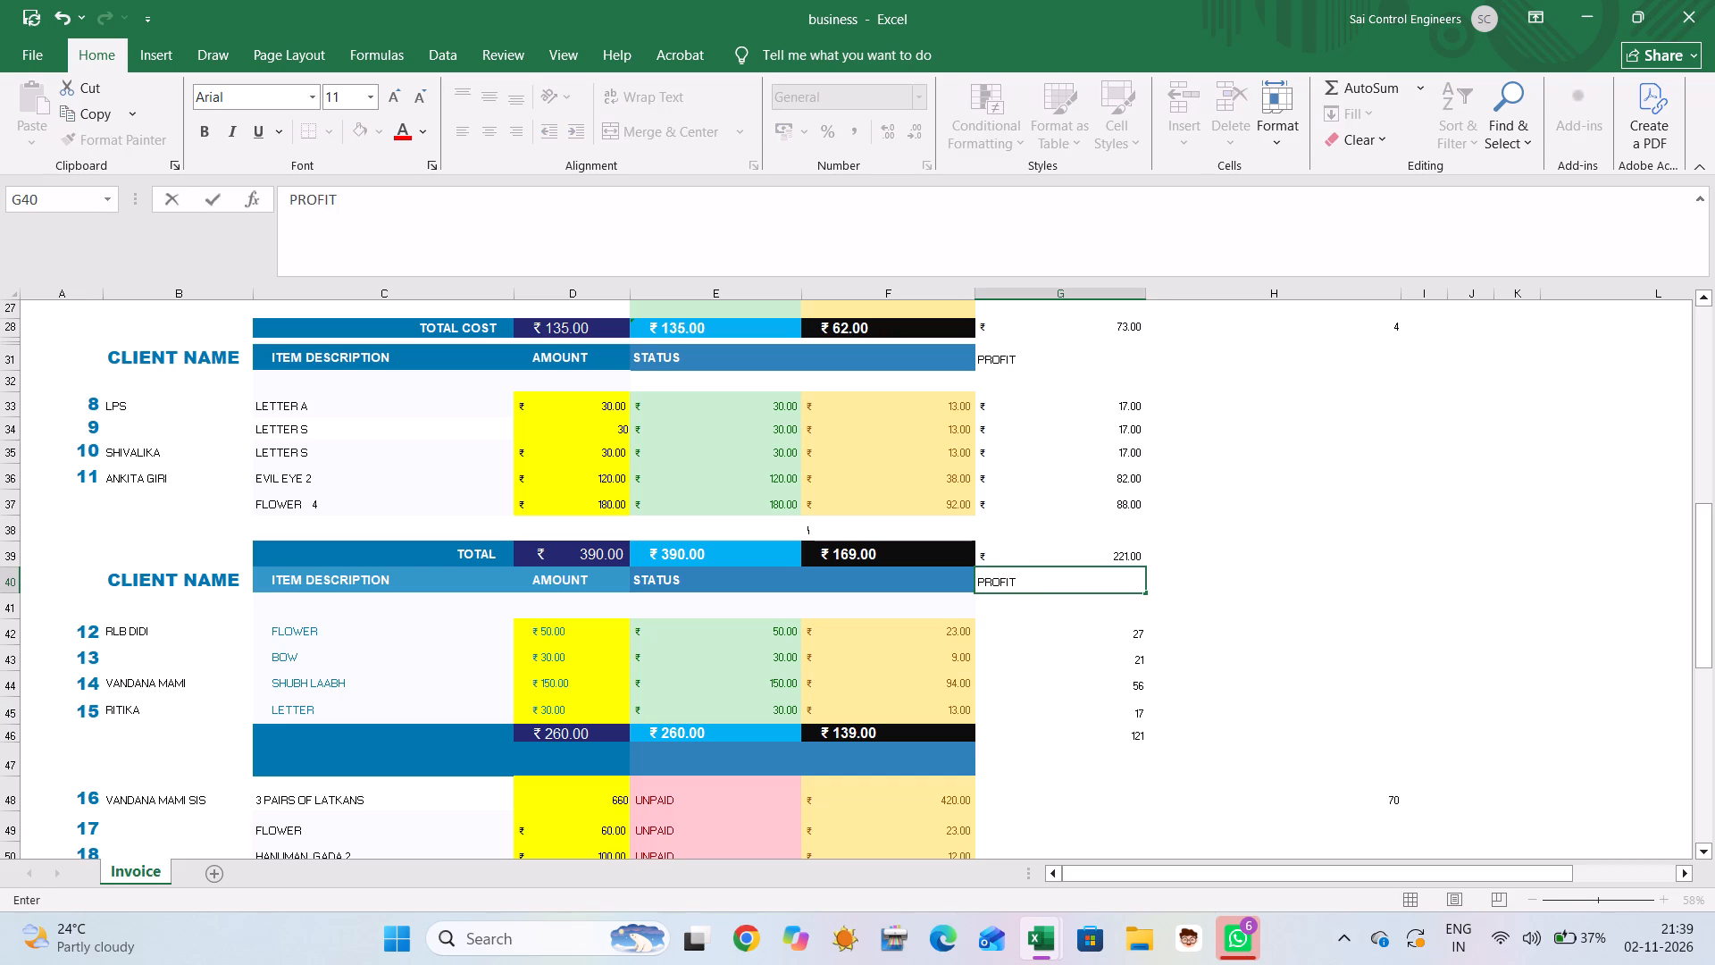
Format the fourth table's profit cells G42 to G46 in the Indian rupee accounting format.
left_click_drag(994, 629, 1011, 726)
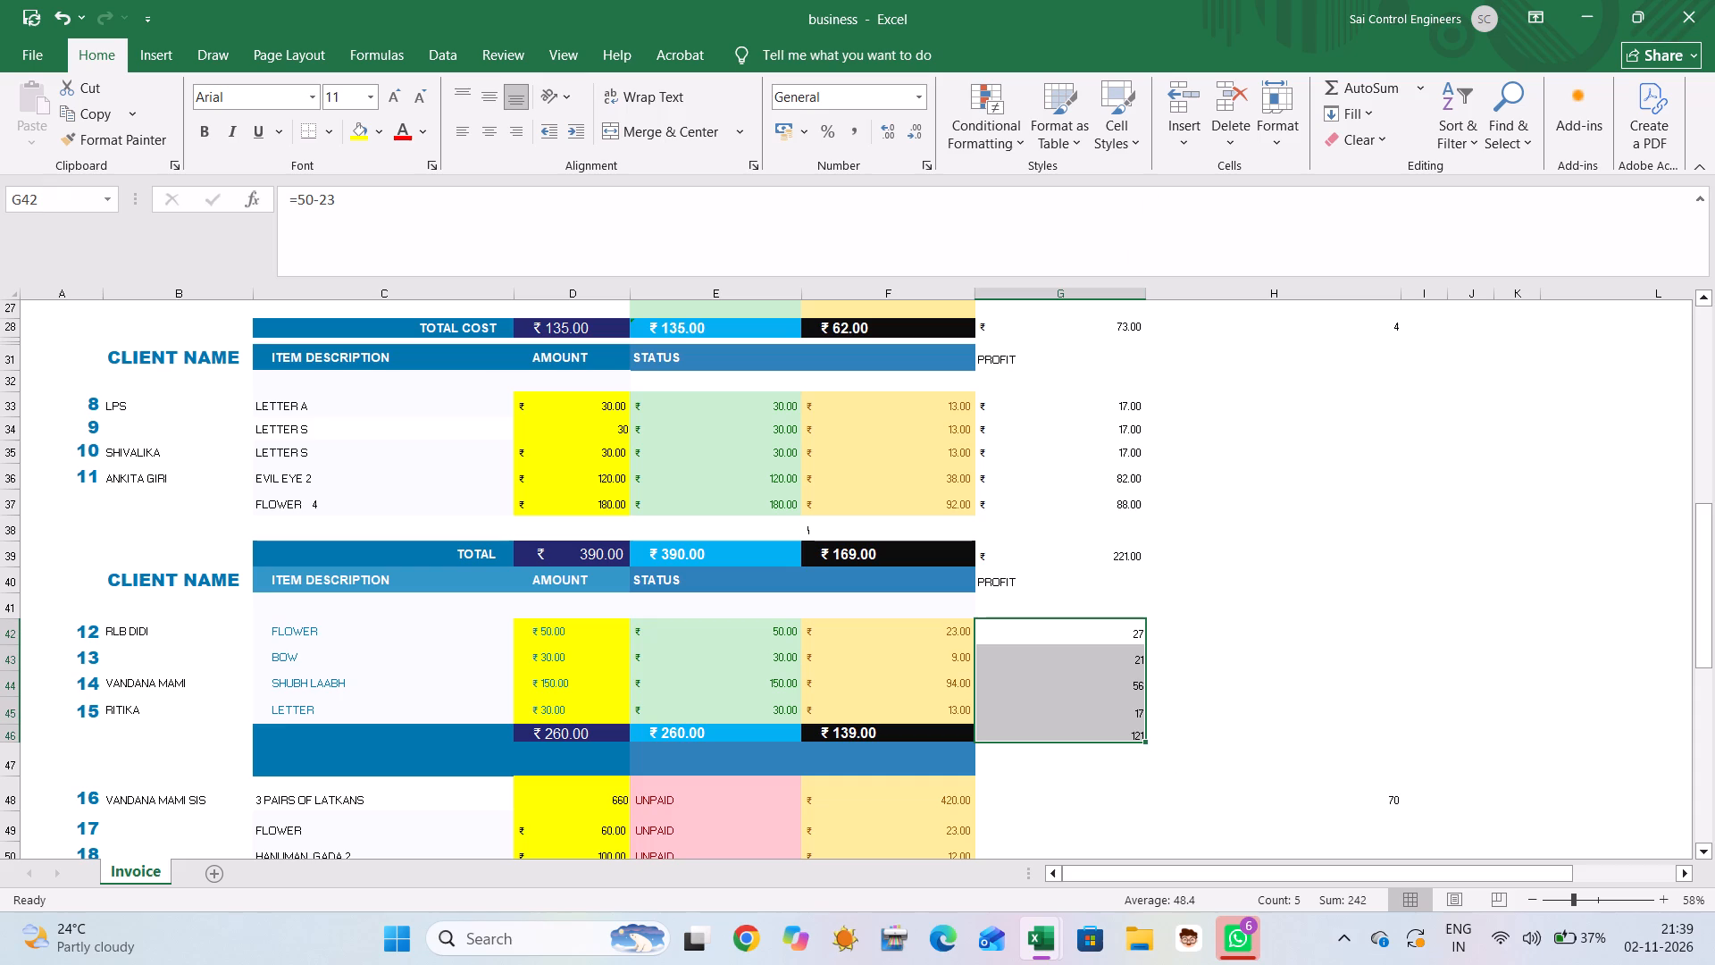
left_click(793, 130)
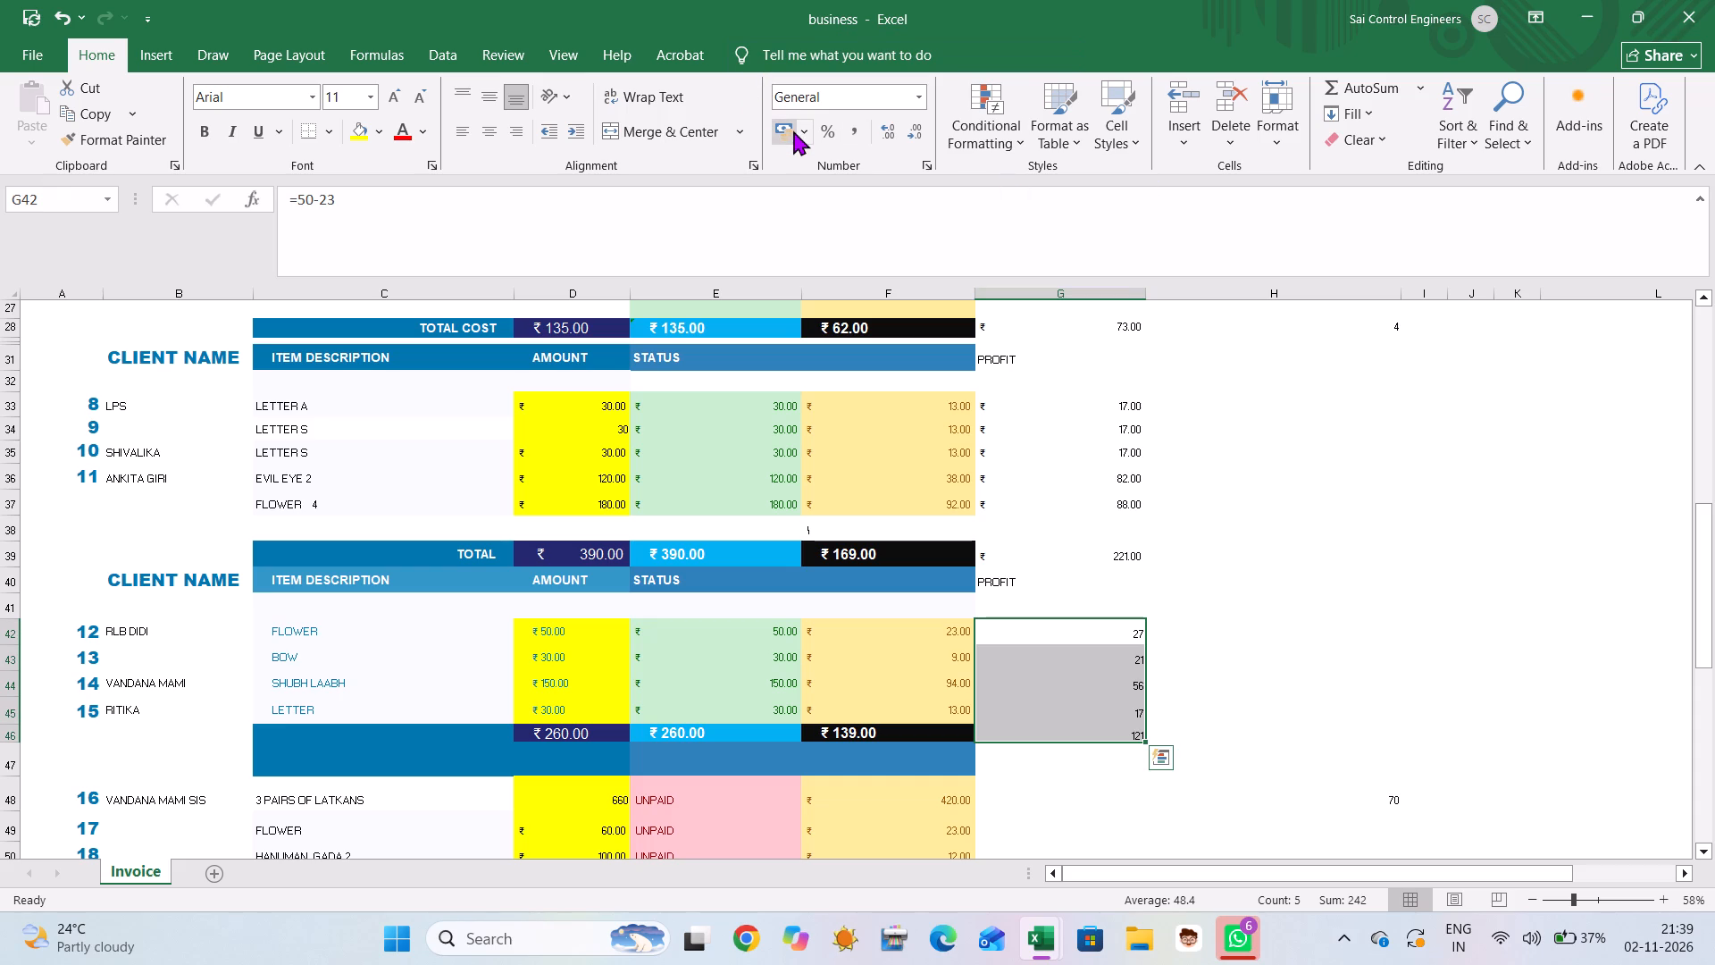
Enter entry 16's profit for the 3 pairs of latkans in G48 as the formula =660-420.
scroll(1026, 843, "down", 3)
scroll(1026, 843, "up", 8)
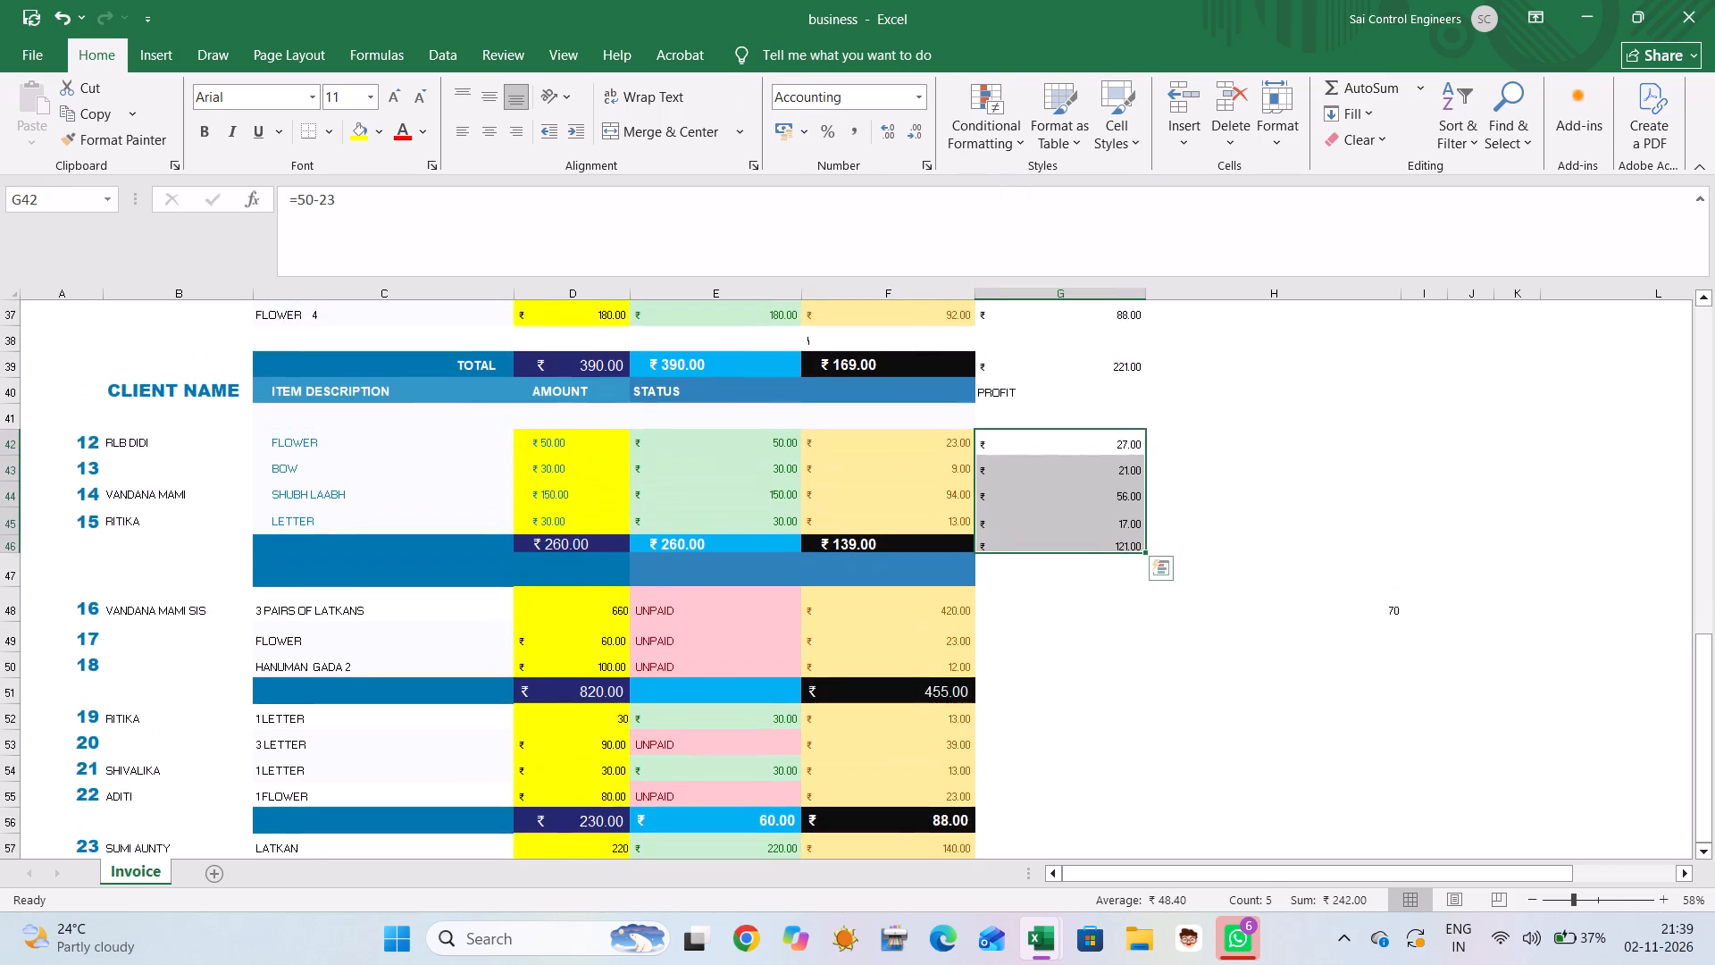
scroll(1026, 843, "down", 3)
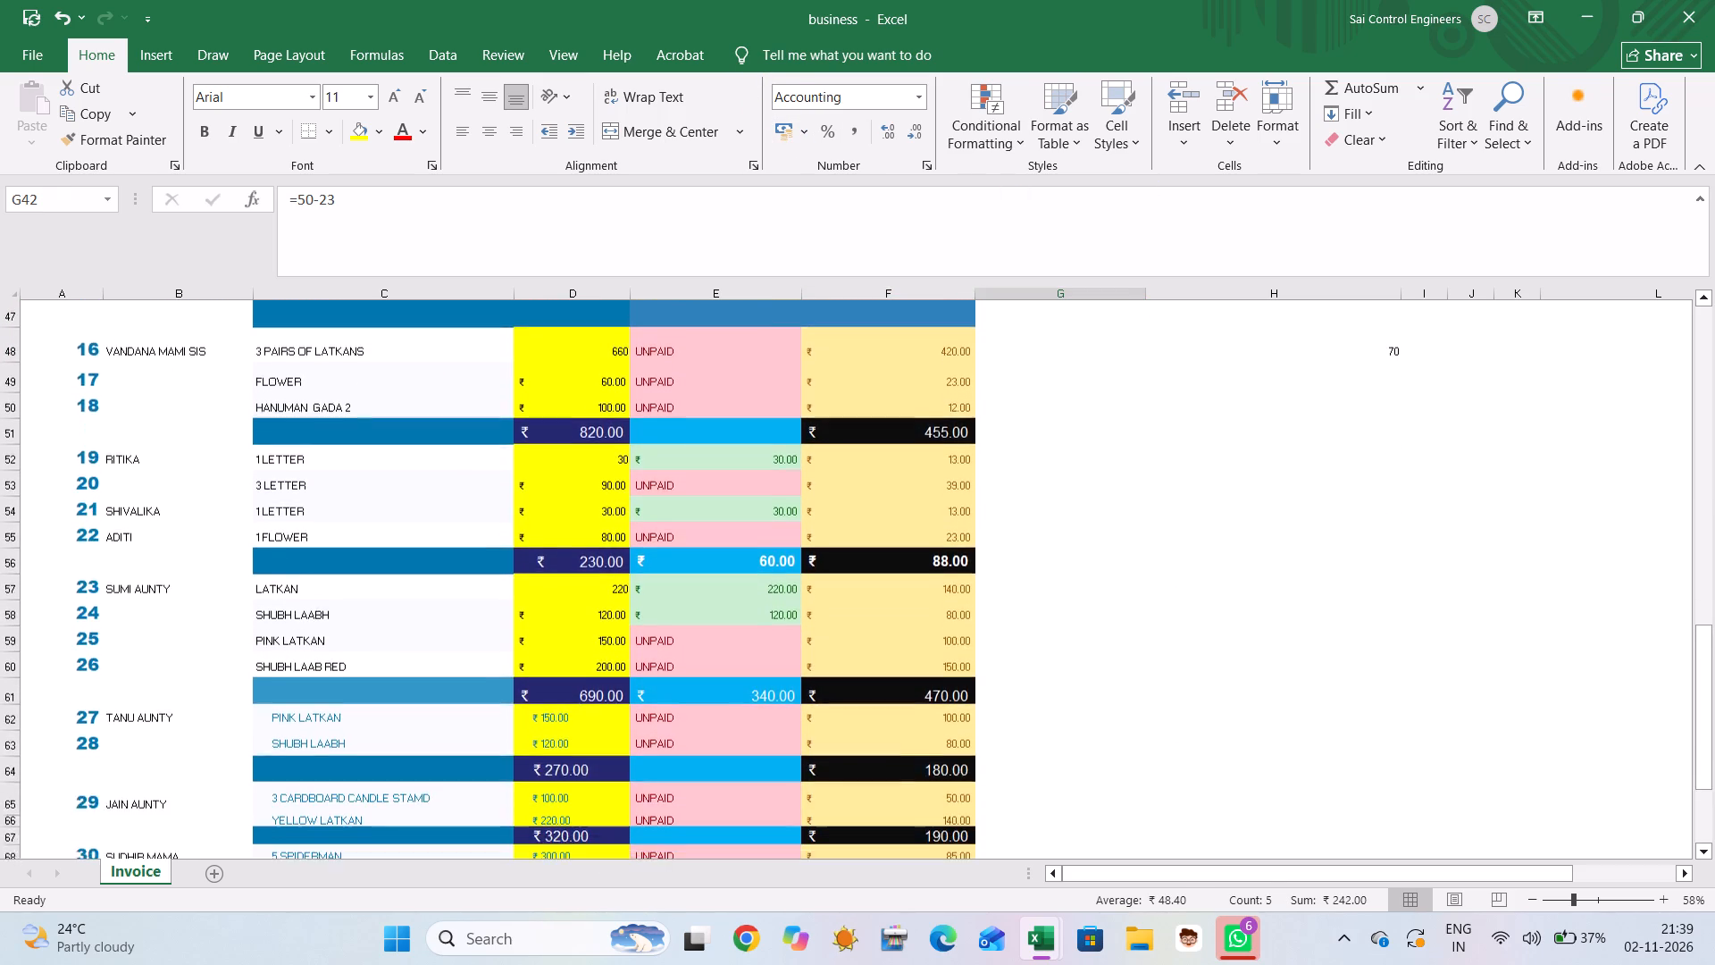
scroll(1026, 843, "down", 1)
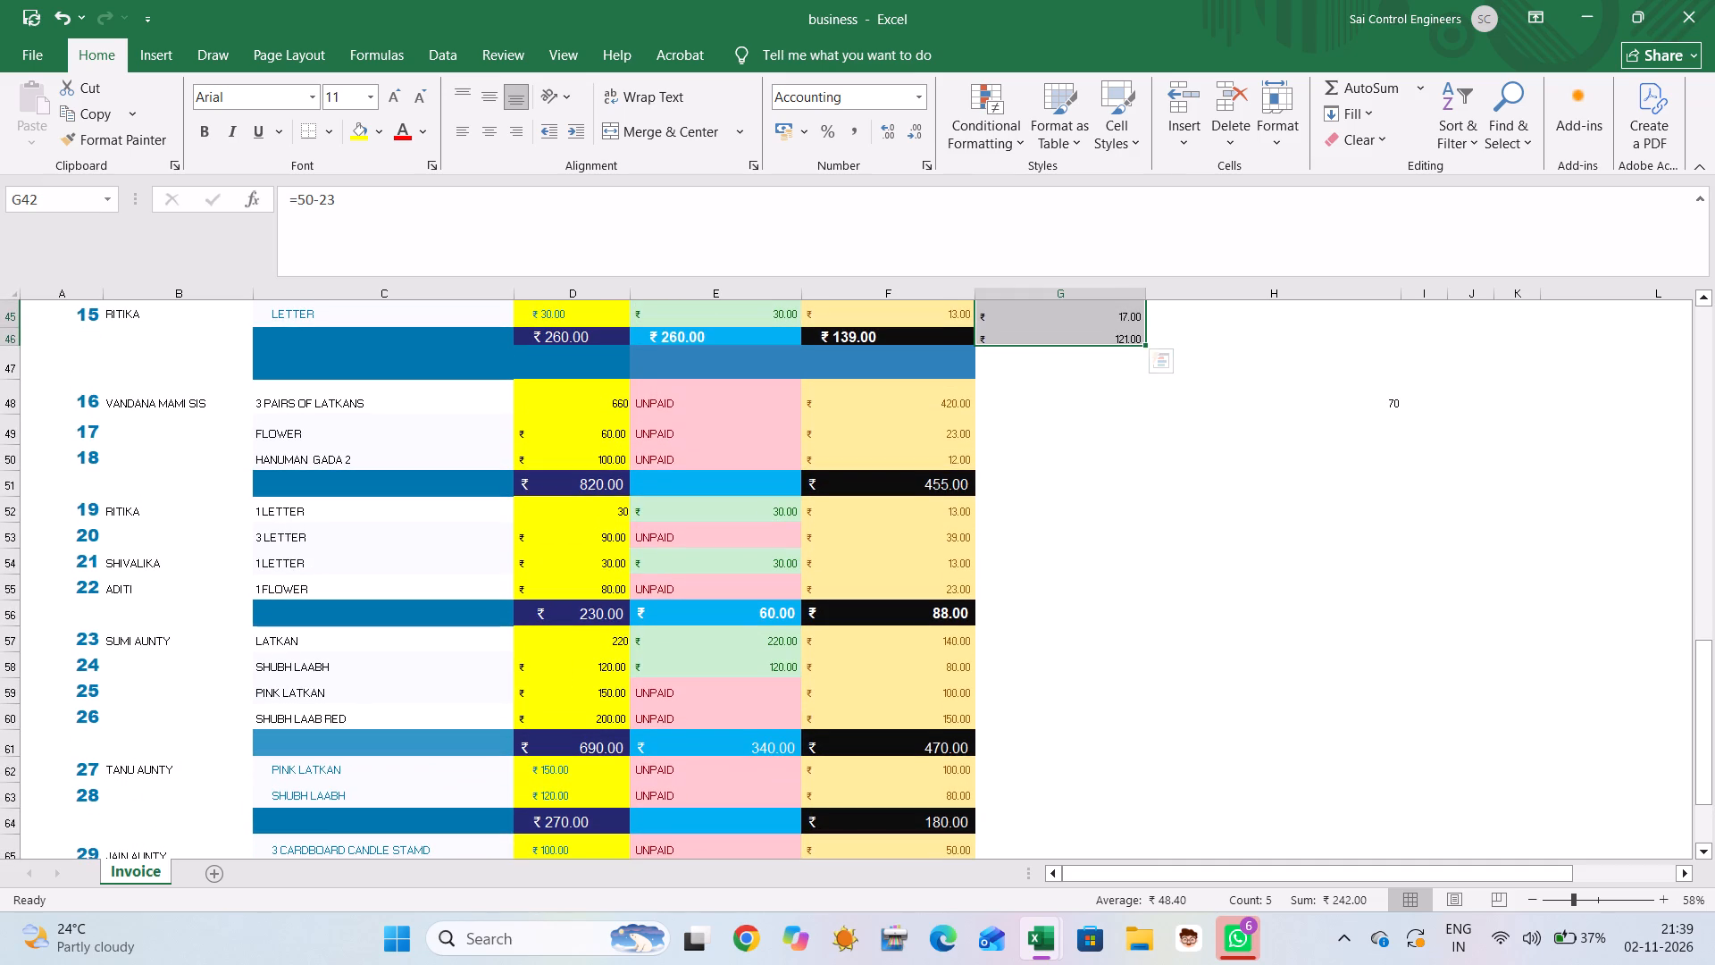
left_click_drag(966, 317, 1000, 350)
left_click(1000, 350)
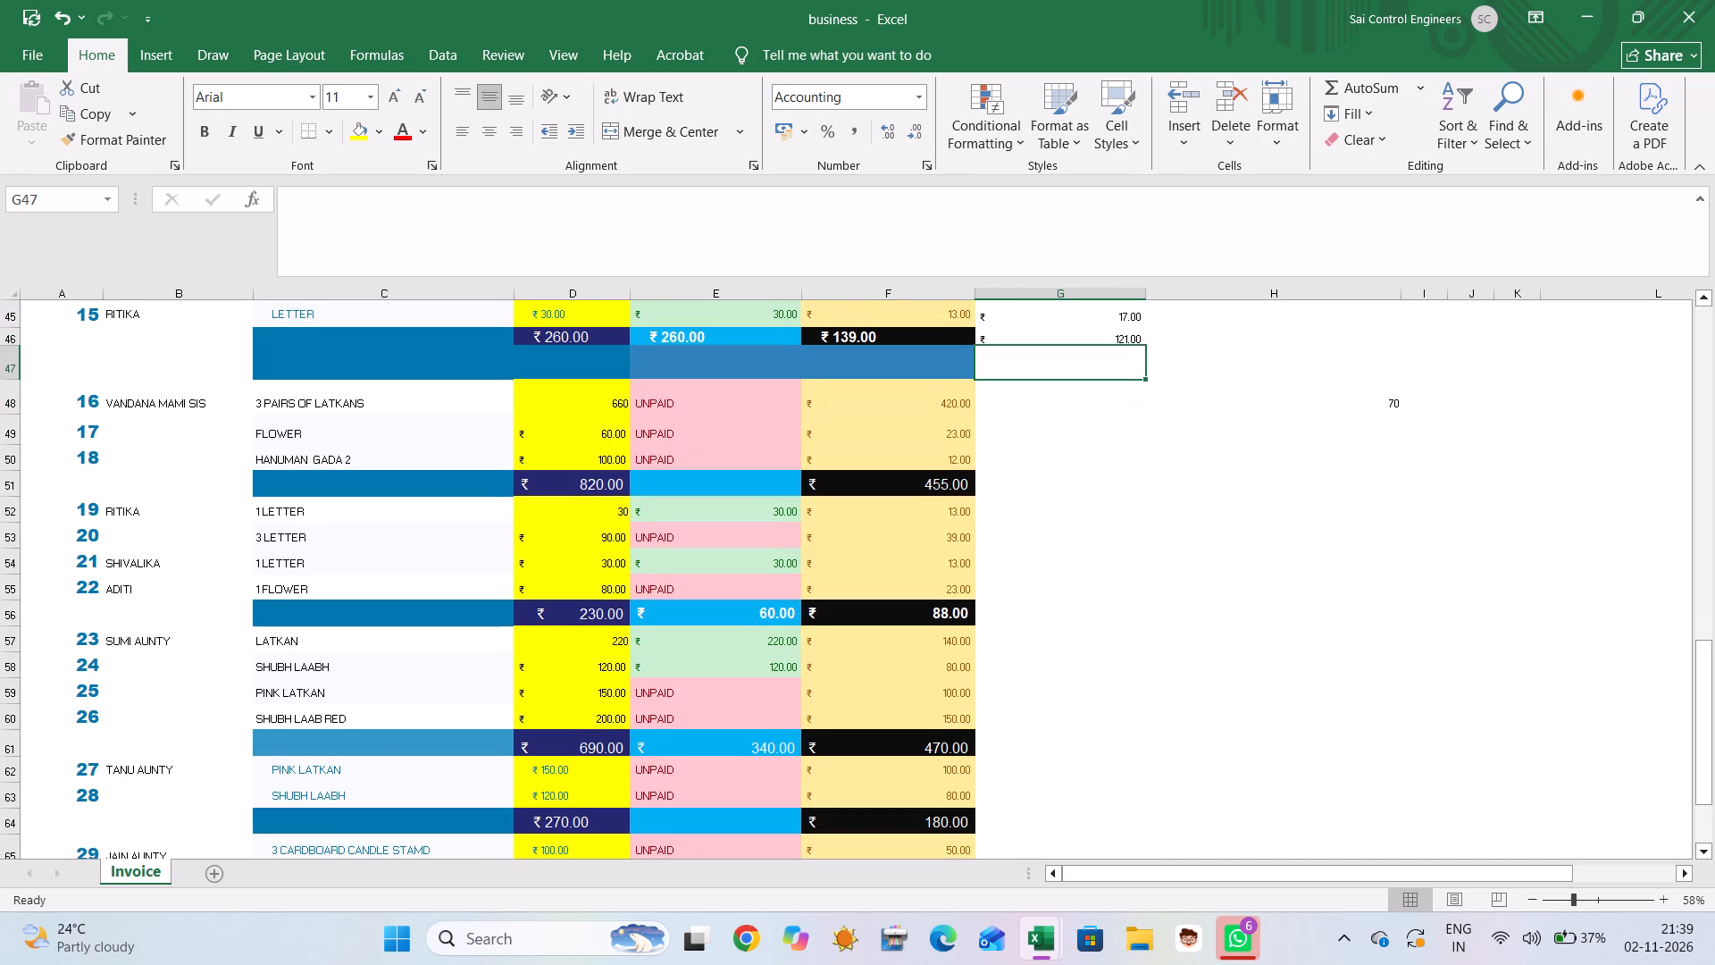
left_click(1008, 405)
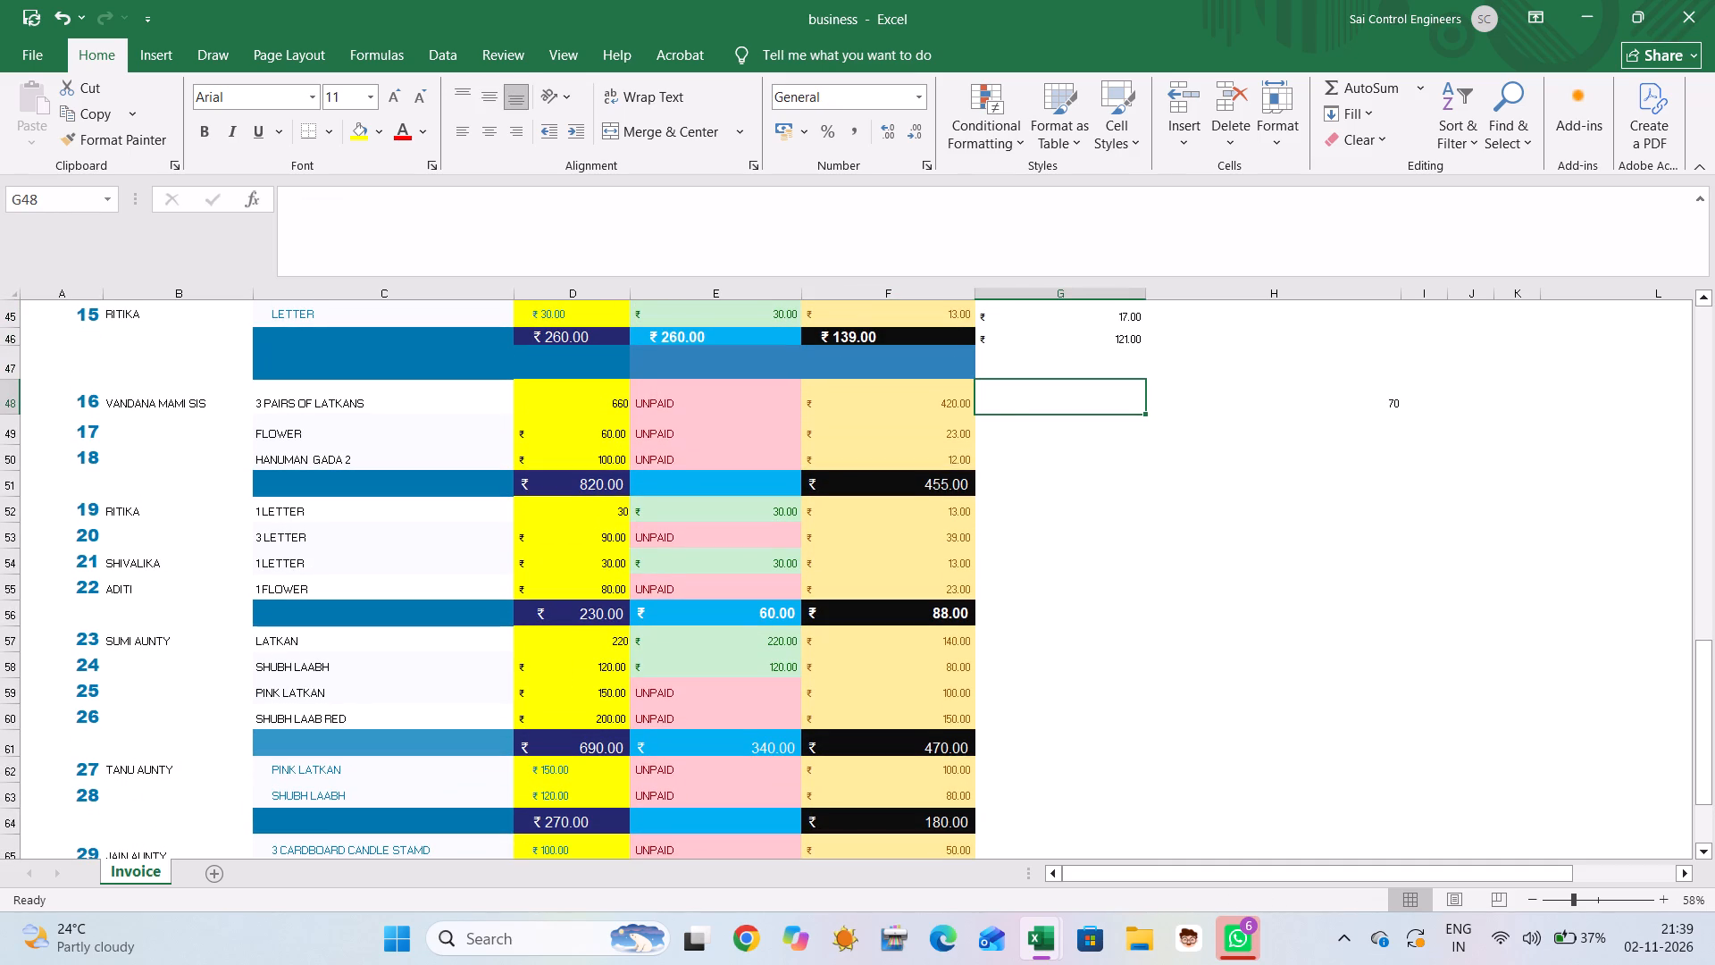
key("equal")
type("66")
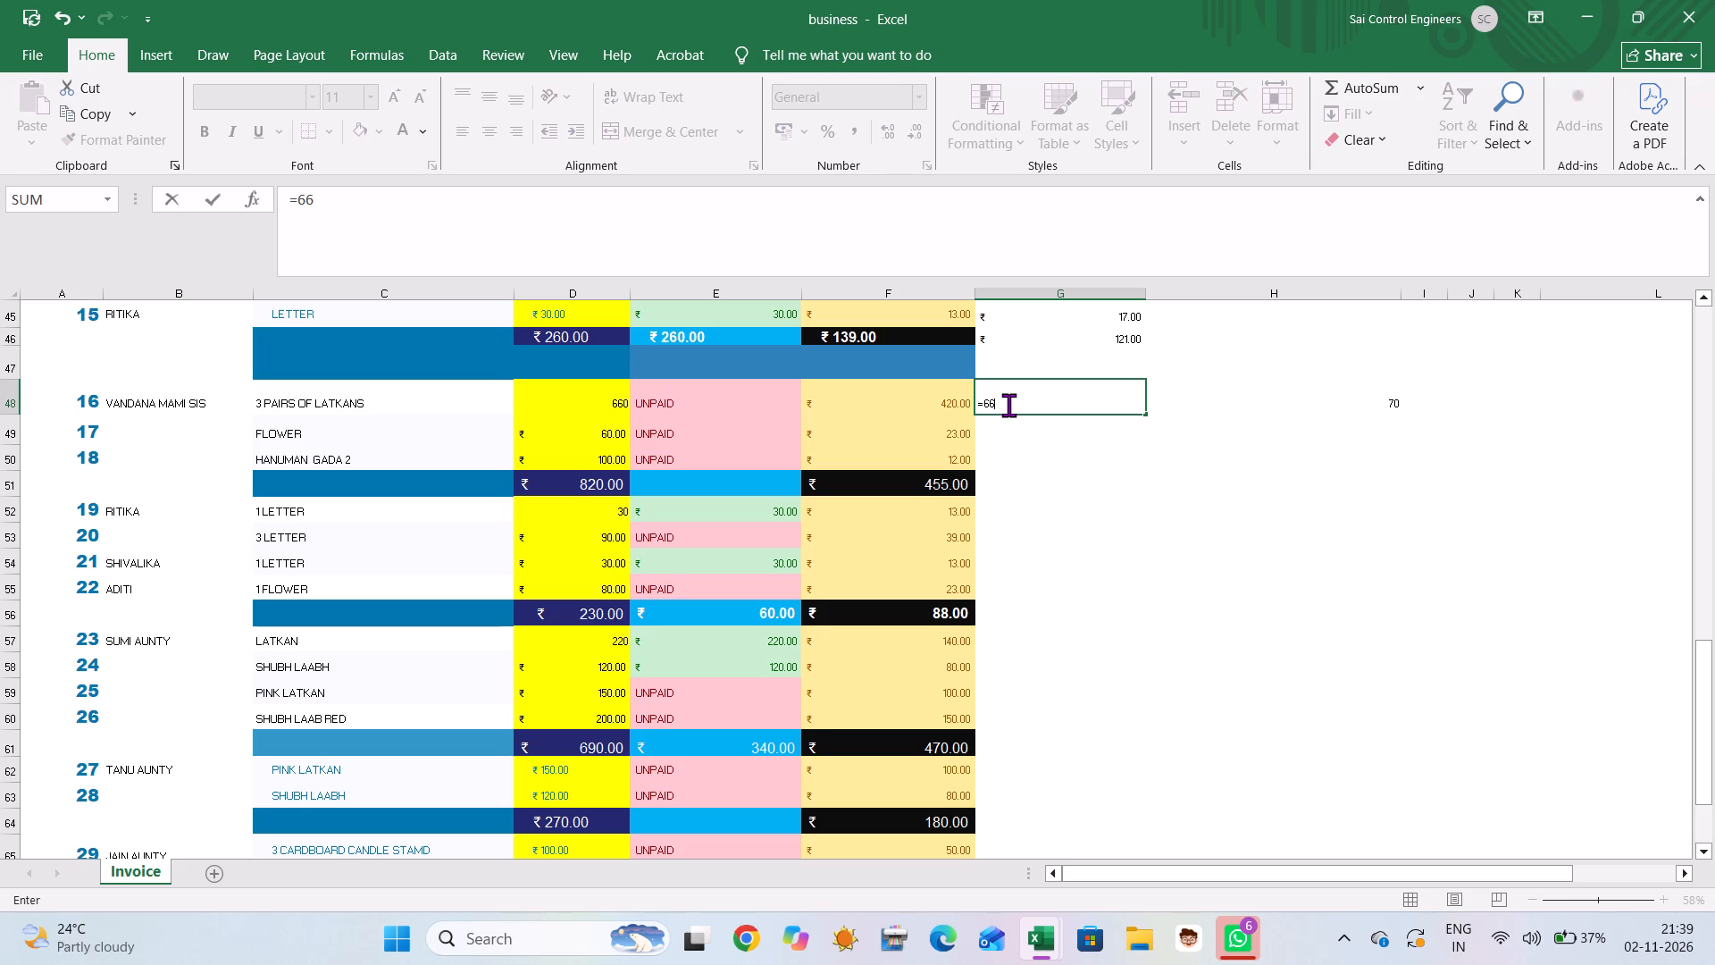
type("0-")
type("420")
key("Down")
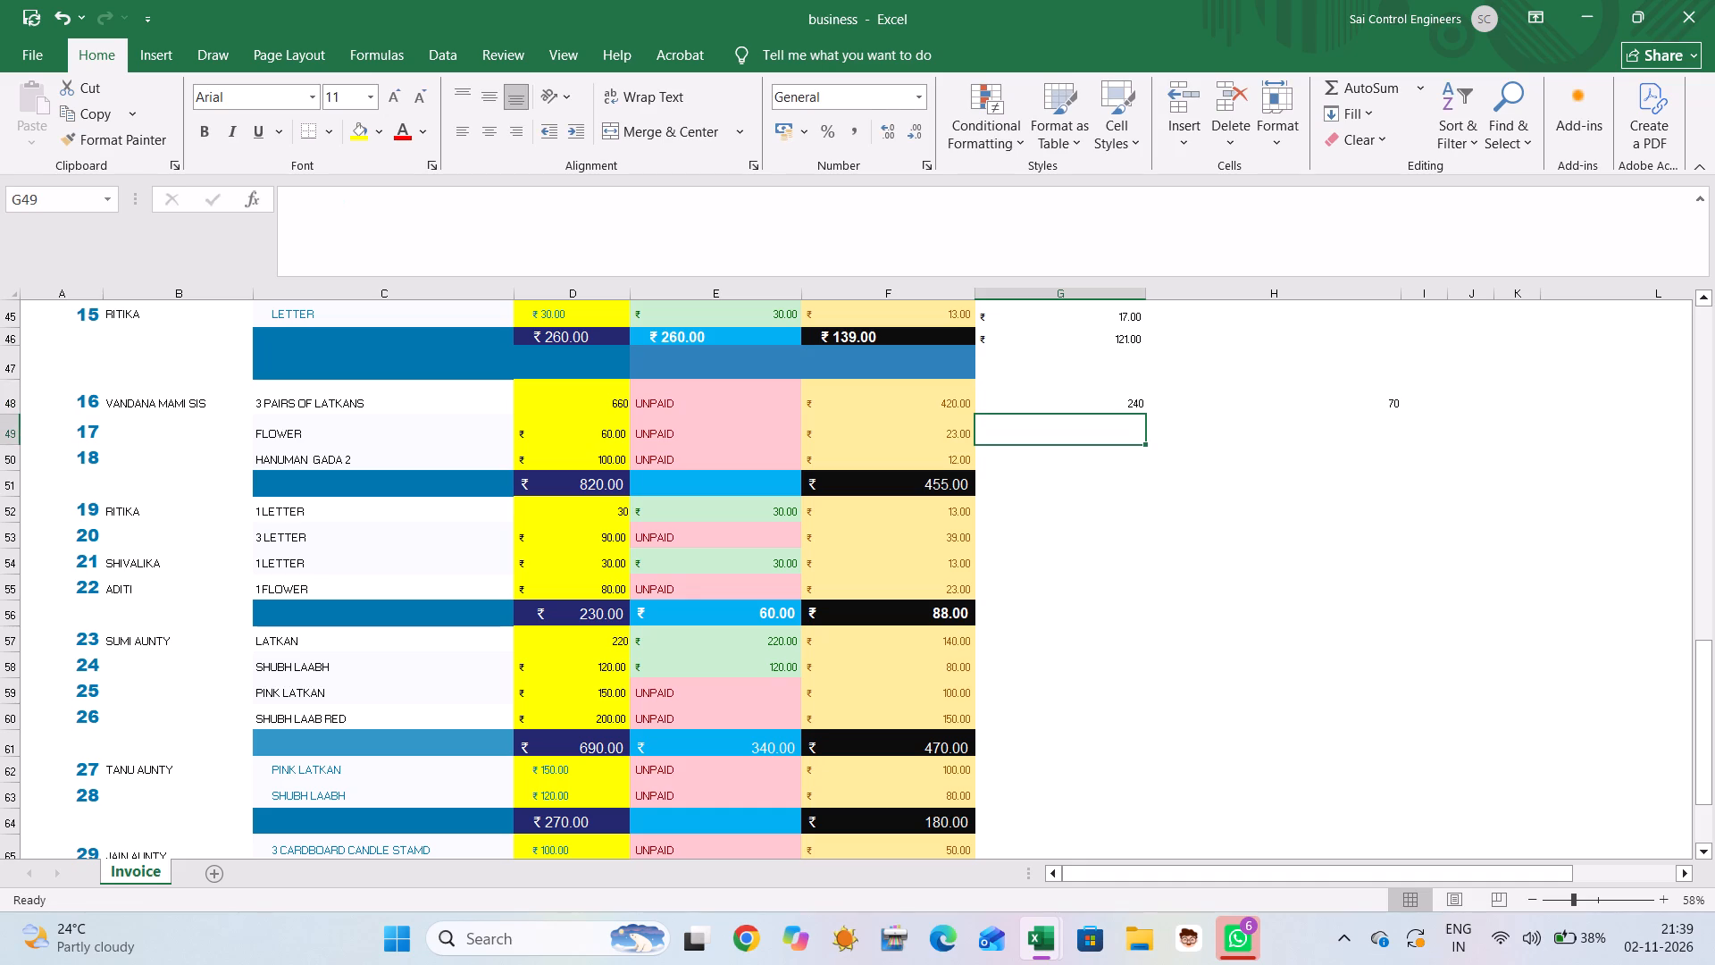
Enter entry 17's profit for the flower in G49 as the formula =60-23.
type("60-")
type("23")
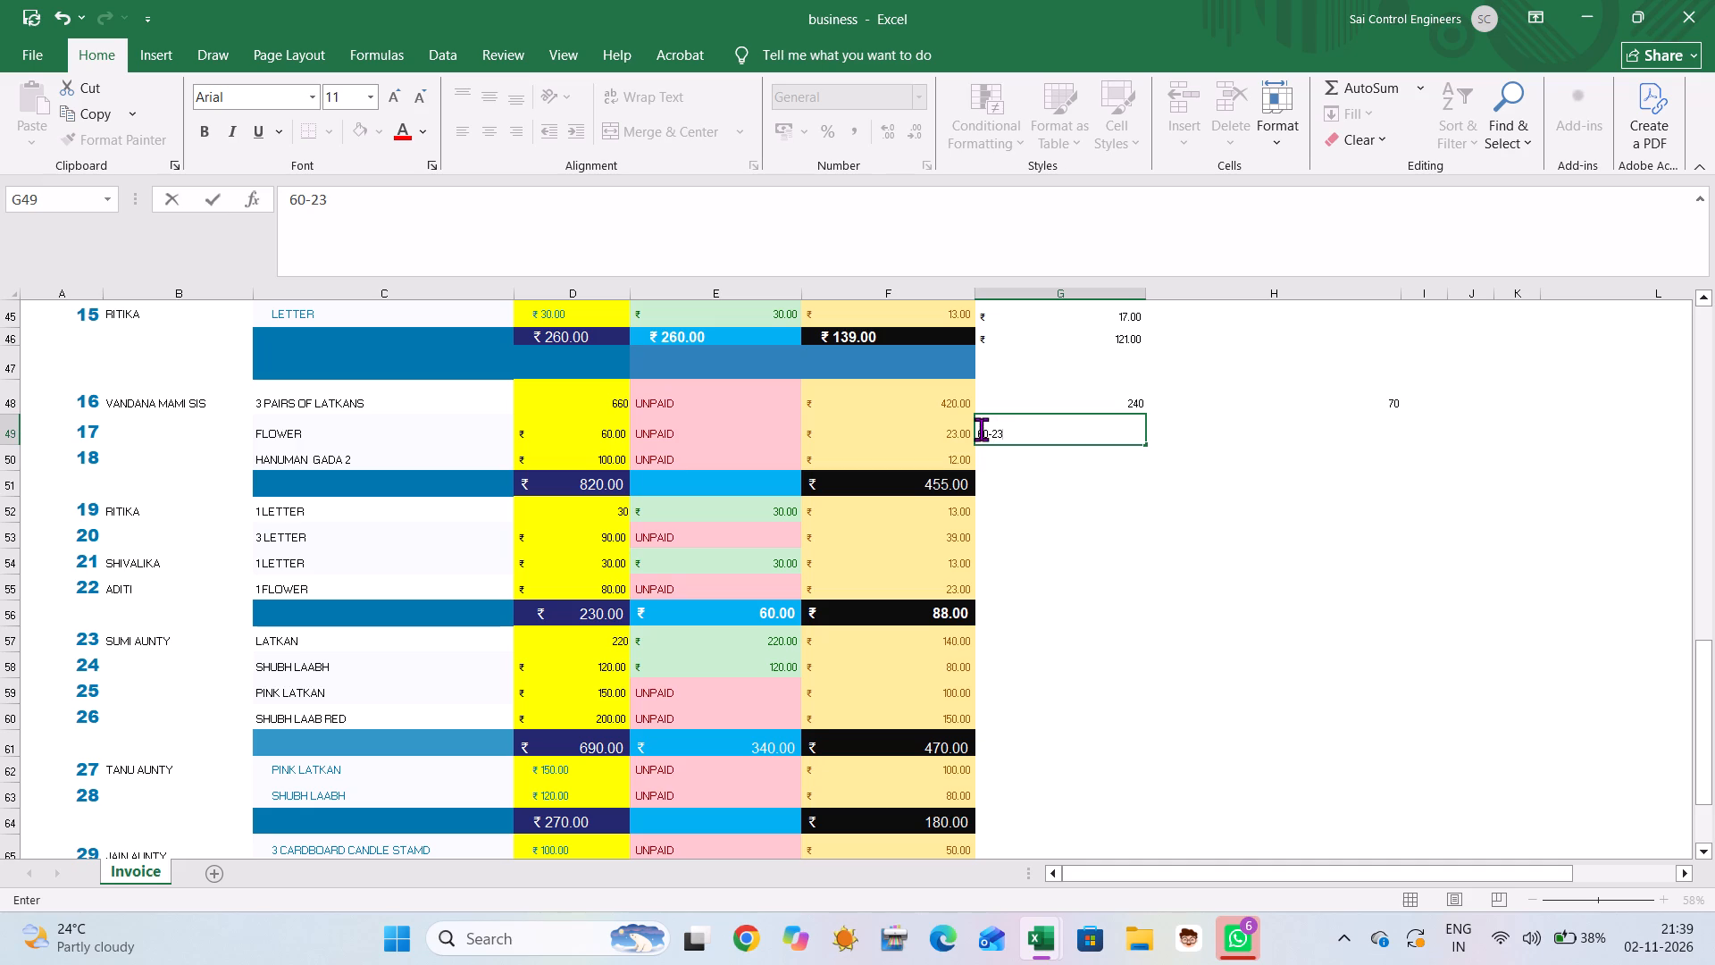
left_click(978, 430)
key("equal")
key("Down")
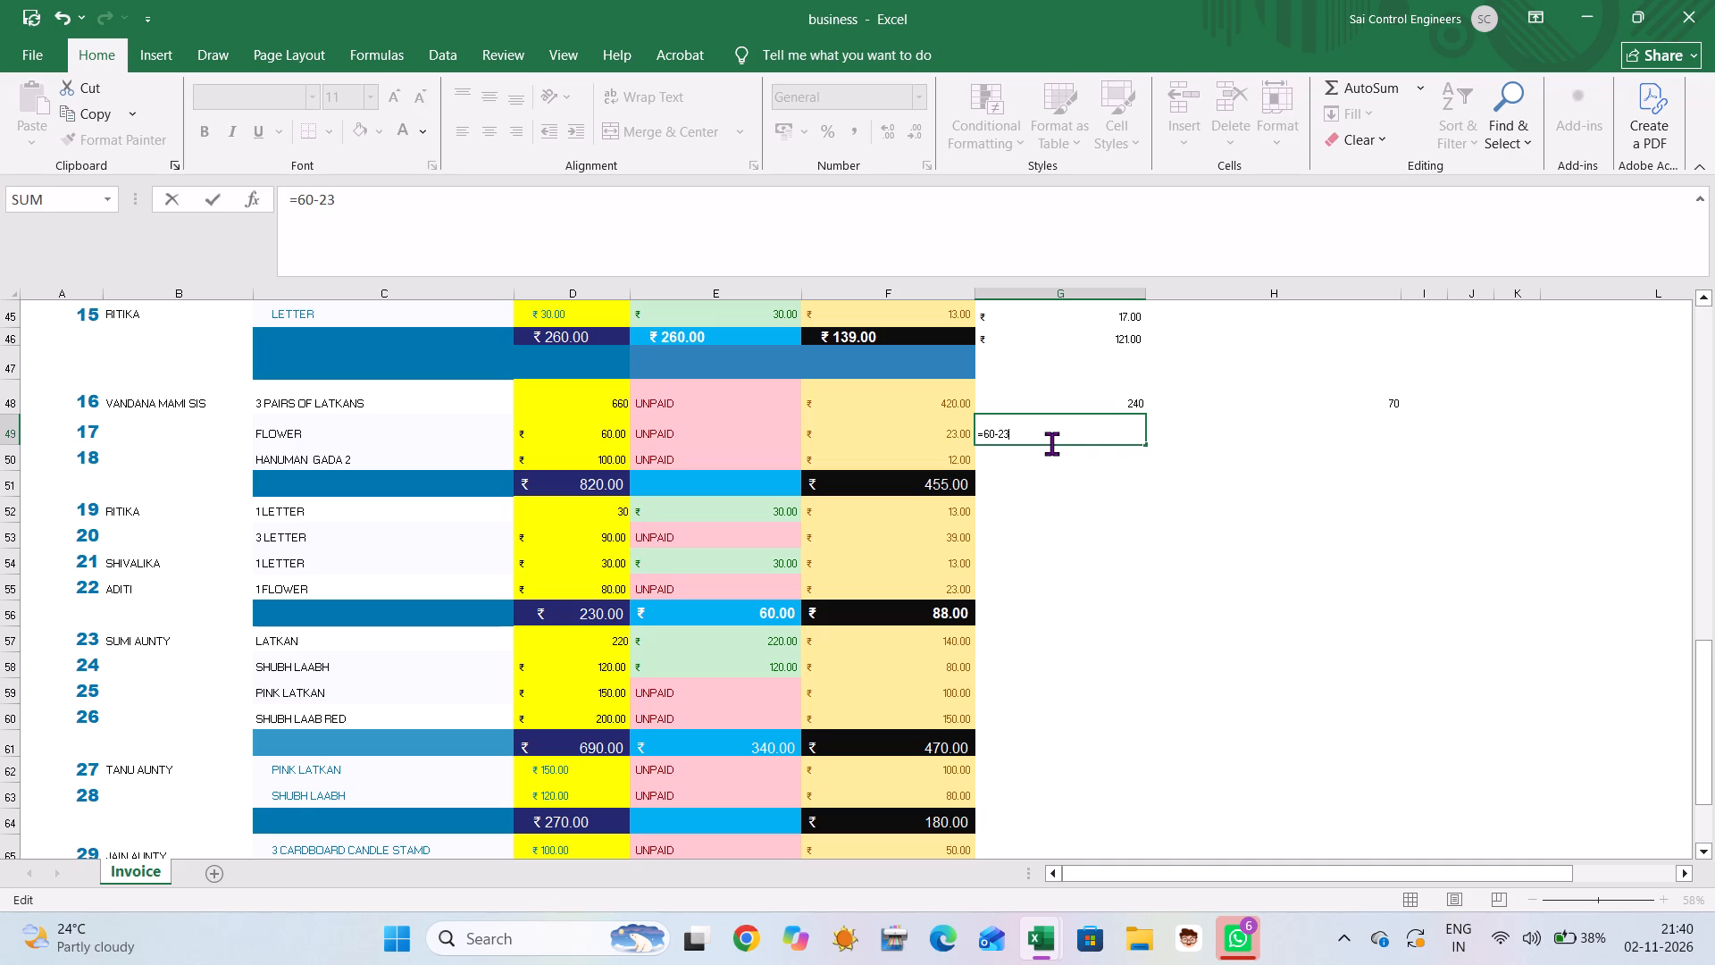
key("Down")
key("Down")
Enter entry 18's profit for the Hanuman gada in G50 as the formula =100-12.
left_click(1051, 451)
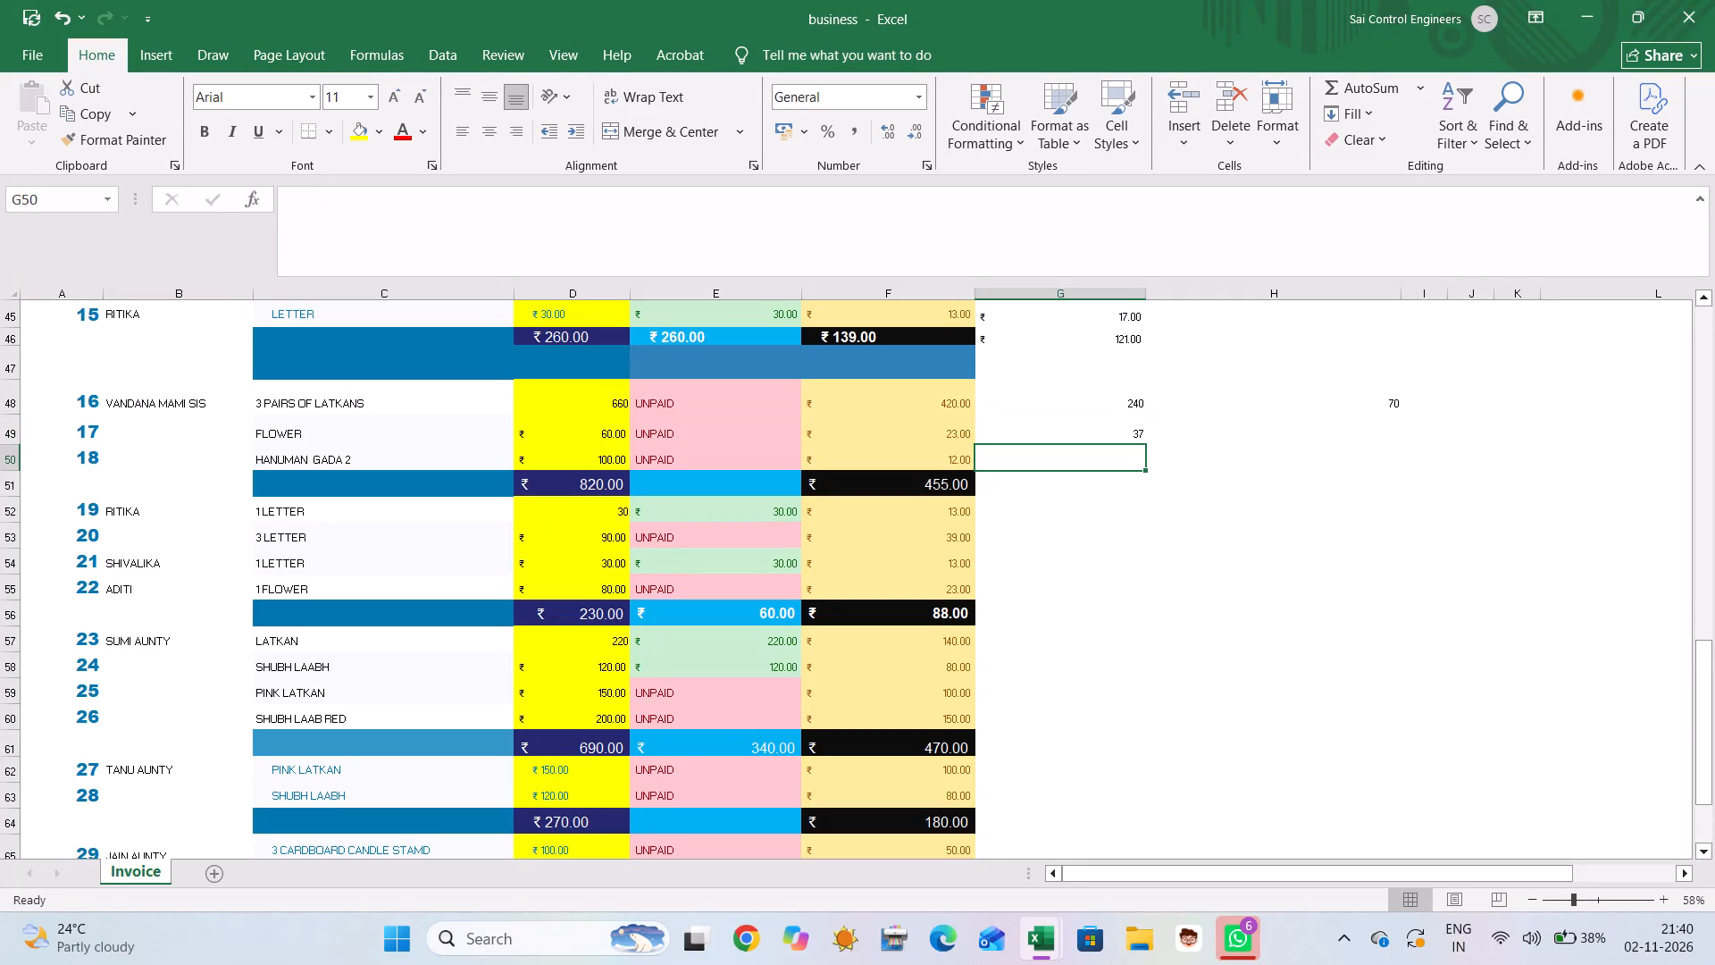
type("=100")
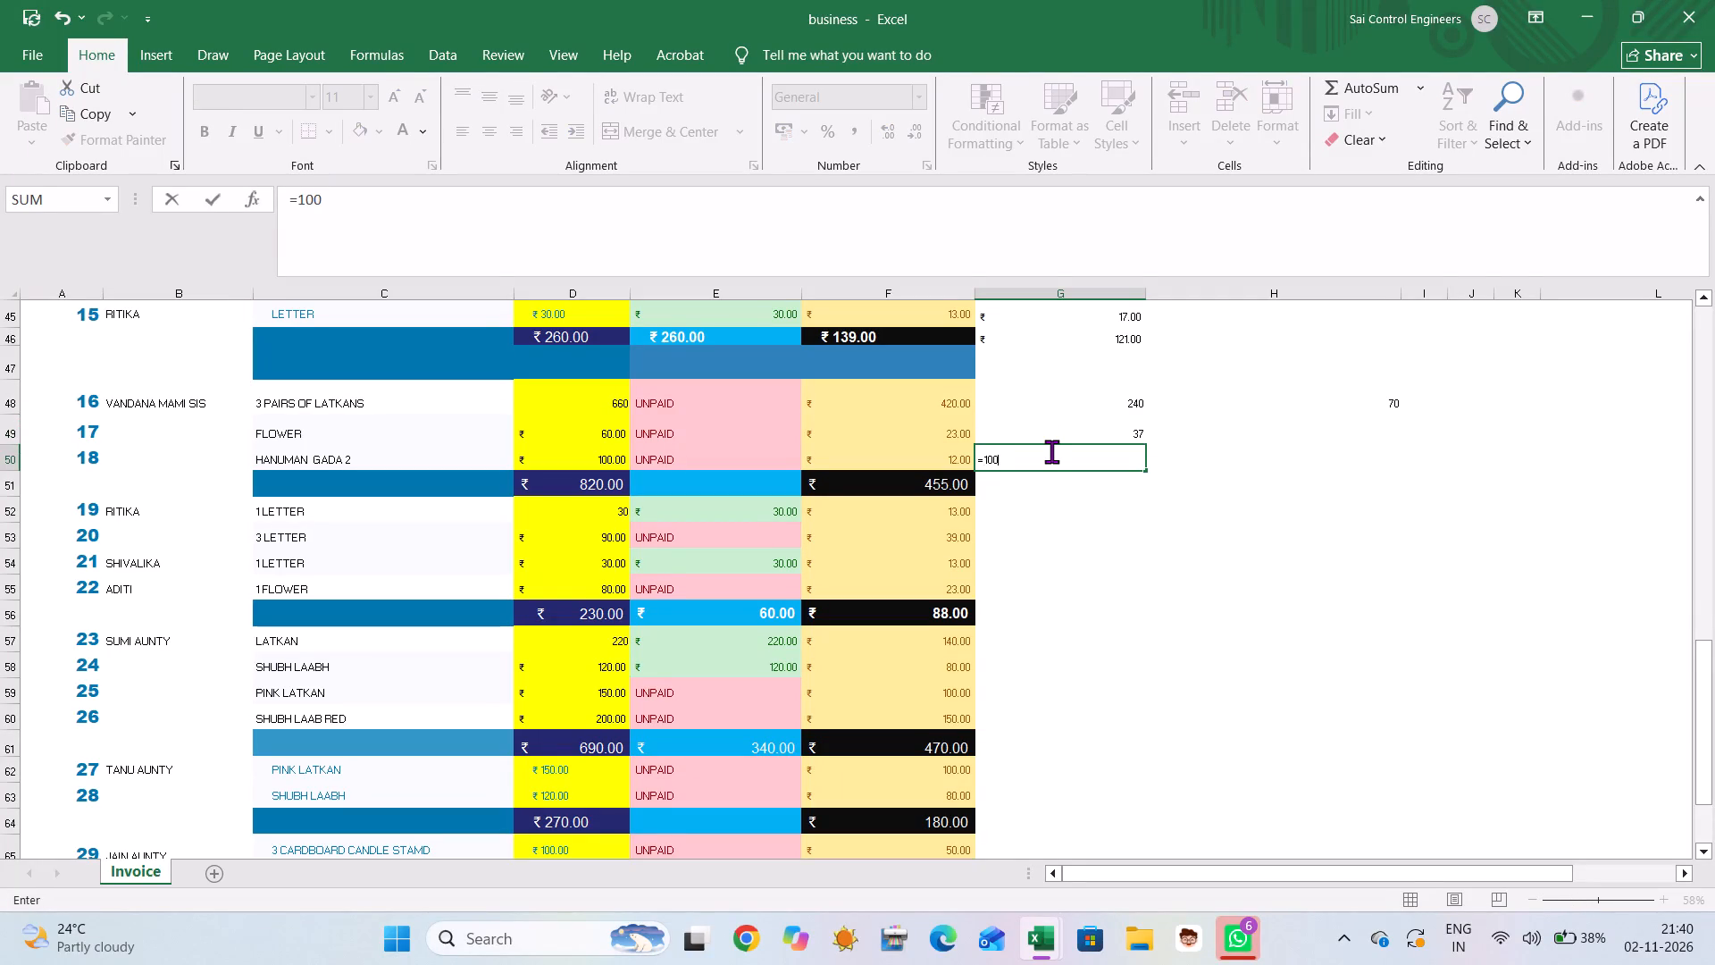
key("minus")
type("12")
key("Return")
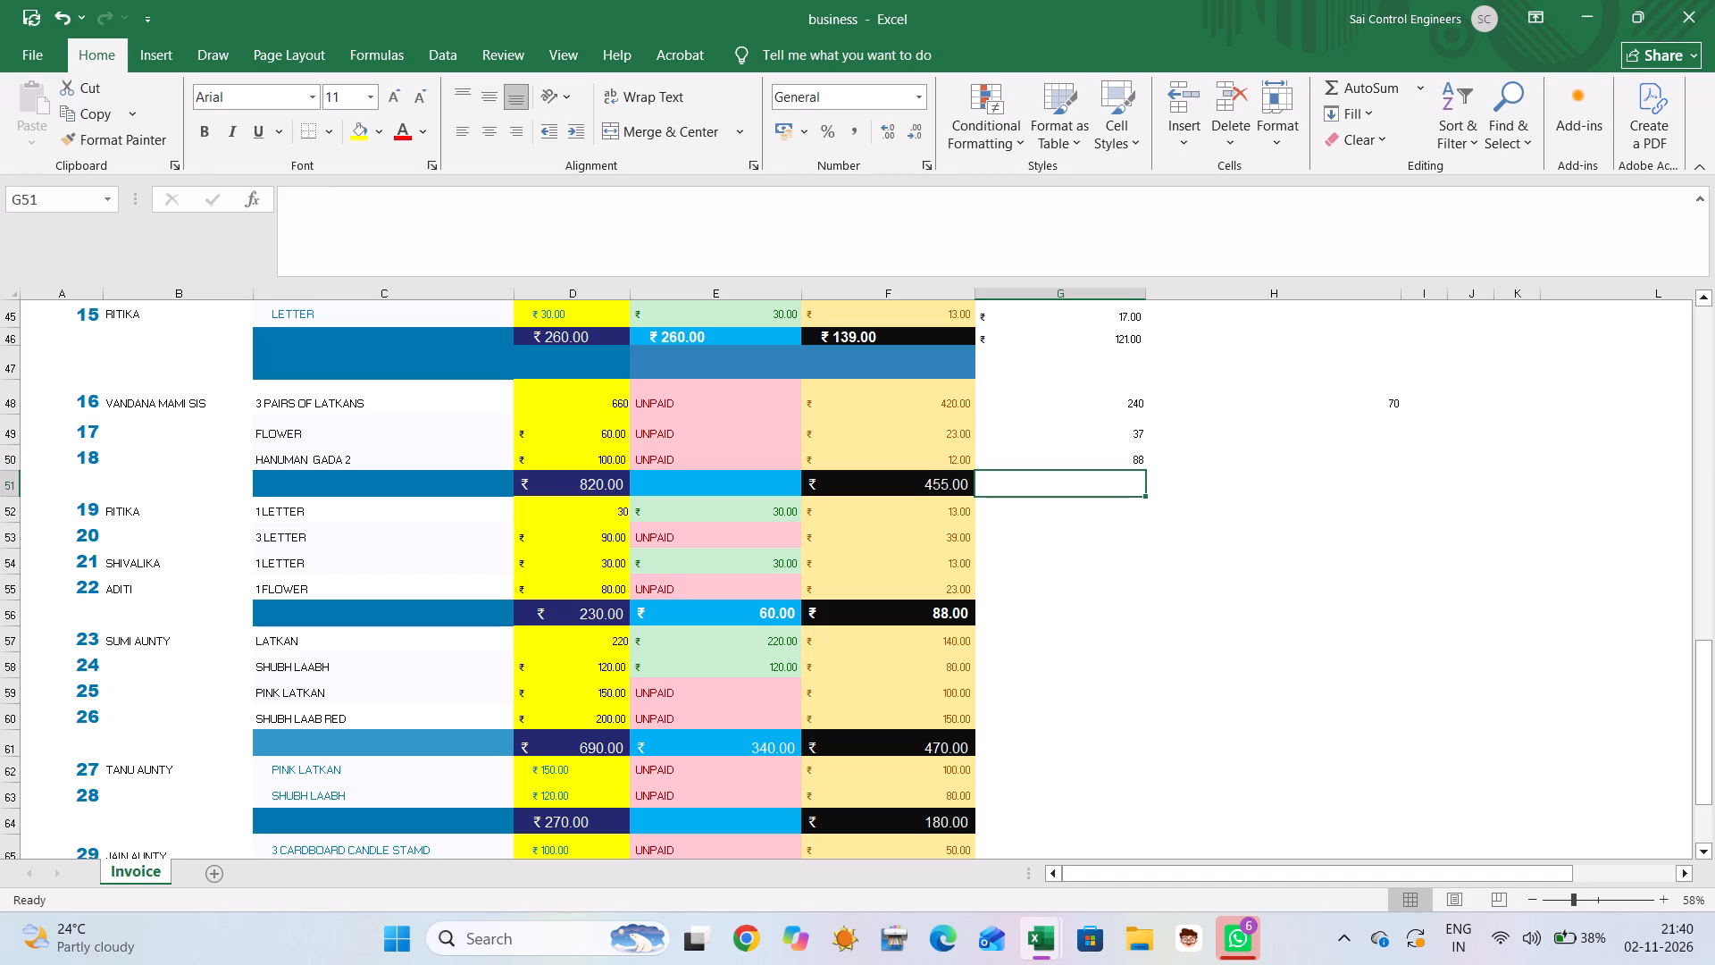
Format G48 to G51 in the Indian rupee accounting format and total the profits of entries 16 to 18 in G51 with AutoSum.
left_click_drag(1015, 396, 1029, 490)
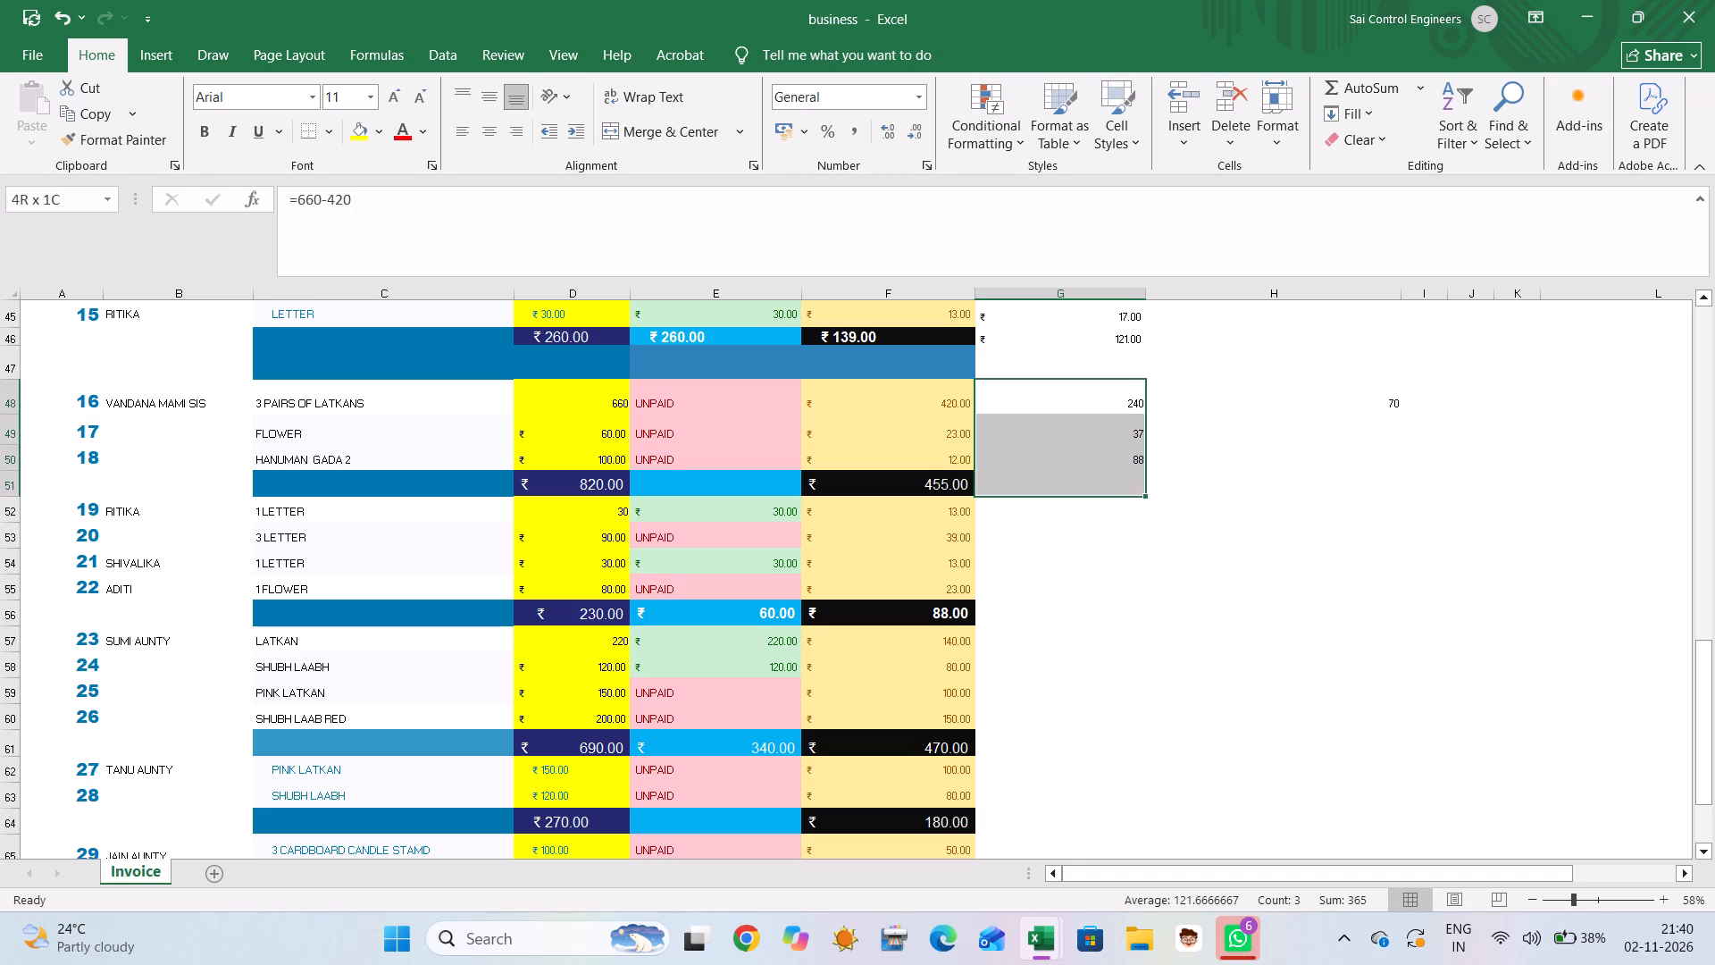
left_click_drag(1029, 490, 1030, 482)
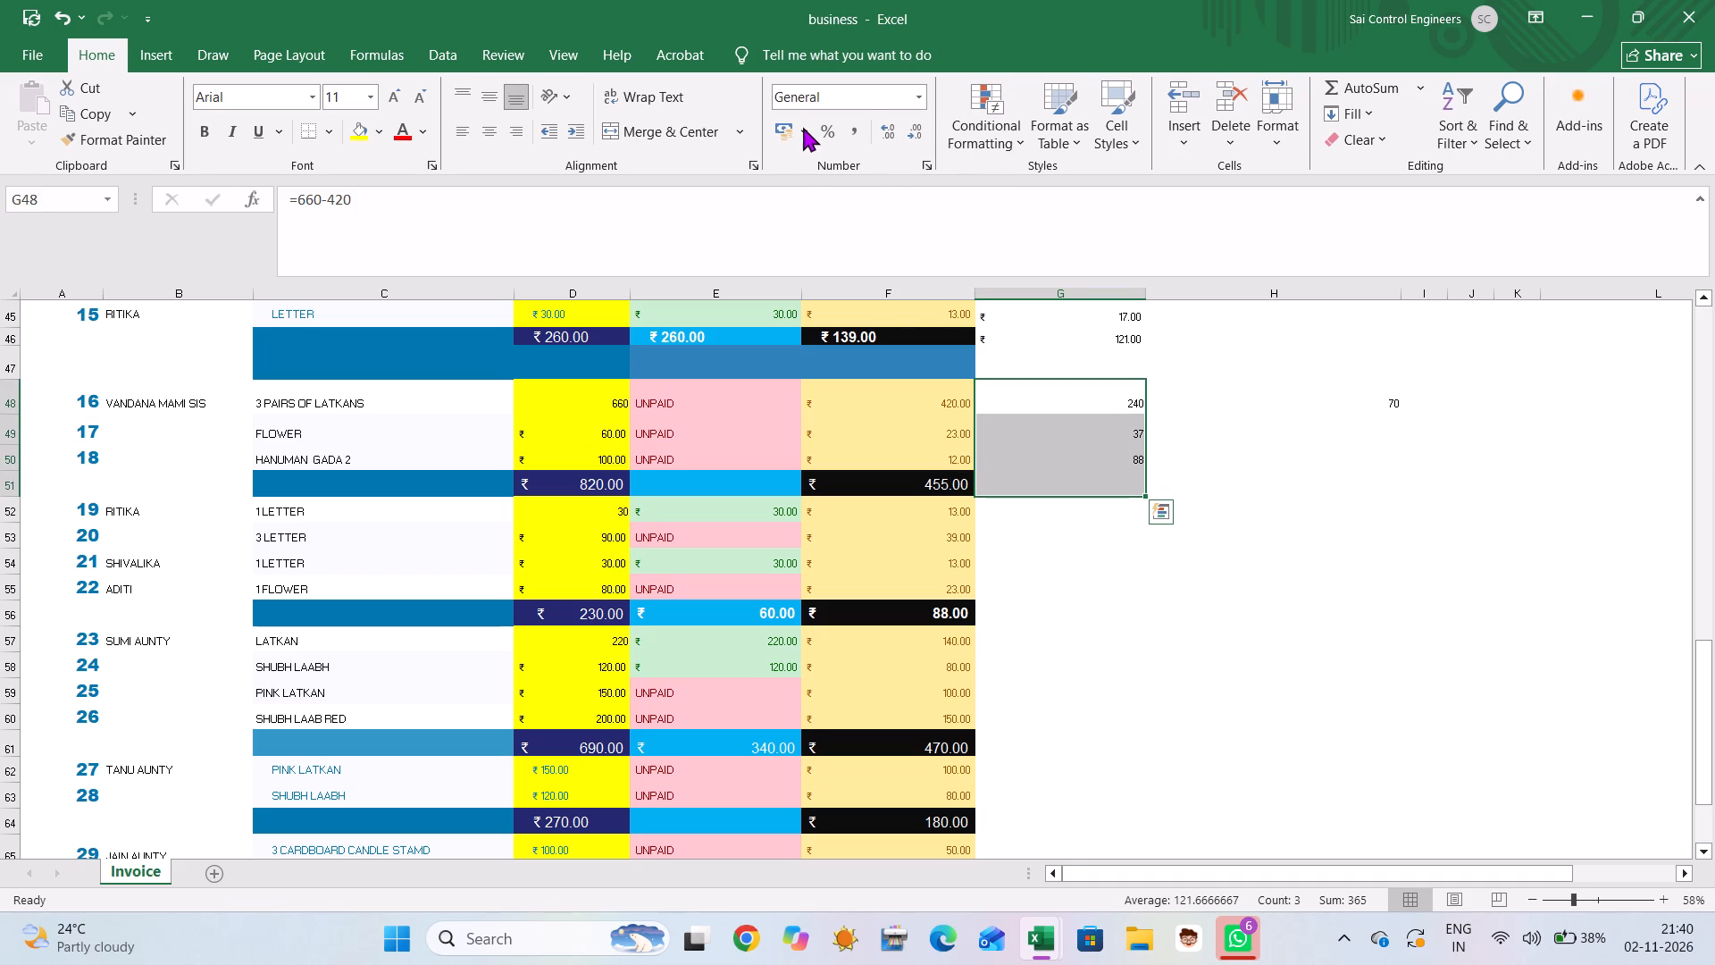
left_click(803, 127)
left_click(803, 152)
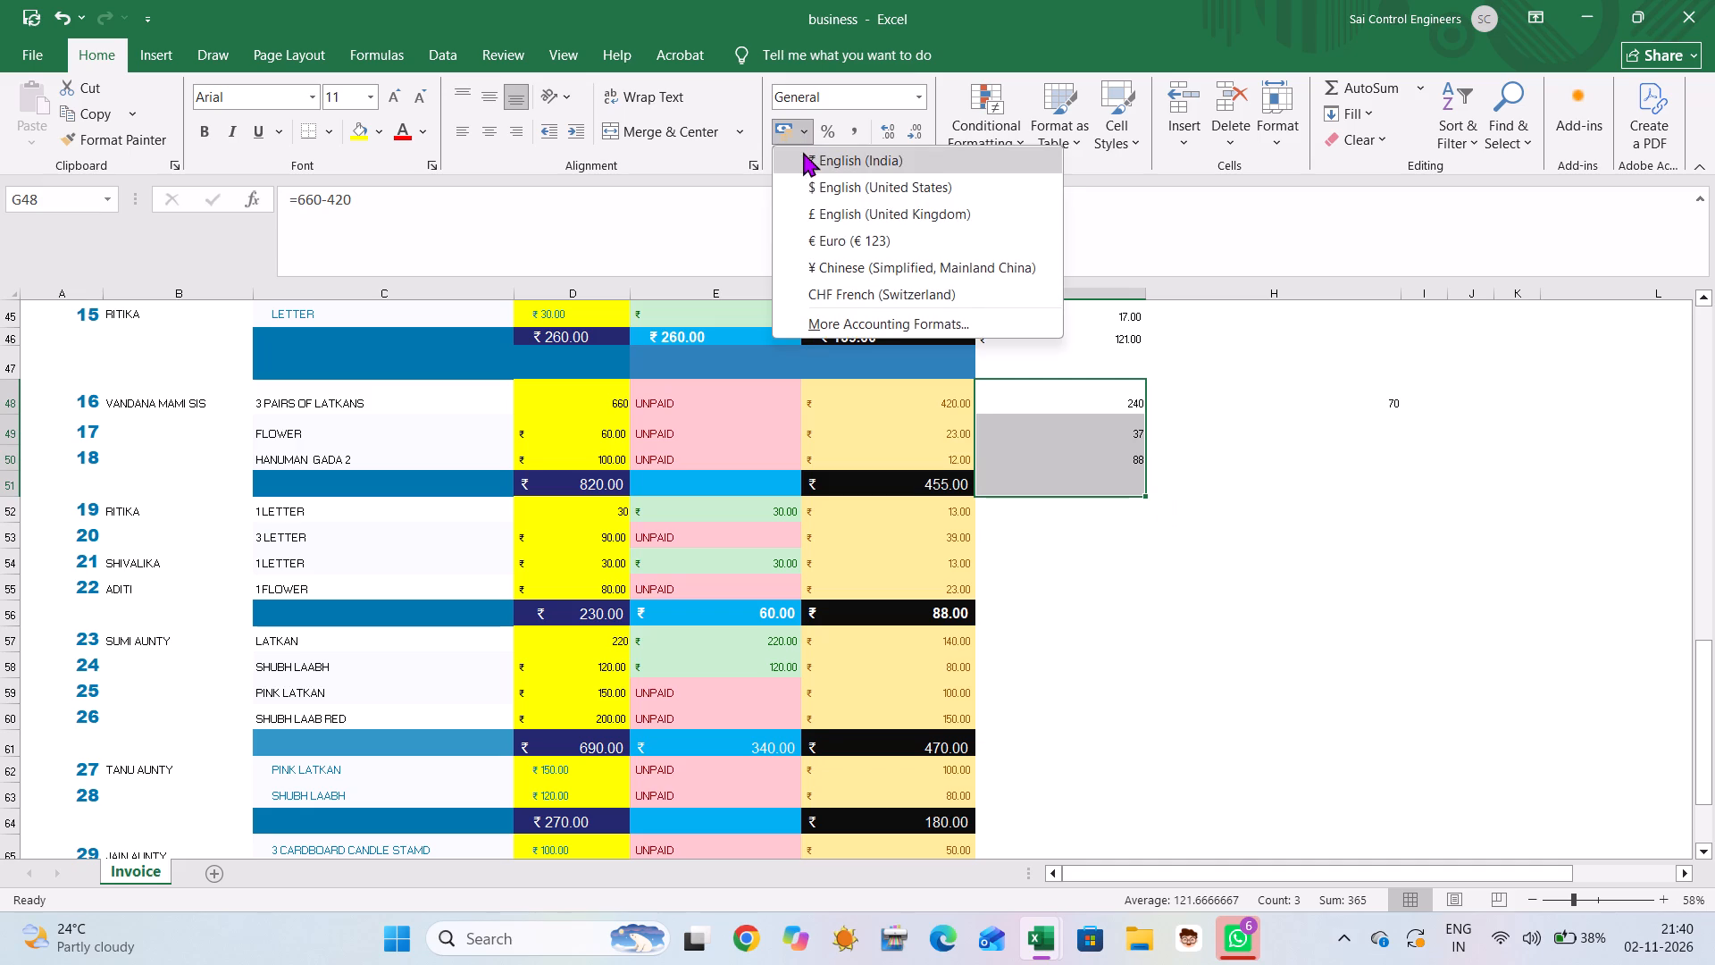
left_click(1355, 82)
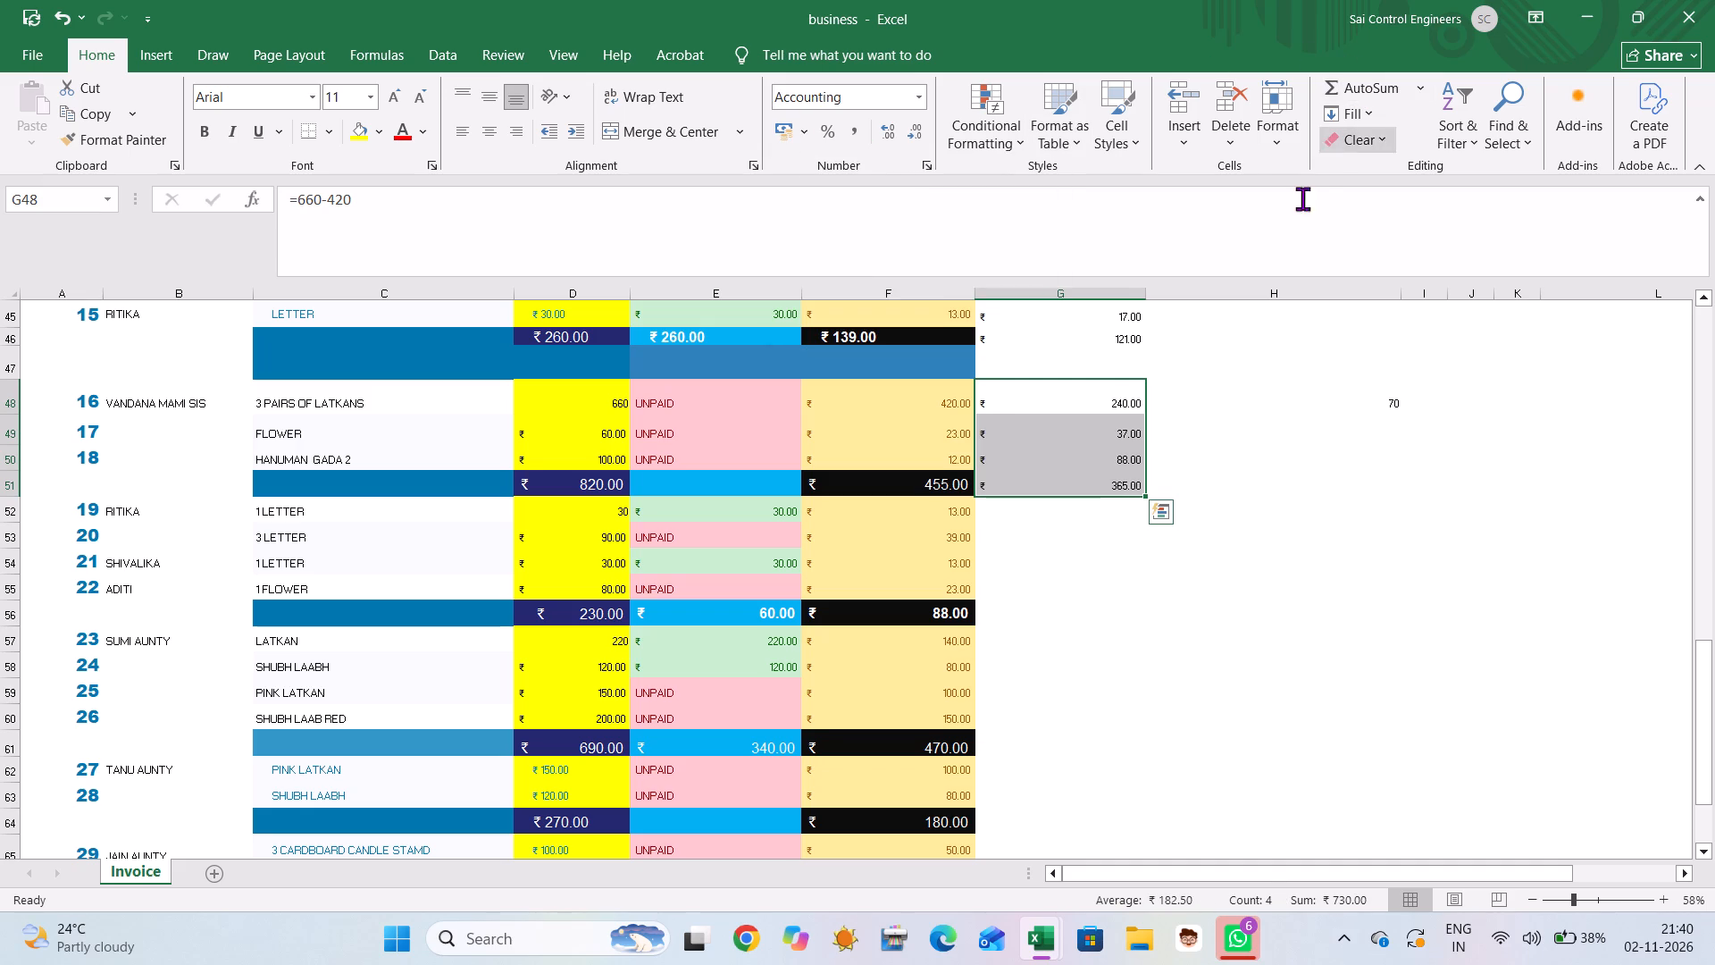
Select G52, the profit cell for entry 19's letter.
left_click(1083, 603)
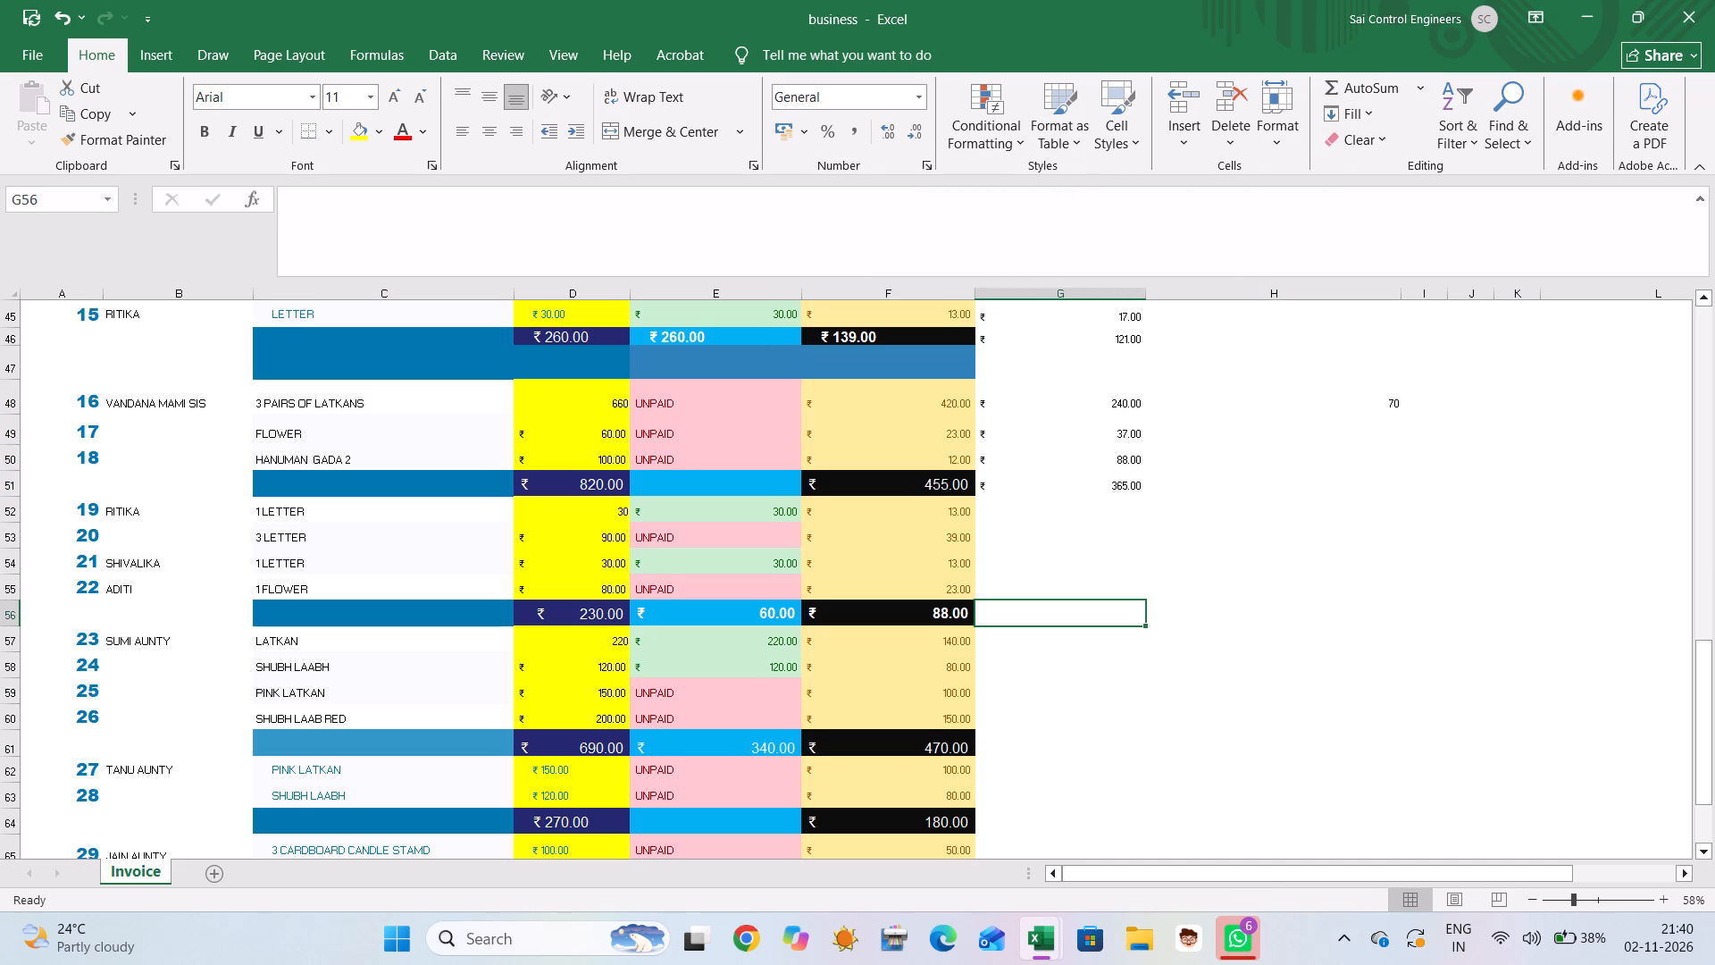
left_click(1033, 512)
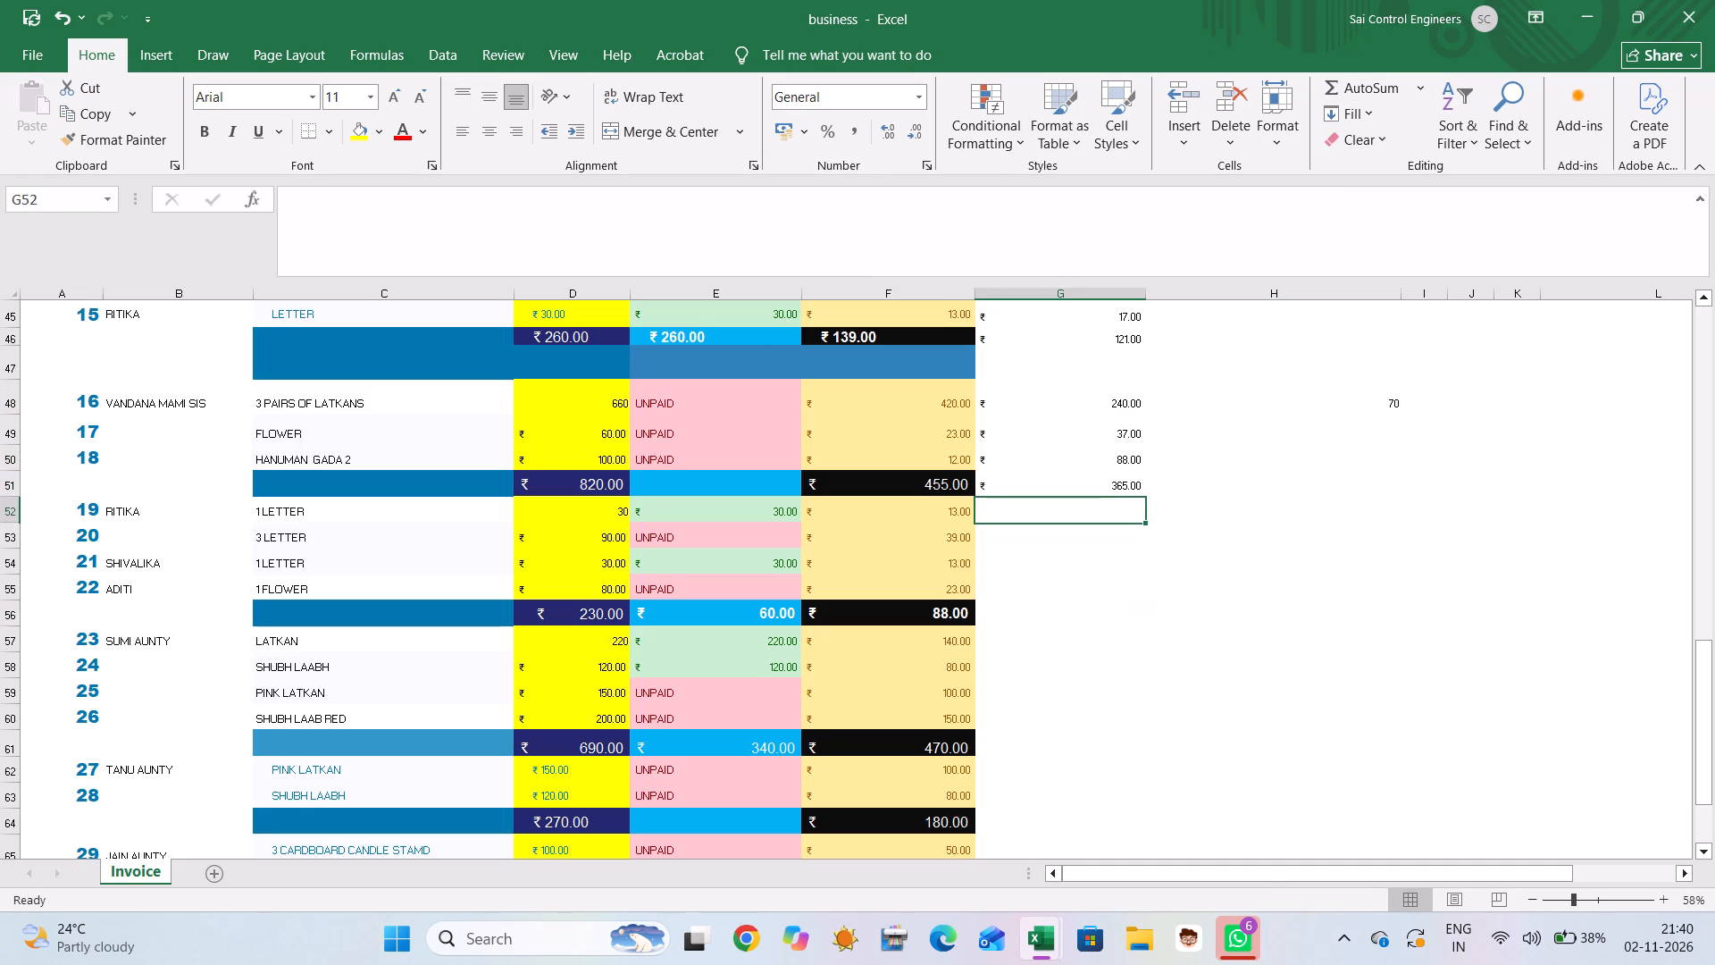
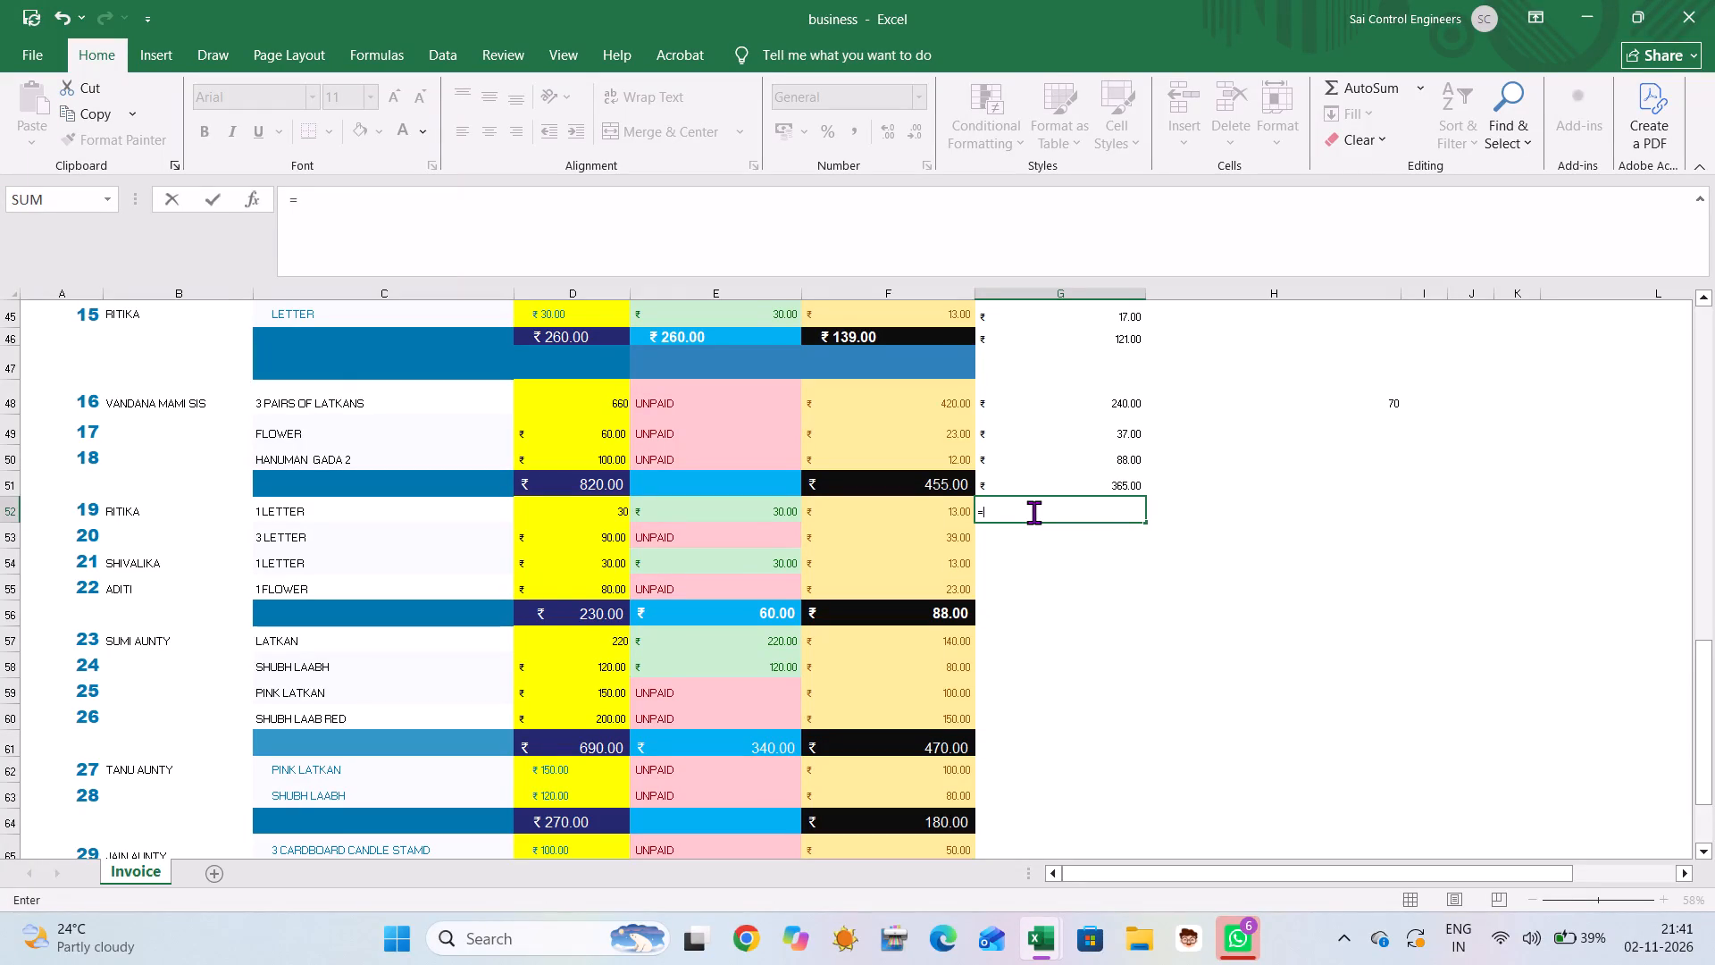
Enter the profits of entries 19 to 22 in G52 to G55 as the formulas =30-13, =90-39, =30-13 and =80-23.
type("30-")
type("13")
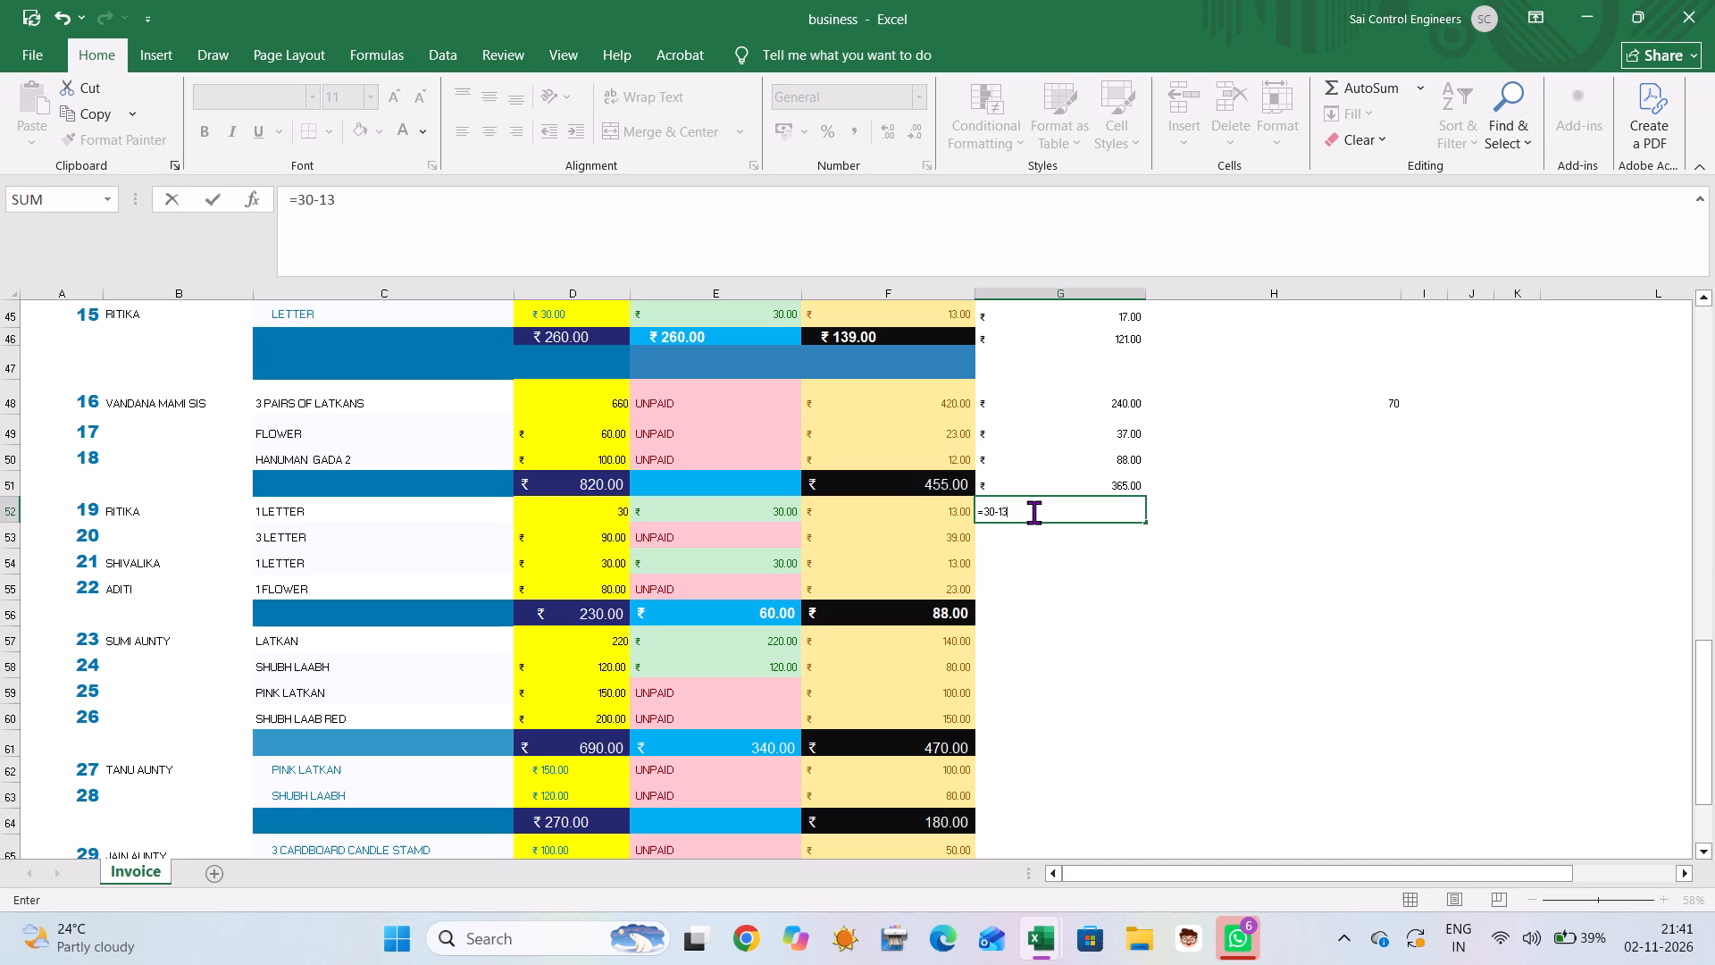
key("Down")
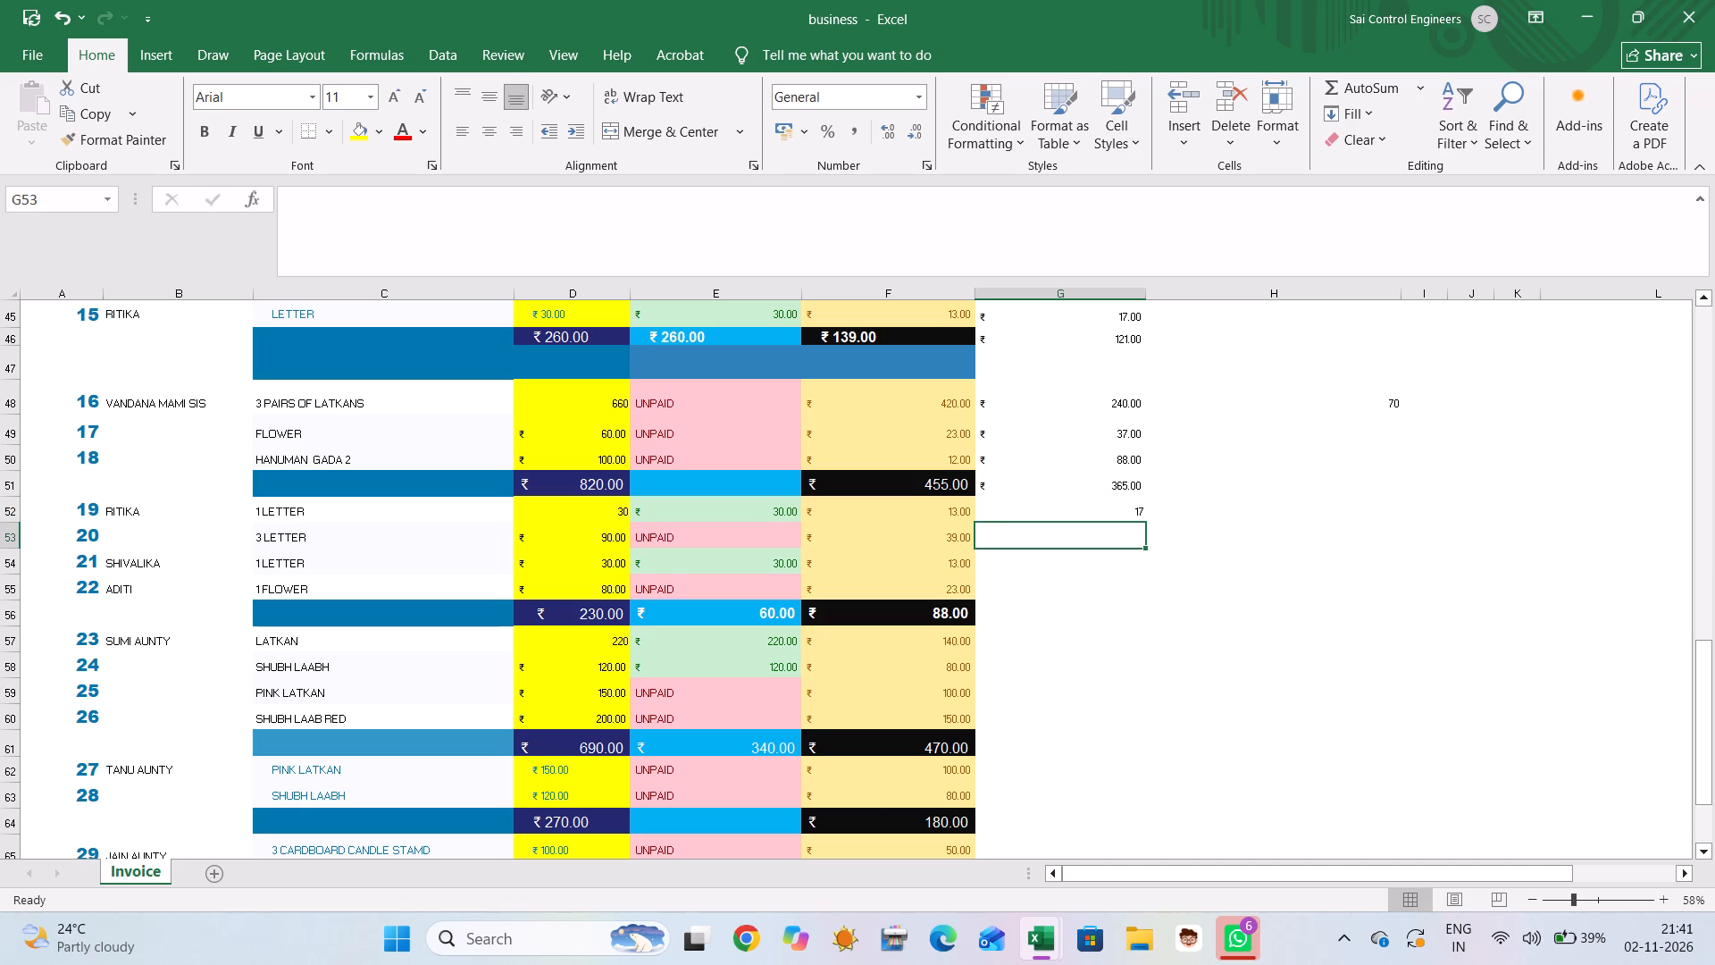
key("equal")
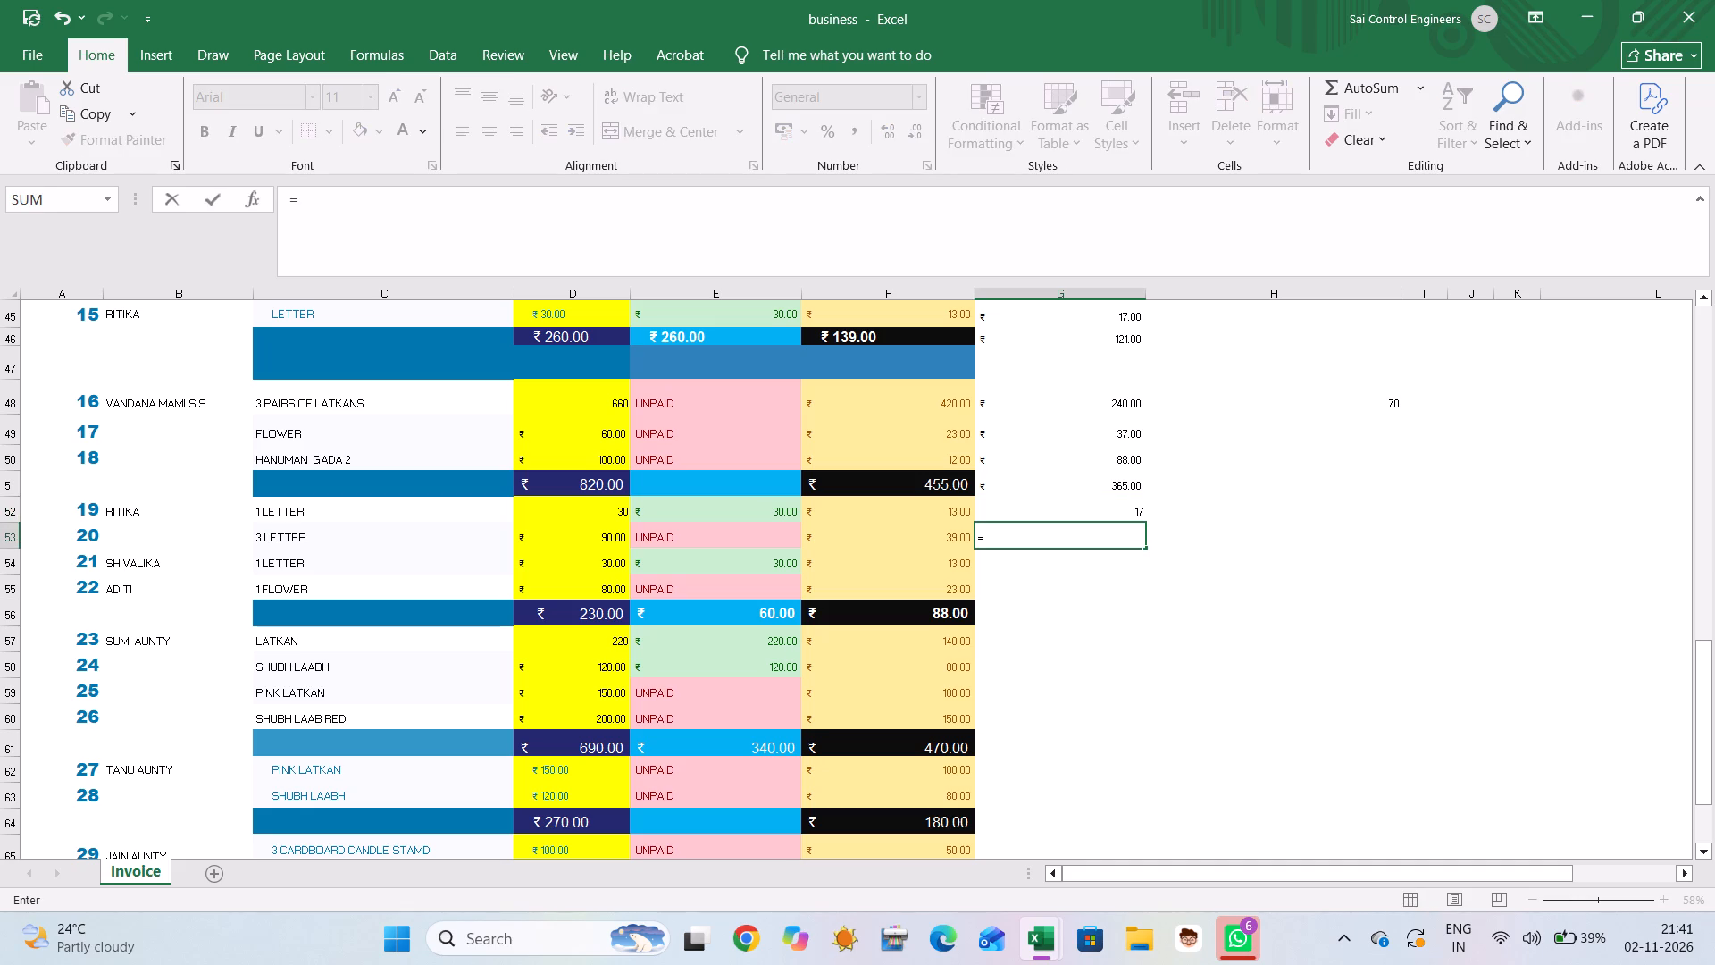
type("90-")
type("39")
key("Down")
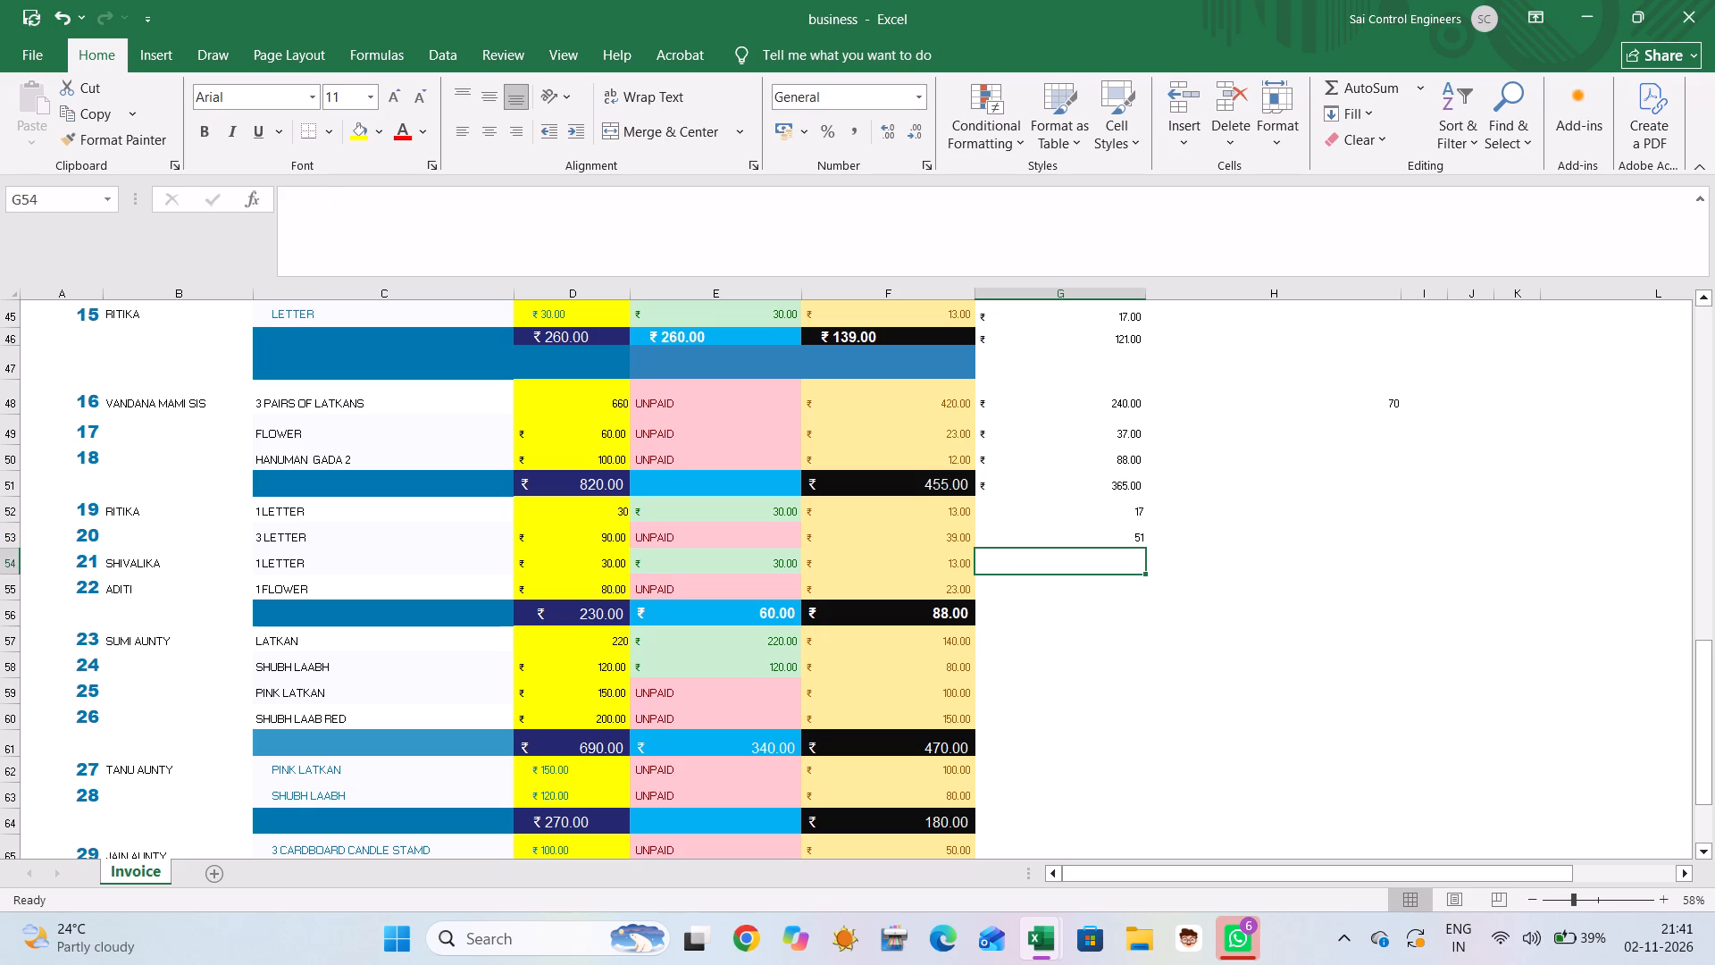
key("equal")
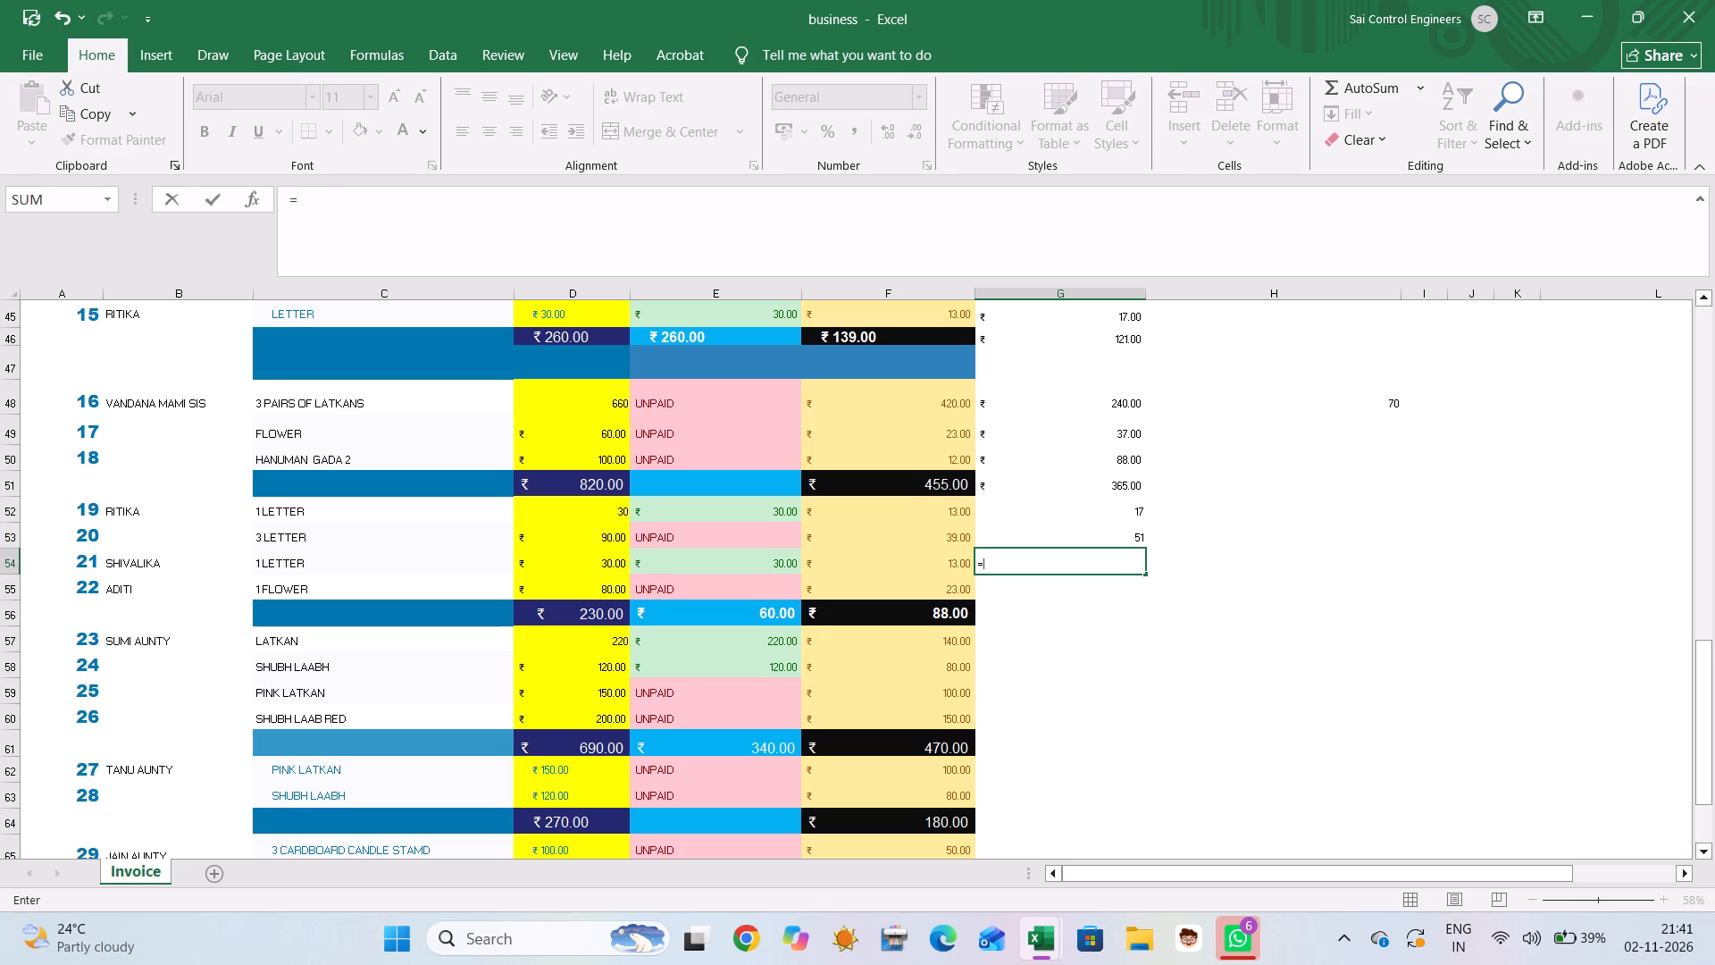
type("30-13")
key("Down")
key("equal")
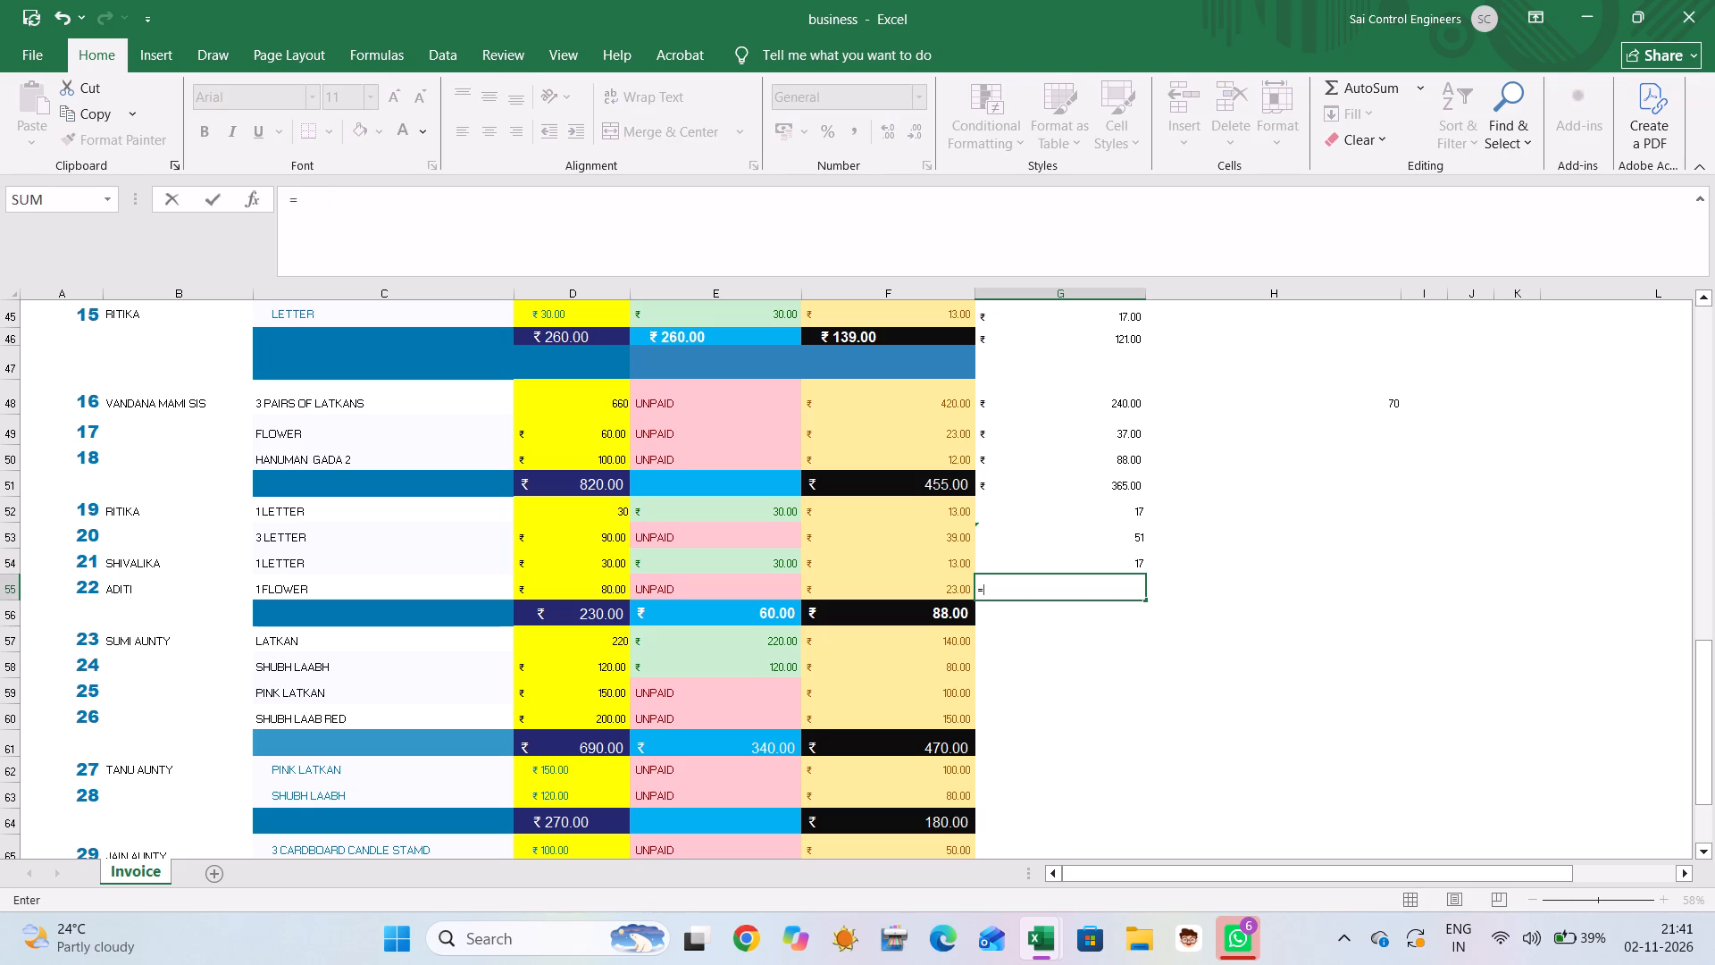
type("80-")
type("23")
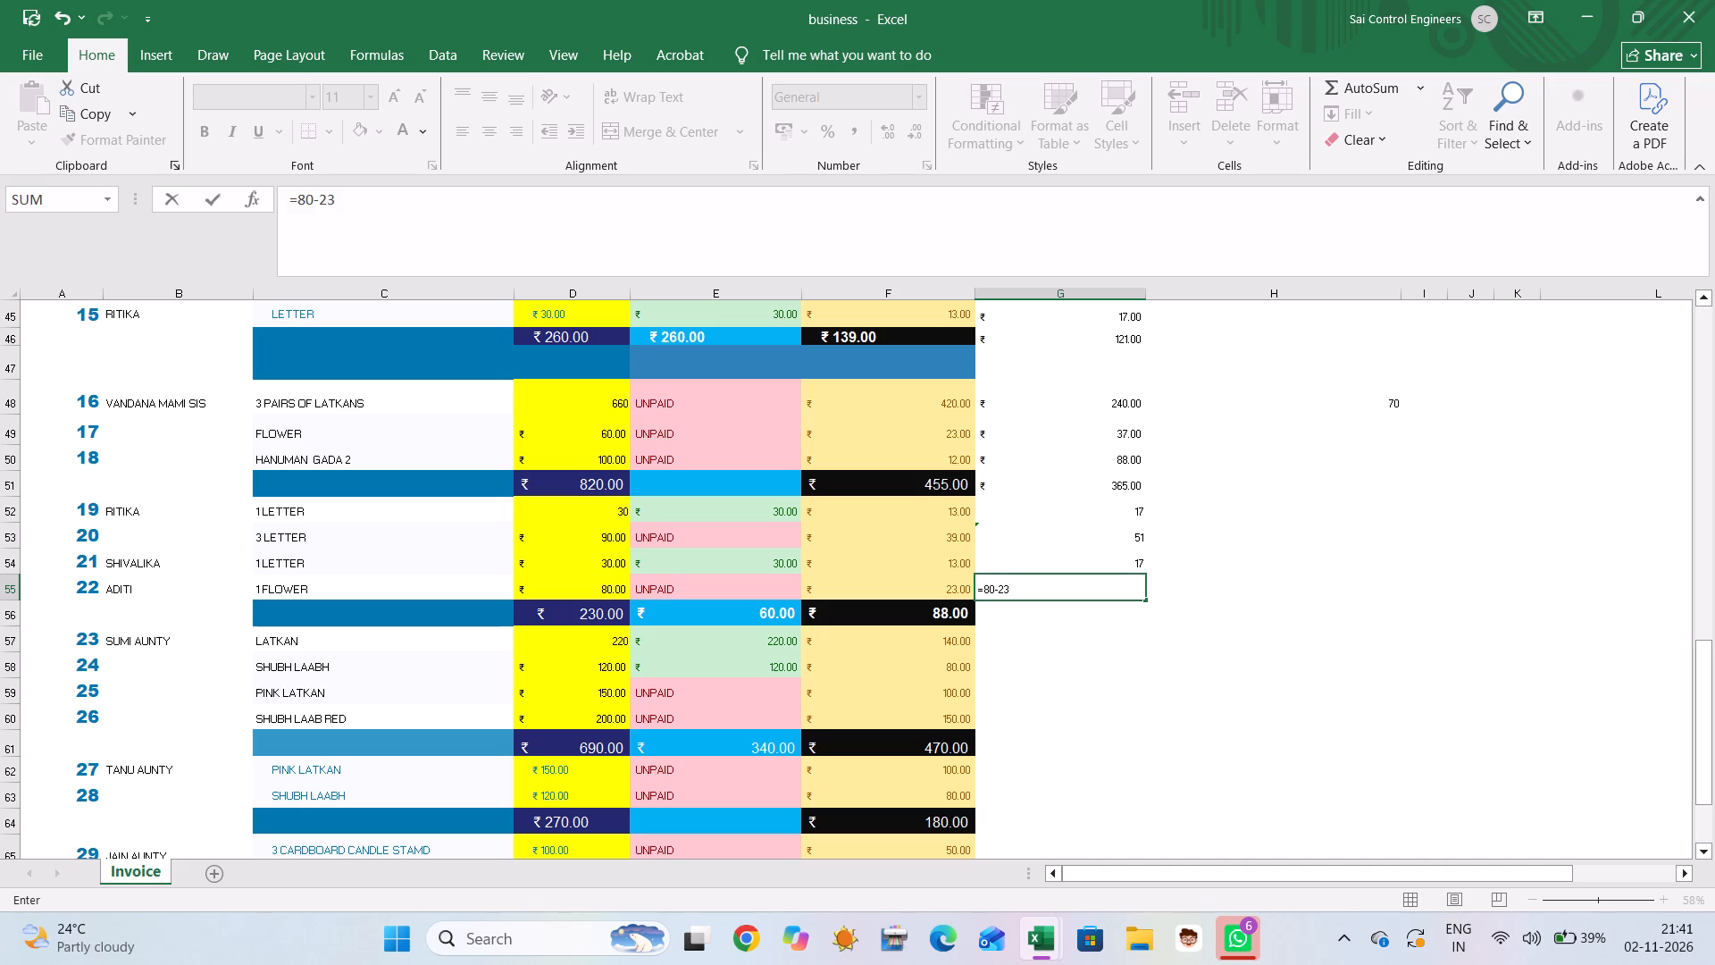
Format G52 to G56 in the Indian rupee accounting format and total the profits of entries 19 to 22 in G56 with AutoSum.
left_click(1033, 512)
left_click_drag(1032, 512, 1032, 520)
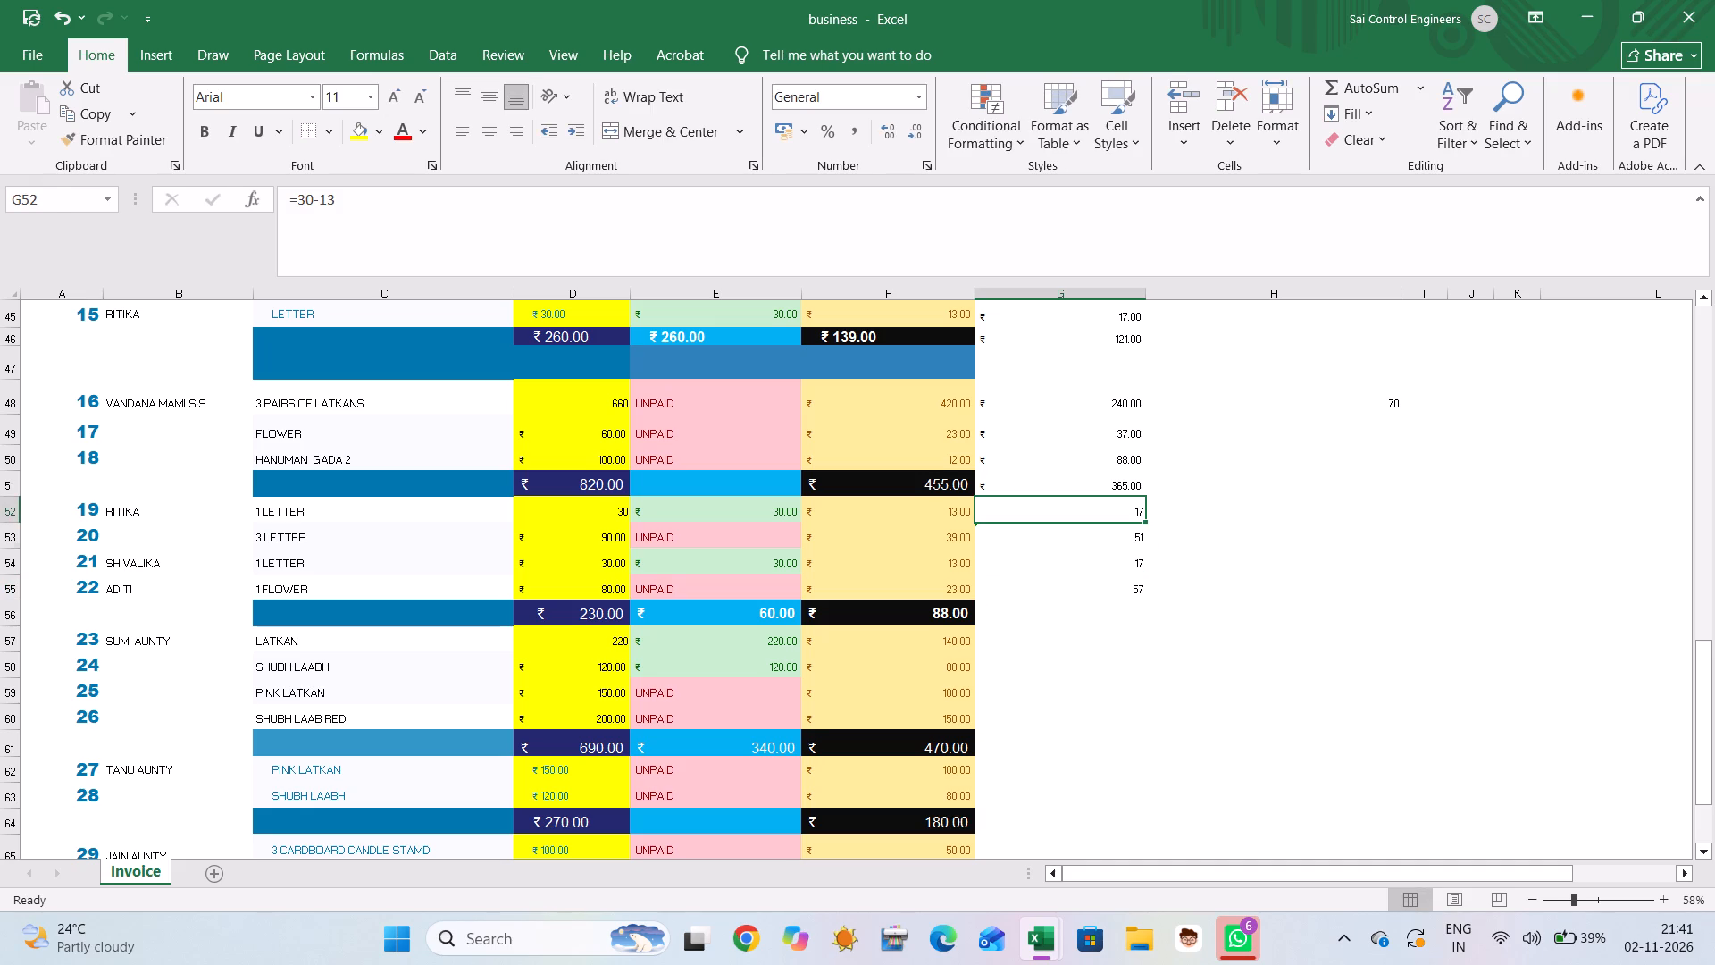
left_click_drag(1032, 520, 1040, 600)
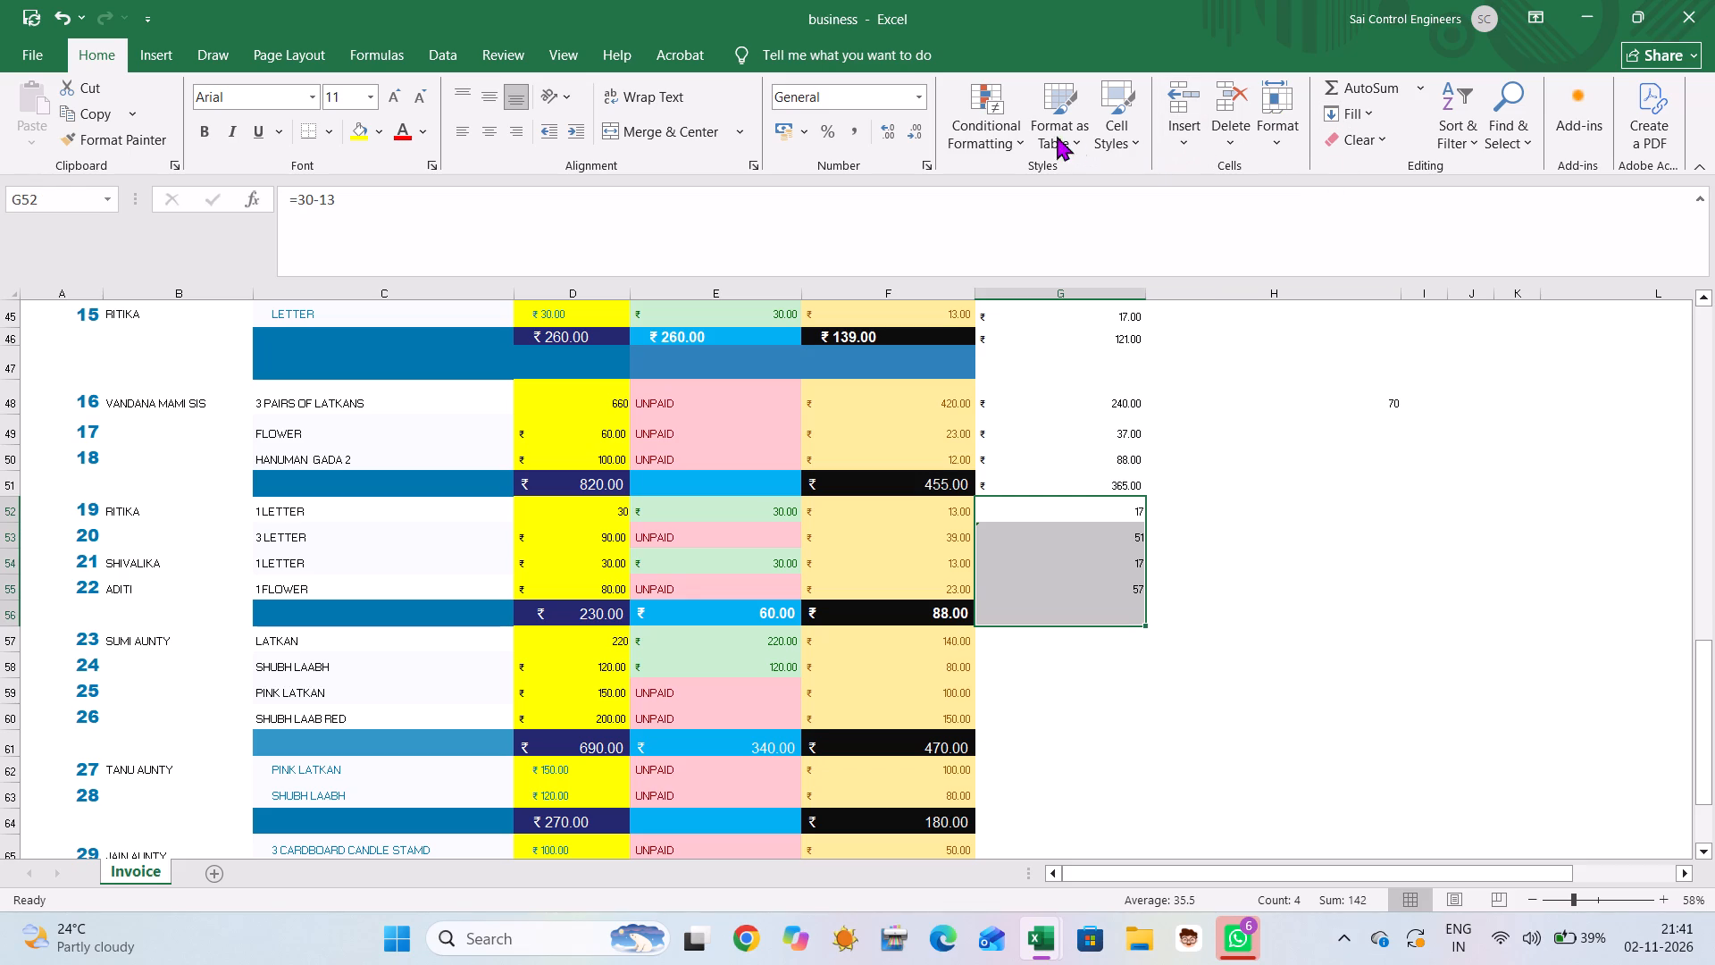
left_click(783, 130)
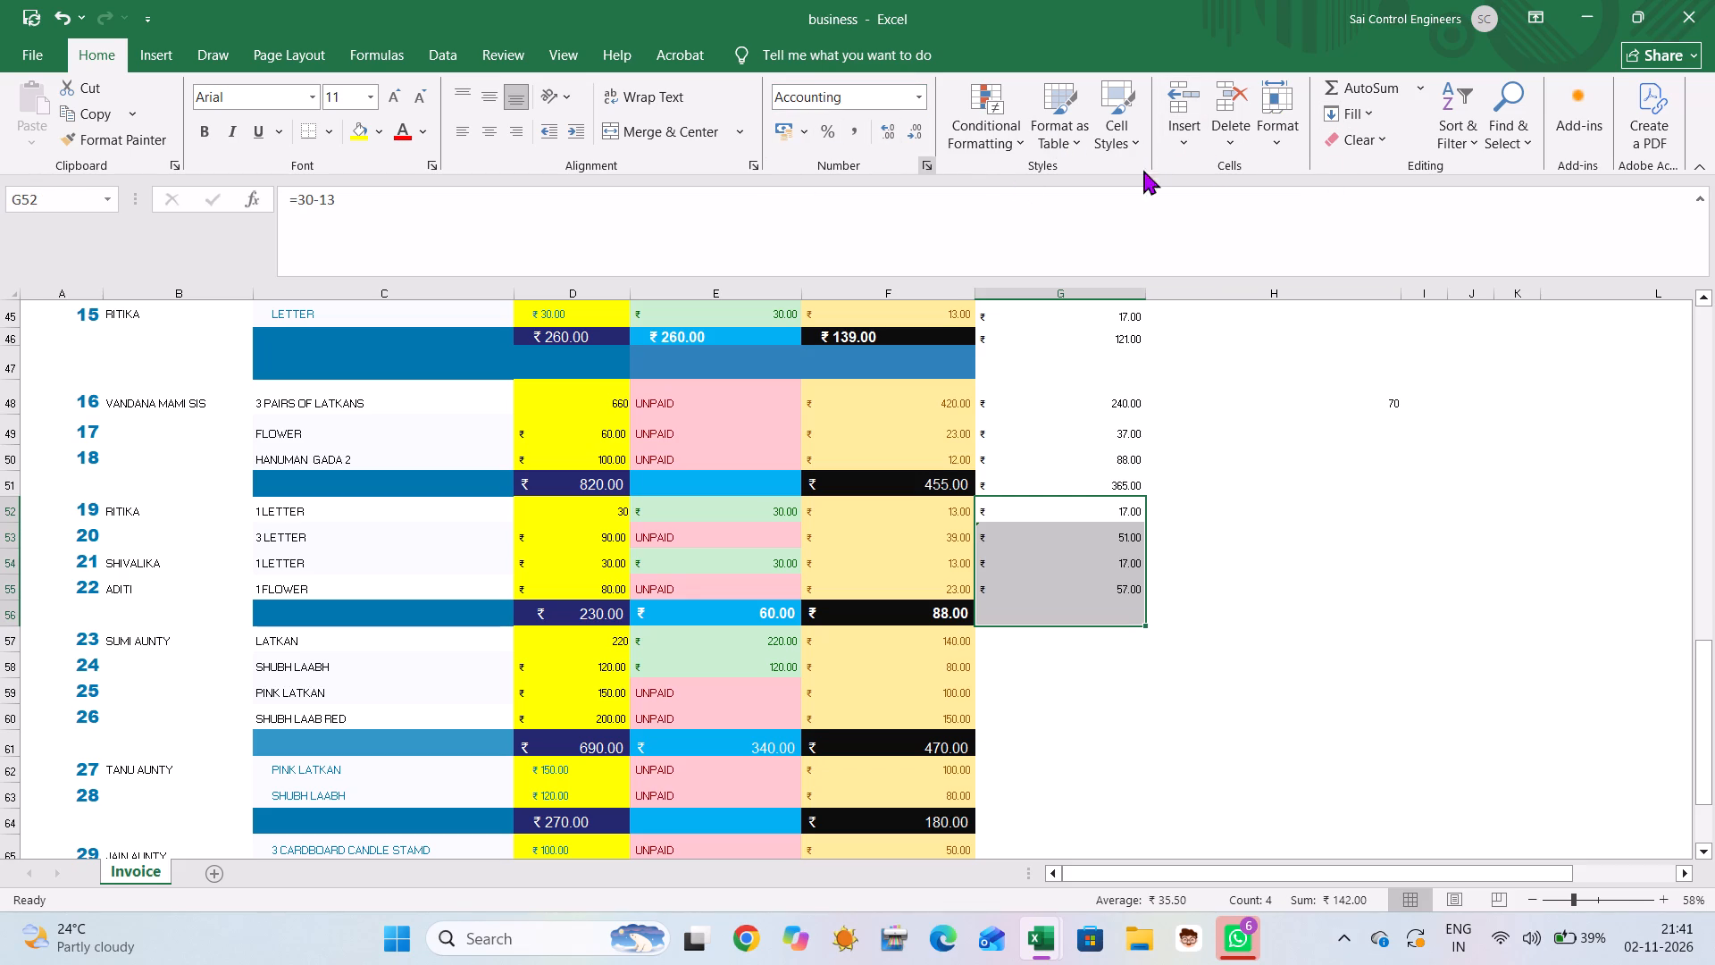
left_click(1361, 87)
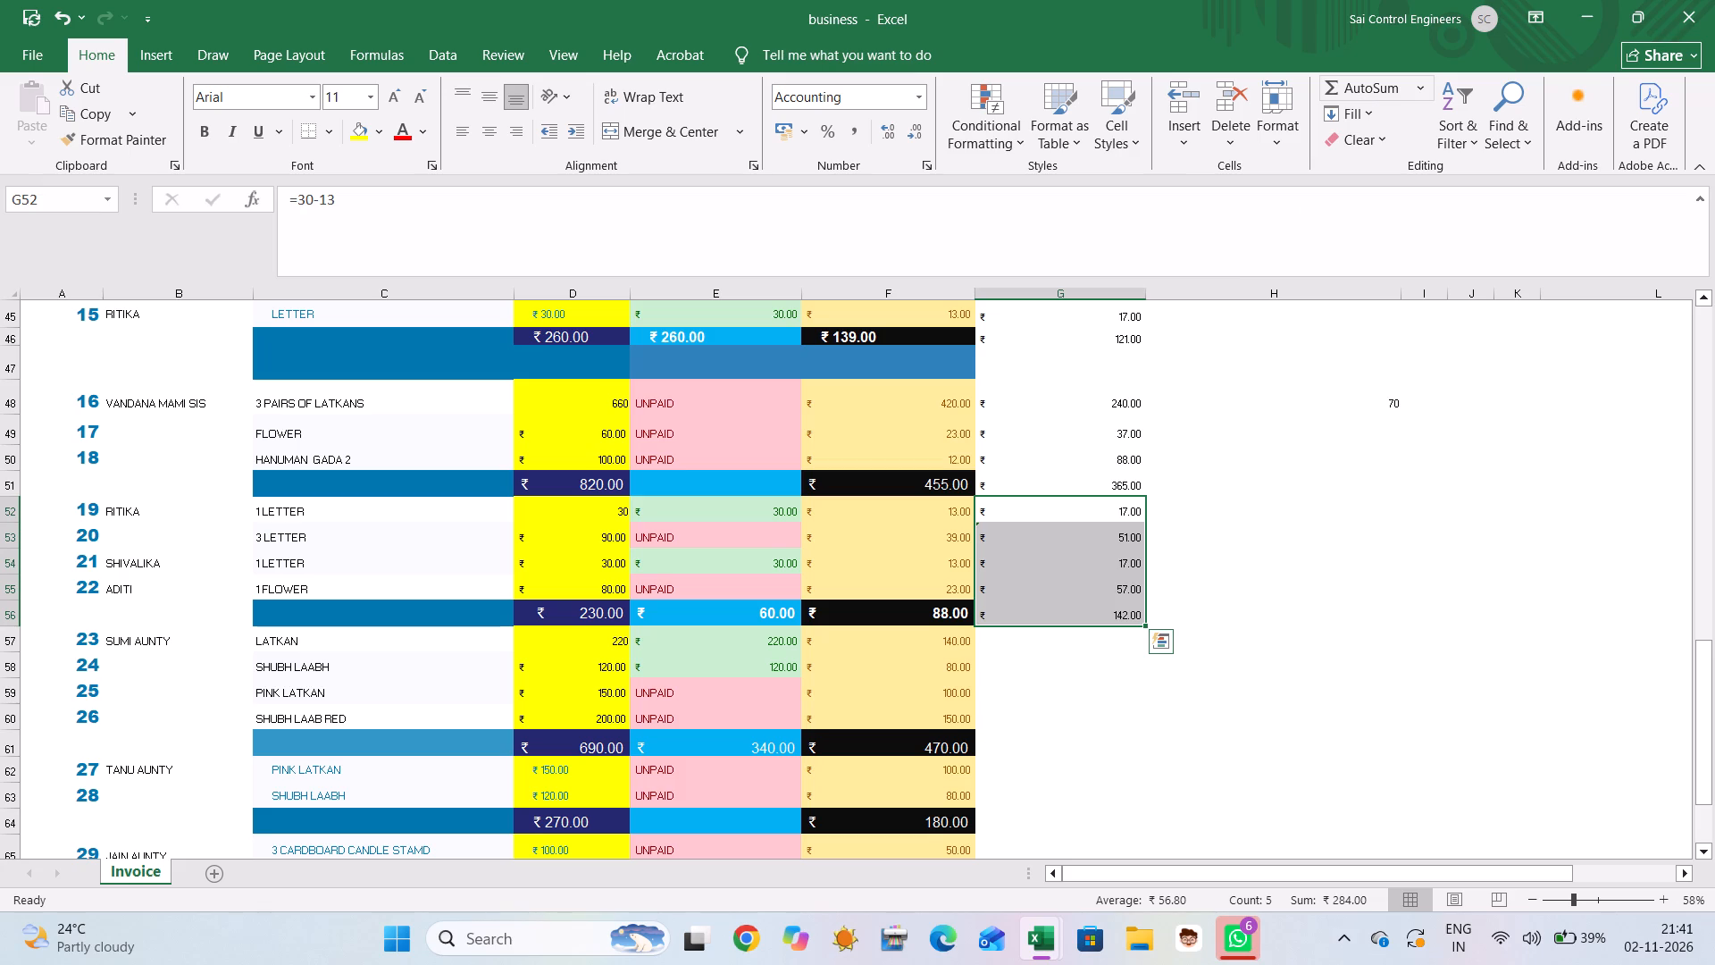
Enter the profits of entry 23's latkan in G57 as =220-140 and entry 24's Shubh Laabh in G58 as =120-80.
scroll(1065, 545, "down", 1)
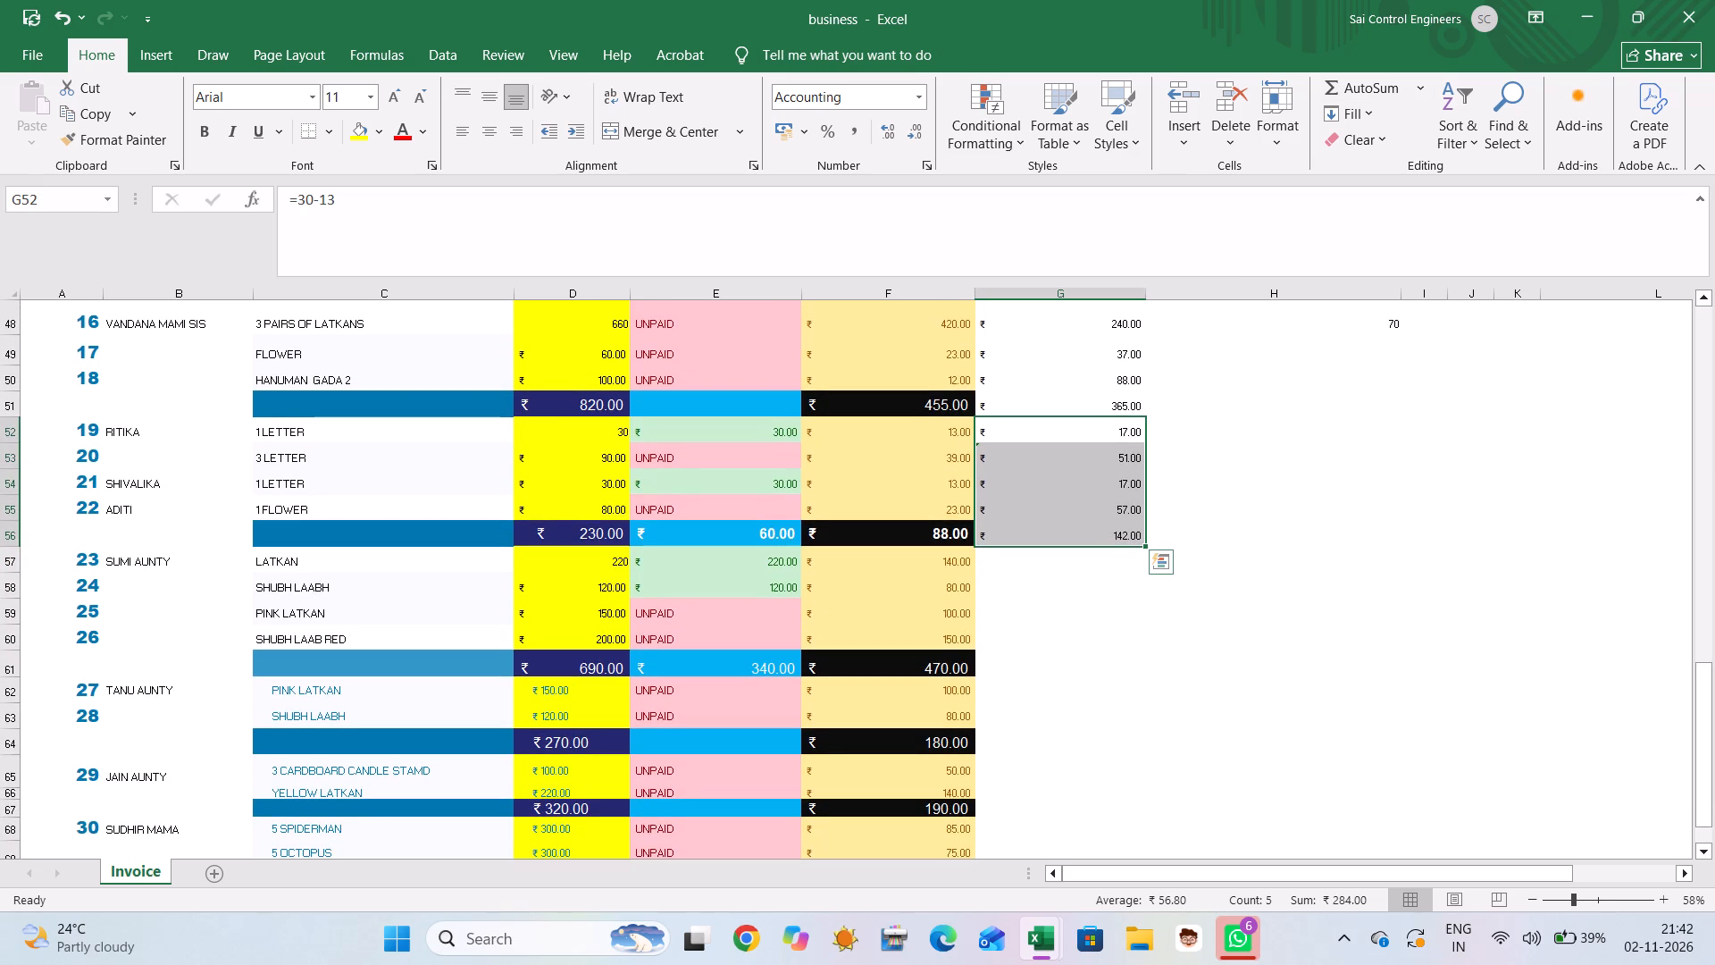
left_click(1033, 566)
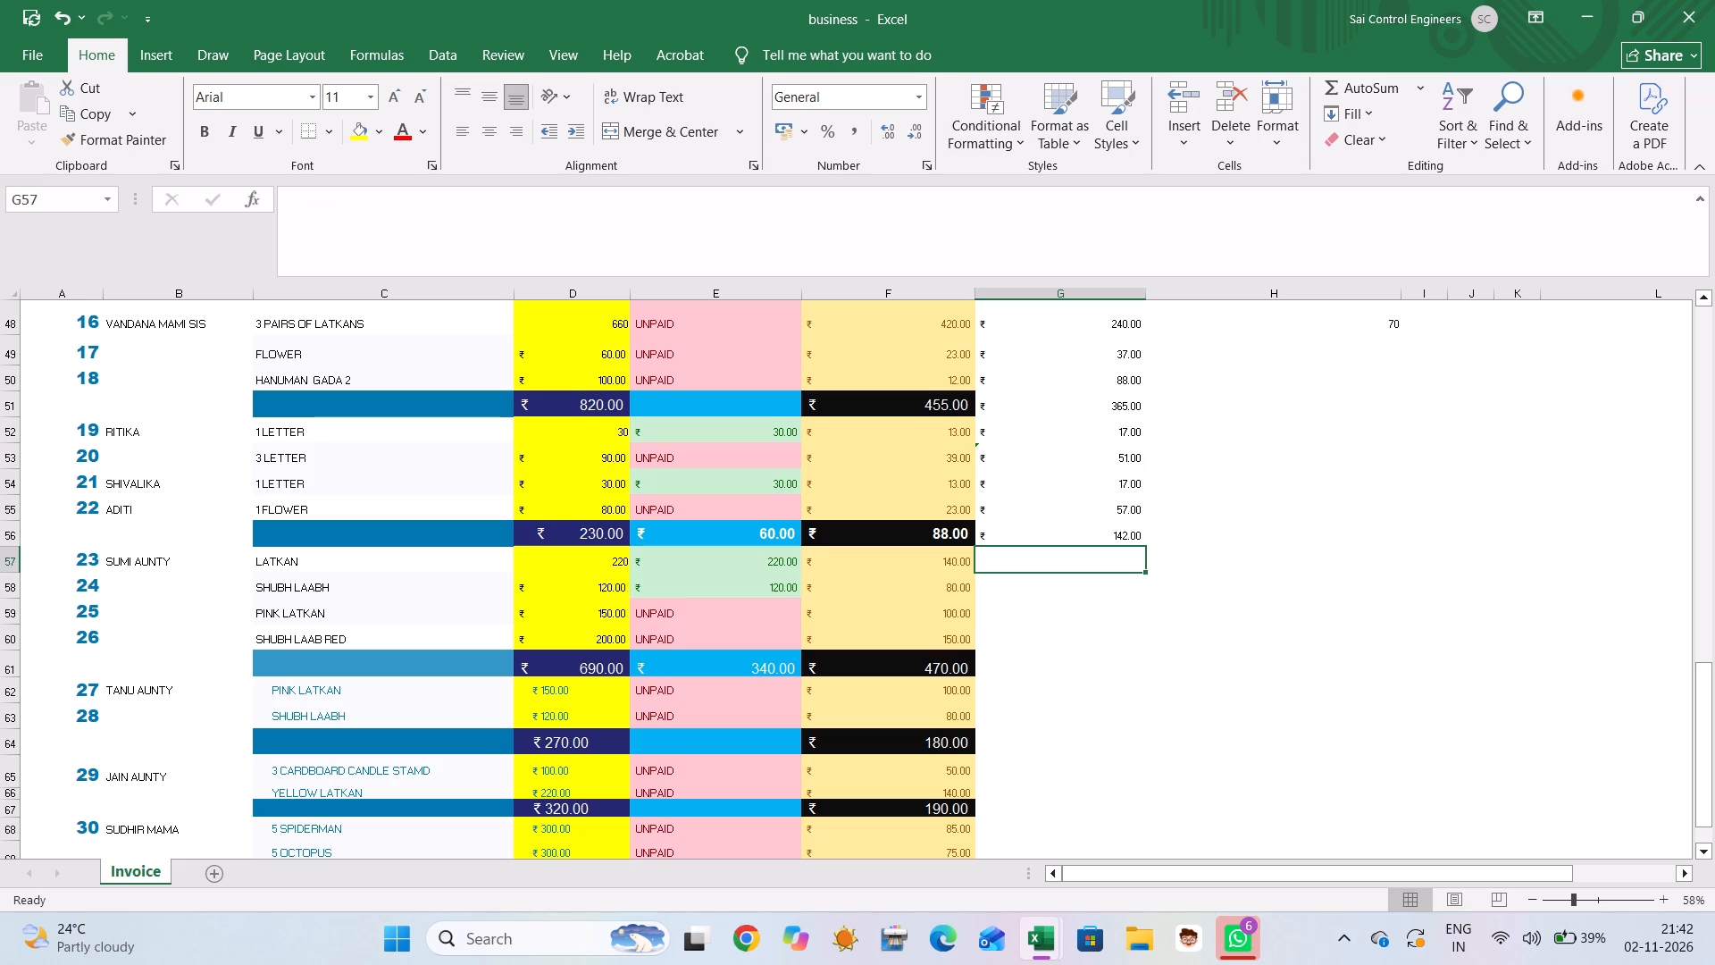
key("equal")
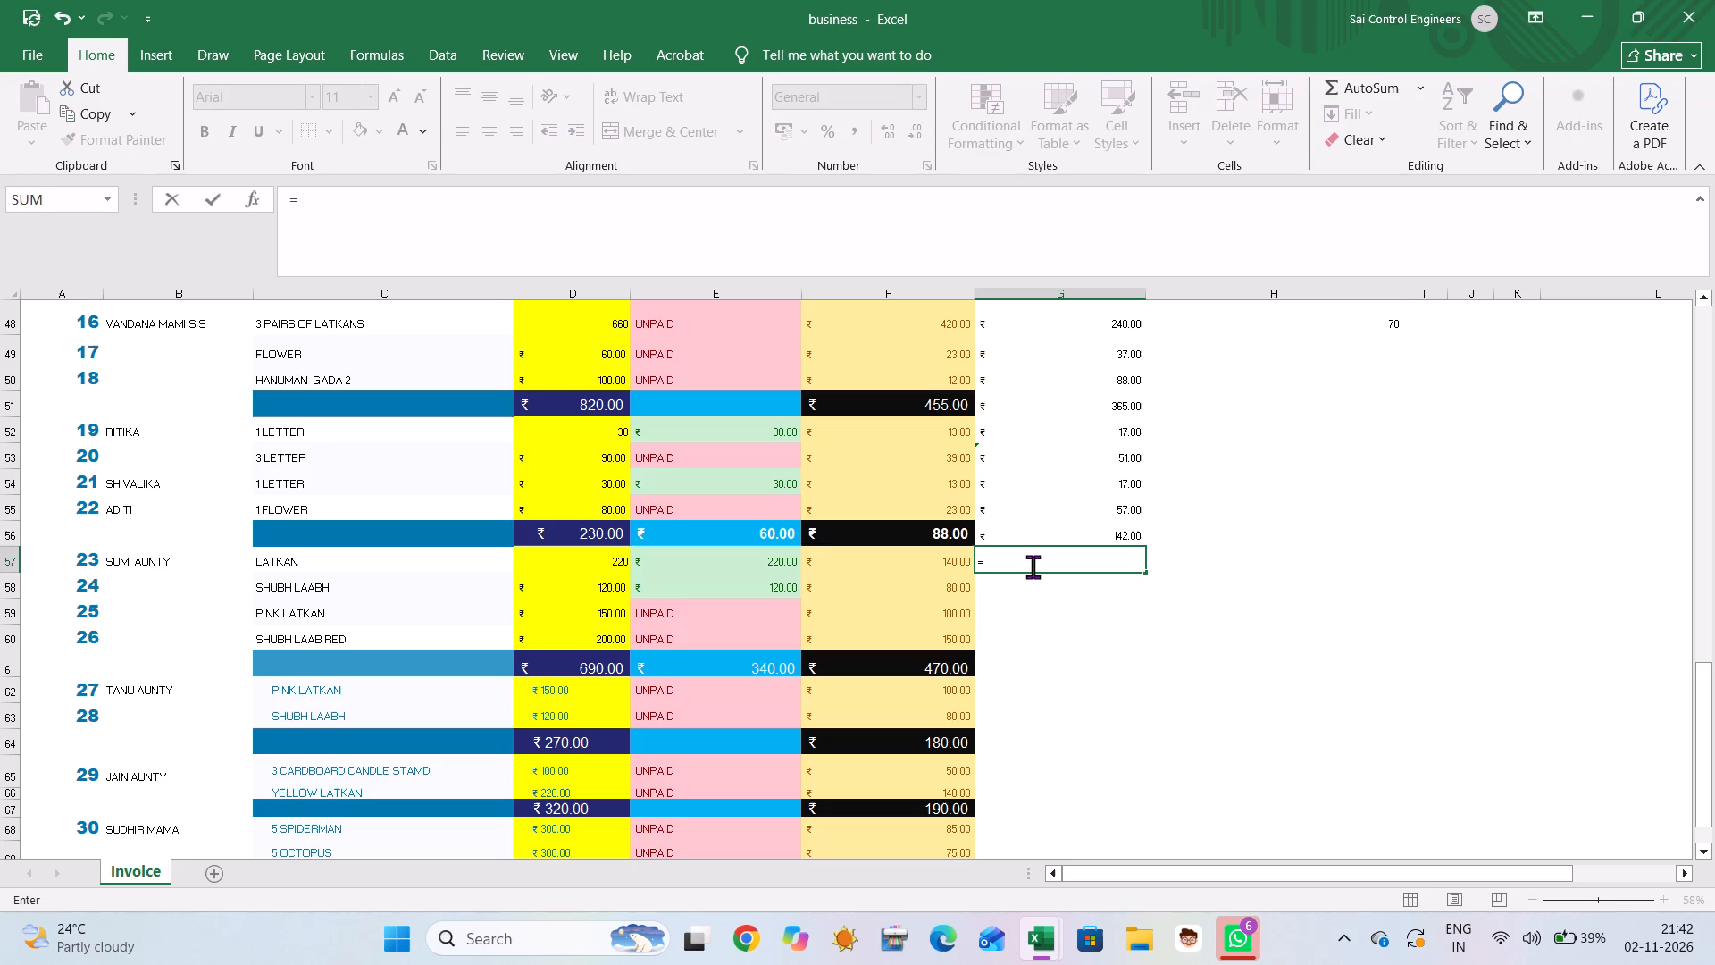
type("220")
key("minus")
type("140")
key("Down")
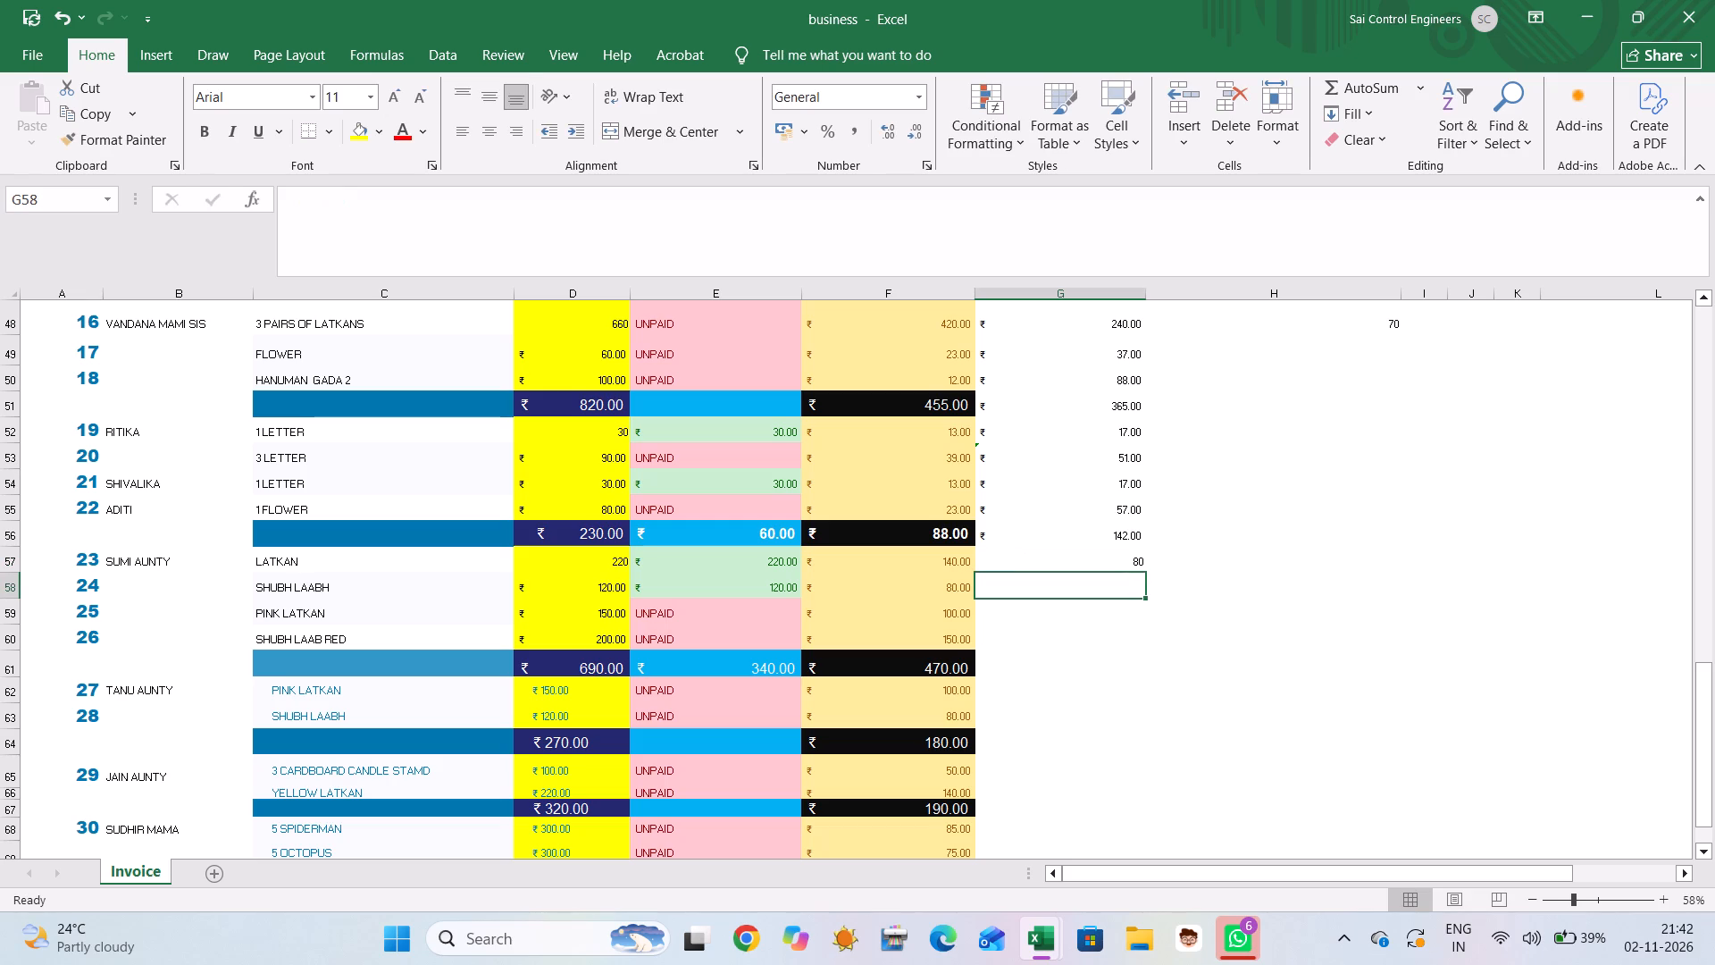
key("equal")
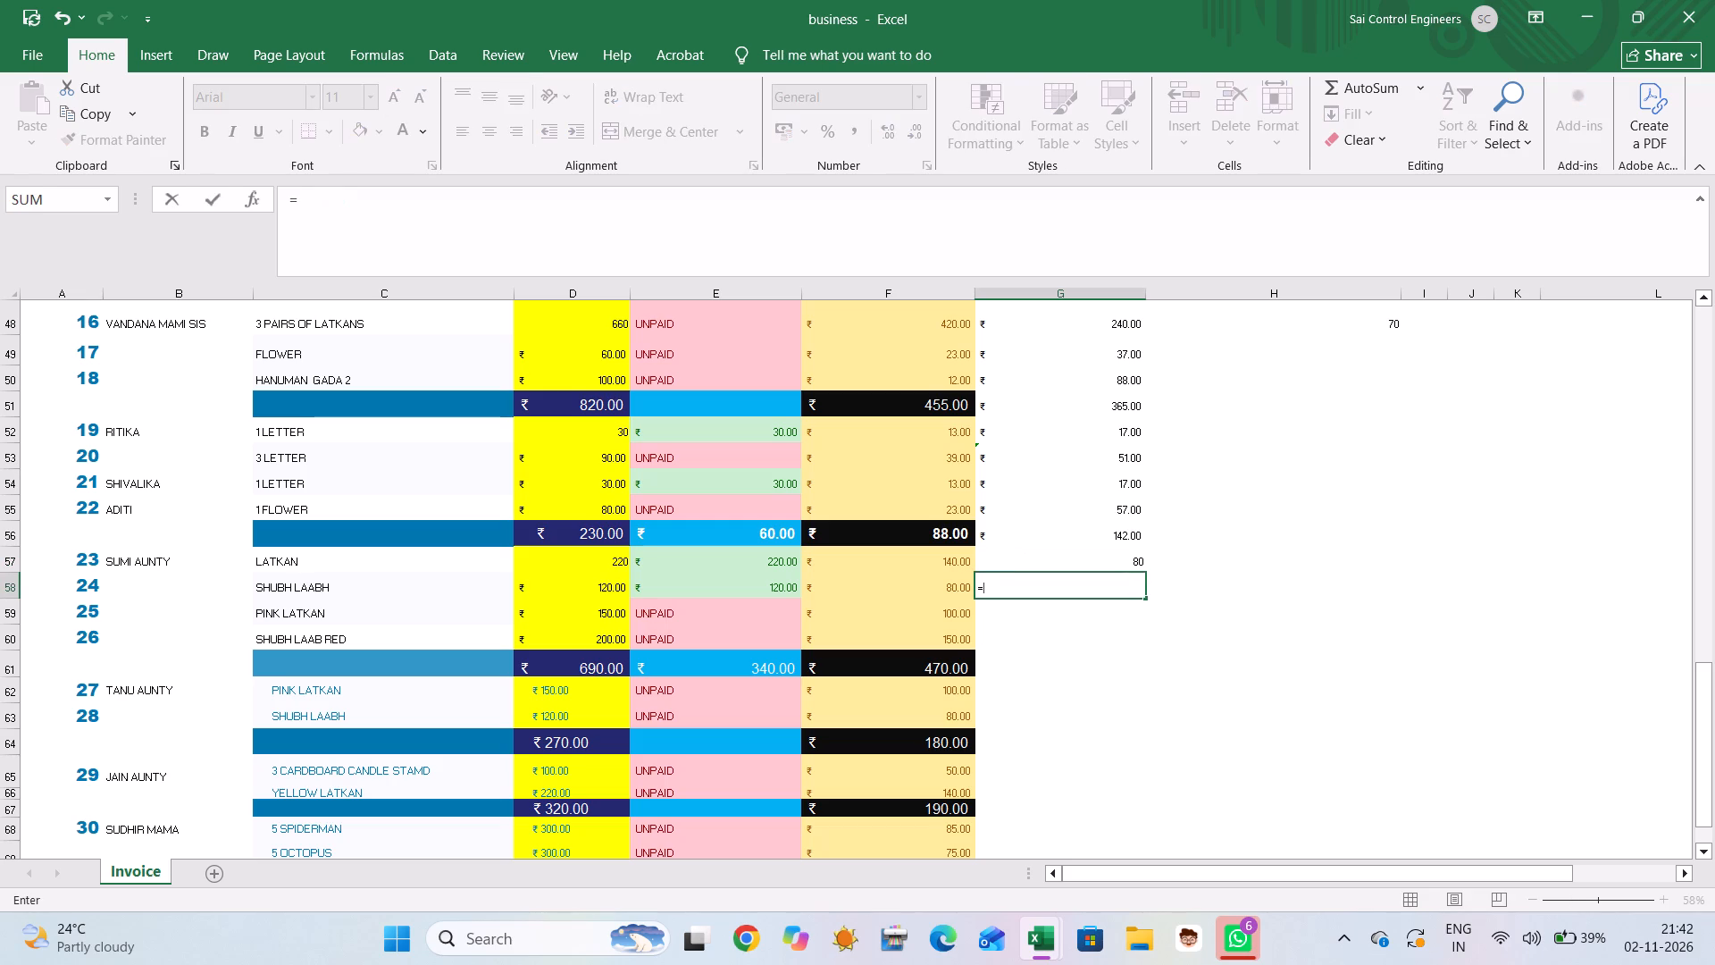
type("120-")
type("80")
key("Down")
Enter the profits of entry 25's pink latkan in G59 as =150-100 and entry 26's red Shubh Laab in G60 as =200-150.
key("equal")
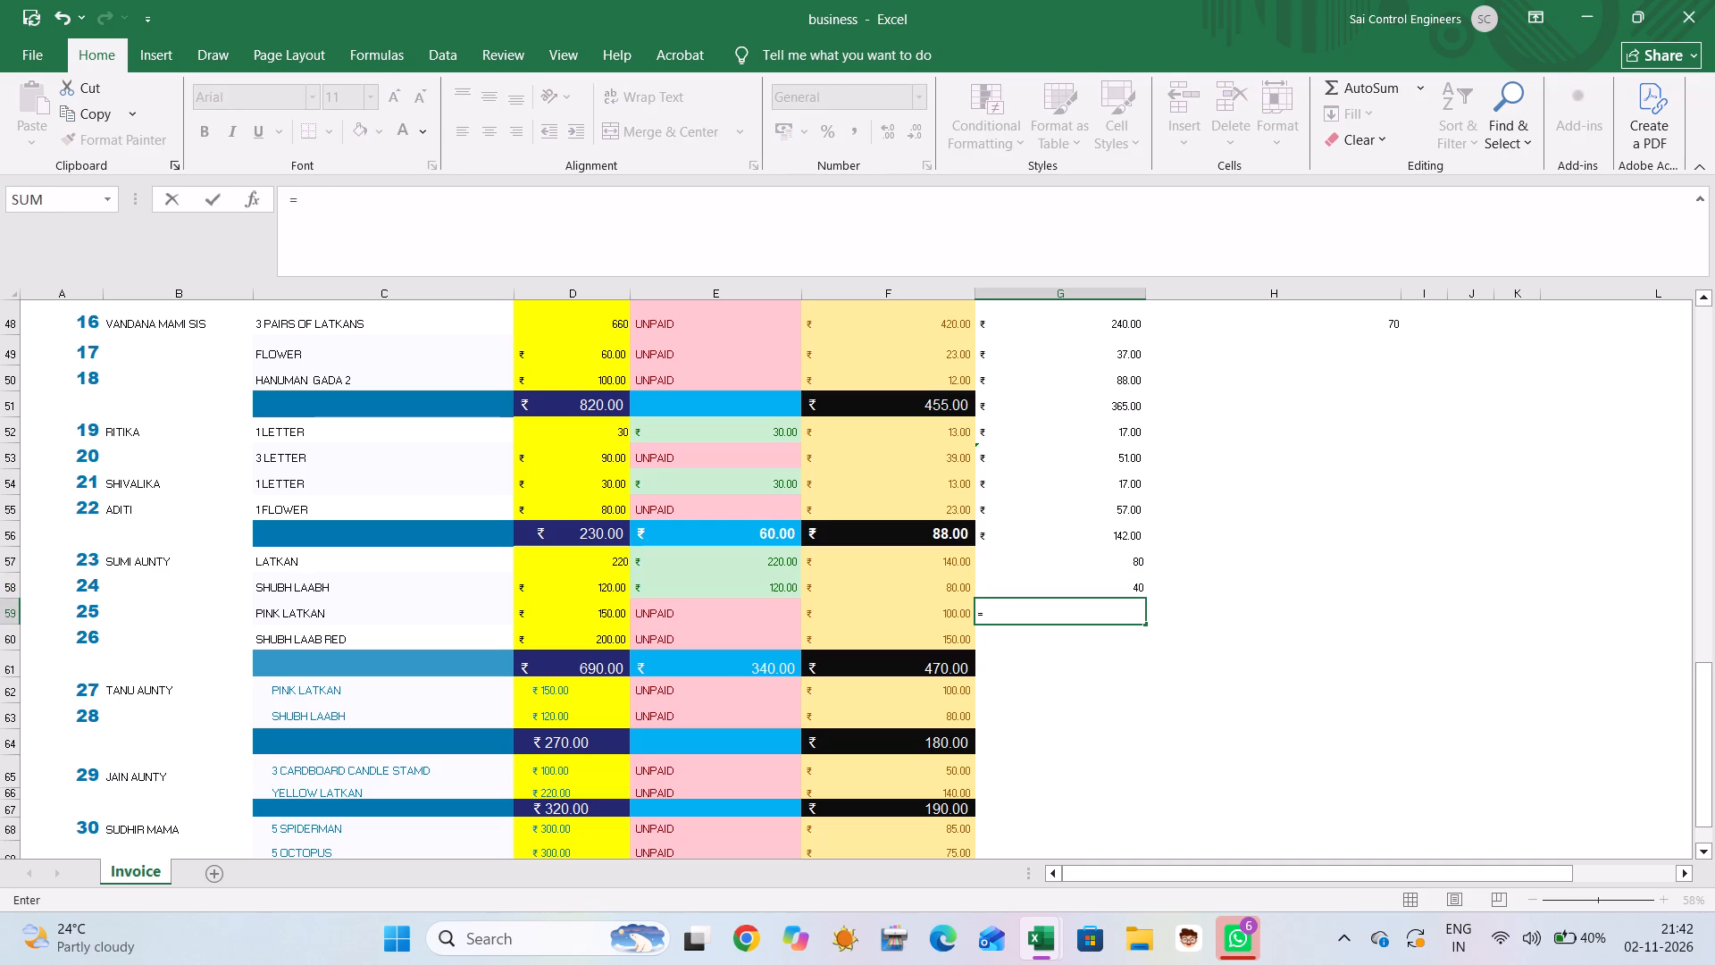
type("150-100")
key("Down")
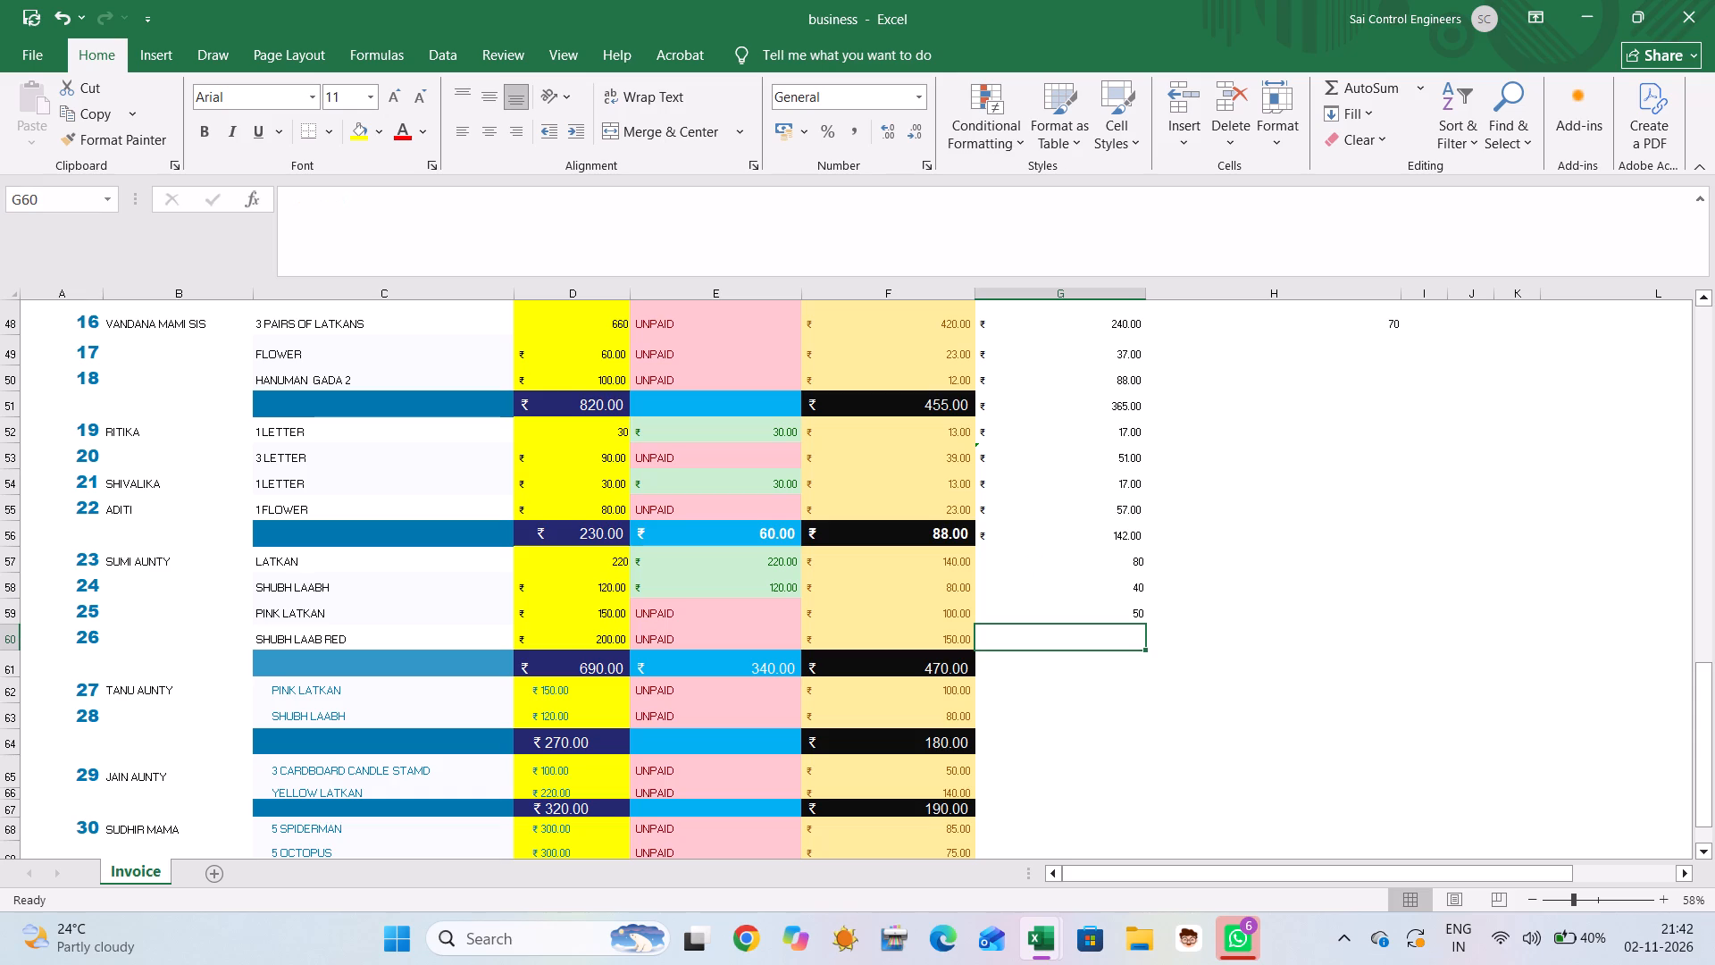
type("=200-1")
key("5")
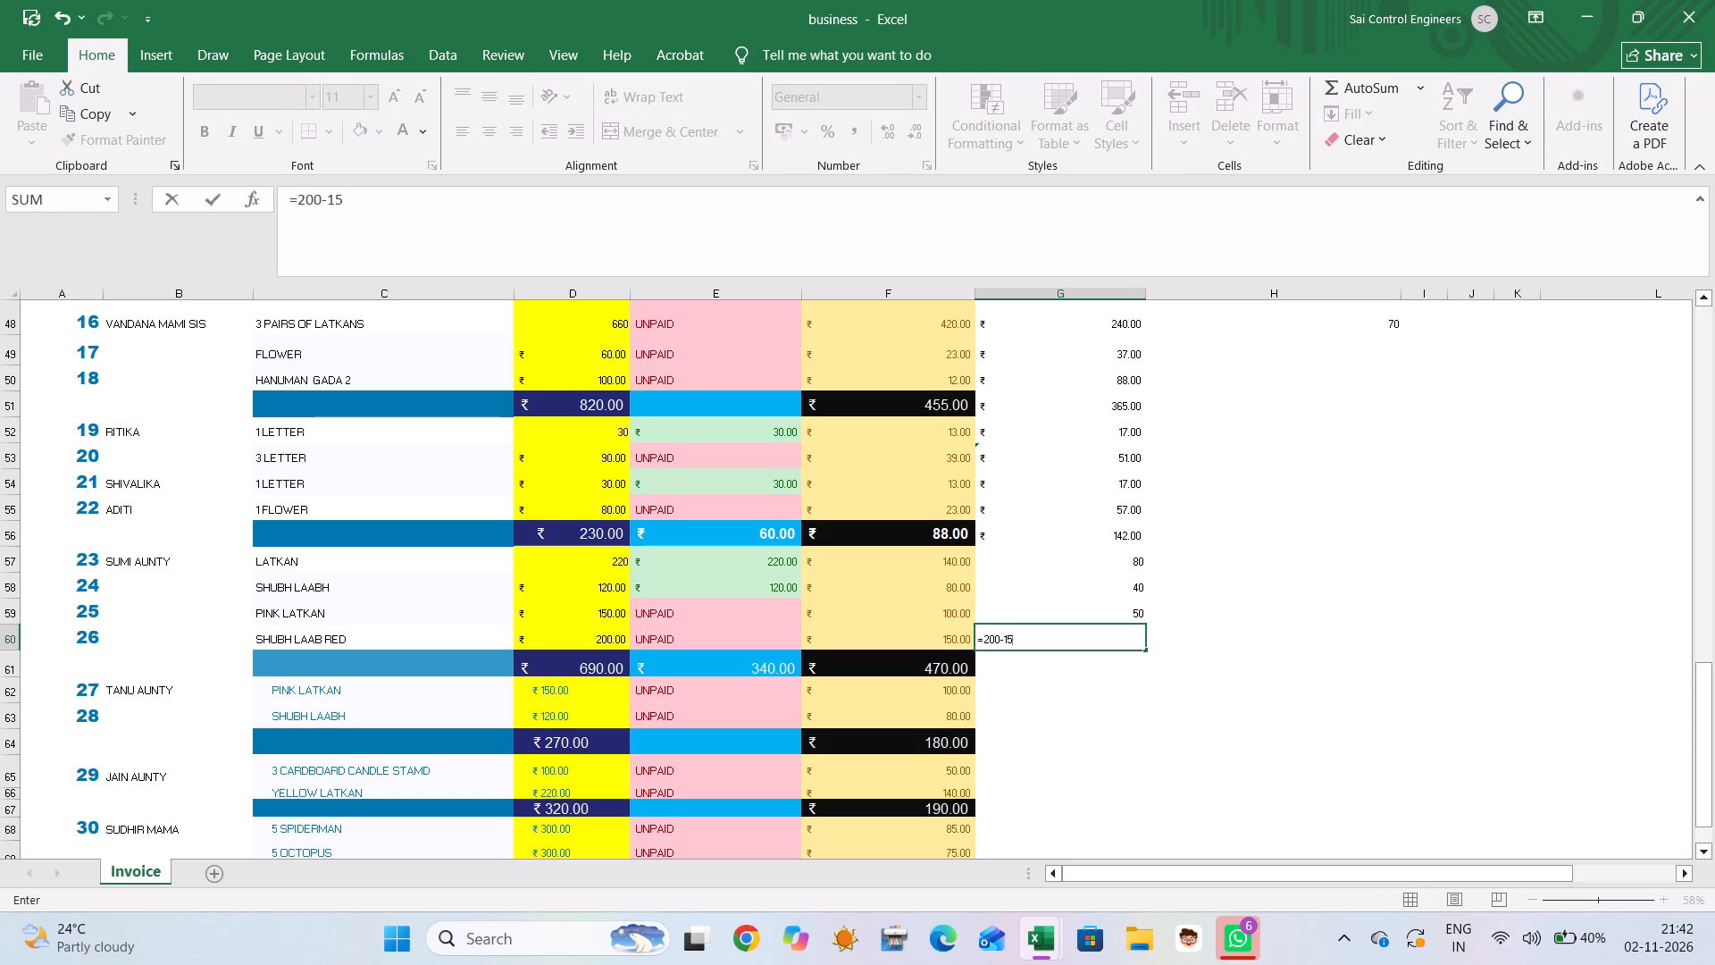
key("0")
key("Down")
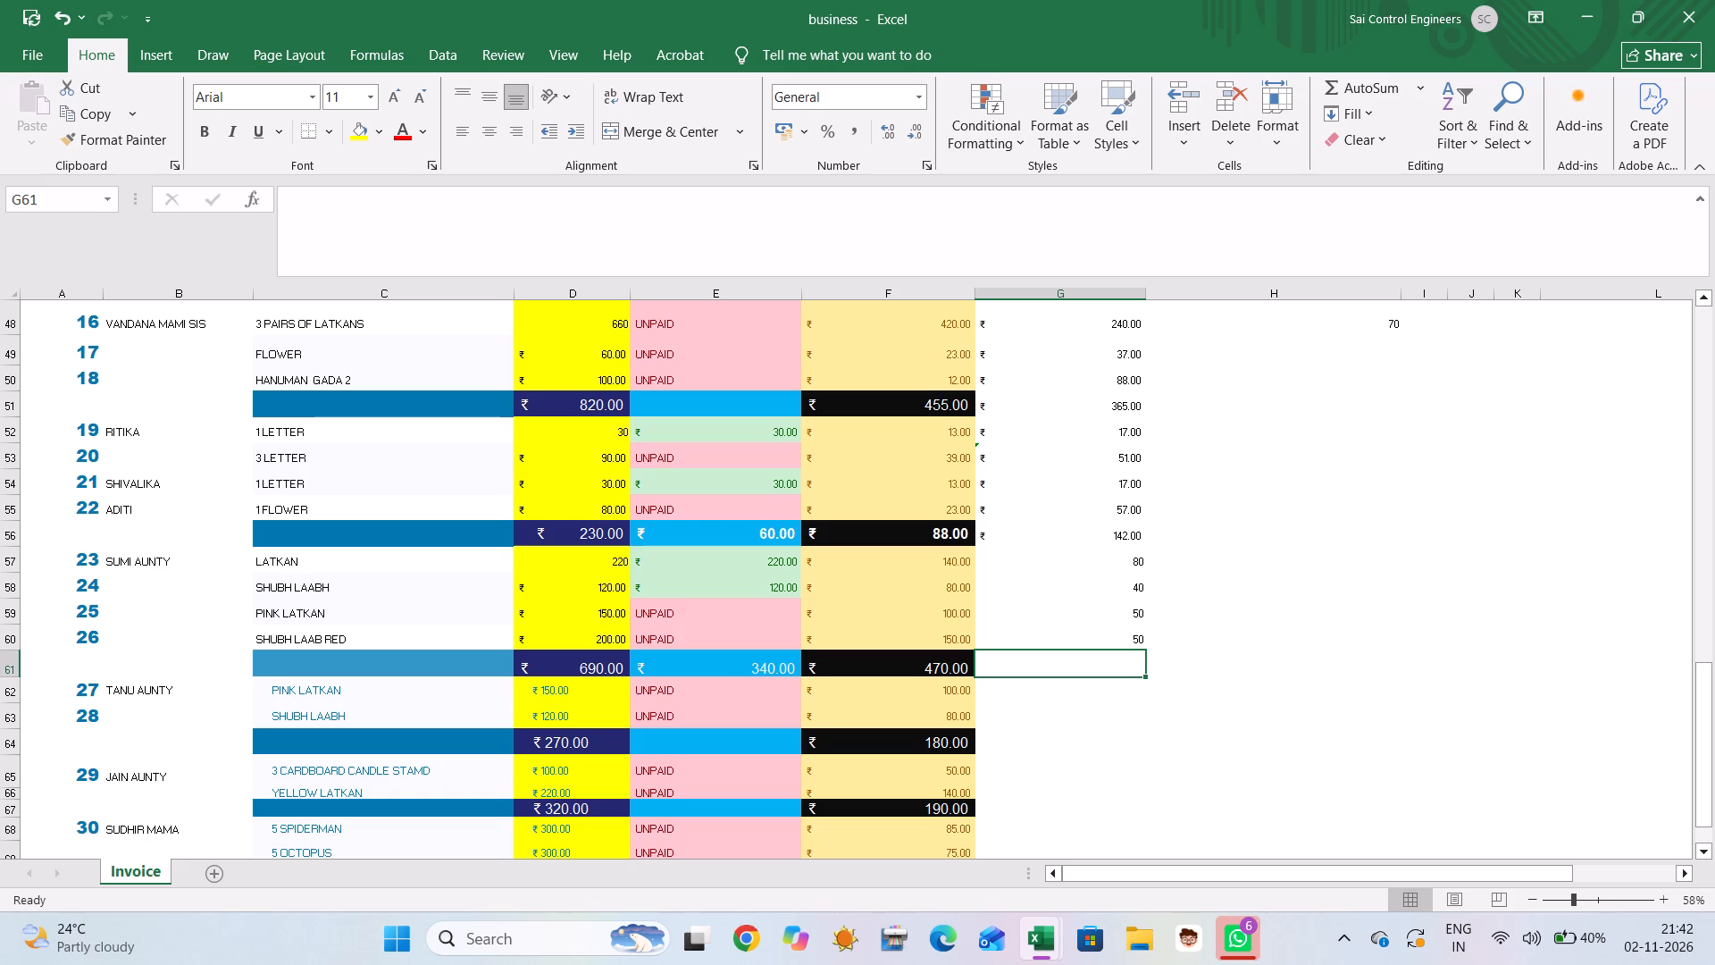
Format the profit cells G57 to G70 in the Indian rupee accounting format.
left_click(1033, 566)
left_click_drag(1033, 566, 1059, 816)
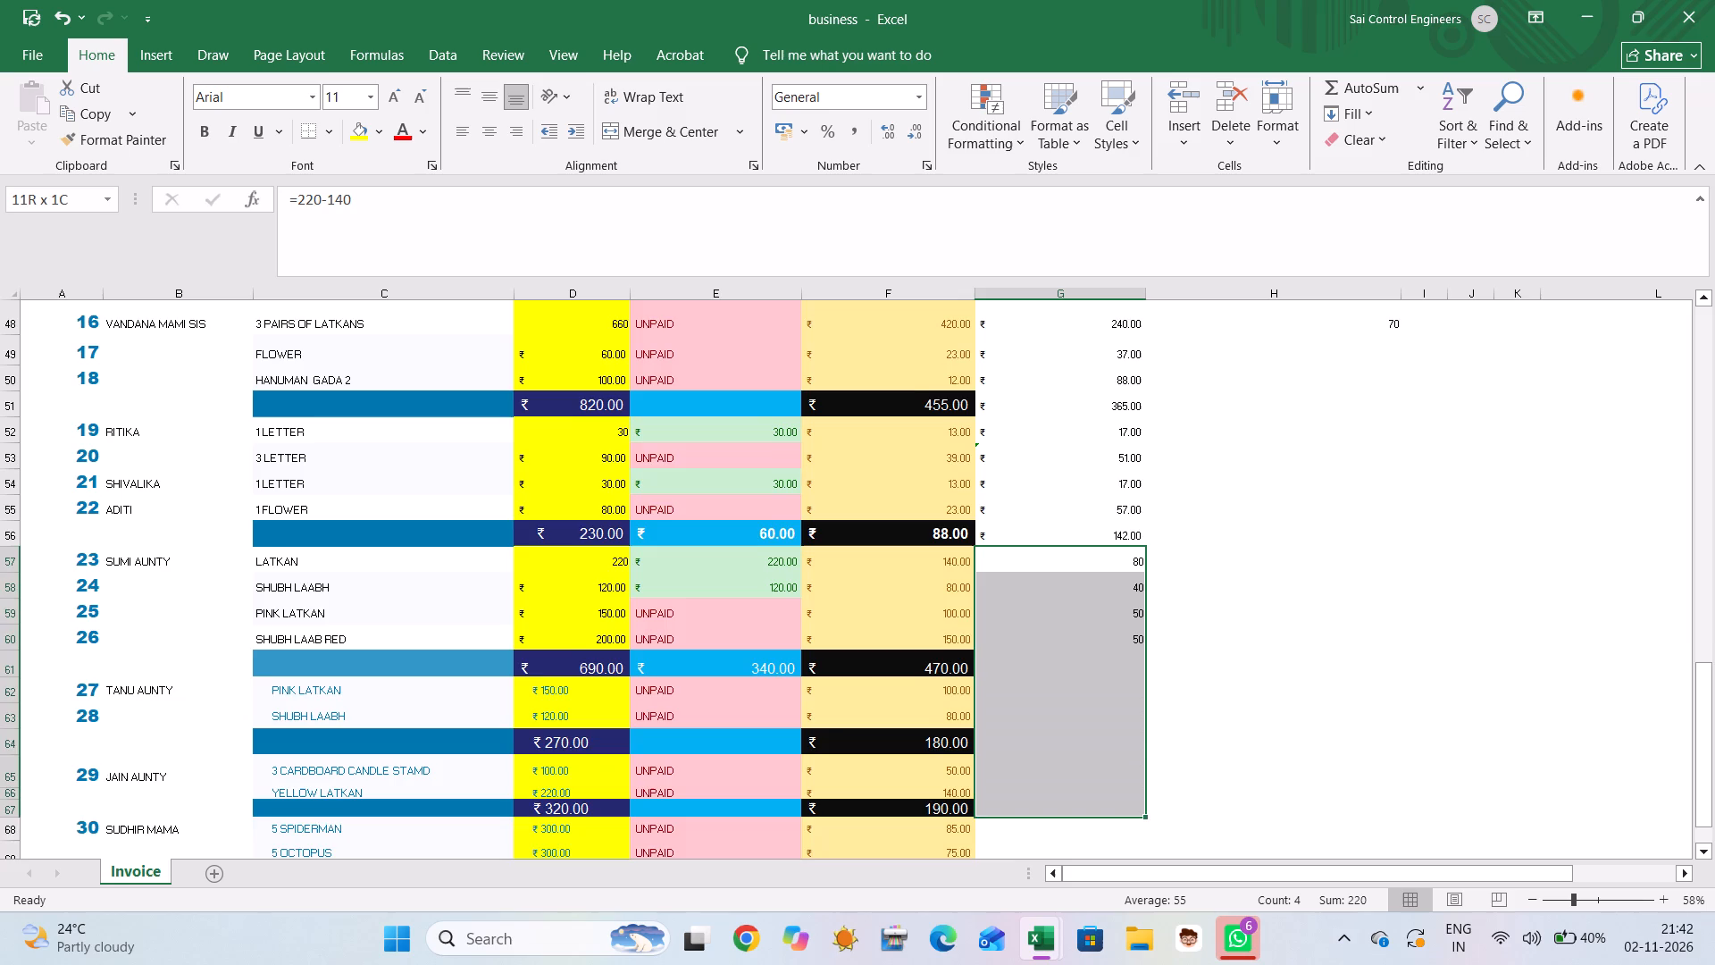
left_click_drag(1059, 816, 1046, 777)
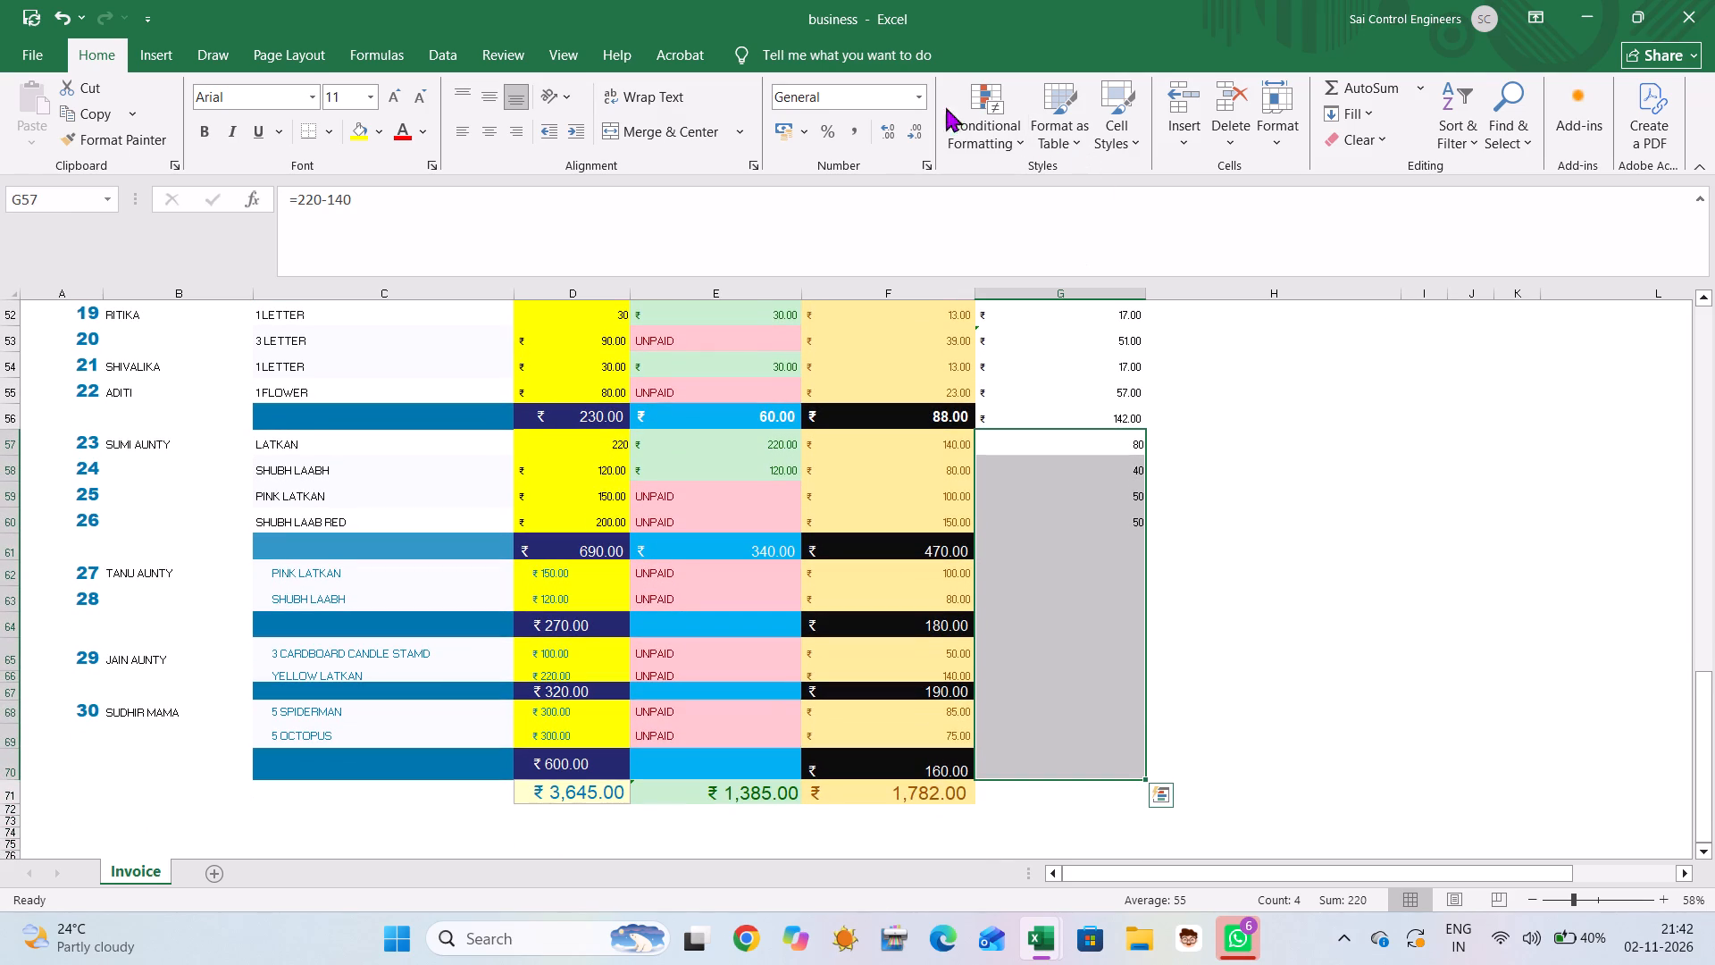
left_click(789, 129)
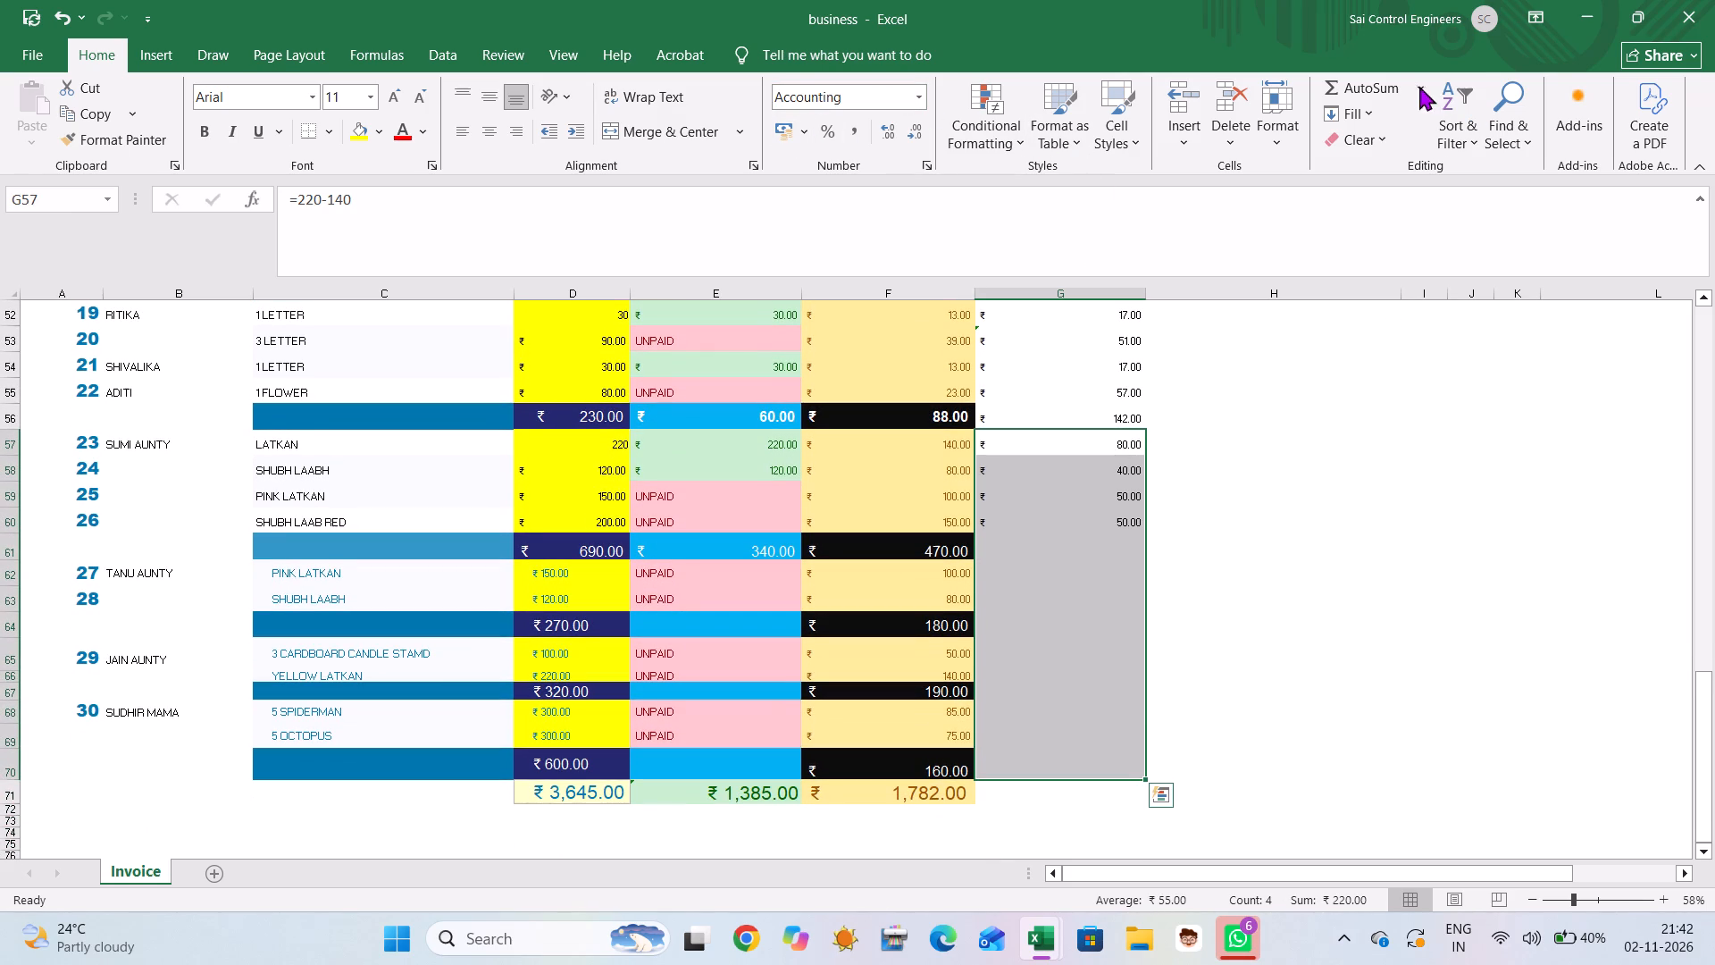
left_click(1154, 550)
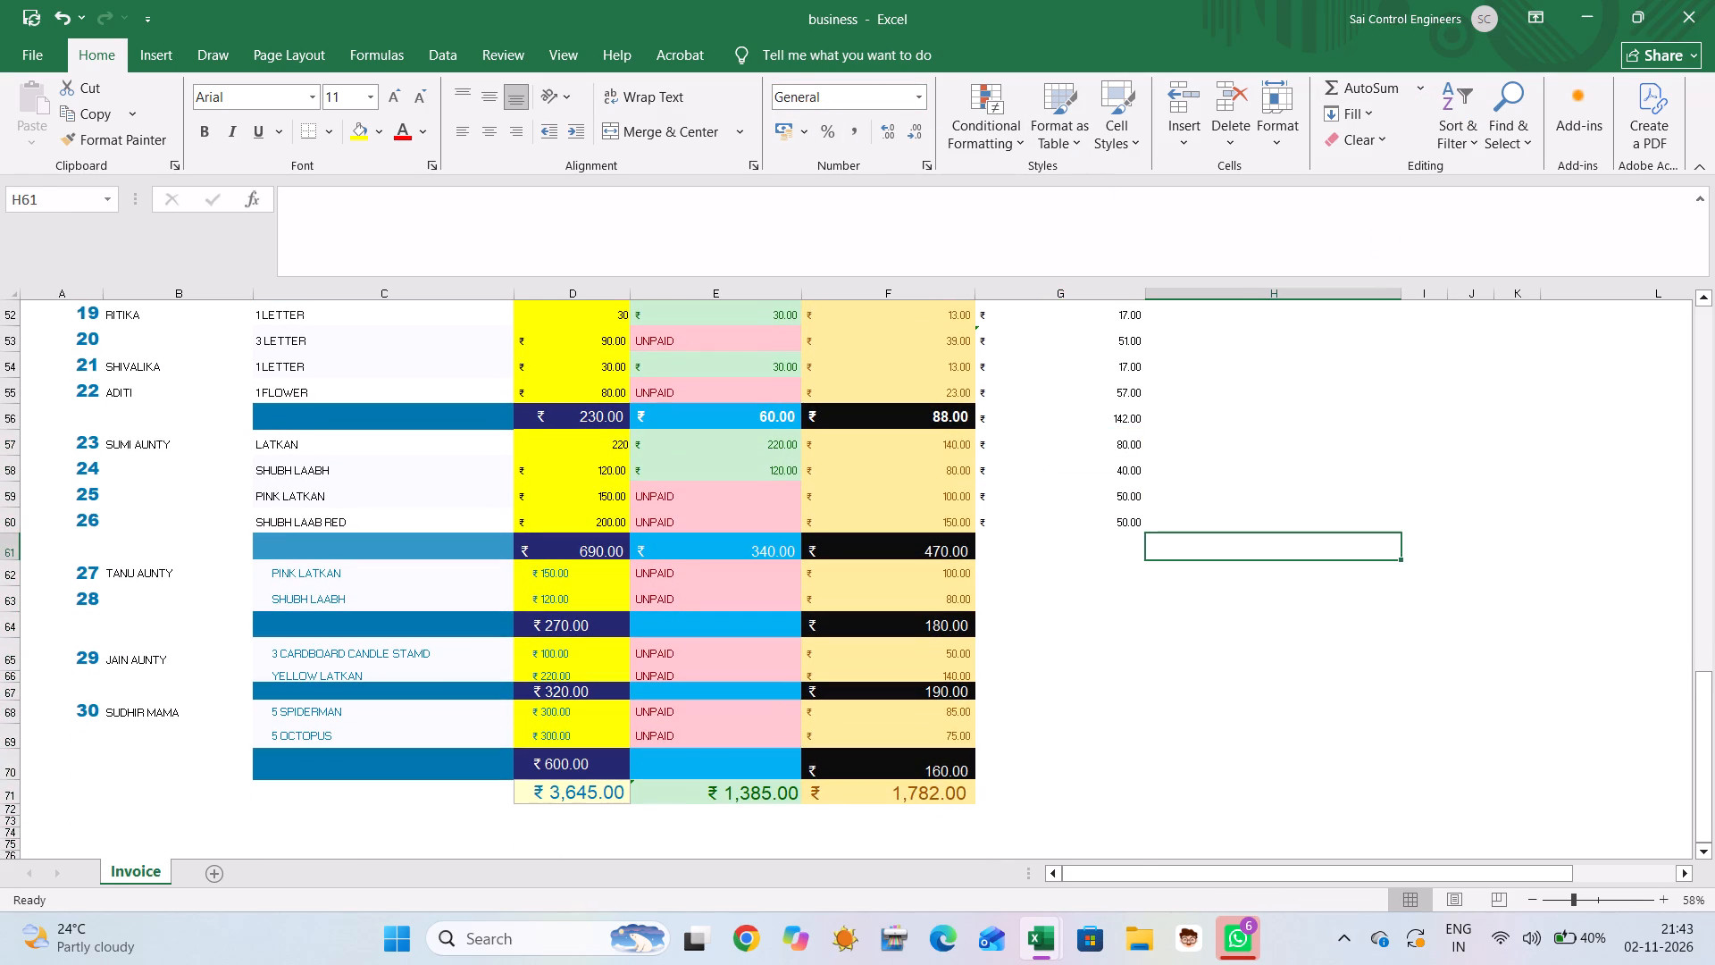
Total the profits of entries 23 to 26 in G61 with AutoSum.
left_click_drag(1000, 448, 1022, 536)
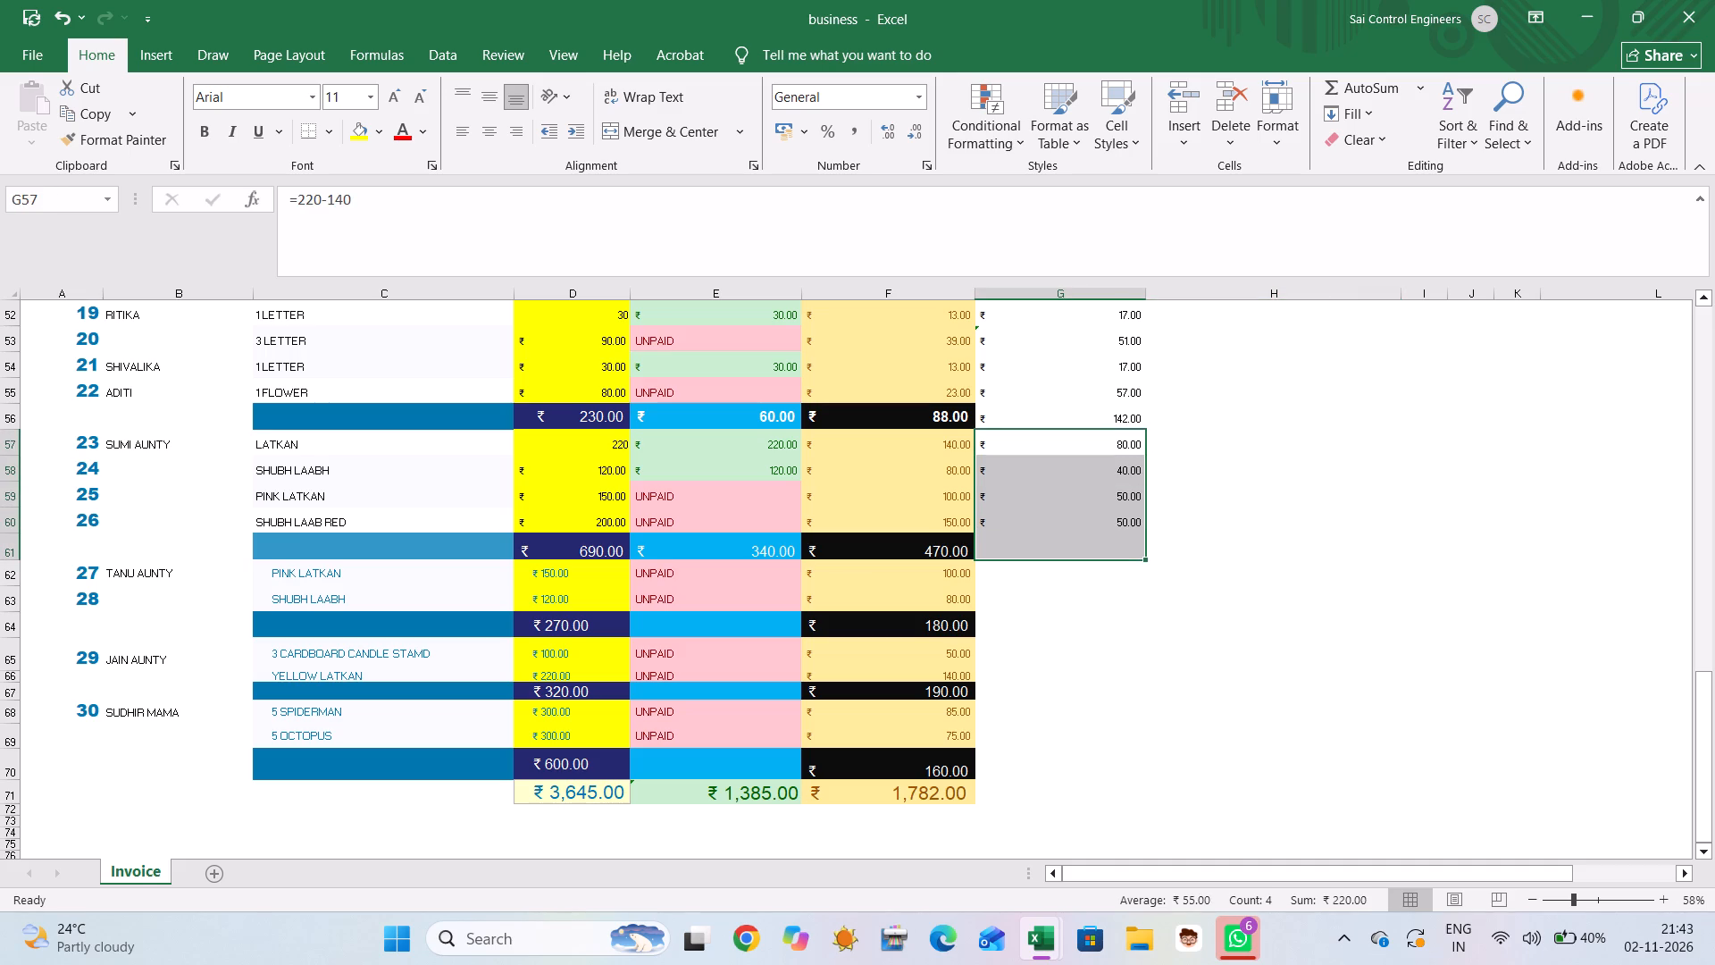
left_click(1378, 82)
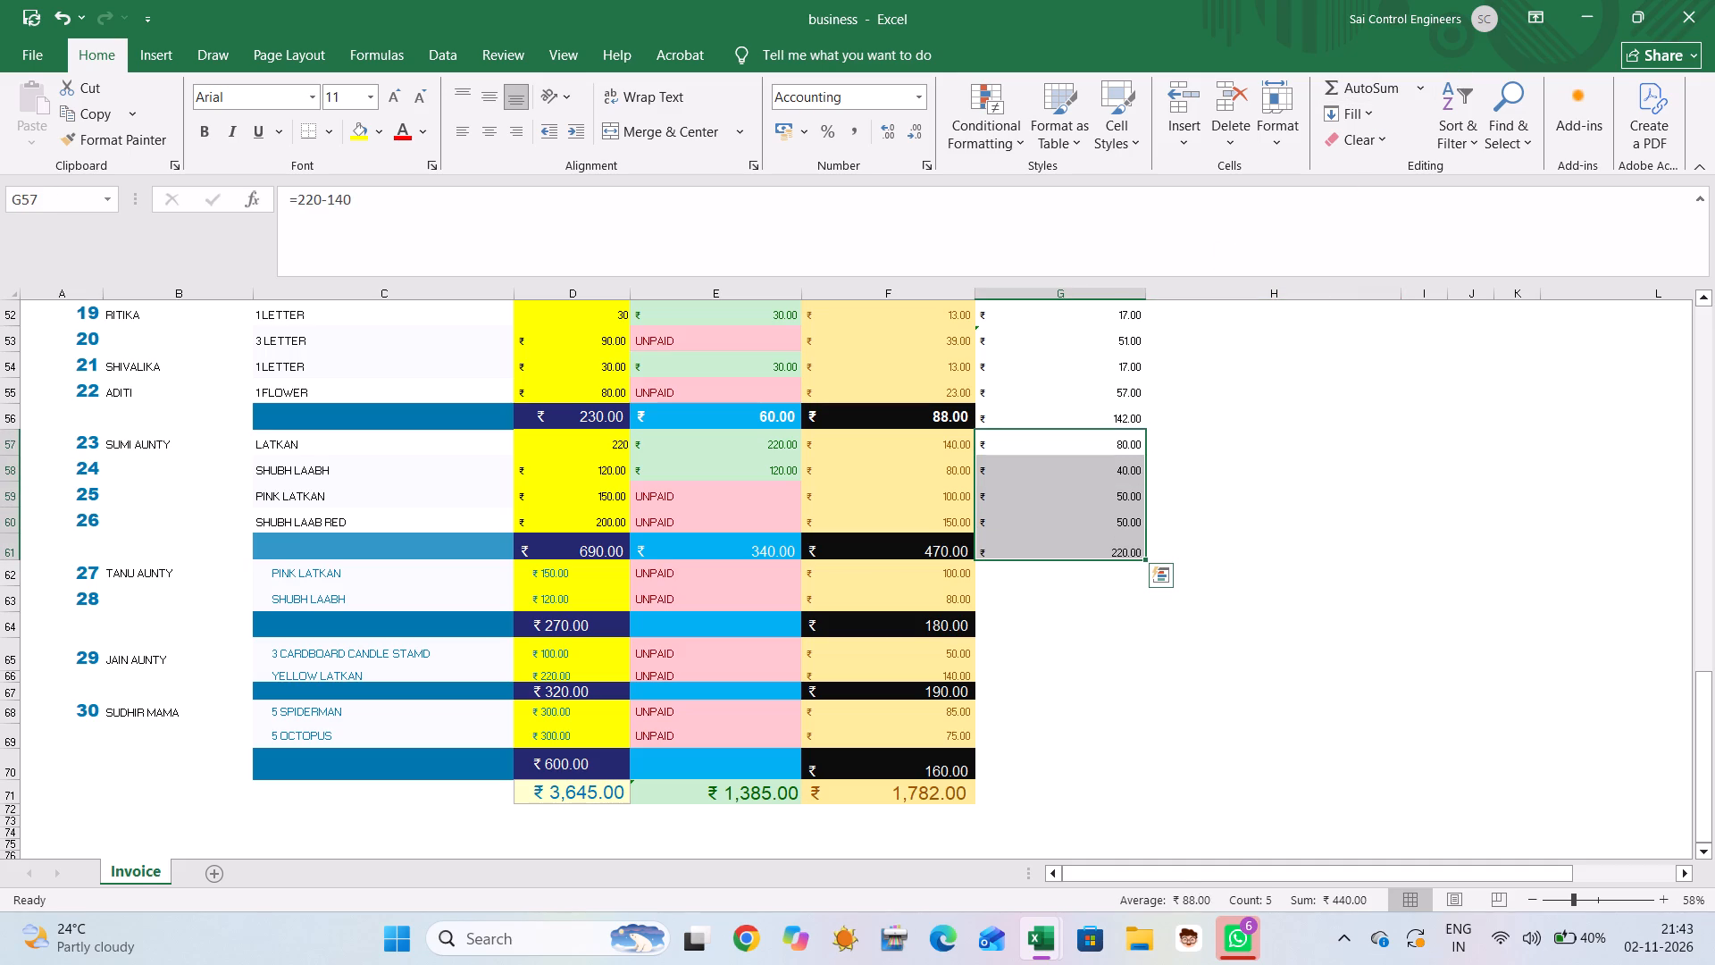
Enter the profits of entry 27's pink latkan in G62 as =150-100 and entry 28's Shubh Laabh in G63 as =120-80.
left_click(999, 573)
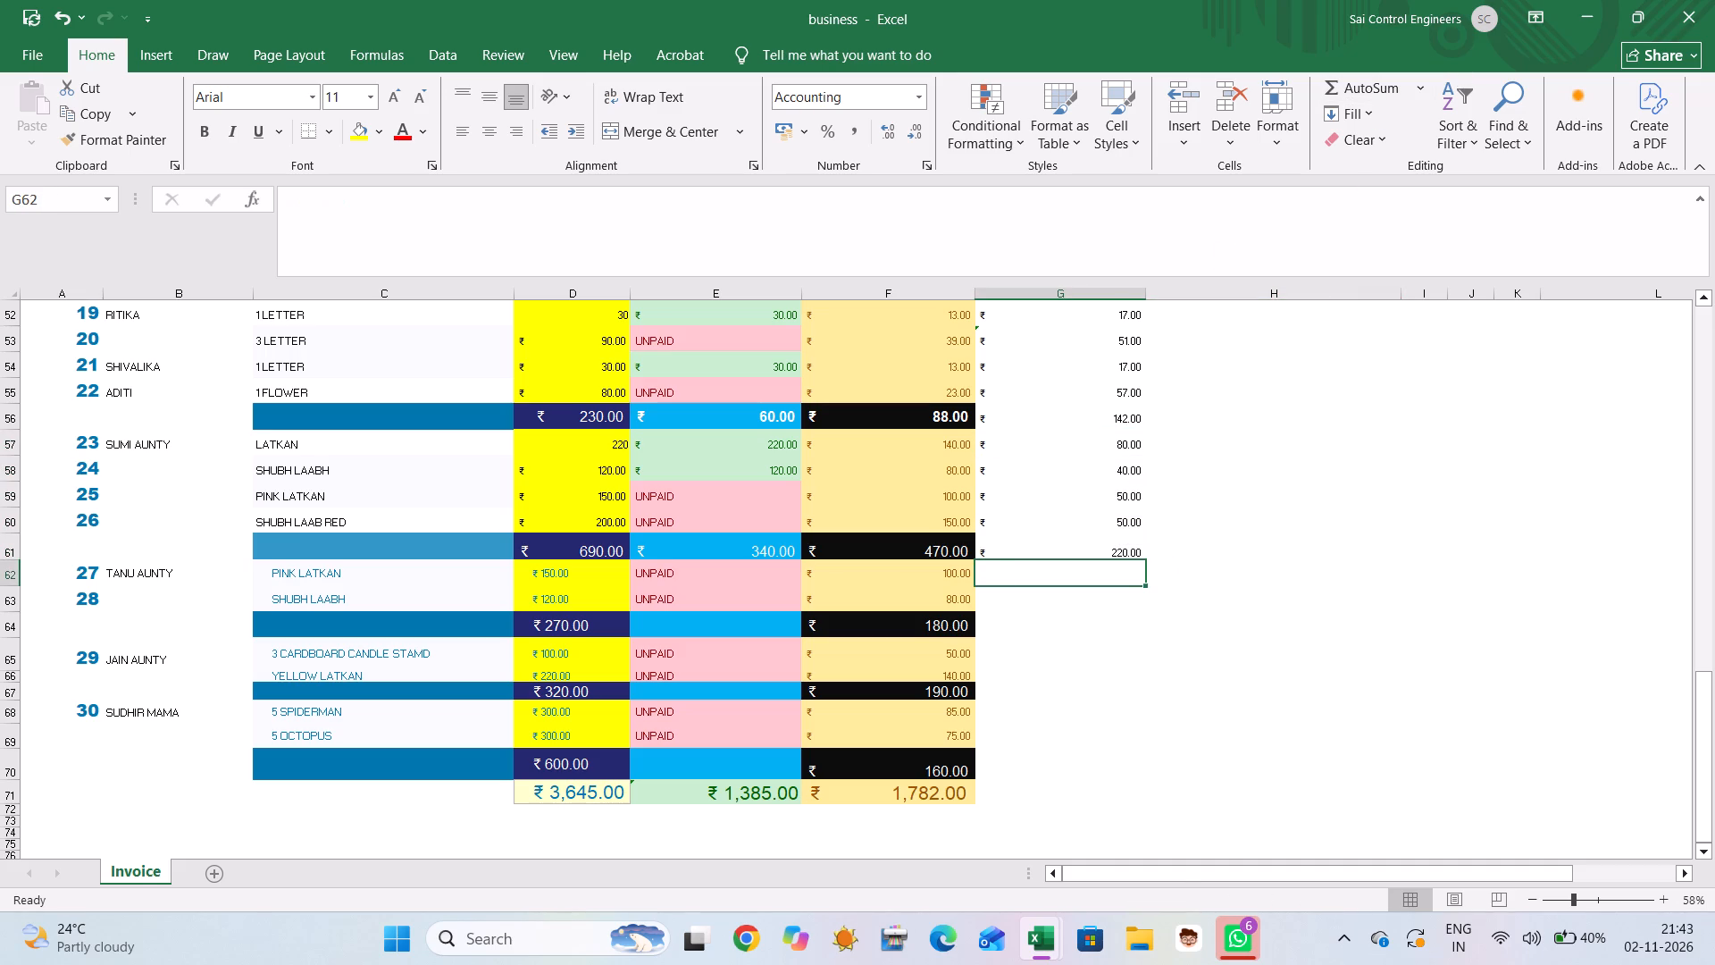
key("equal")
type("150-")
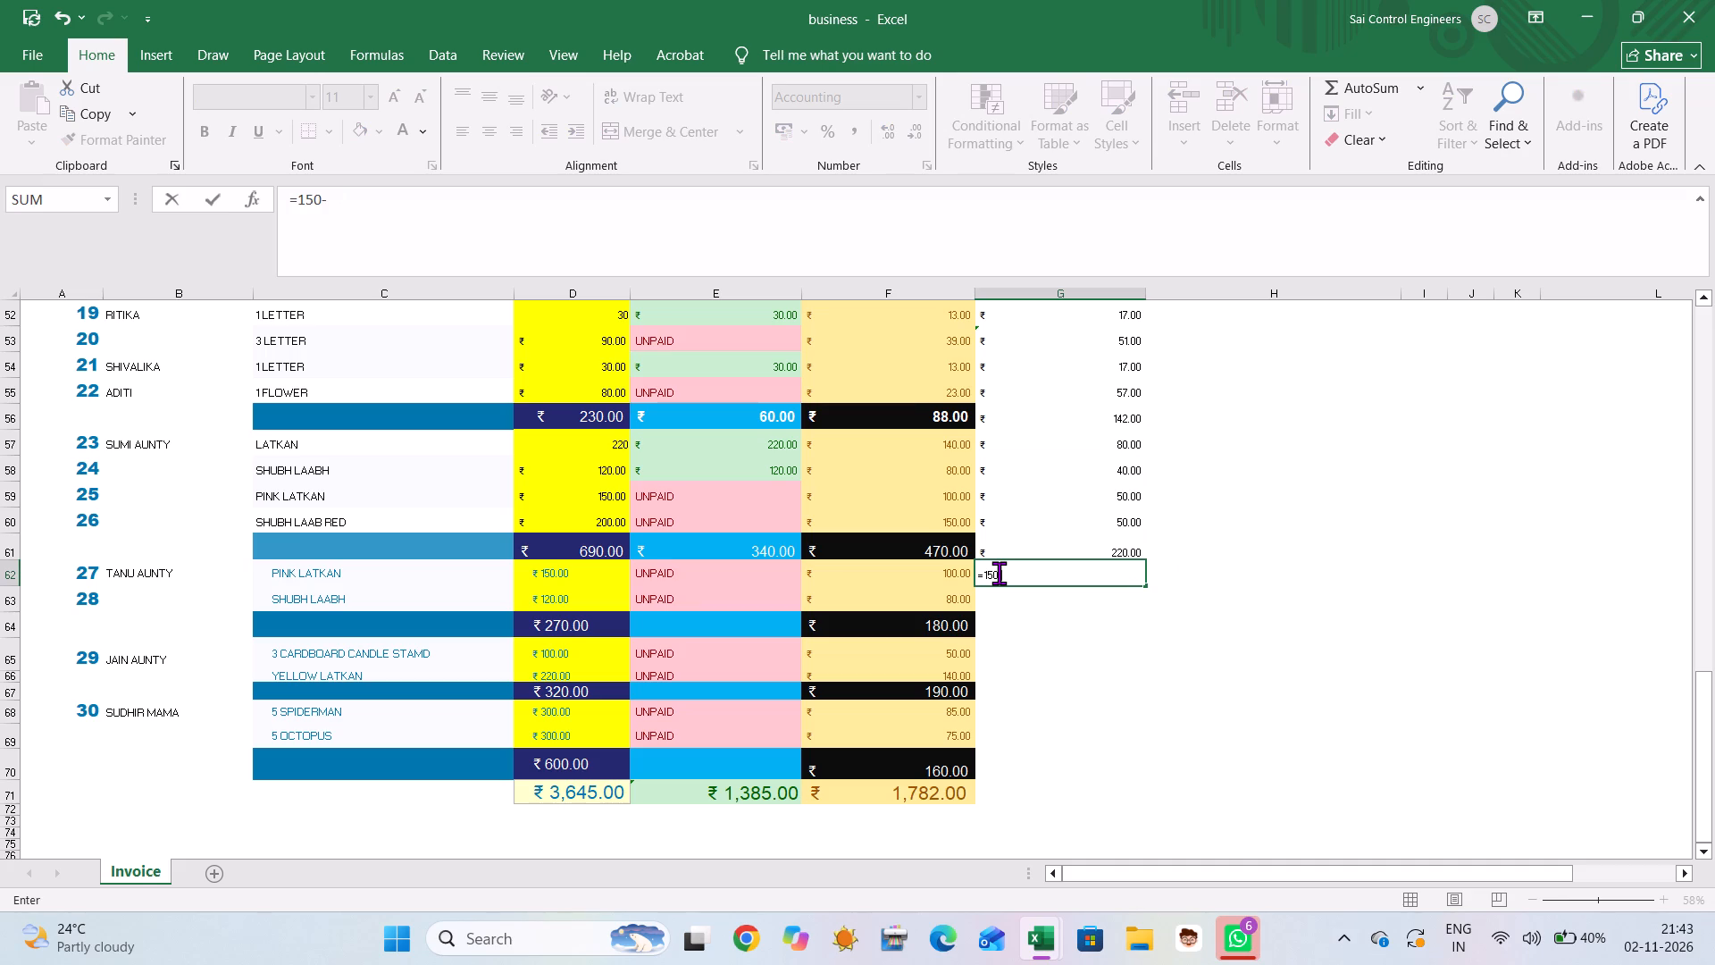
type("100")
key("Down")
key("equal")
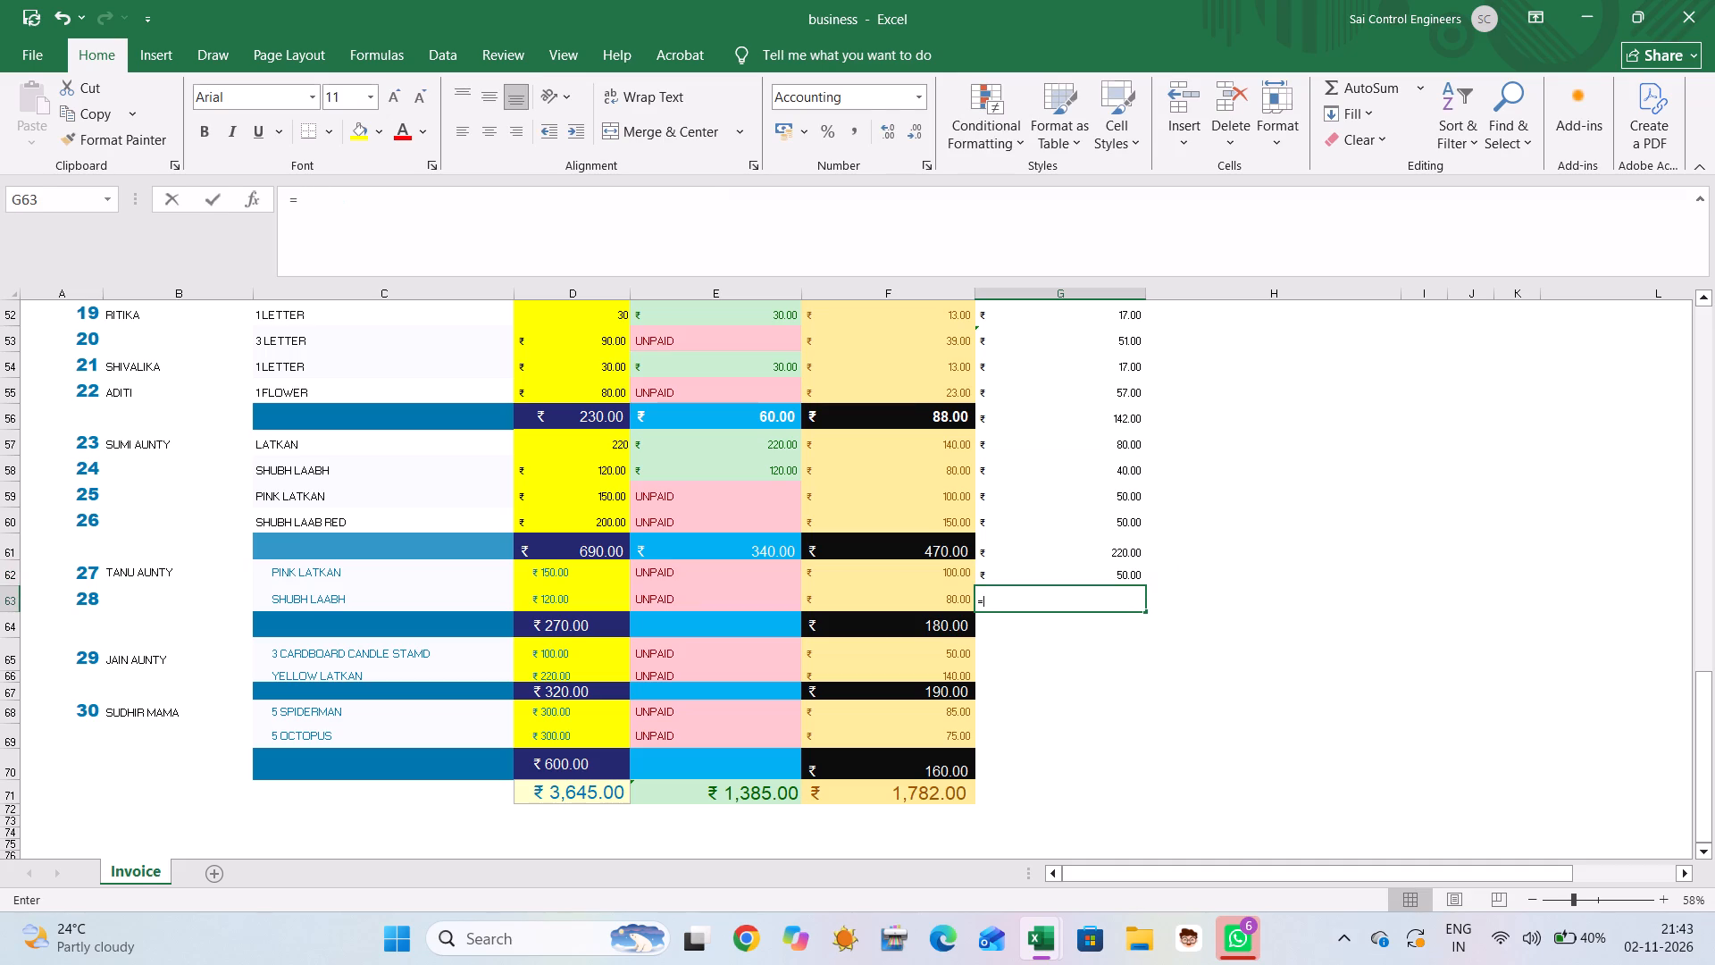
type("120-")
type("80")
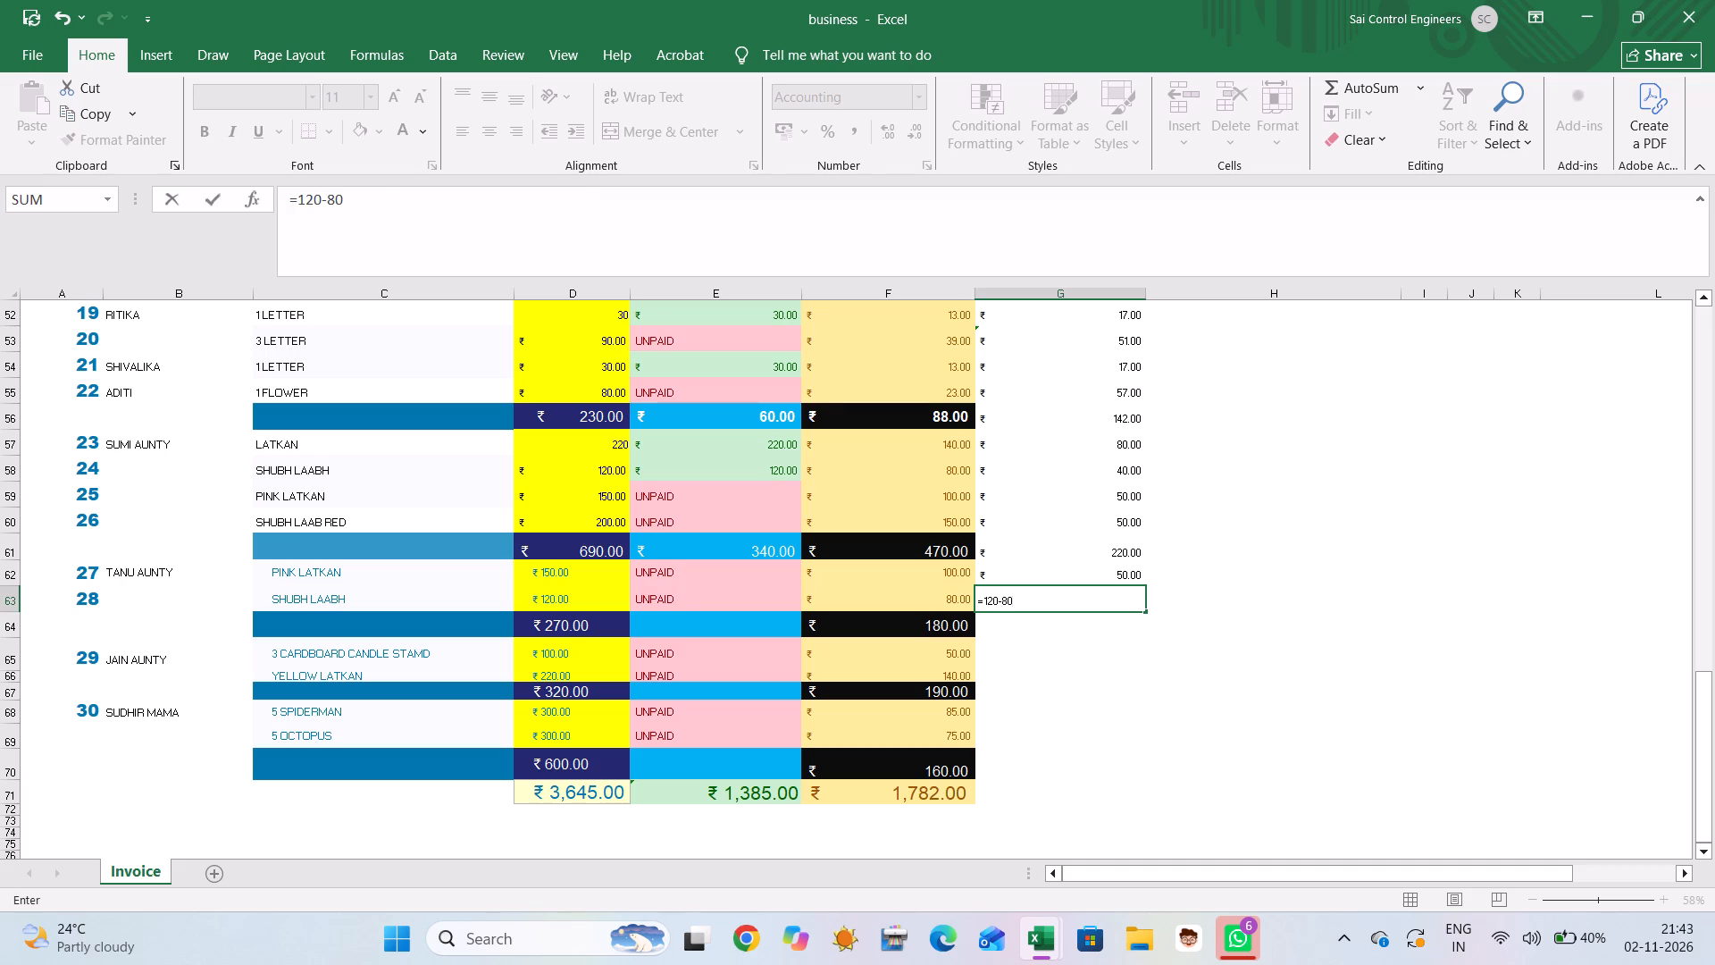
key("Down")
Enter the profit of entry 29's three cardboard candle stands in G65 as =100-50.
key("Down")
key("equal")
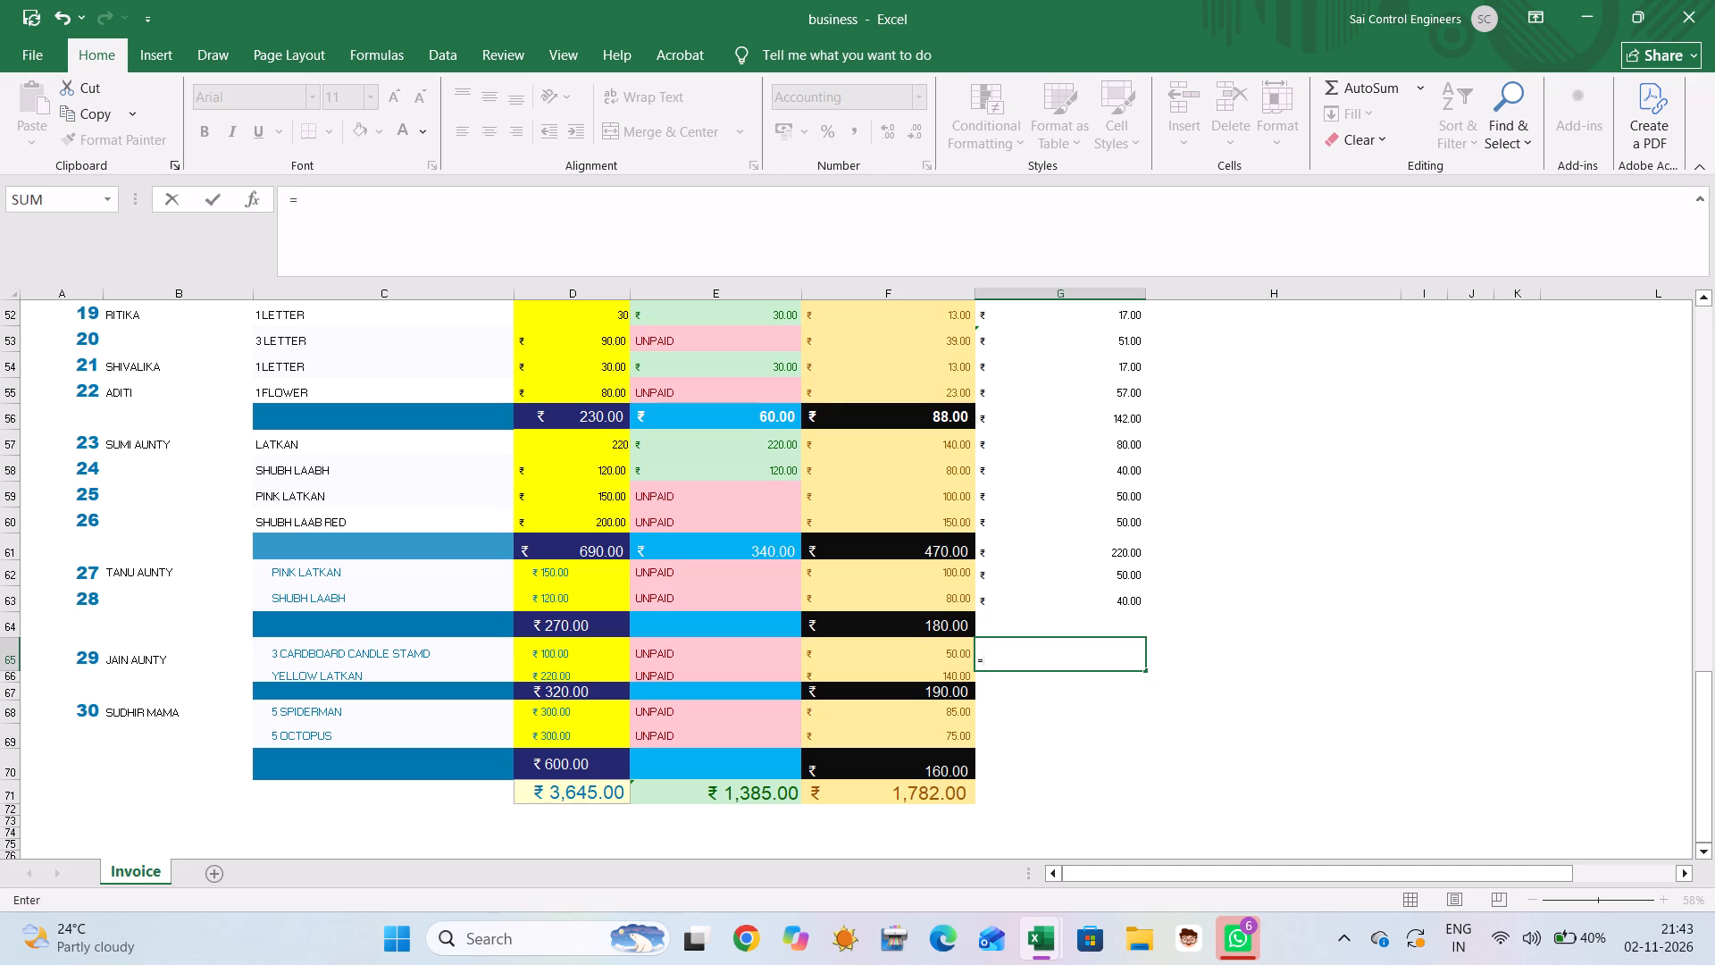
type("100-")
type("5-")
key("BackSpace")
key("0")
key("Down")
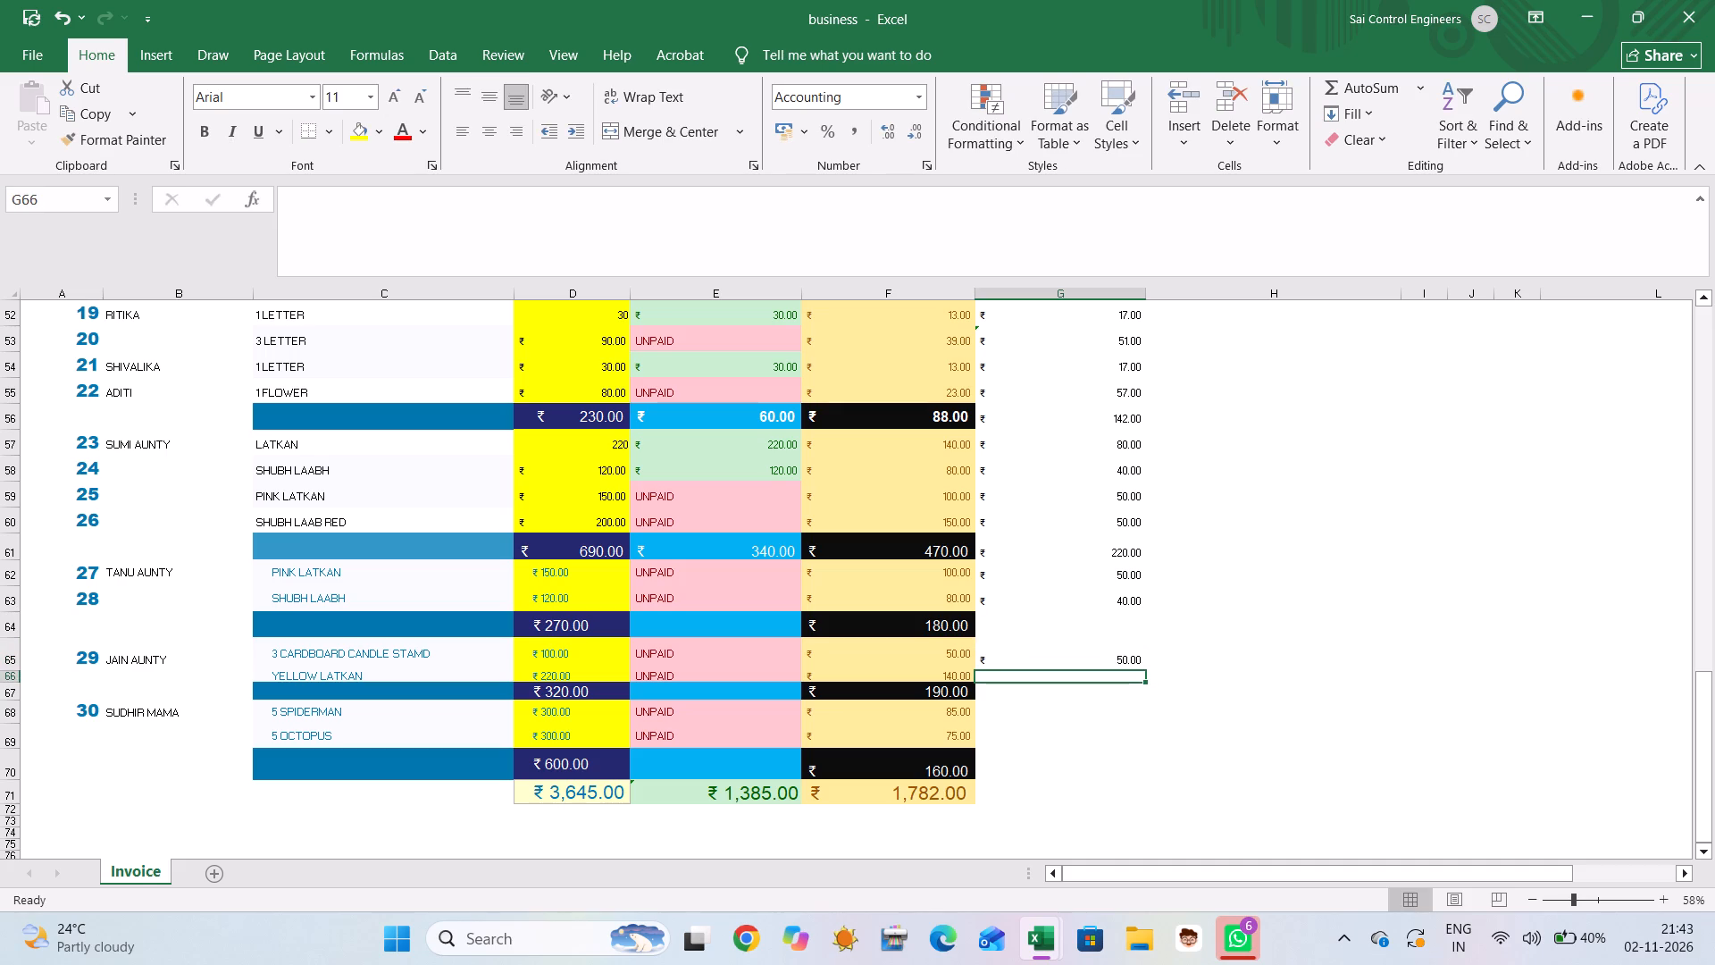
Make row 65 slightly shorter and row 66, the yellow latkan row, slightly taller.
left_click(1074, 661)
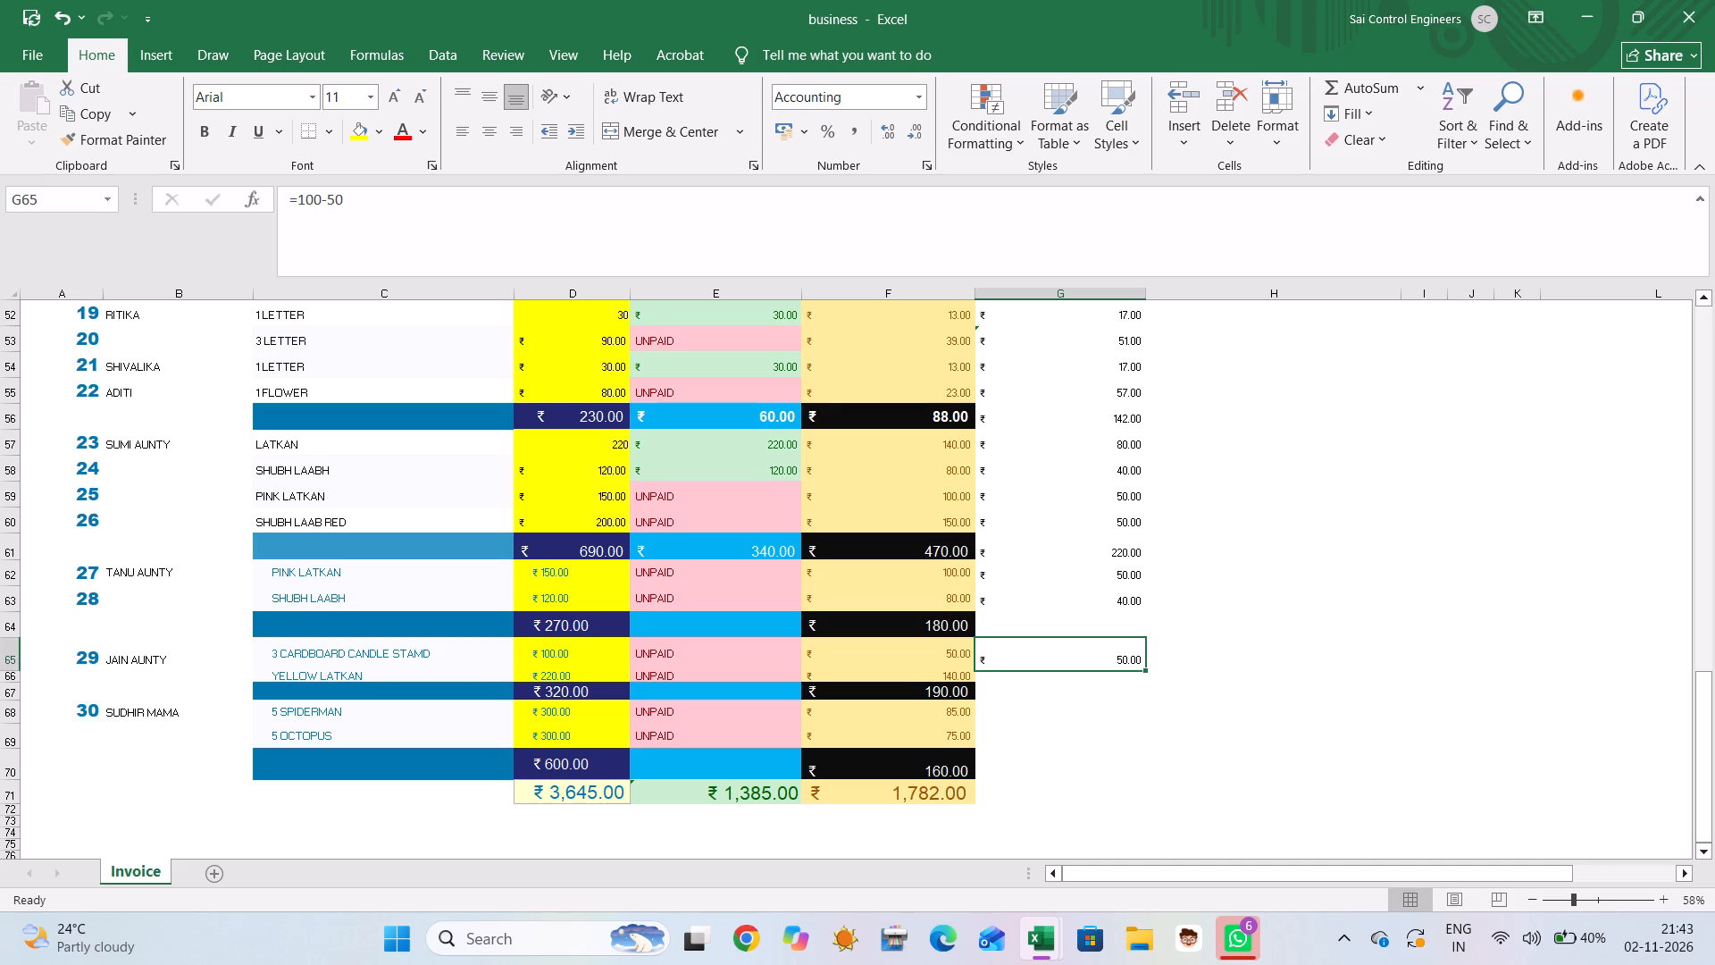
left_click_drag(1058, 672, 1055, 627)
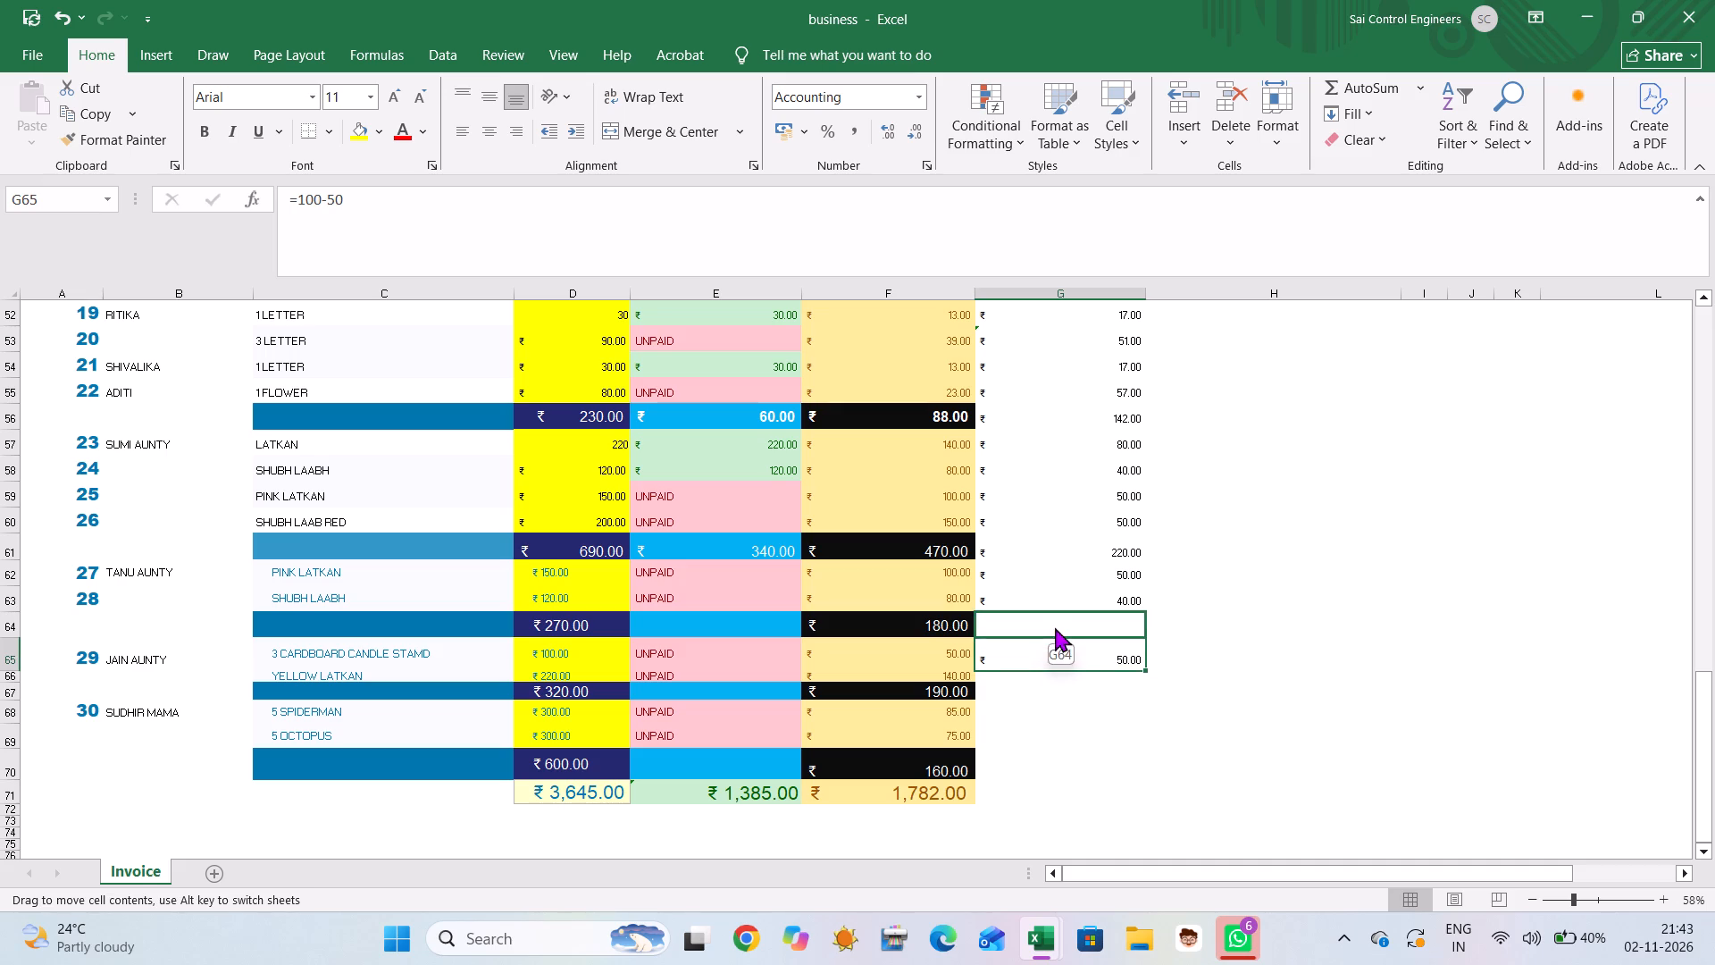
left_click_drag(1055, 627, 1051, 648)
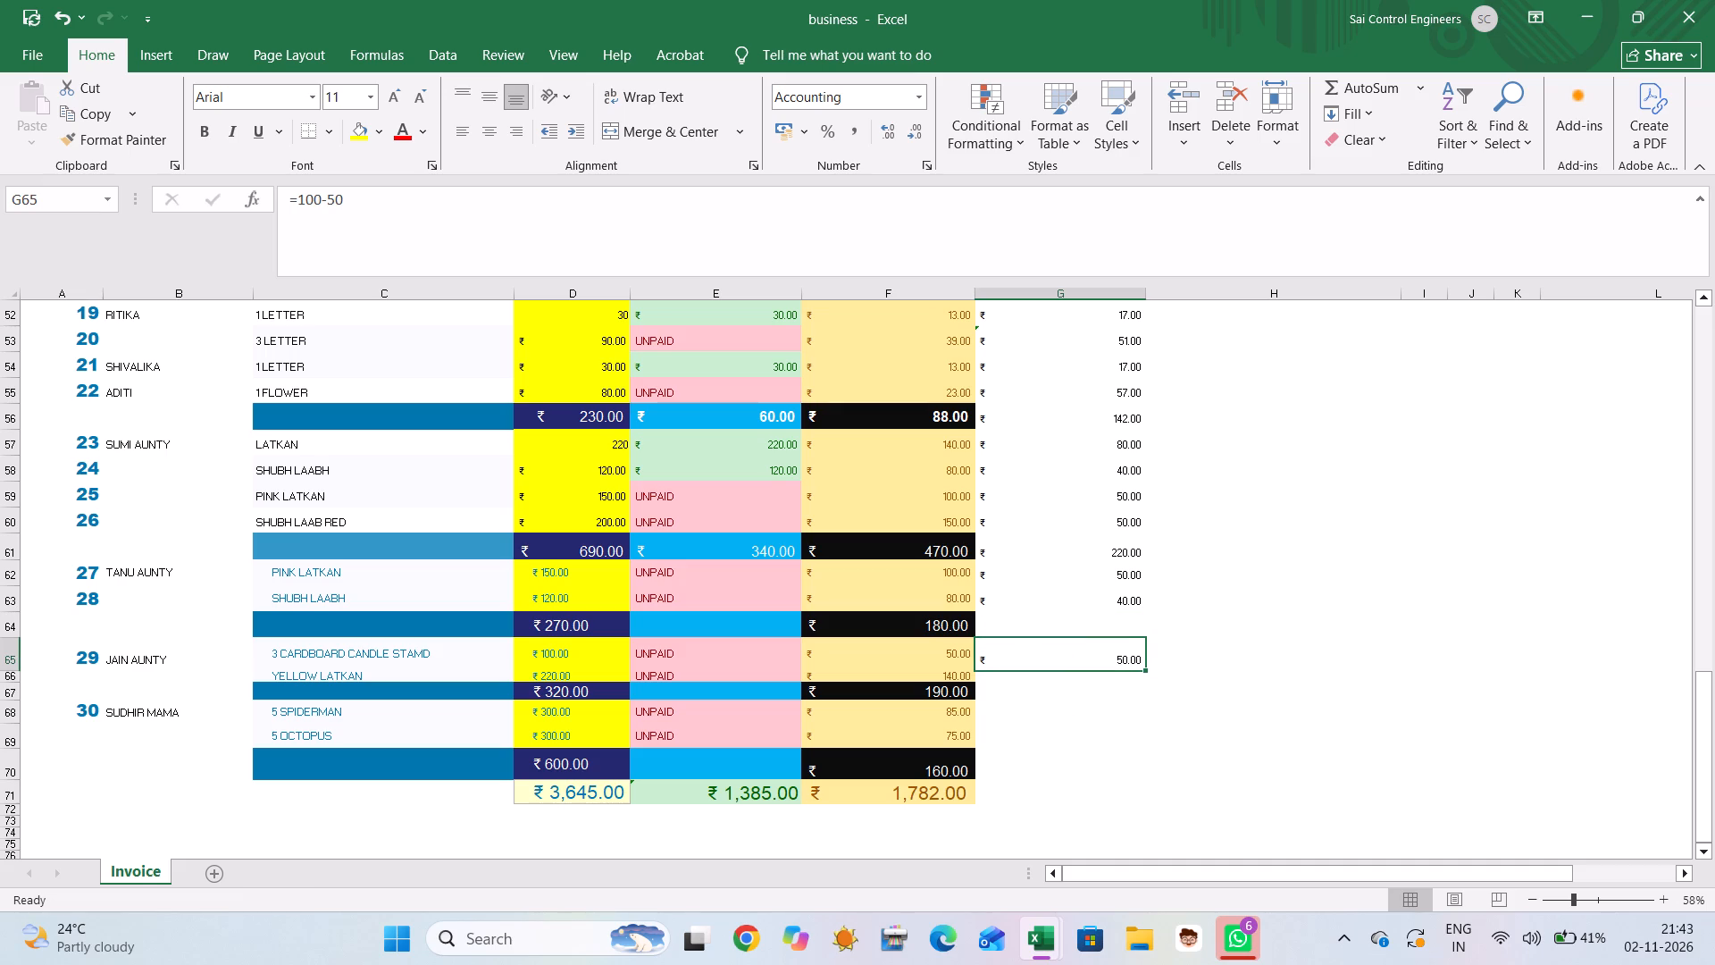
left_click(14, 669)
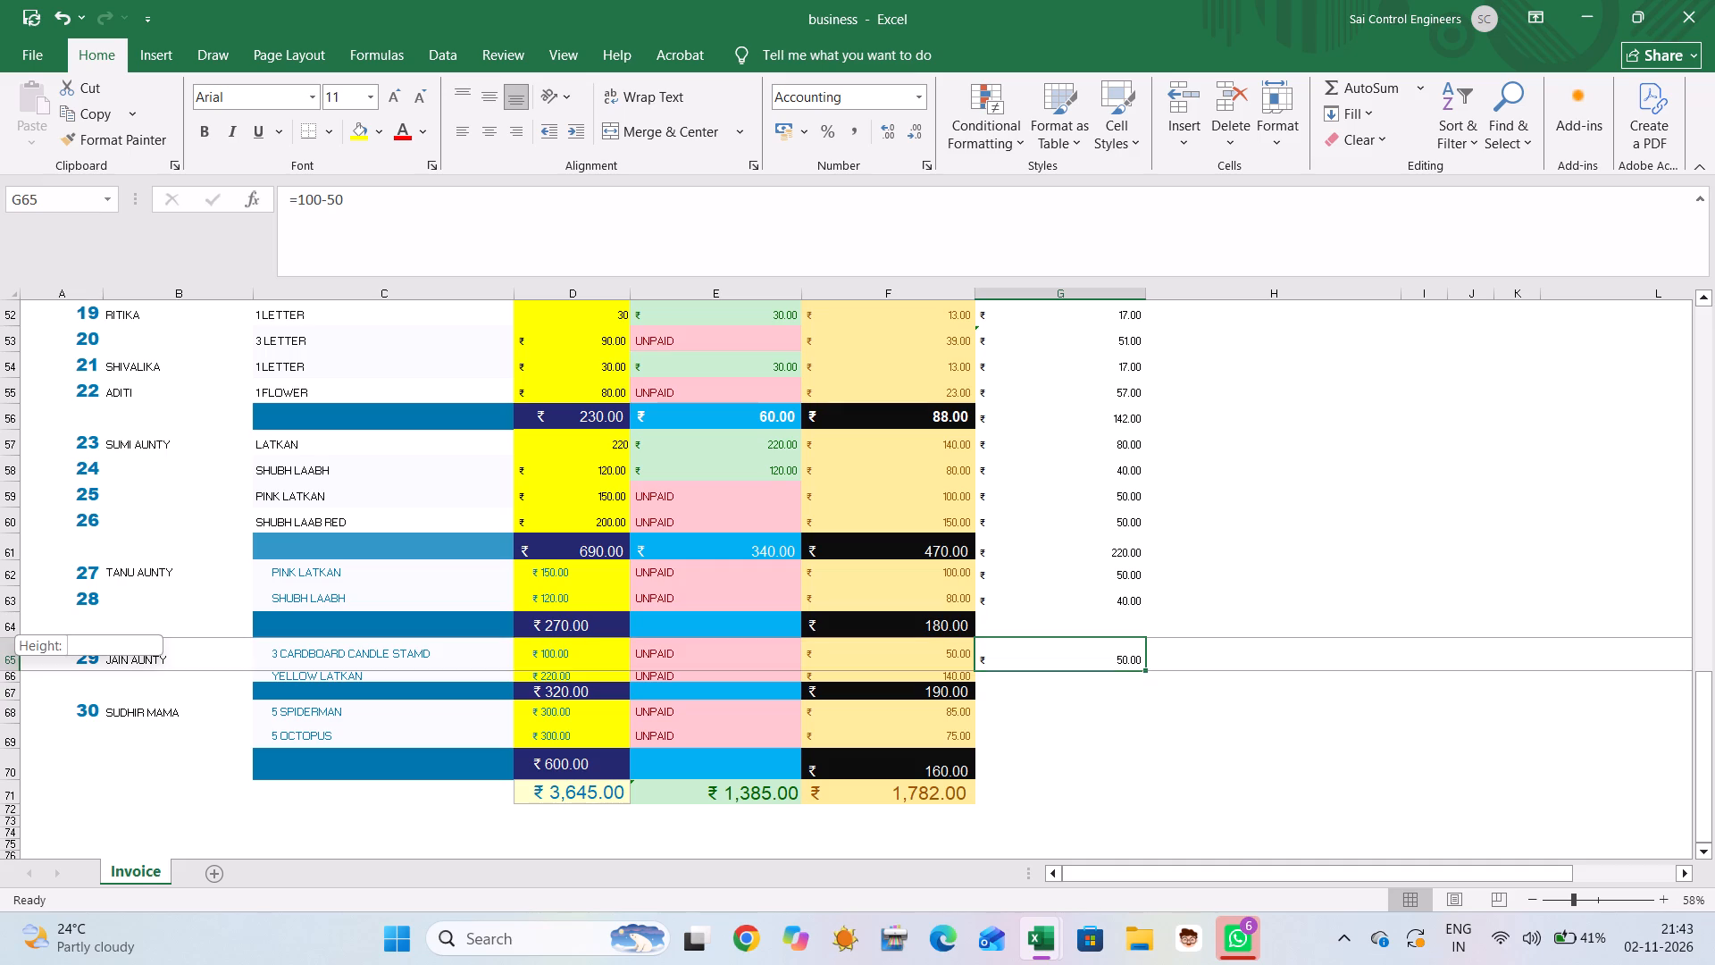
left_click(13, 664)
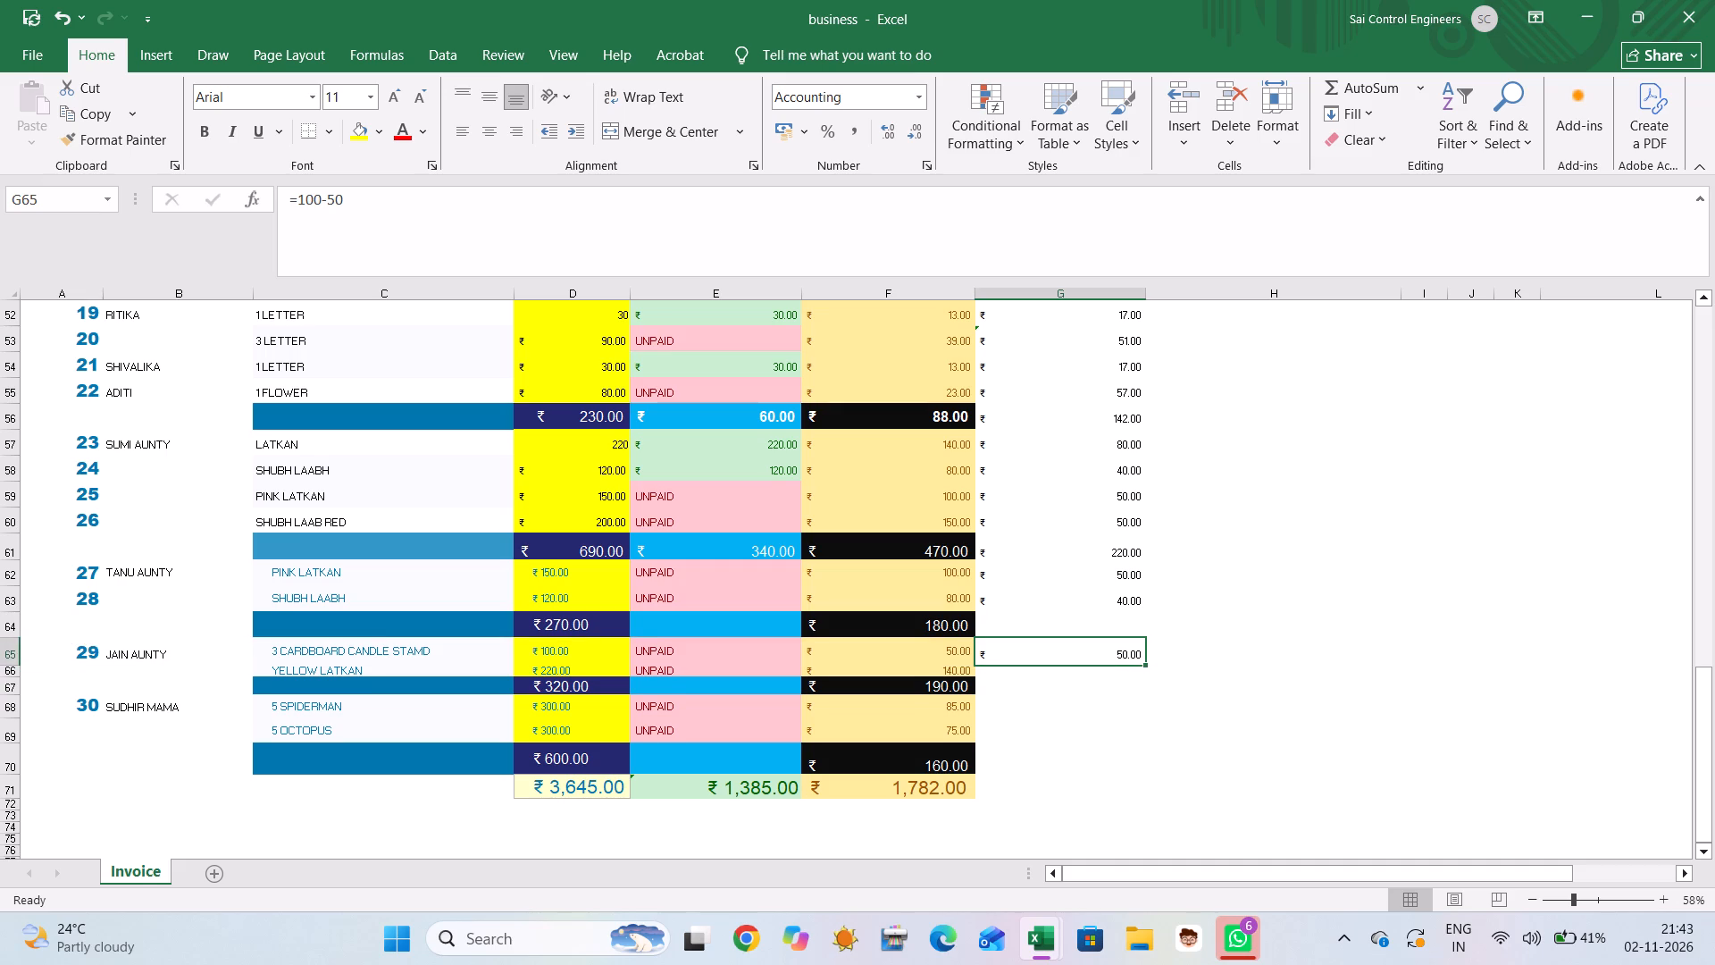
left_click(993, 670)
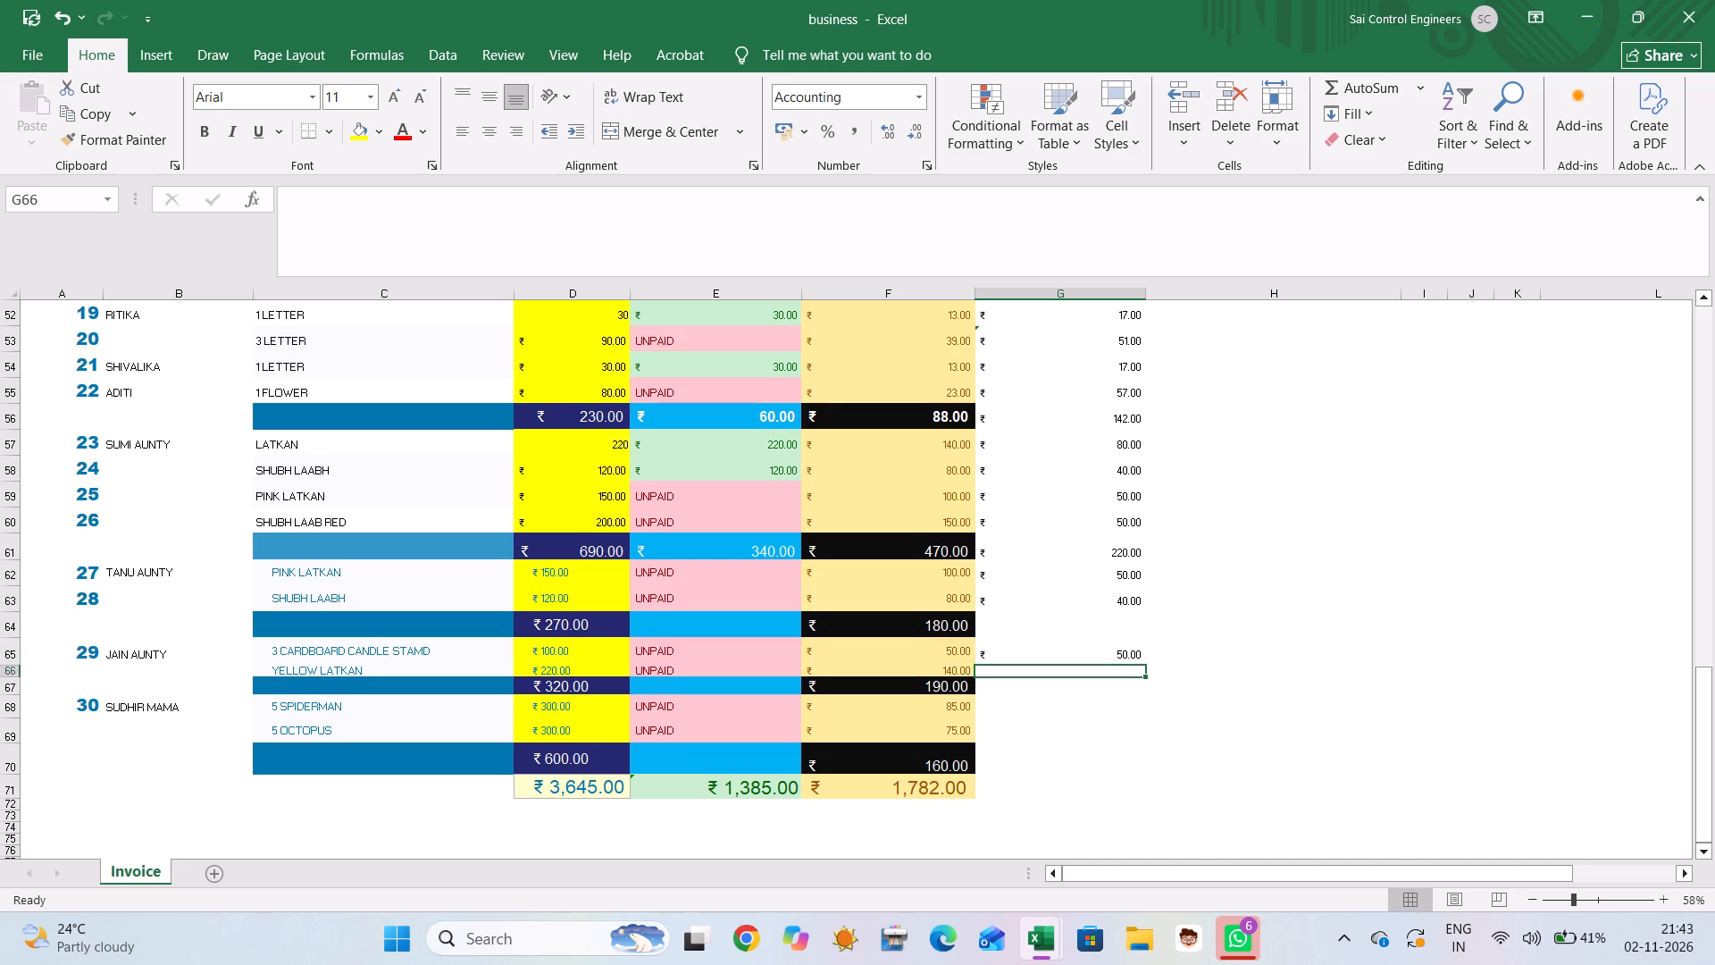
left_click(14, 677)
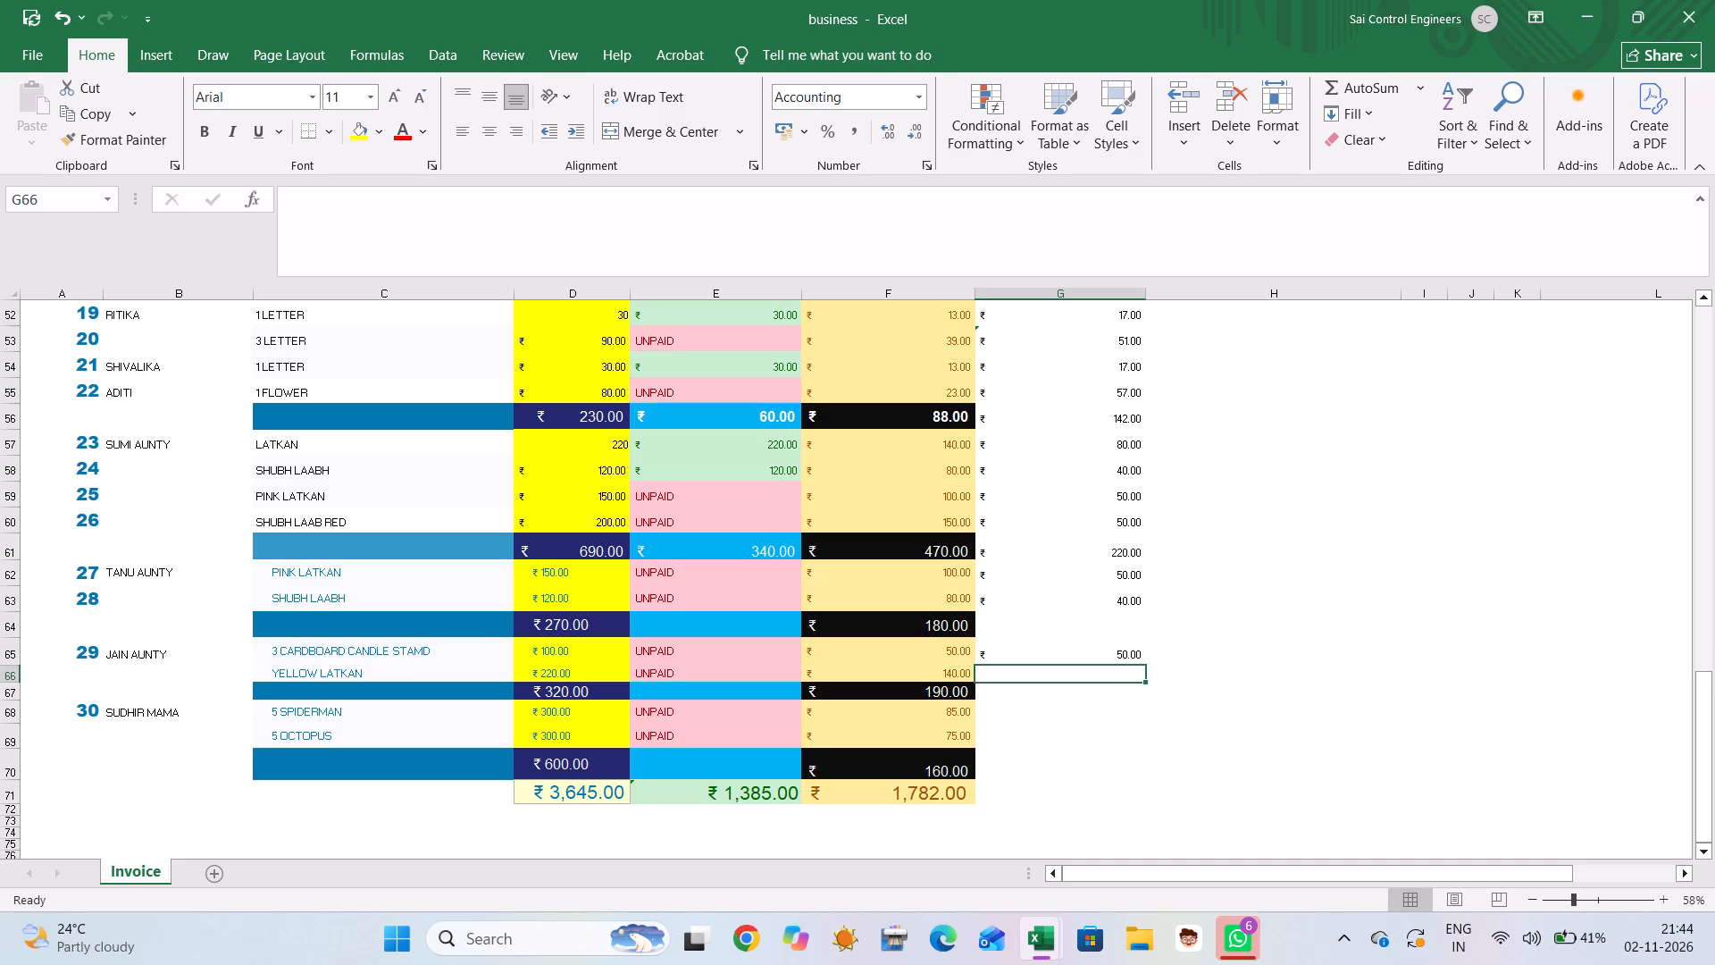
Enter the profit of entry 29's yellow latkan in G66 as =220-140.
key("equal")
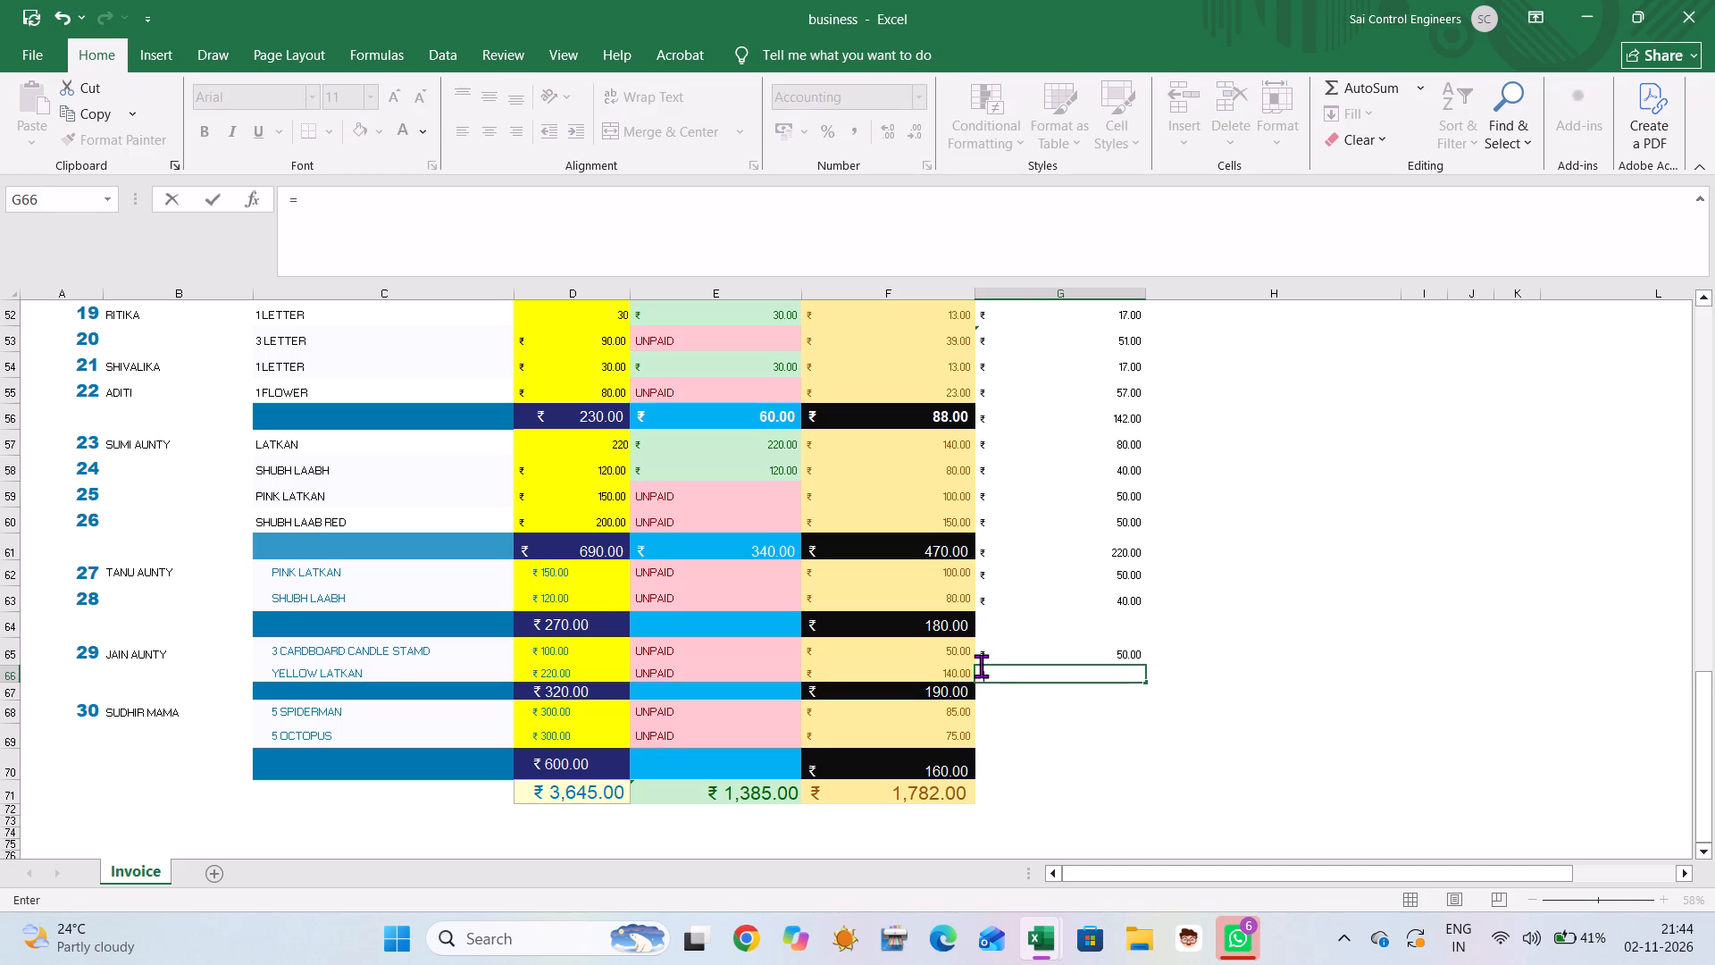
type("220-")
type("140")
key("Down")
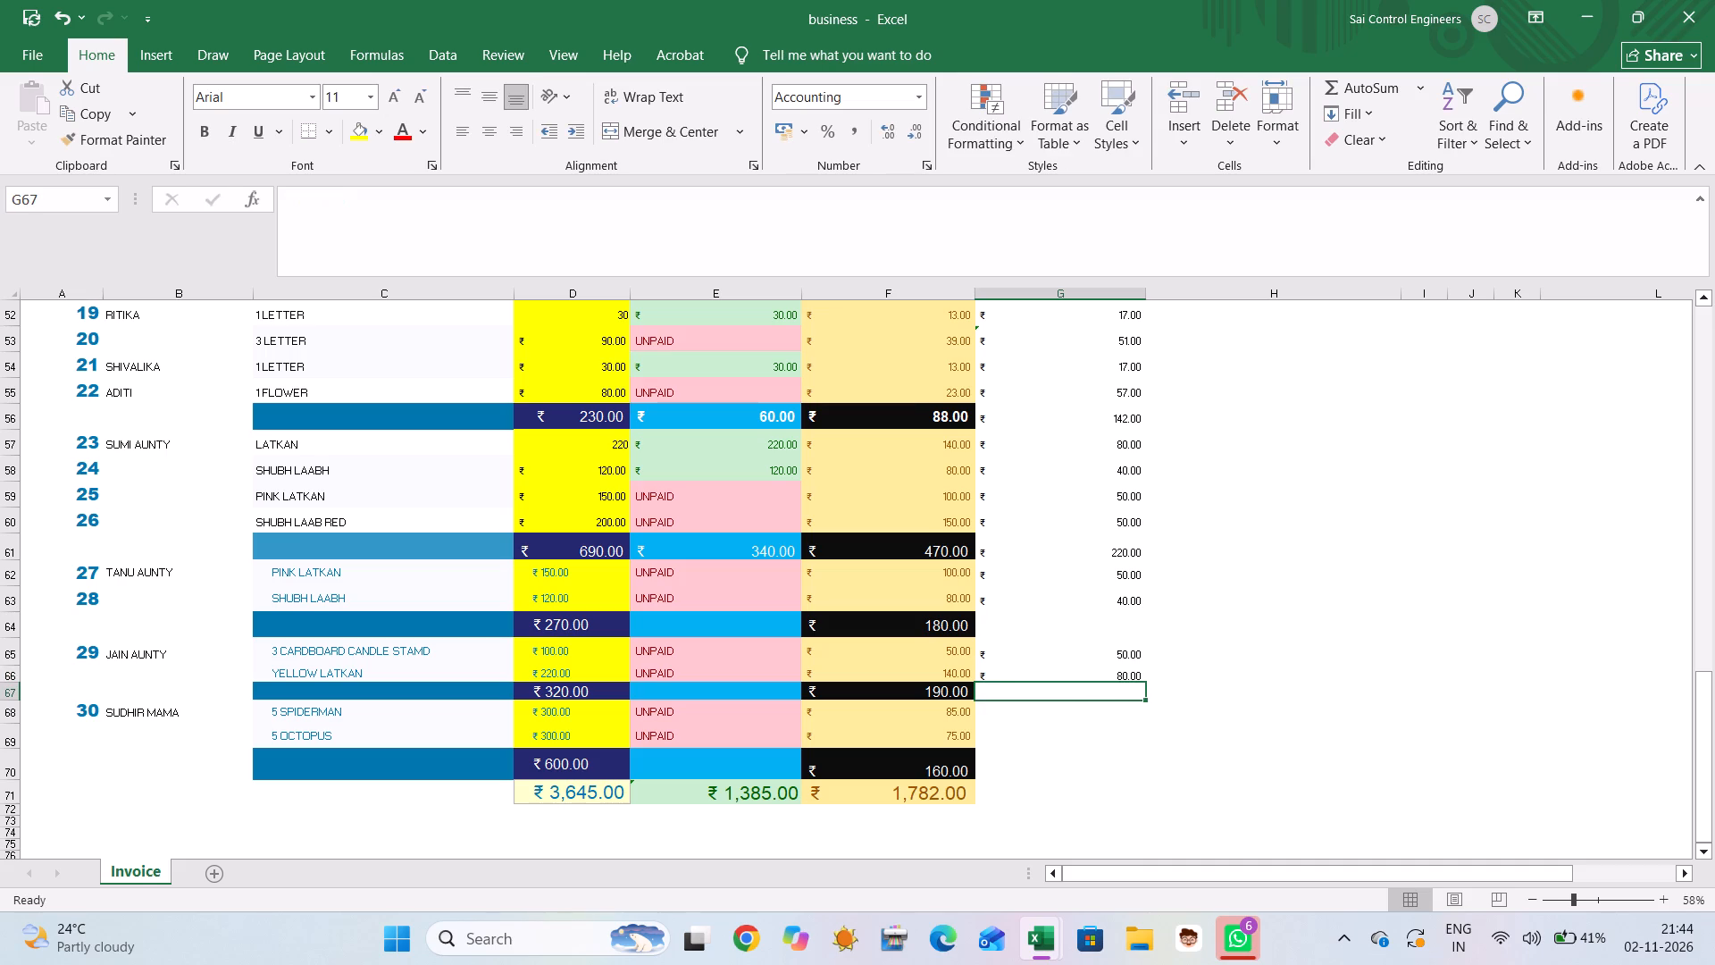
Total the profits of entries 27 and 28 in G64 and those of entry 29 in G67 with AutoSum.
left_click_drag(1009, 582, 1011, 617)
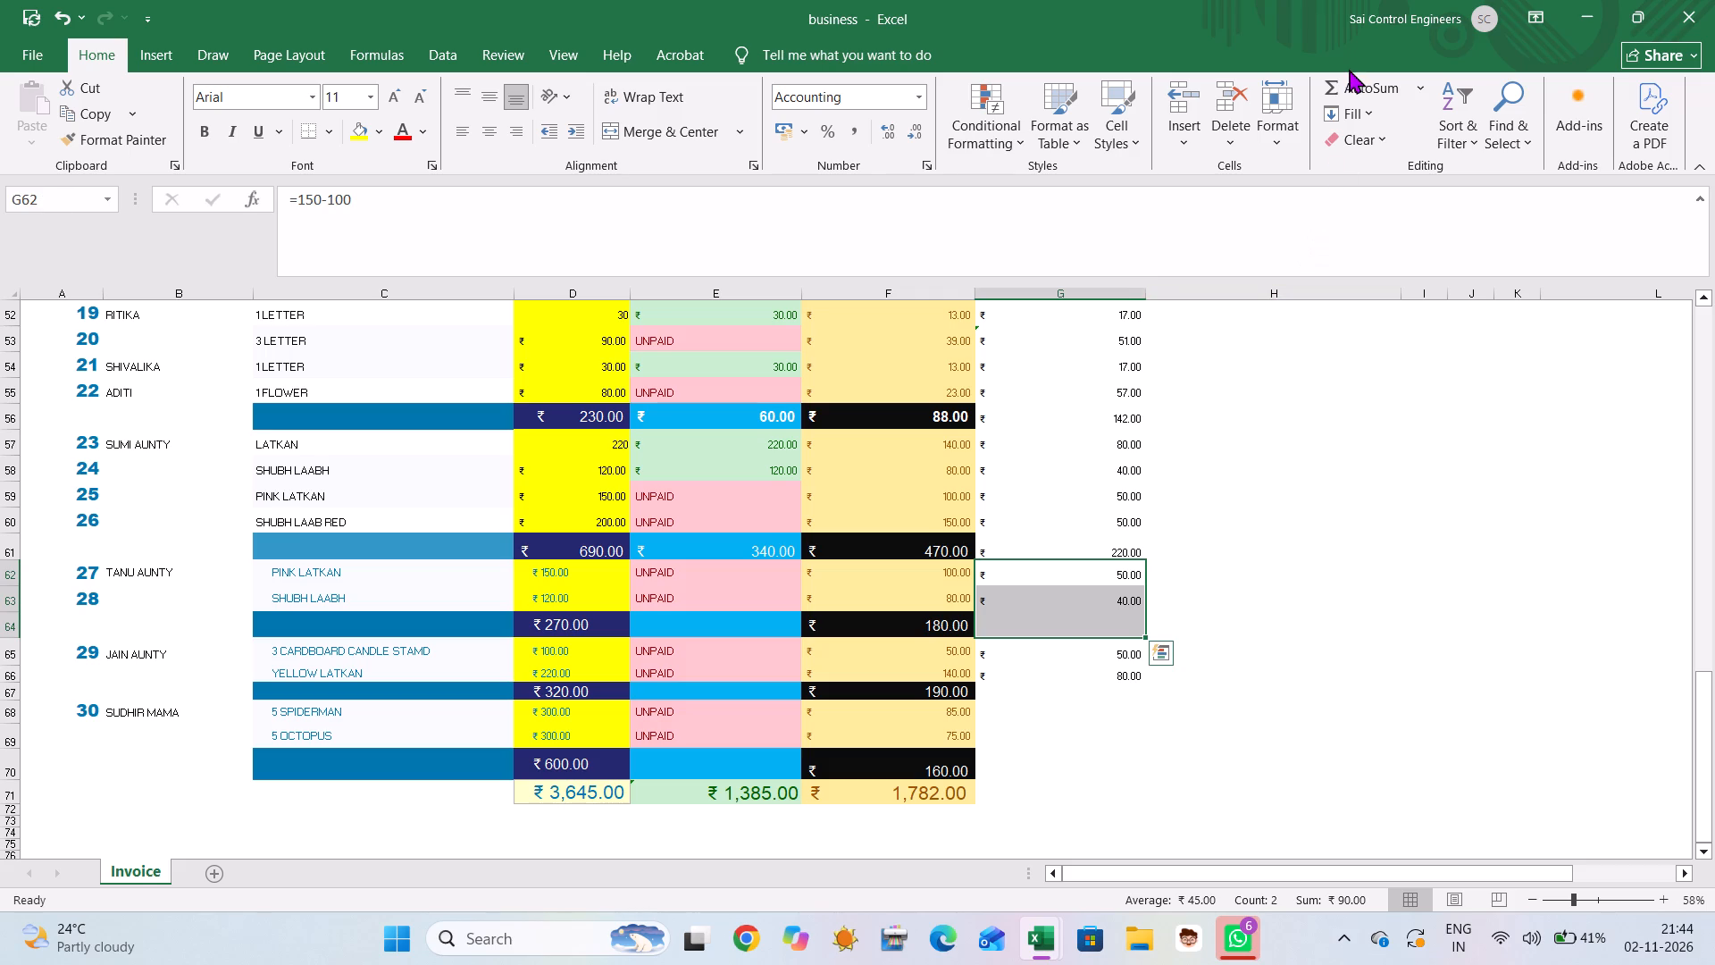
left_click(1352, 85)
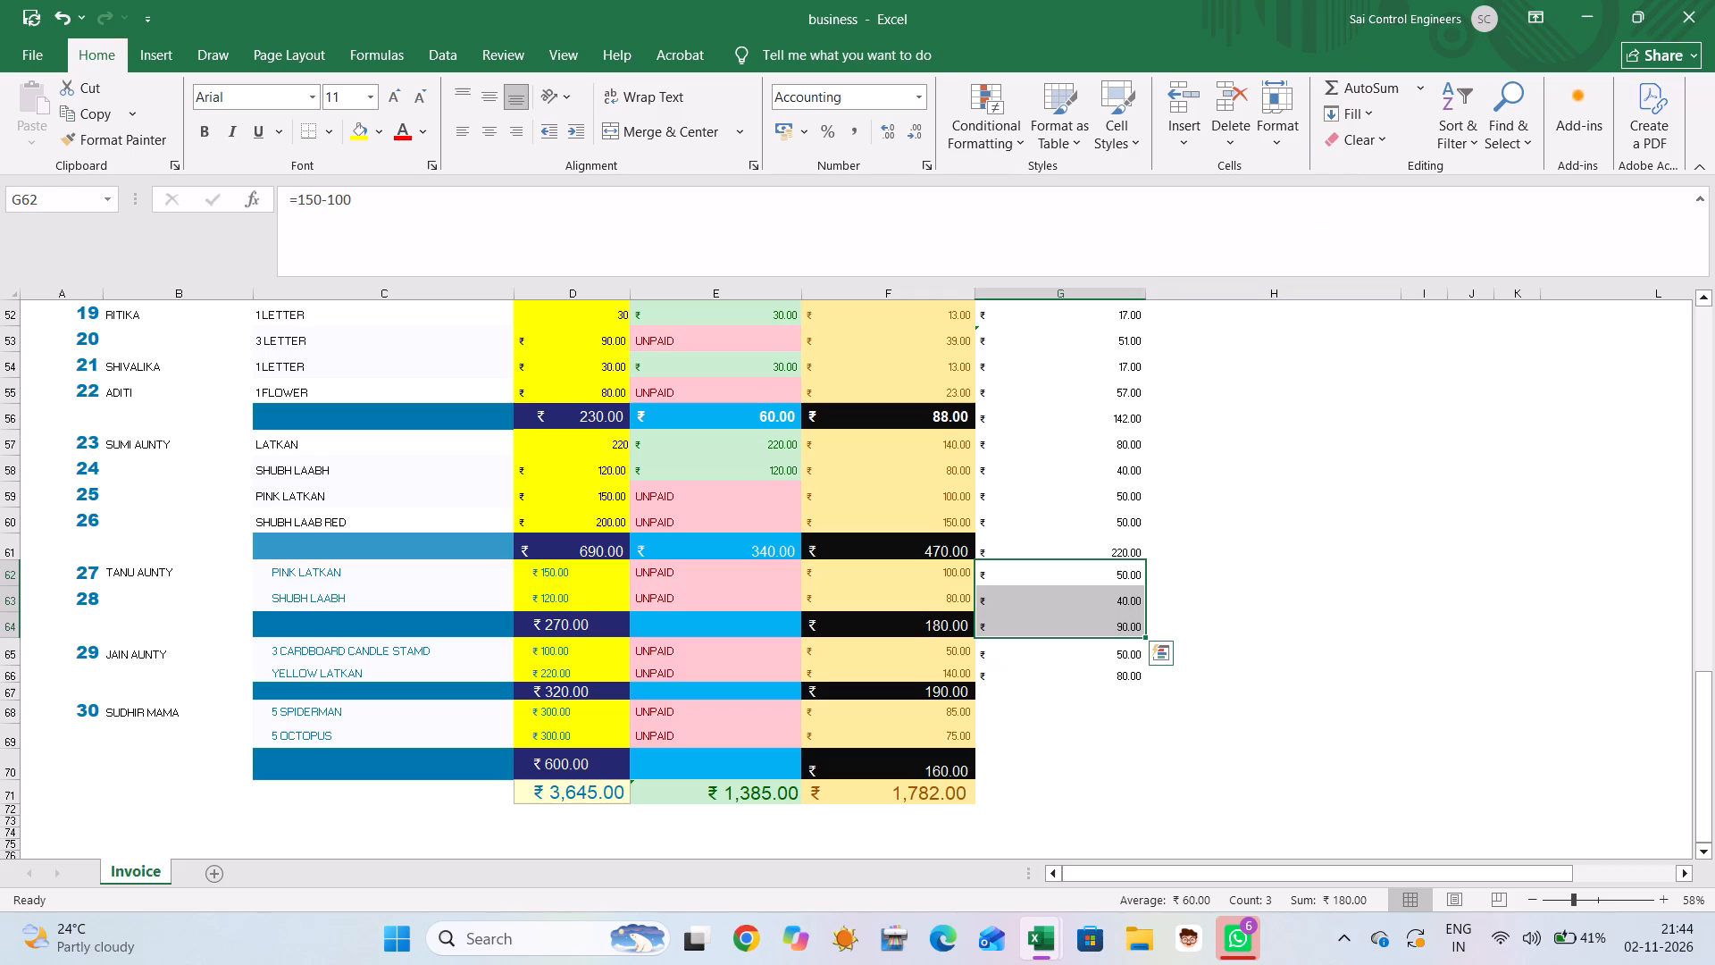
left_click_drag(1000, 652, 999, 685)
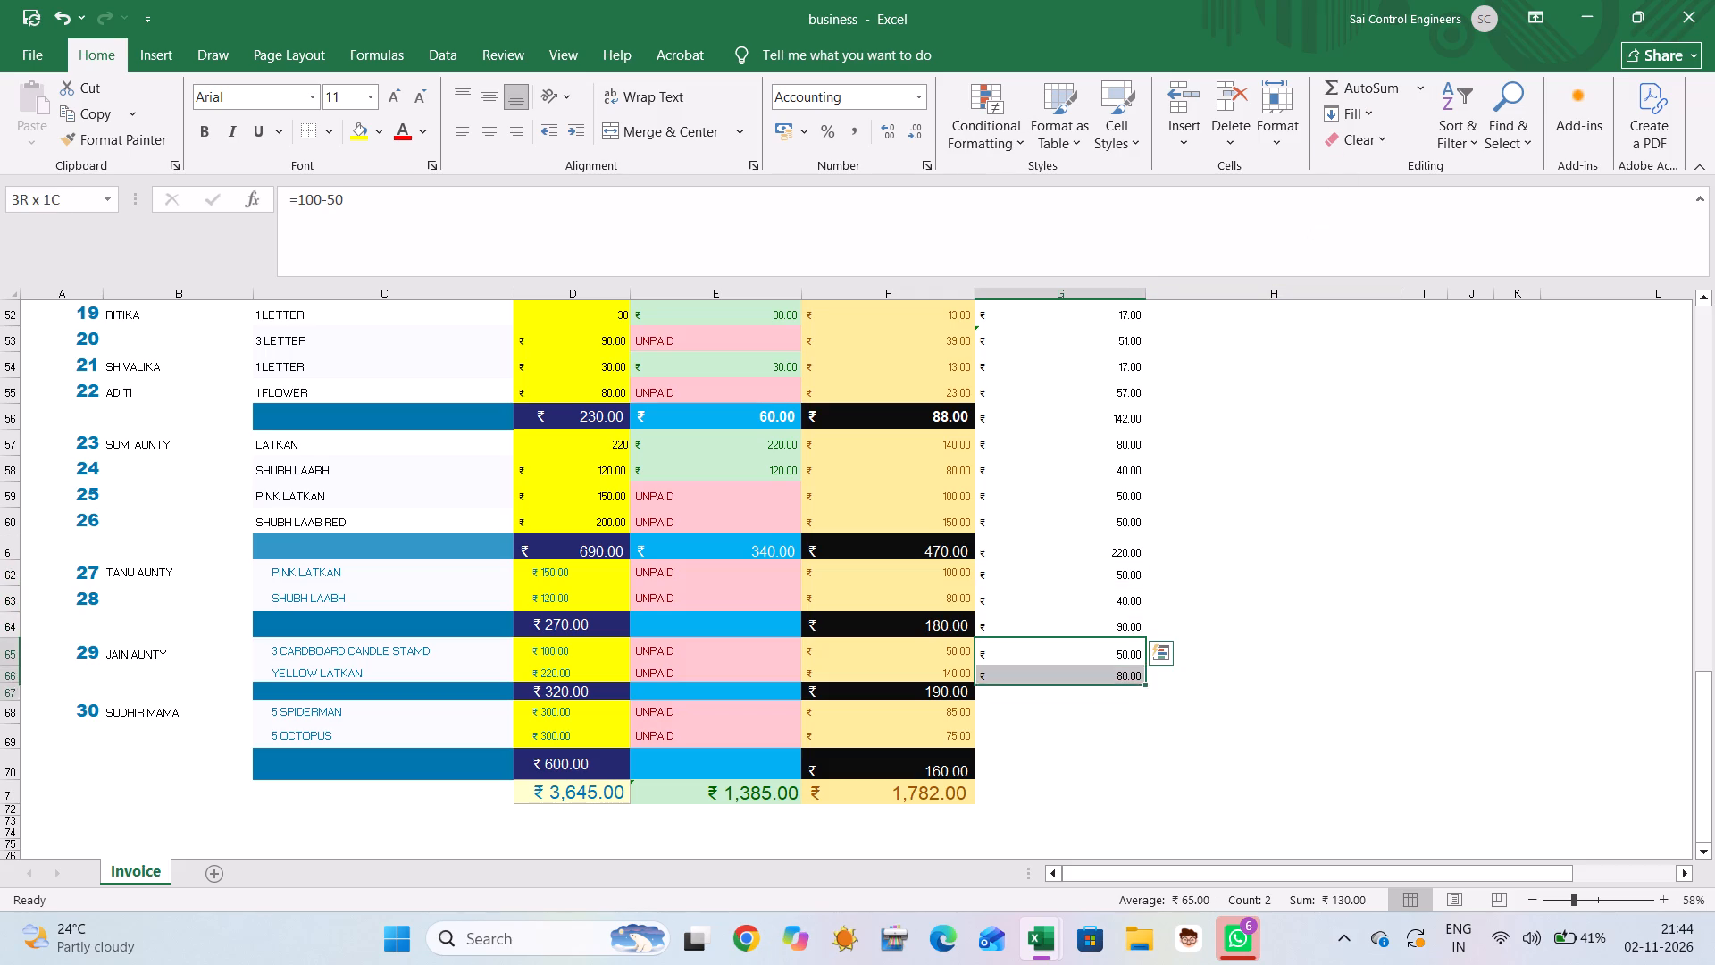
left_click_drag(999, 685, 999, 696)
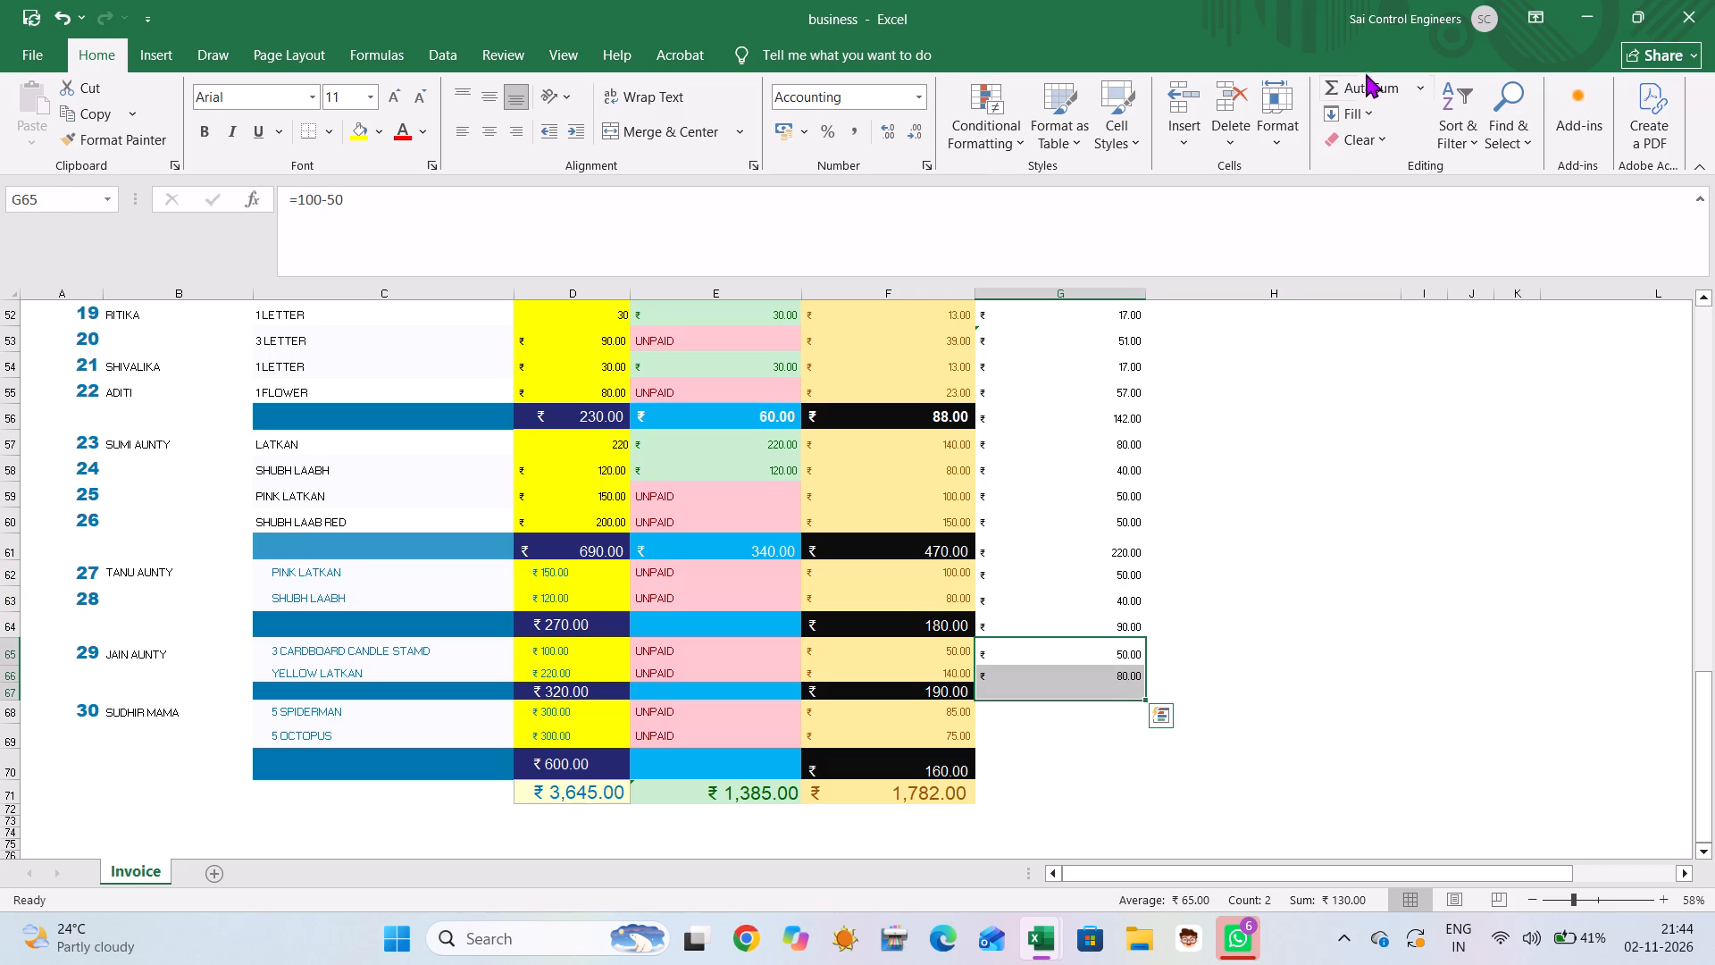
left_click(1364, 83)
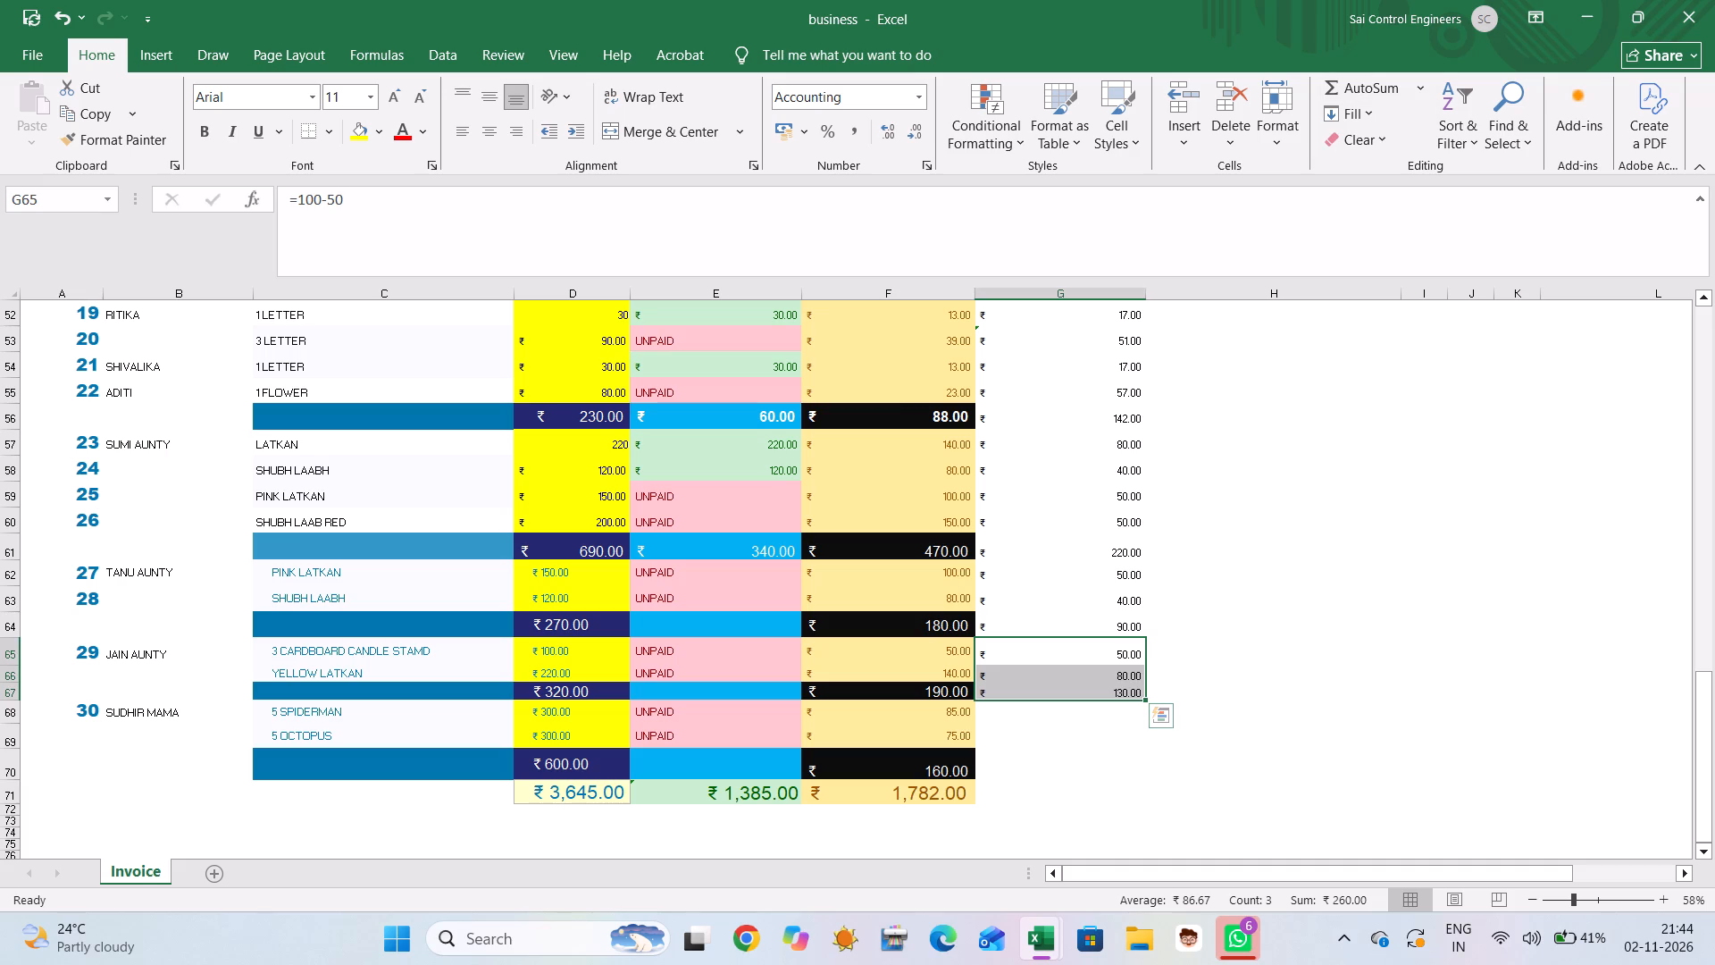
Enter the profits of entry 30's five Spiderman in G68 as =300-85 and five octopus in G69 as =300-75.
left_click(1009, 763)
left_click(1017, 721)
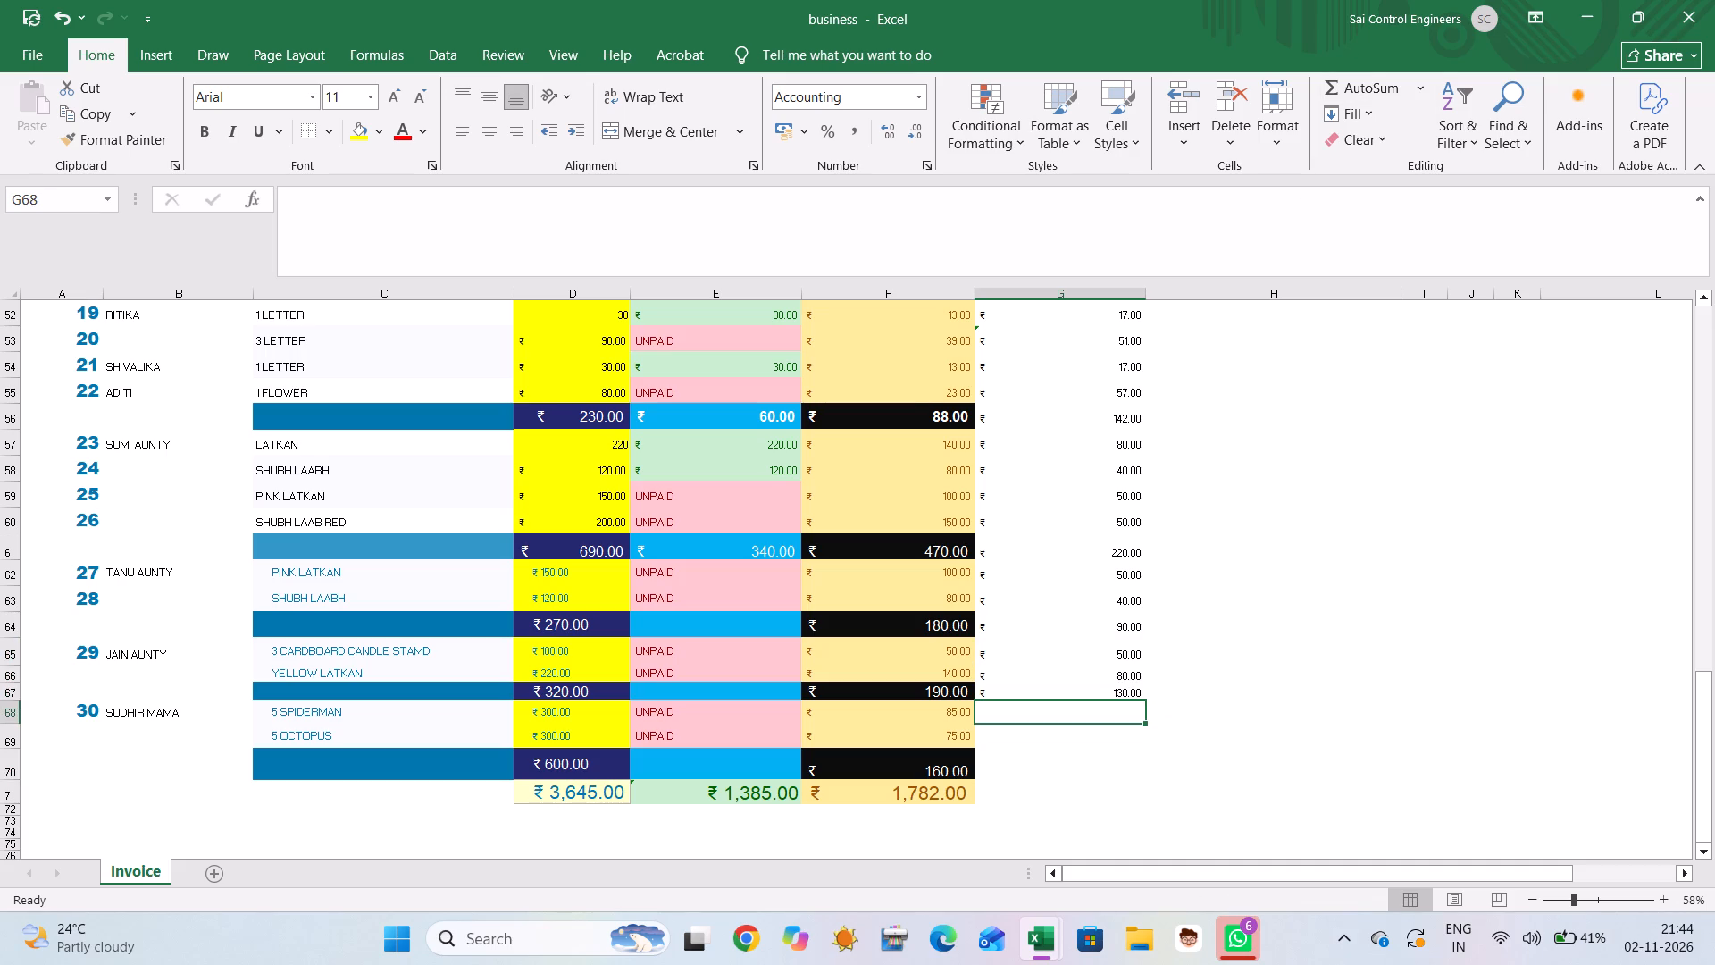
key("equal")
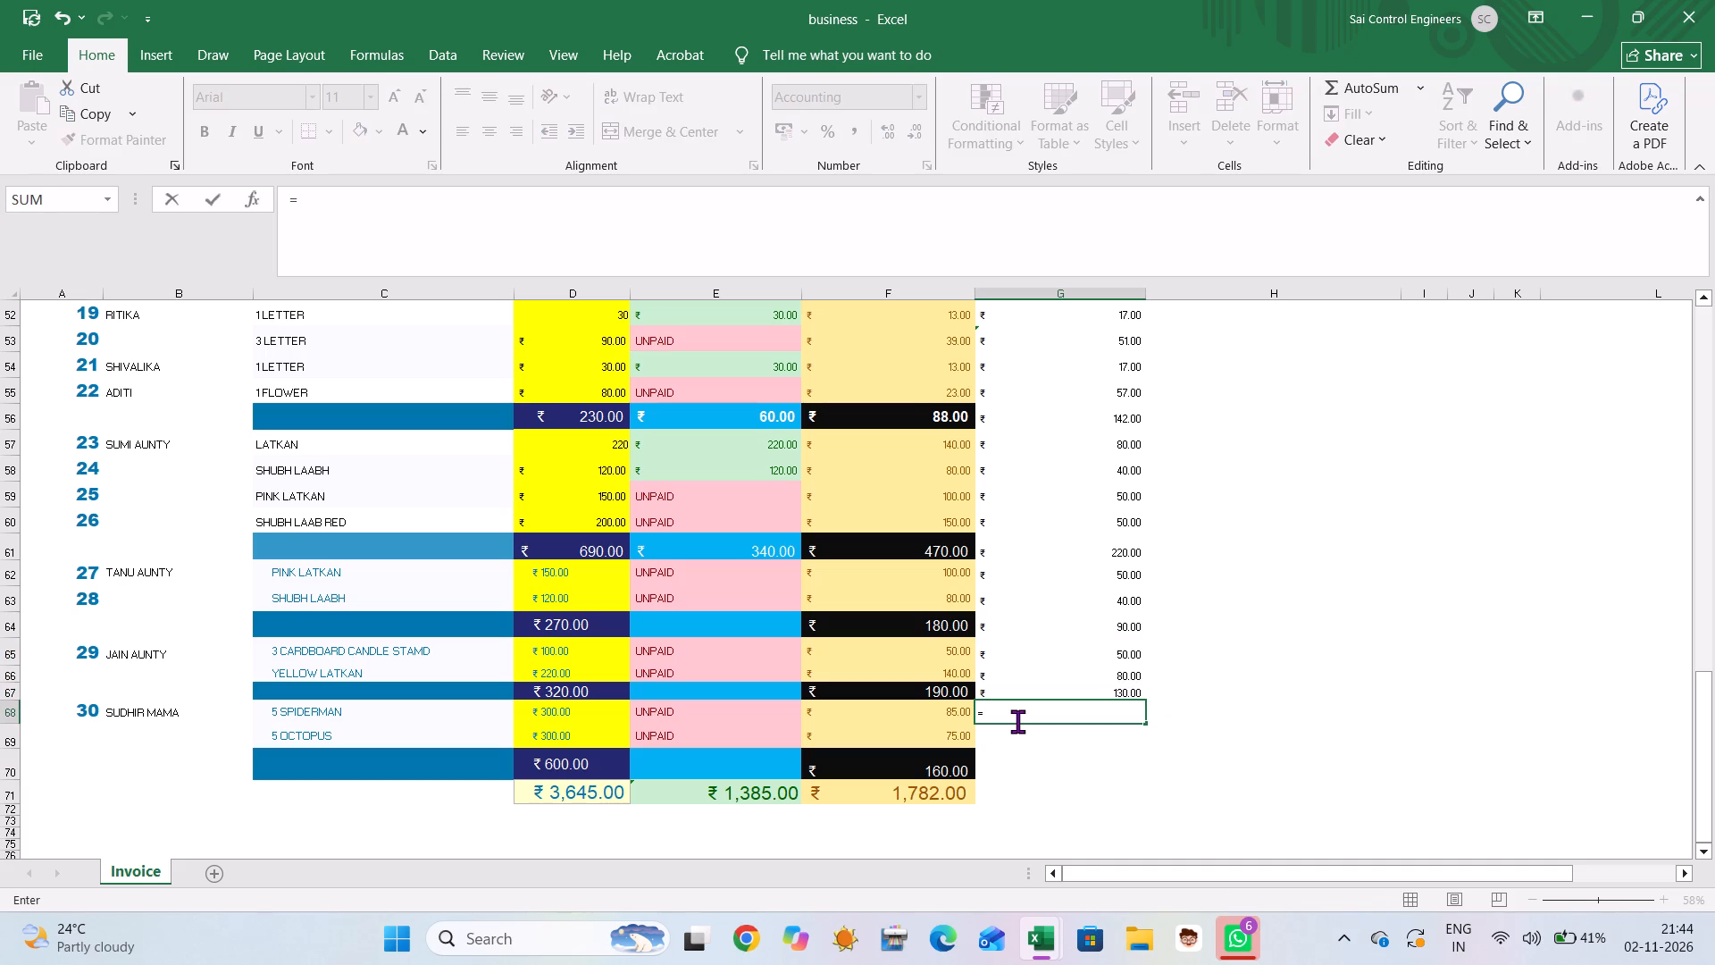
type("300")
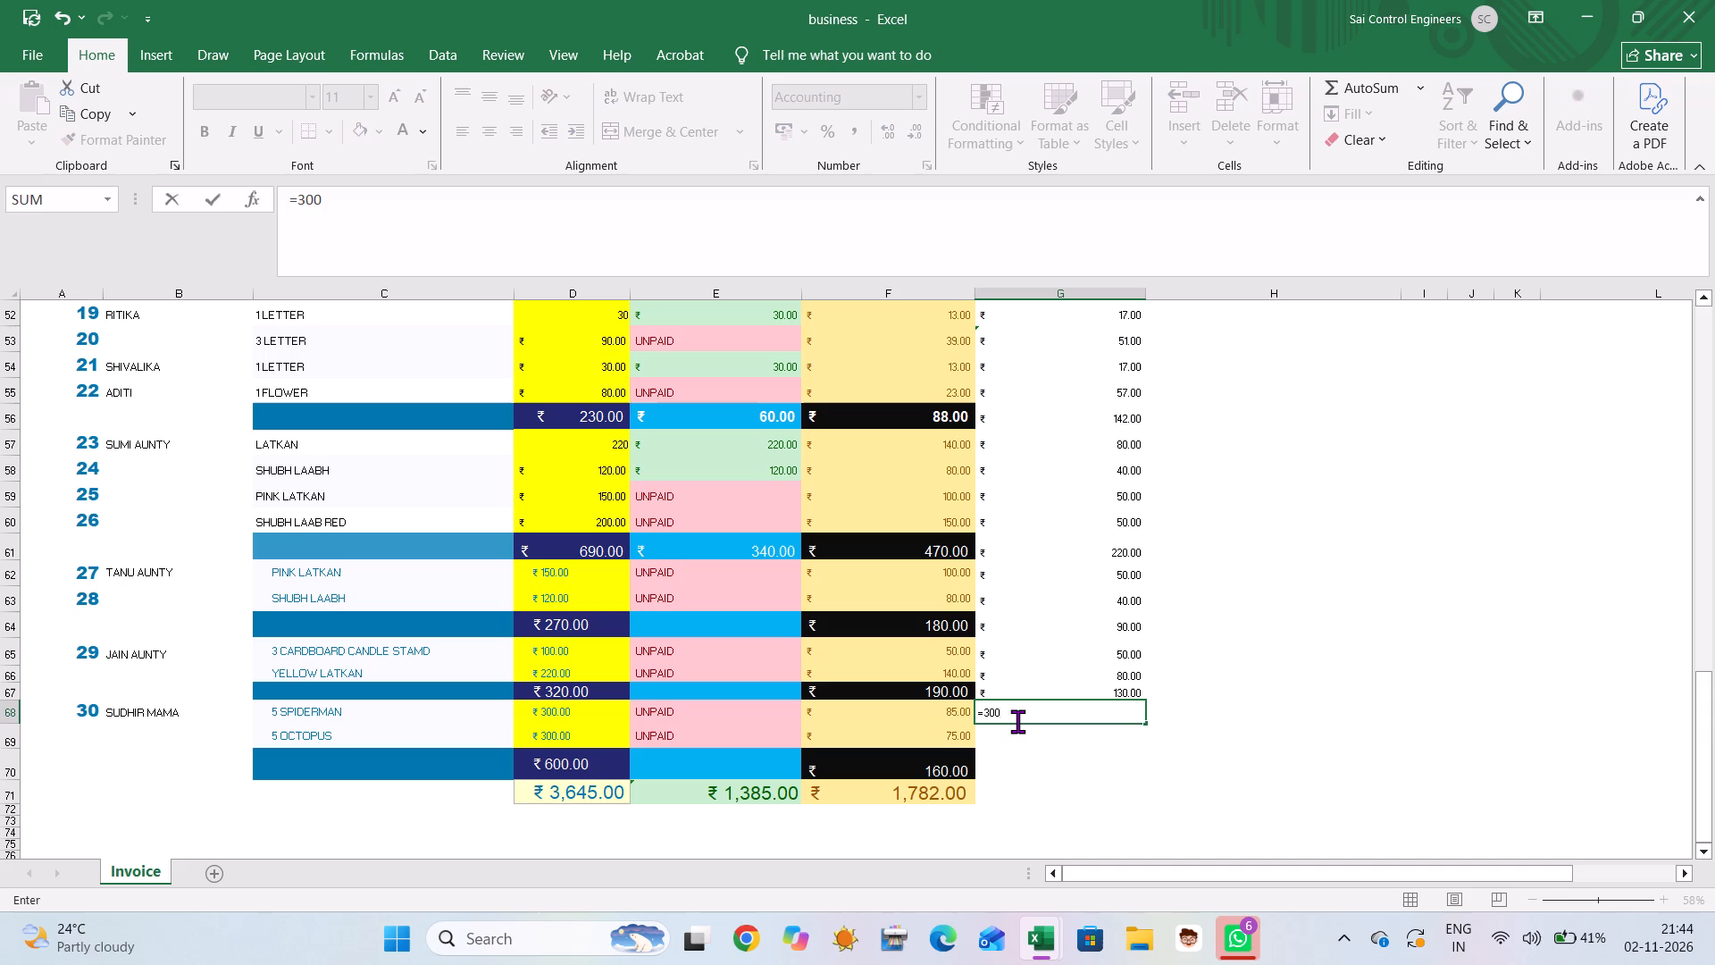
key("minus")
key("8")
key("5")
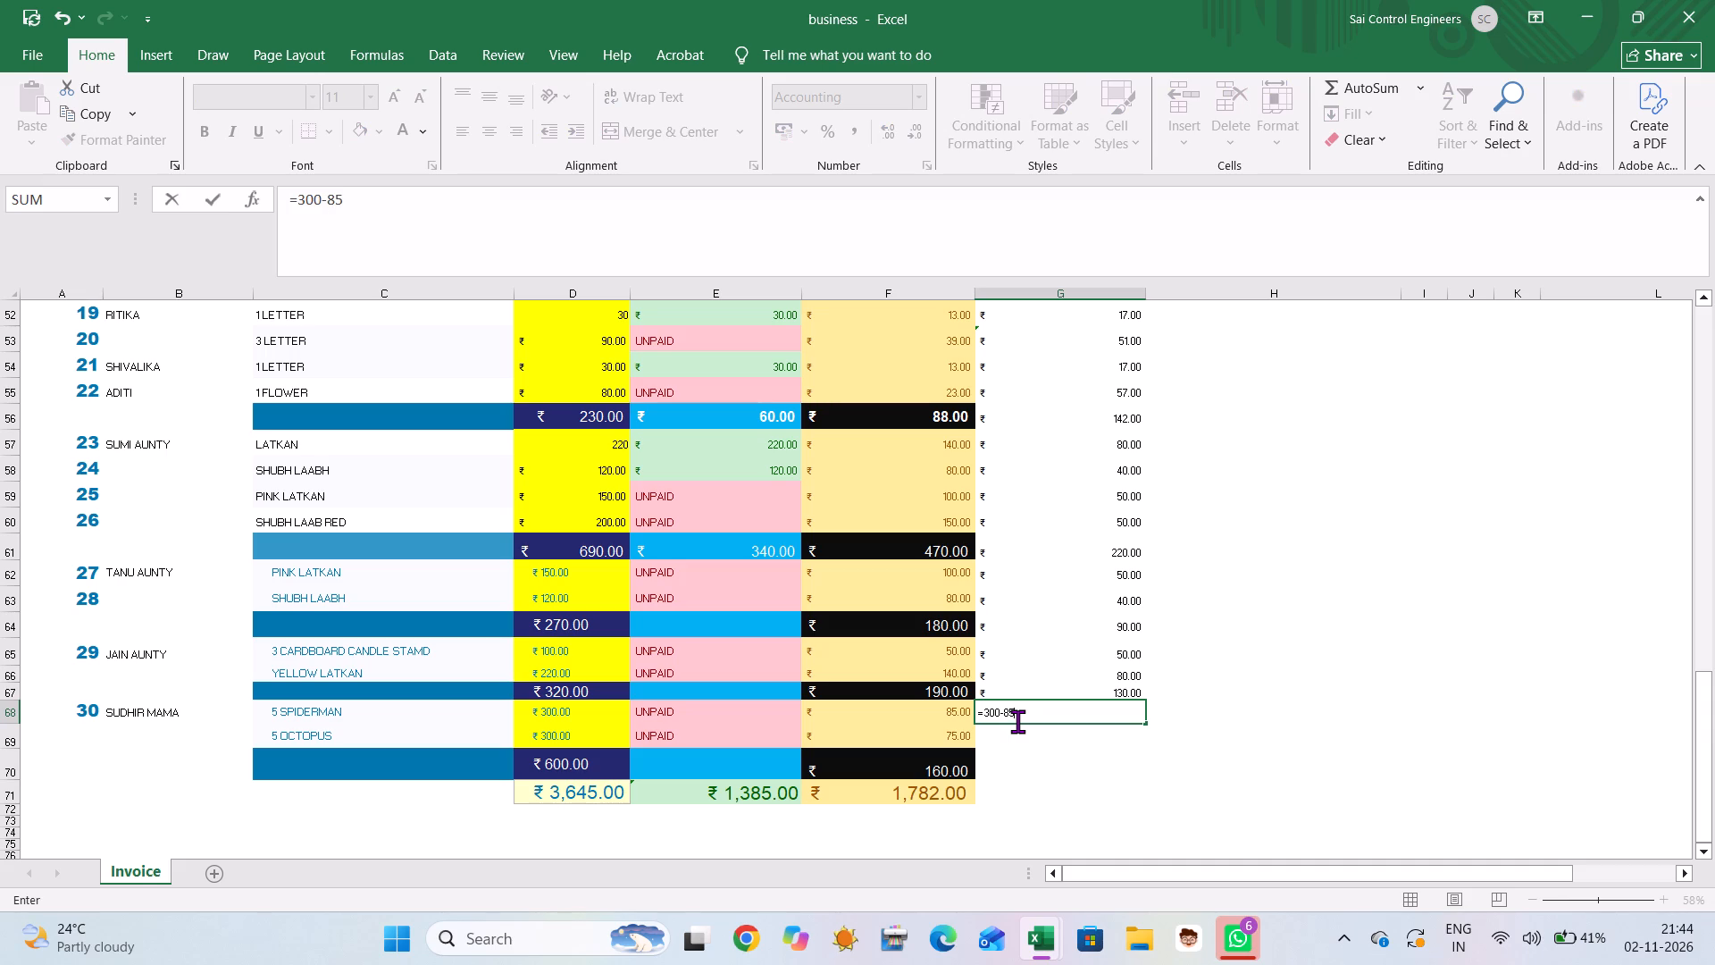
key("Down")
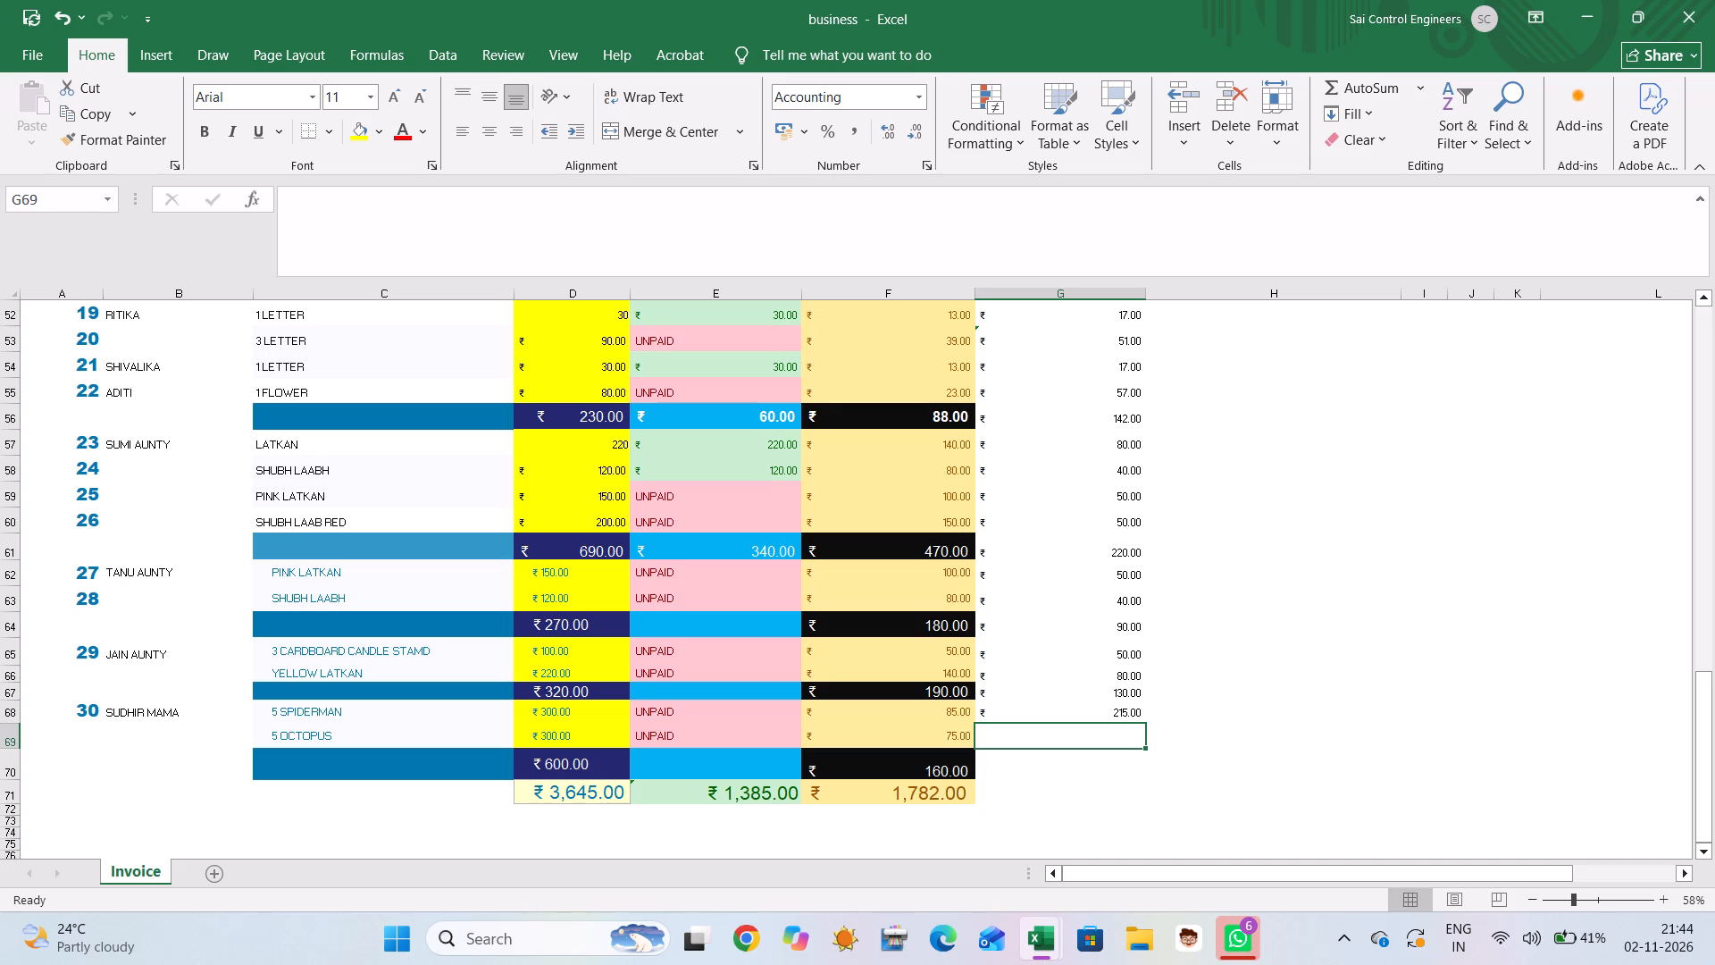
key("equal")
type("300")
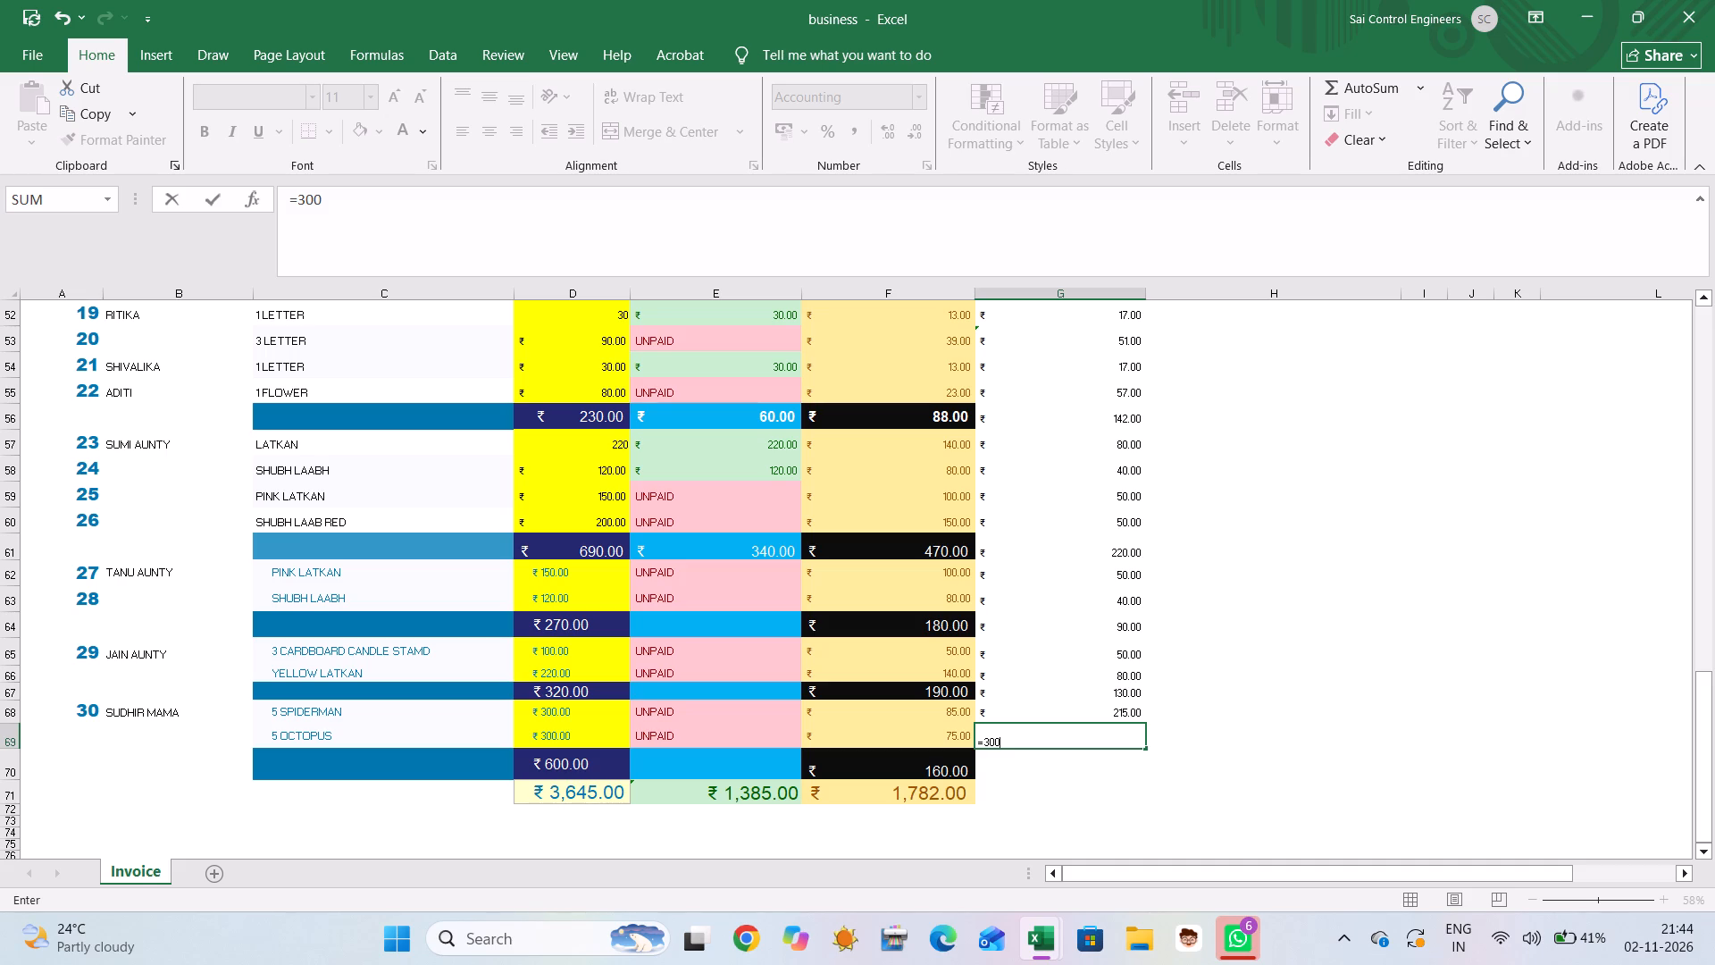
key("minus")
type("75")
key("Down")
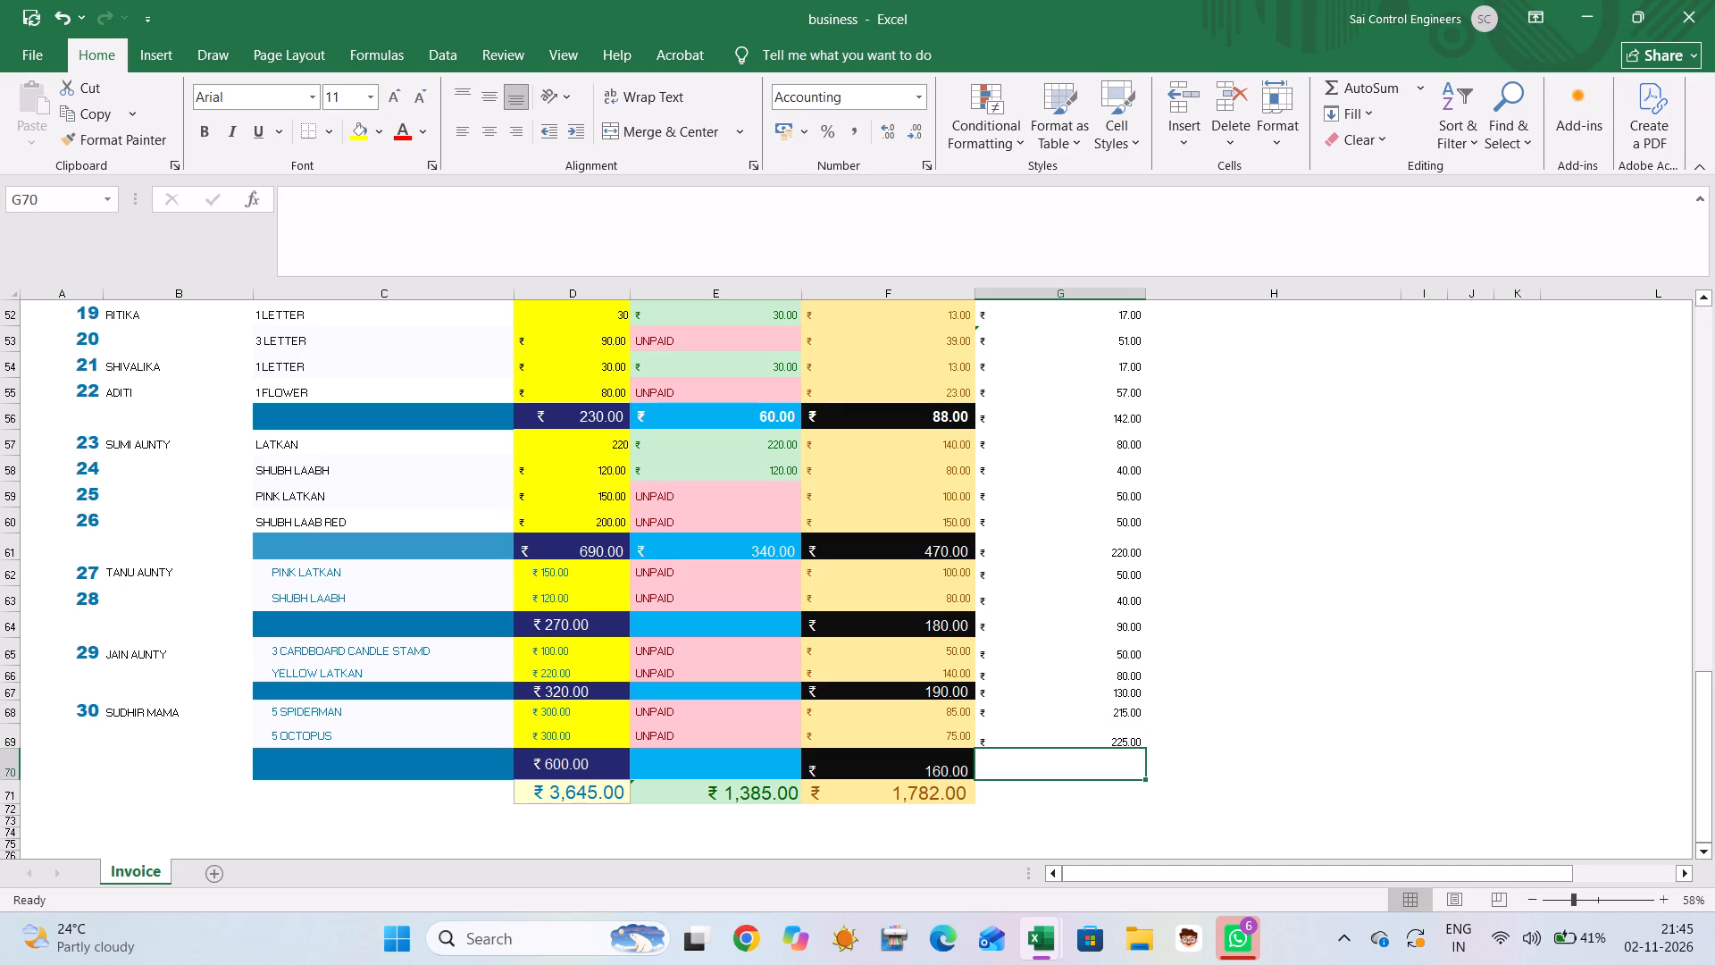
Total the profits of entry 30 in G70 with AutoSum.
left_click_drag(1004, 715, 1009, 775)
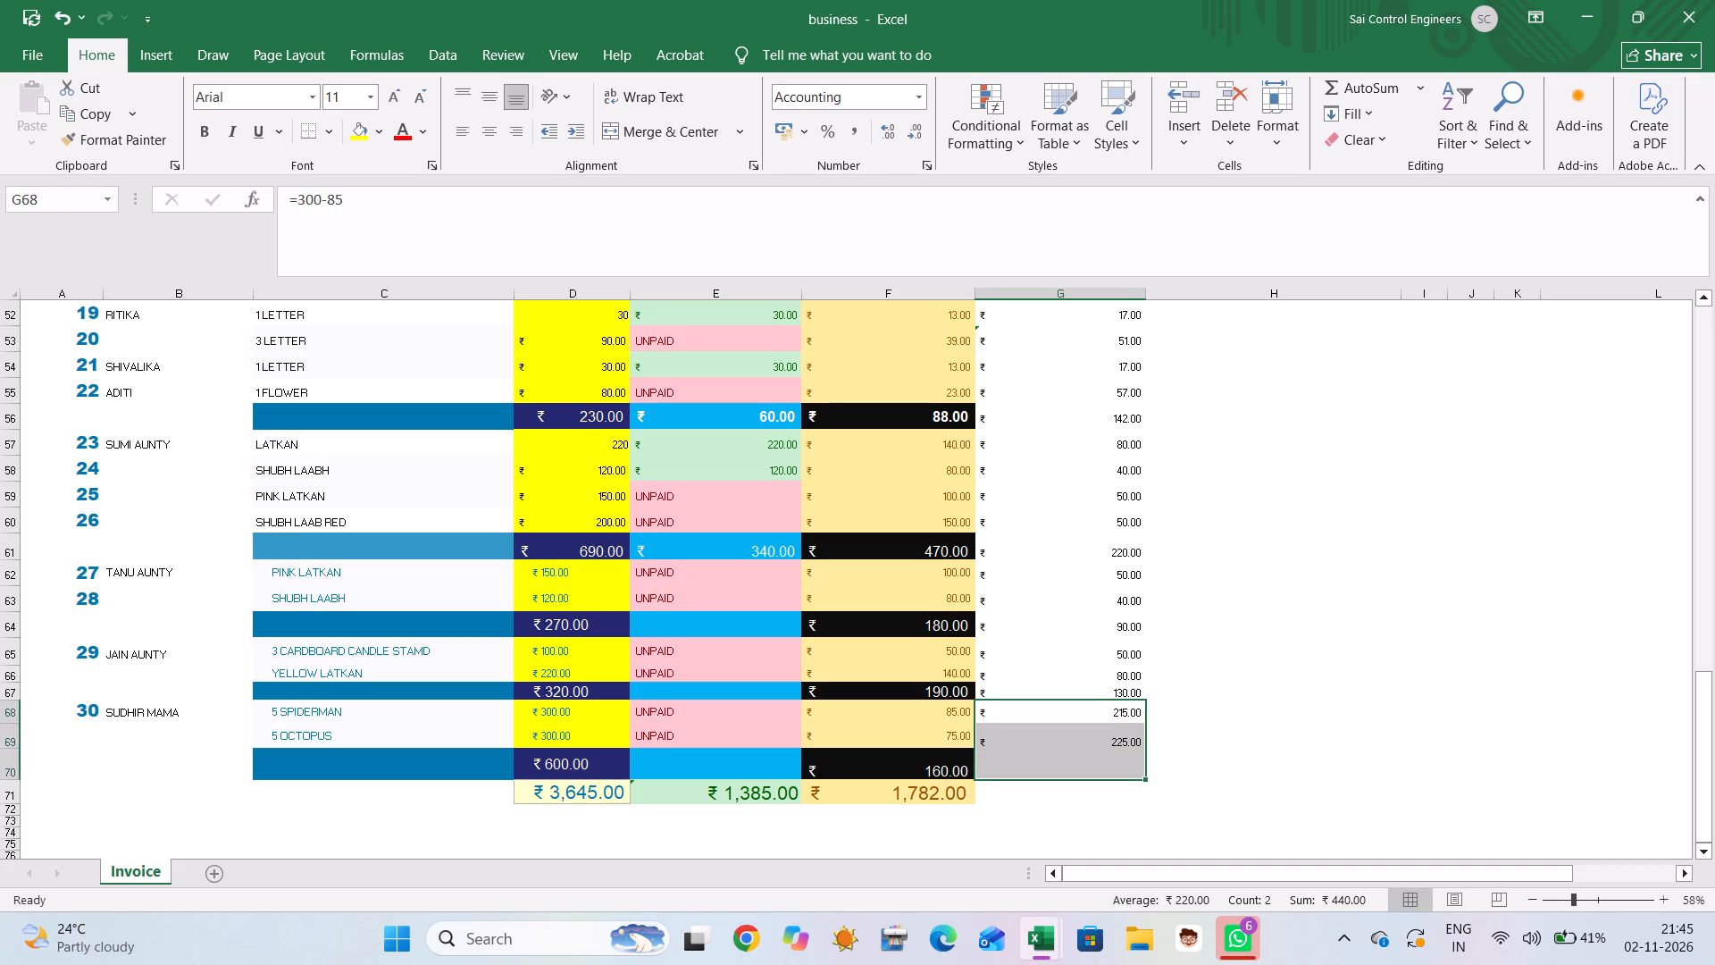
left_click(1373, 73)
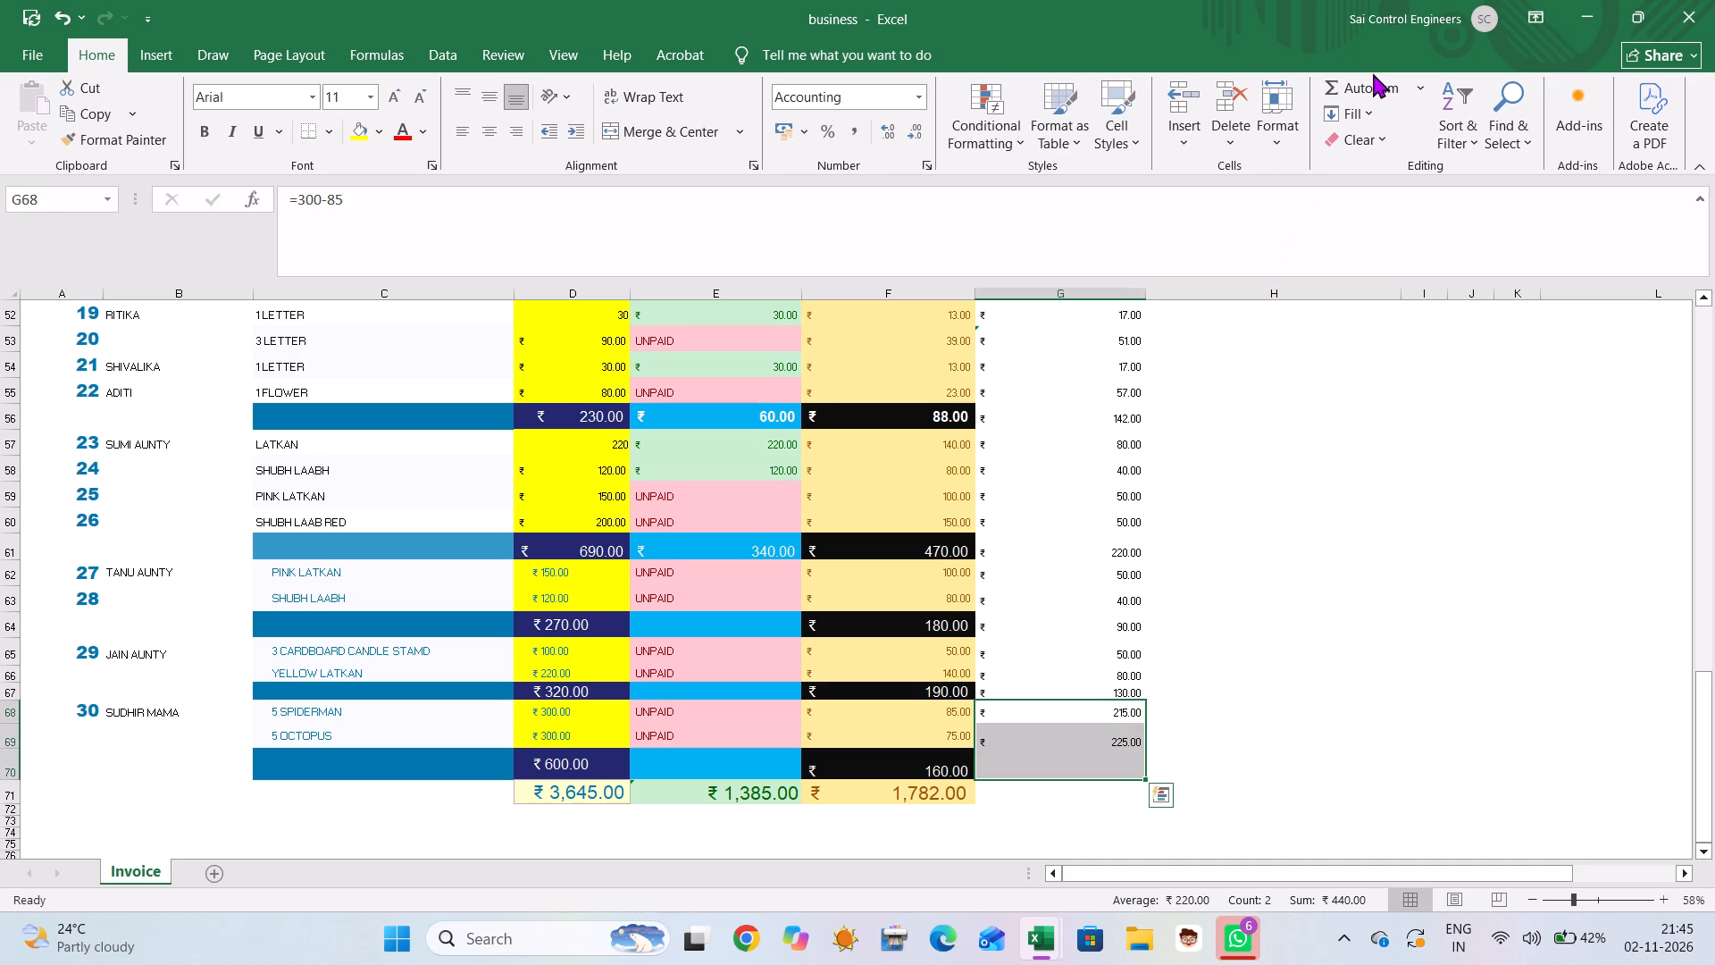
left_click(1372, 86)
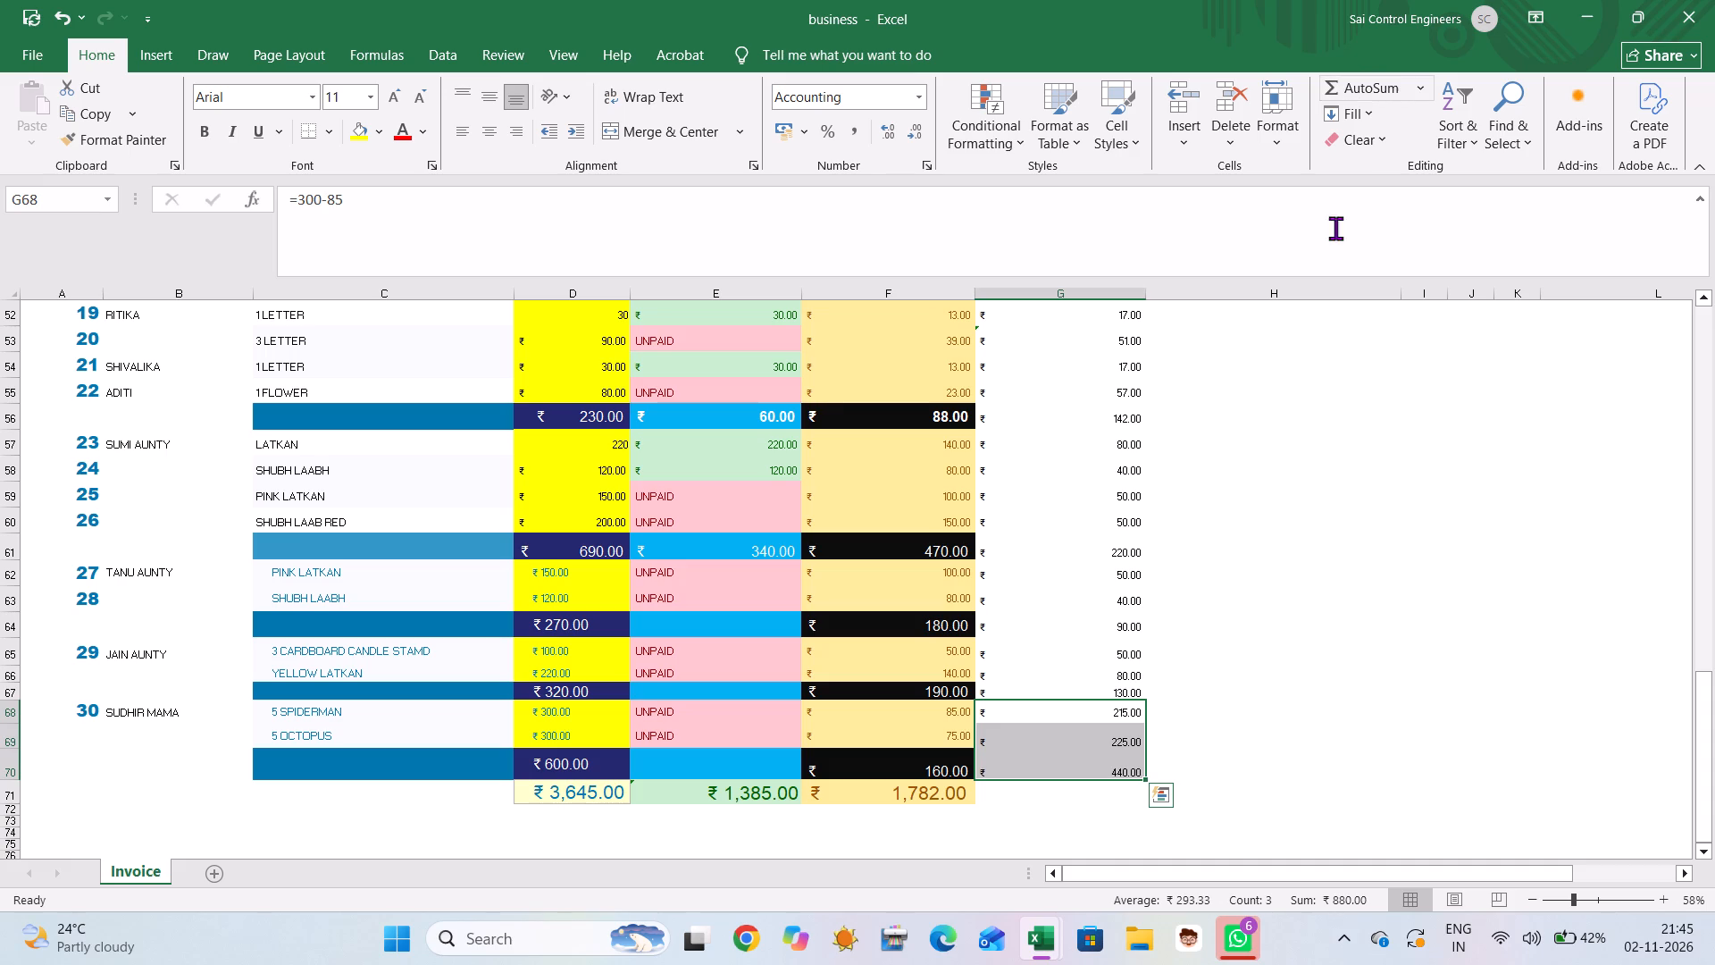
left_click(1209, 573)
Copy the first table's PROFIT cells G10:G16 and paste only their formats onto the second table's profit cells G23:G28.
scroll(1209, 573, "up", 7)
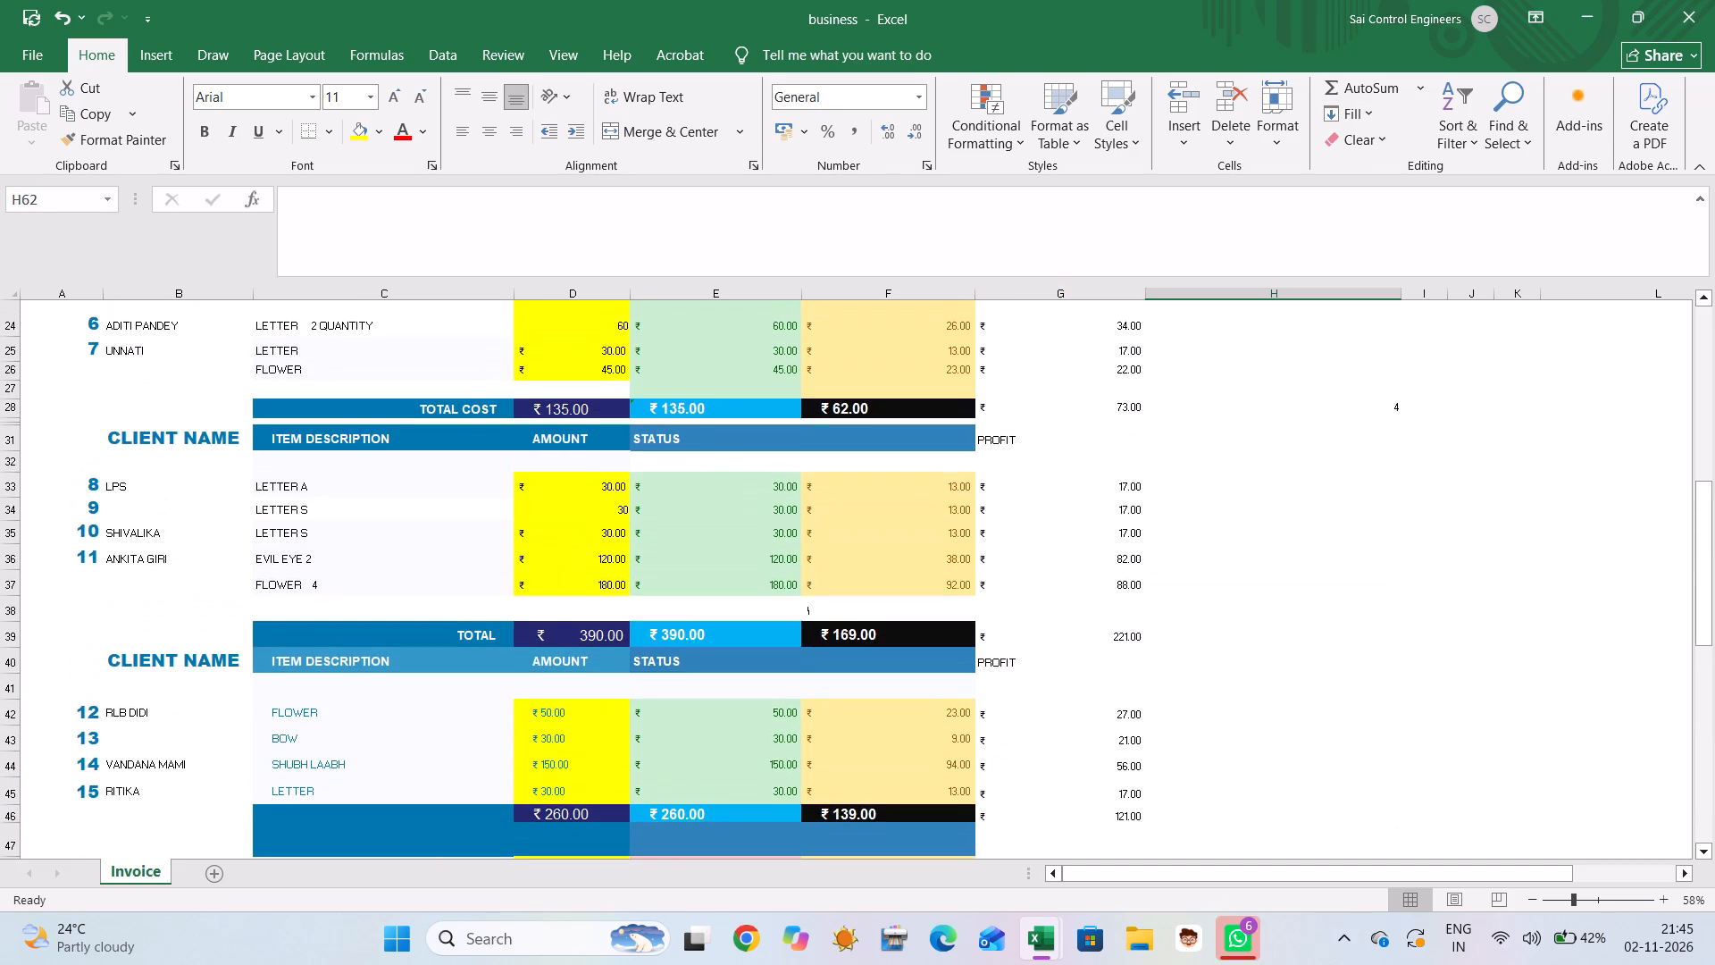
scroll(1209, 573, "up", 6)
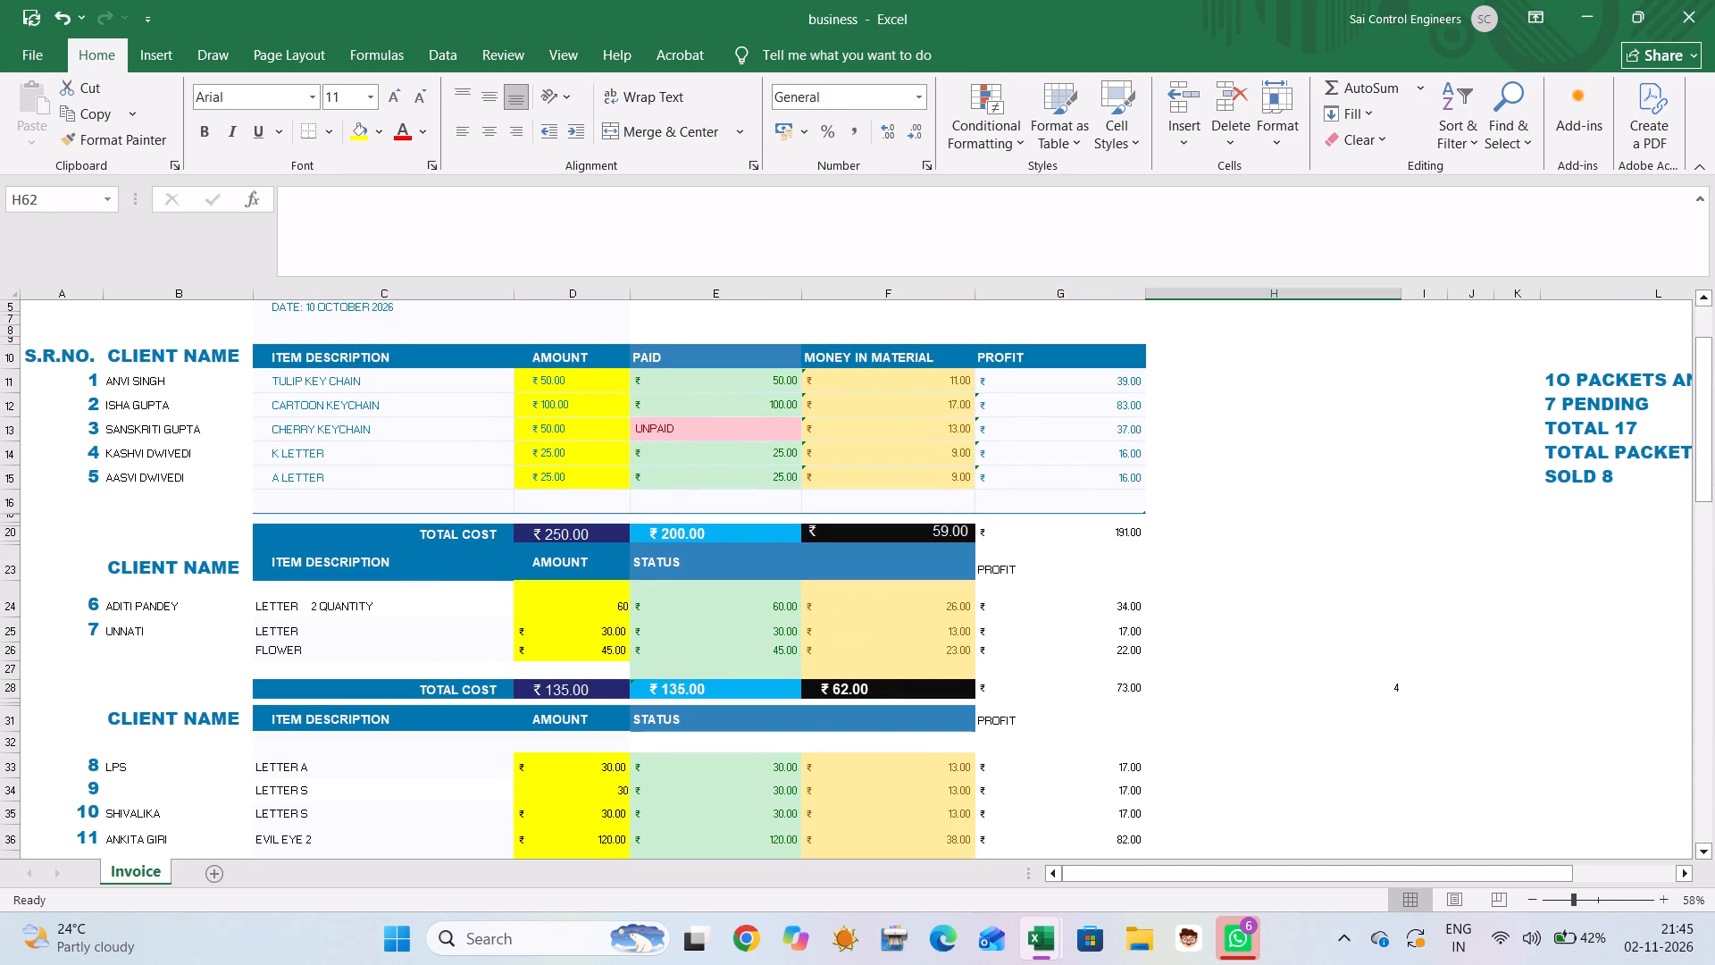
left_click_drag(984, 357, 1040, 493)
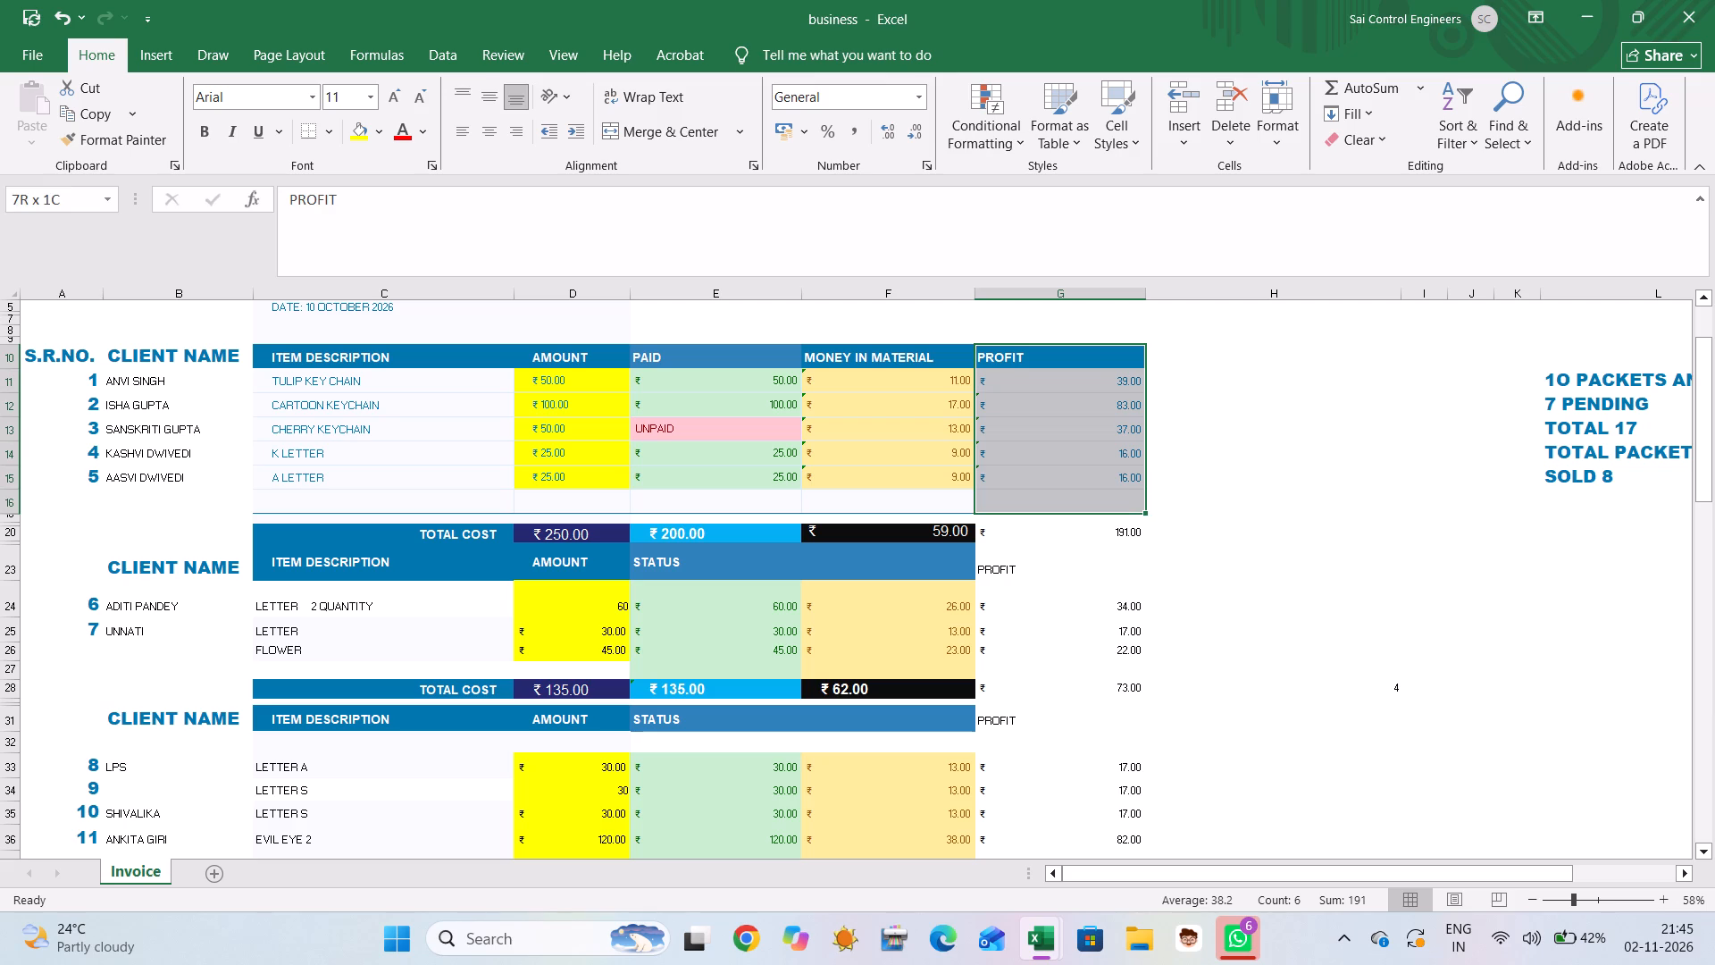
left_click_drag(1040, 493, 1041, 492)
right_click(1041, 492)
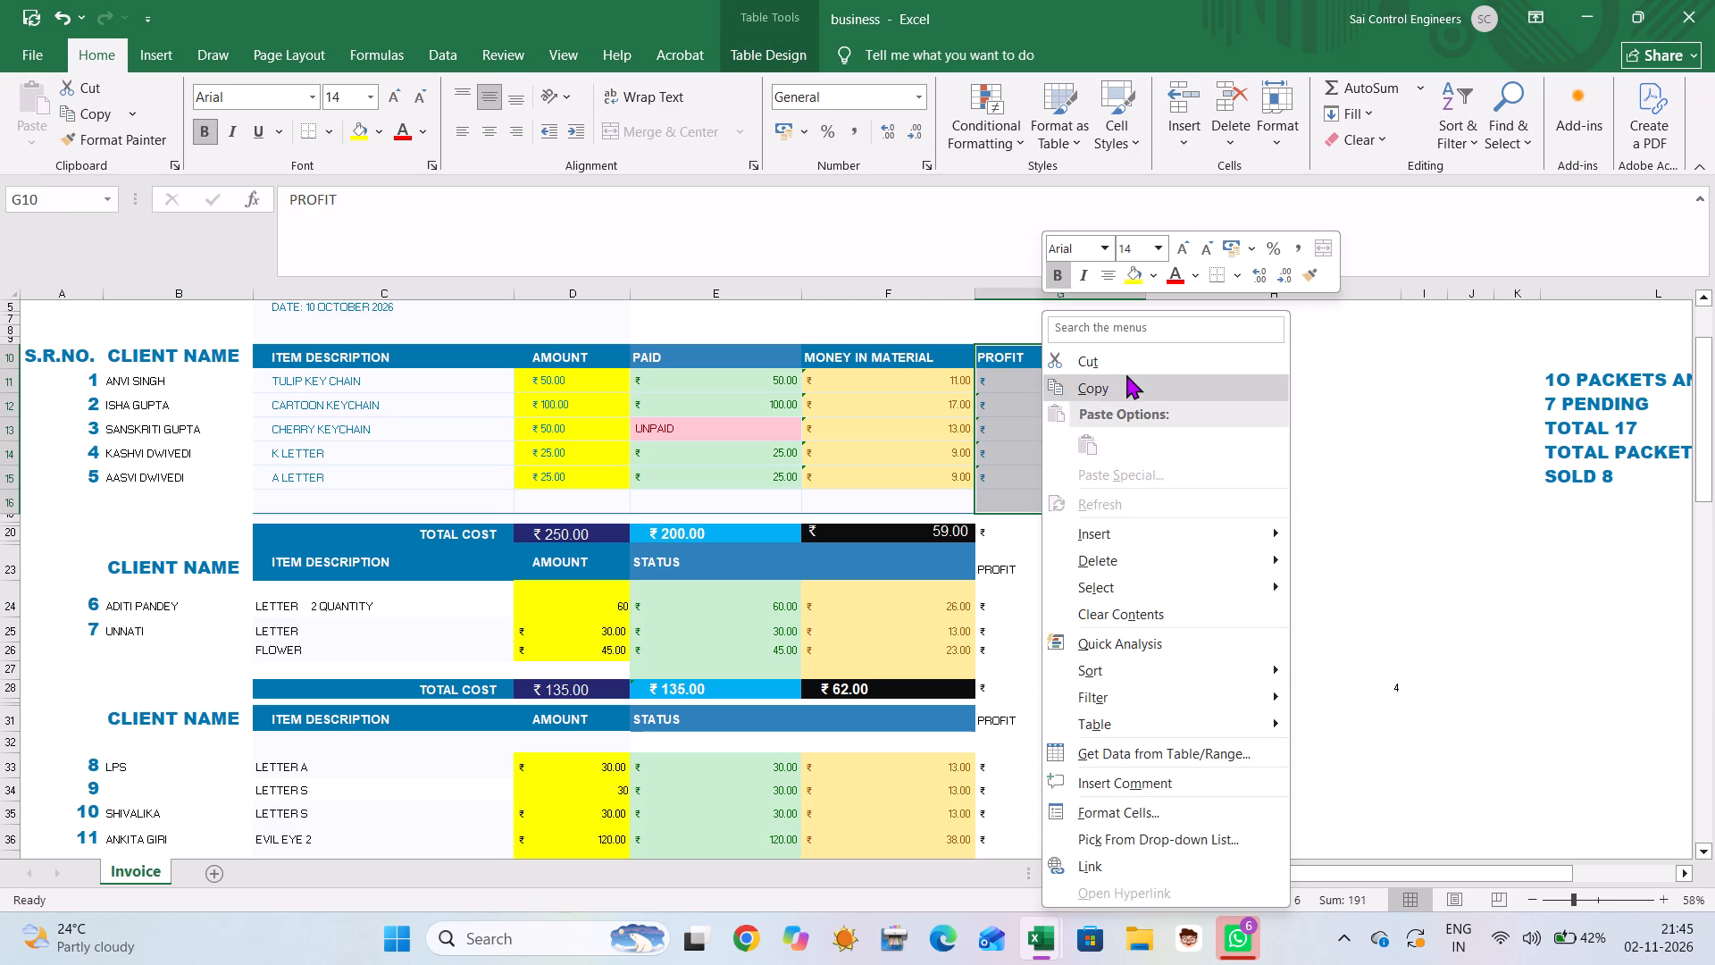
left_click(1126, 374)
left_click_drag(981, 563, 1013, 688)
right_click(1013, 688)
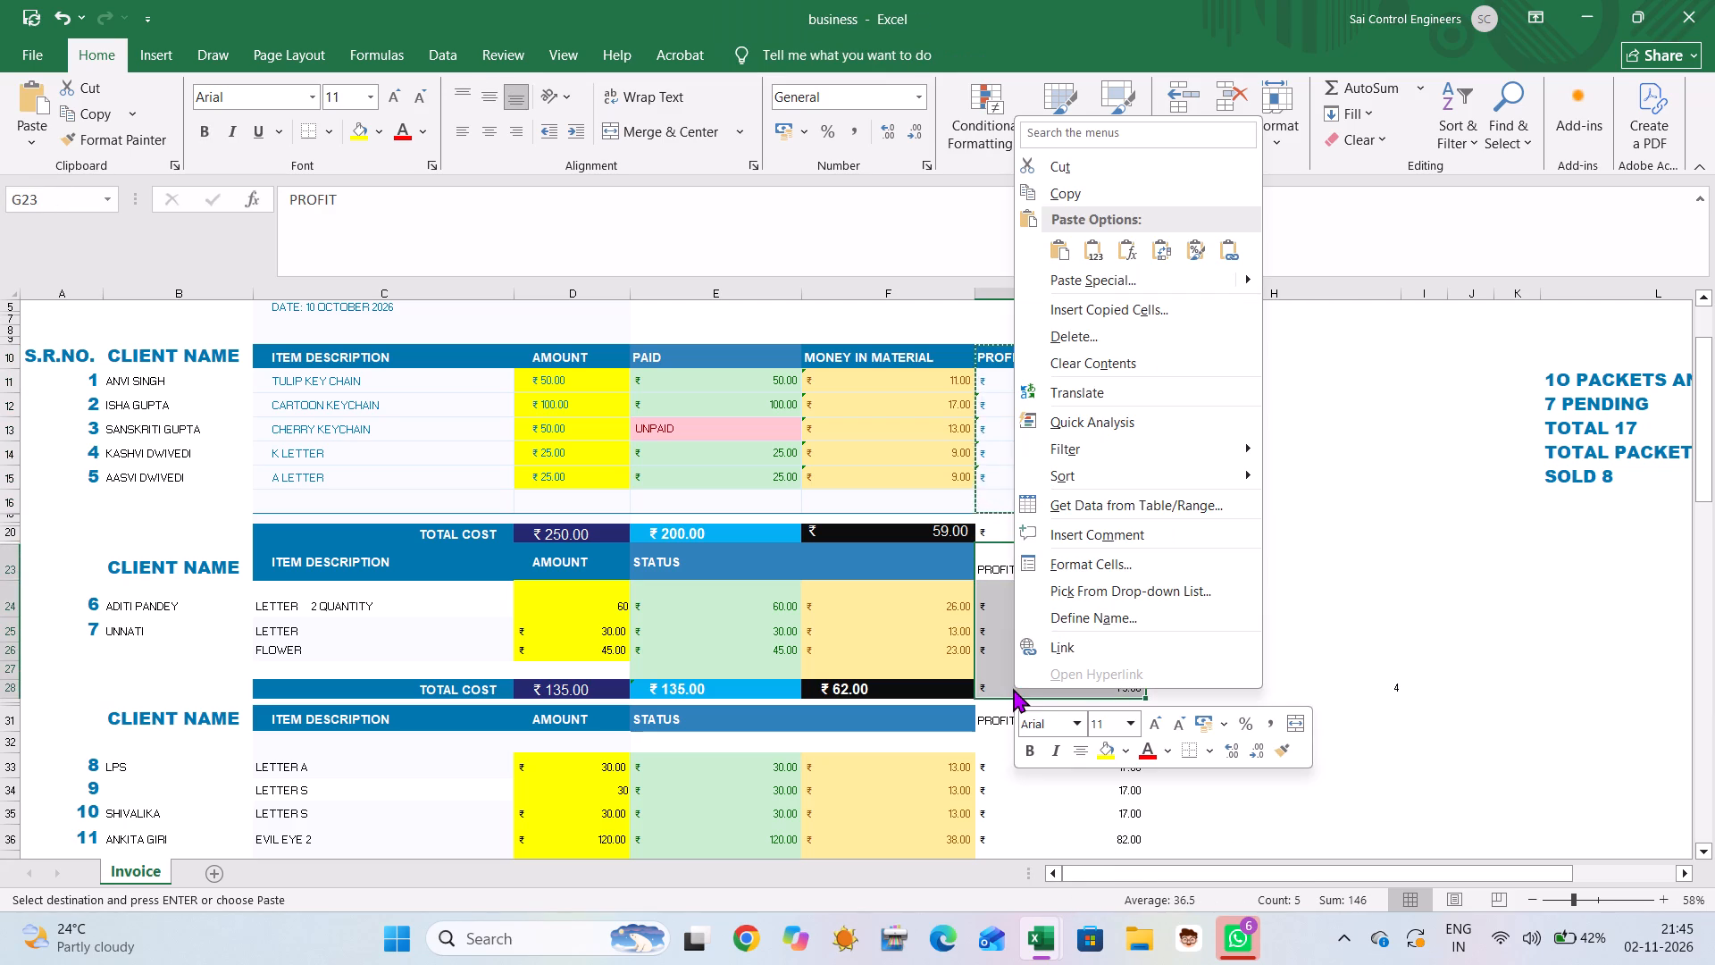
left_click(1102, 270)
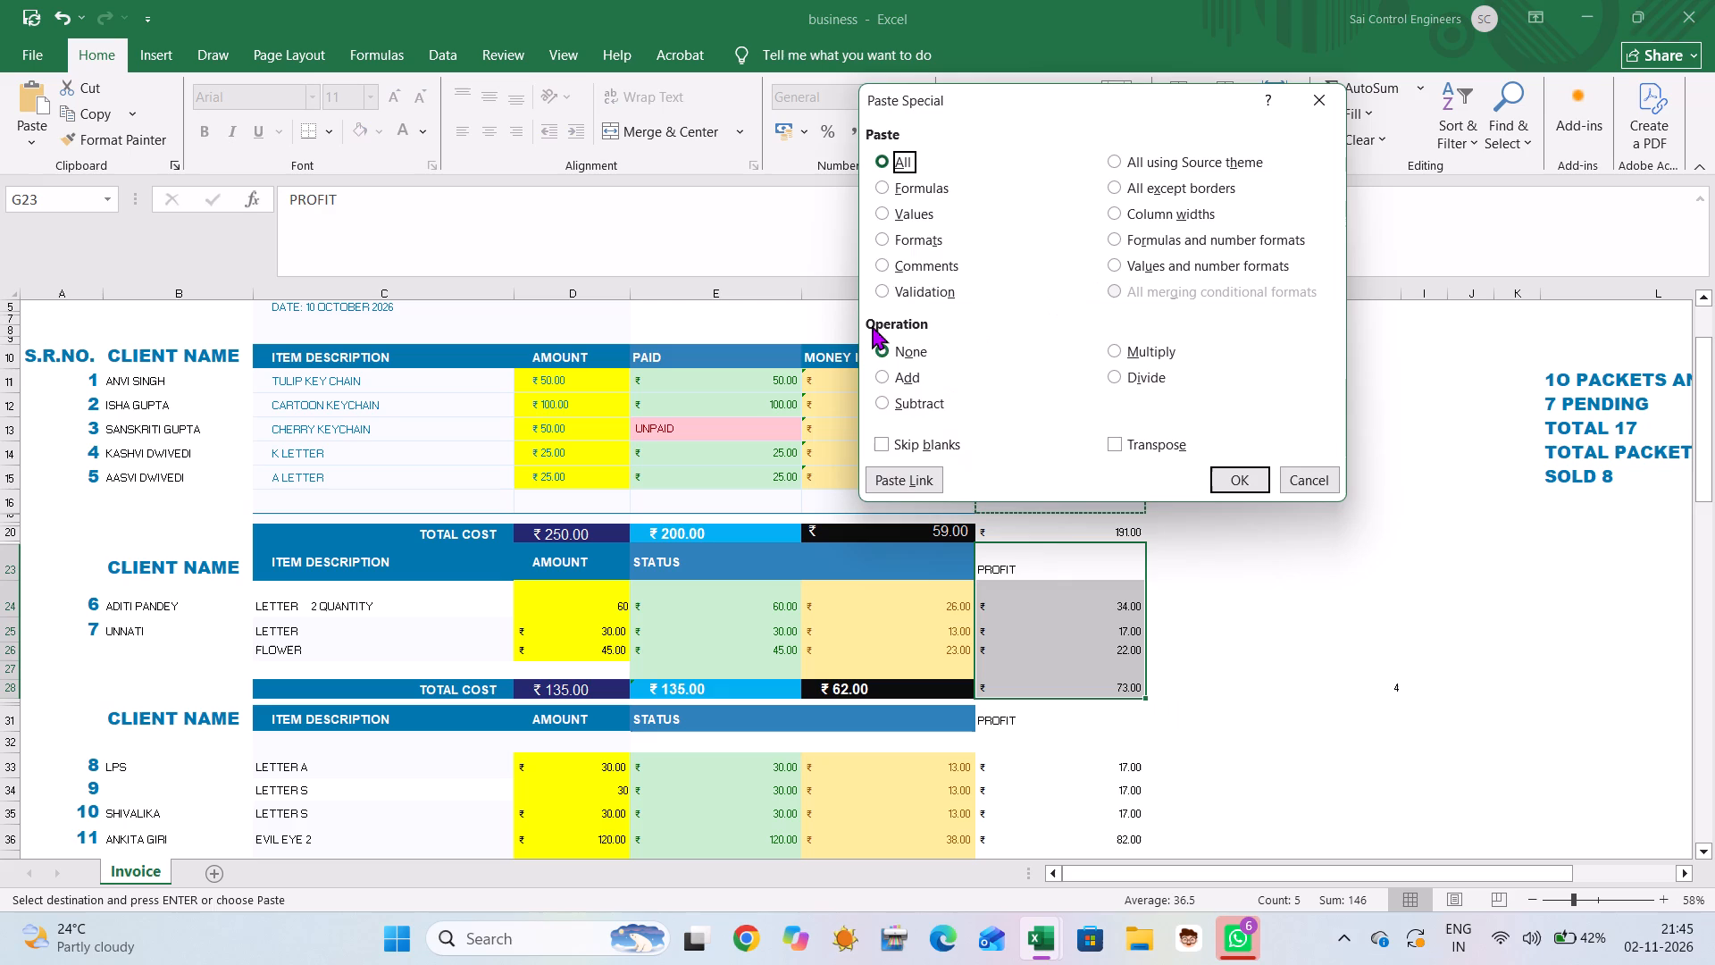
left_click(897, 240)
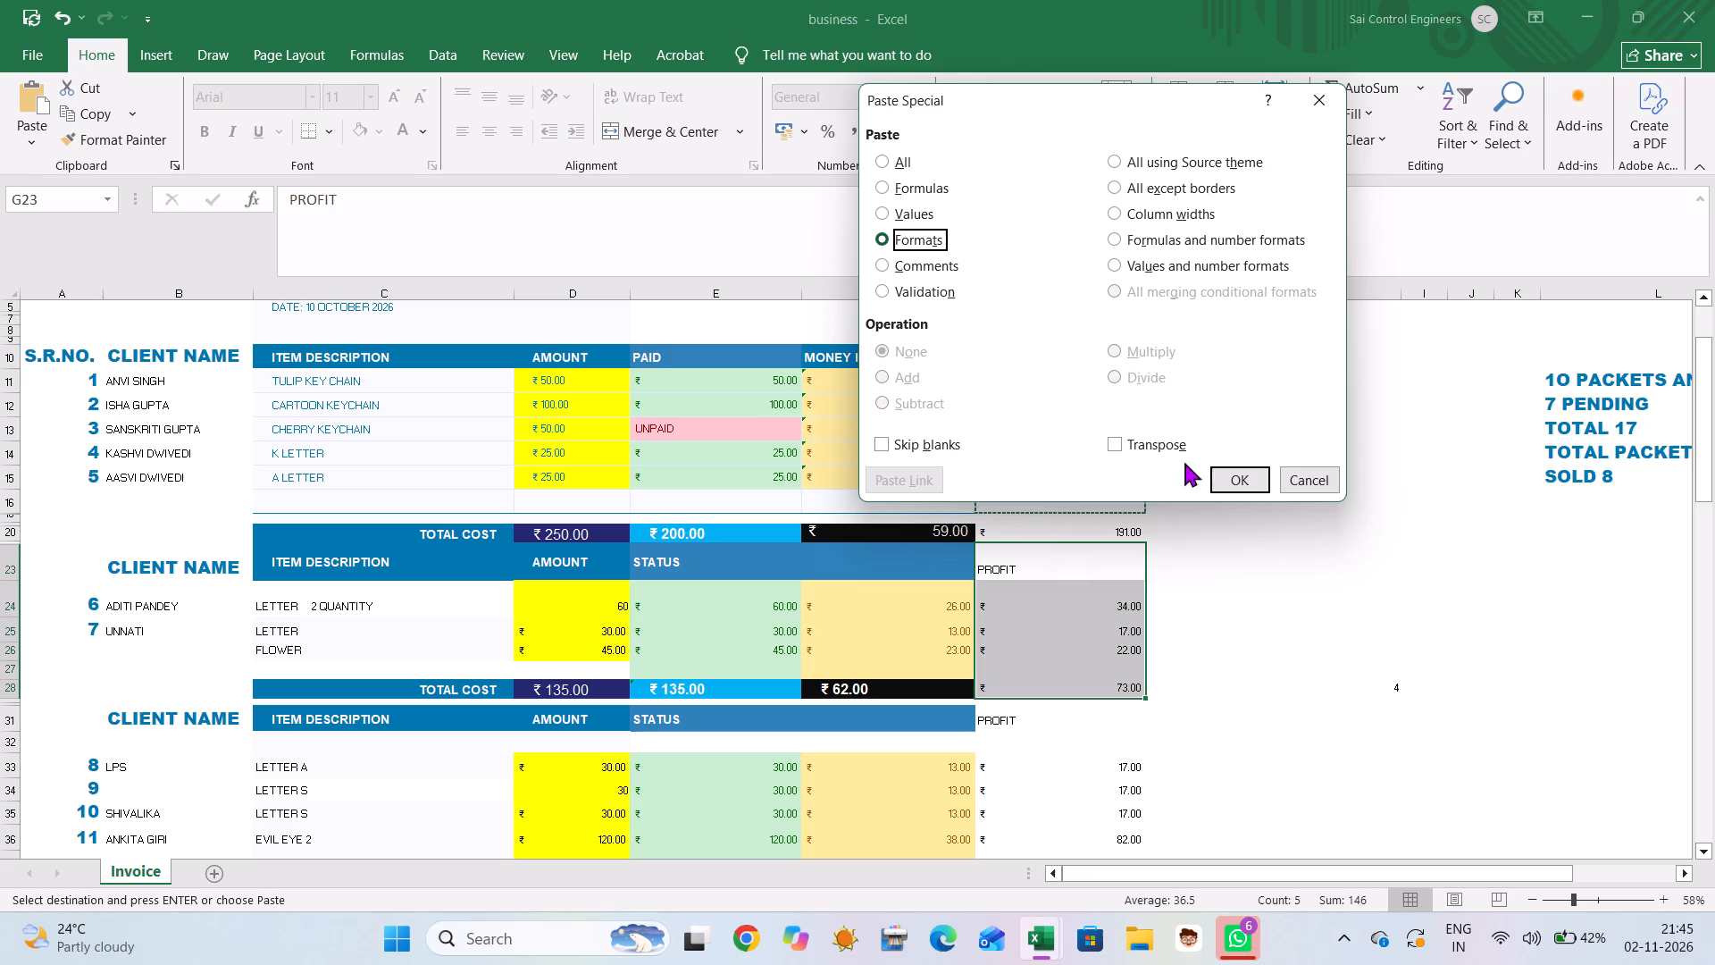
left_click(1234, 483)
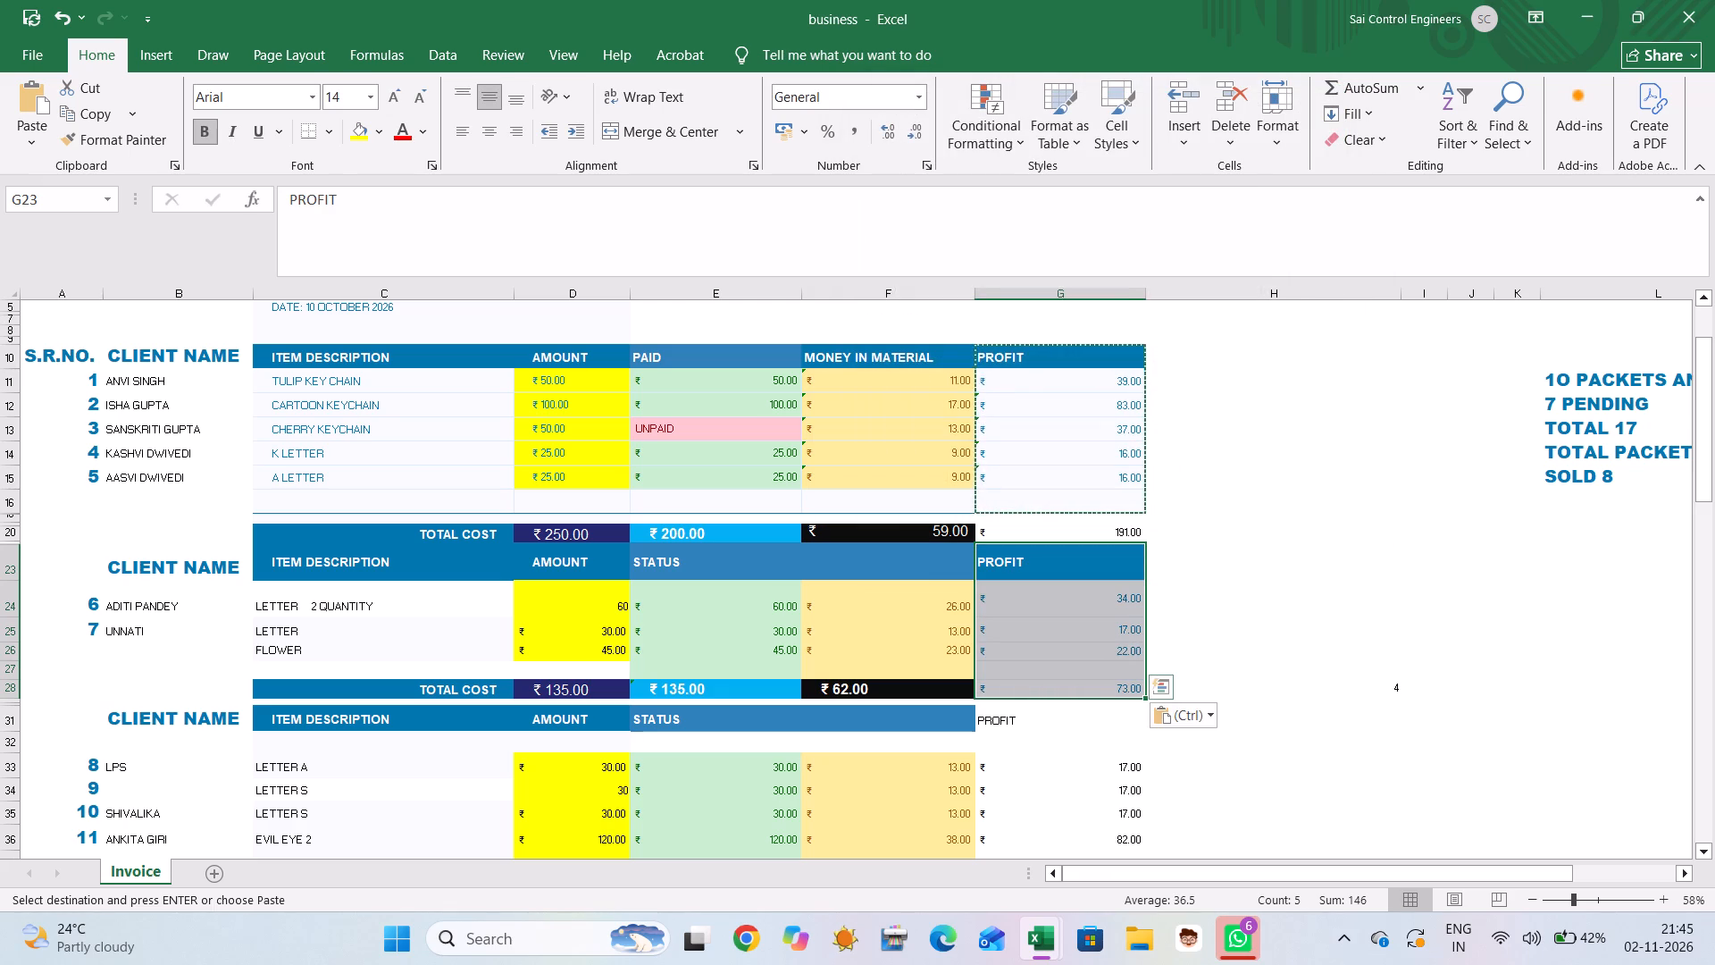
left_click(1207, 557)
Paste only the formats of the copied PROFIT cells onto the third table's profit cells G31:G37.
scroll(1207, 557, "down", 1)
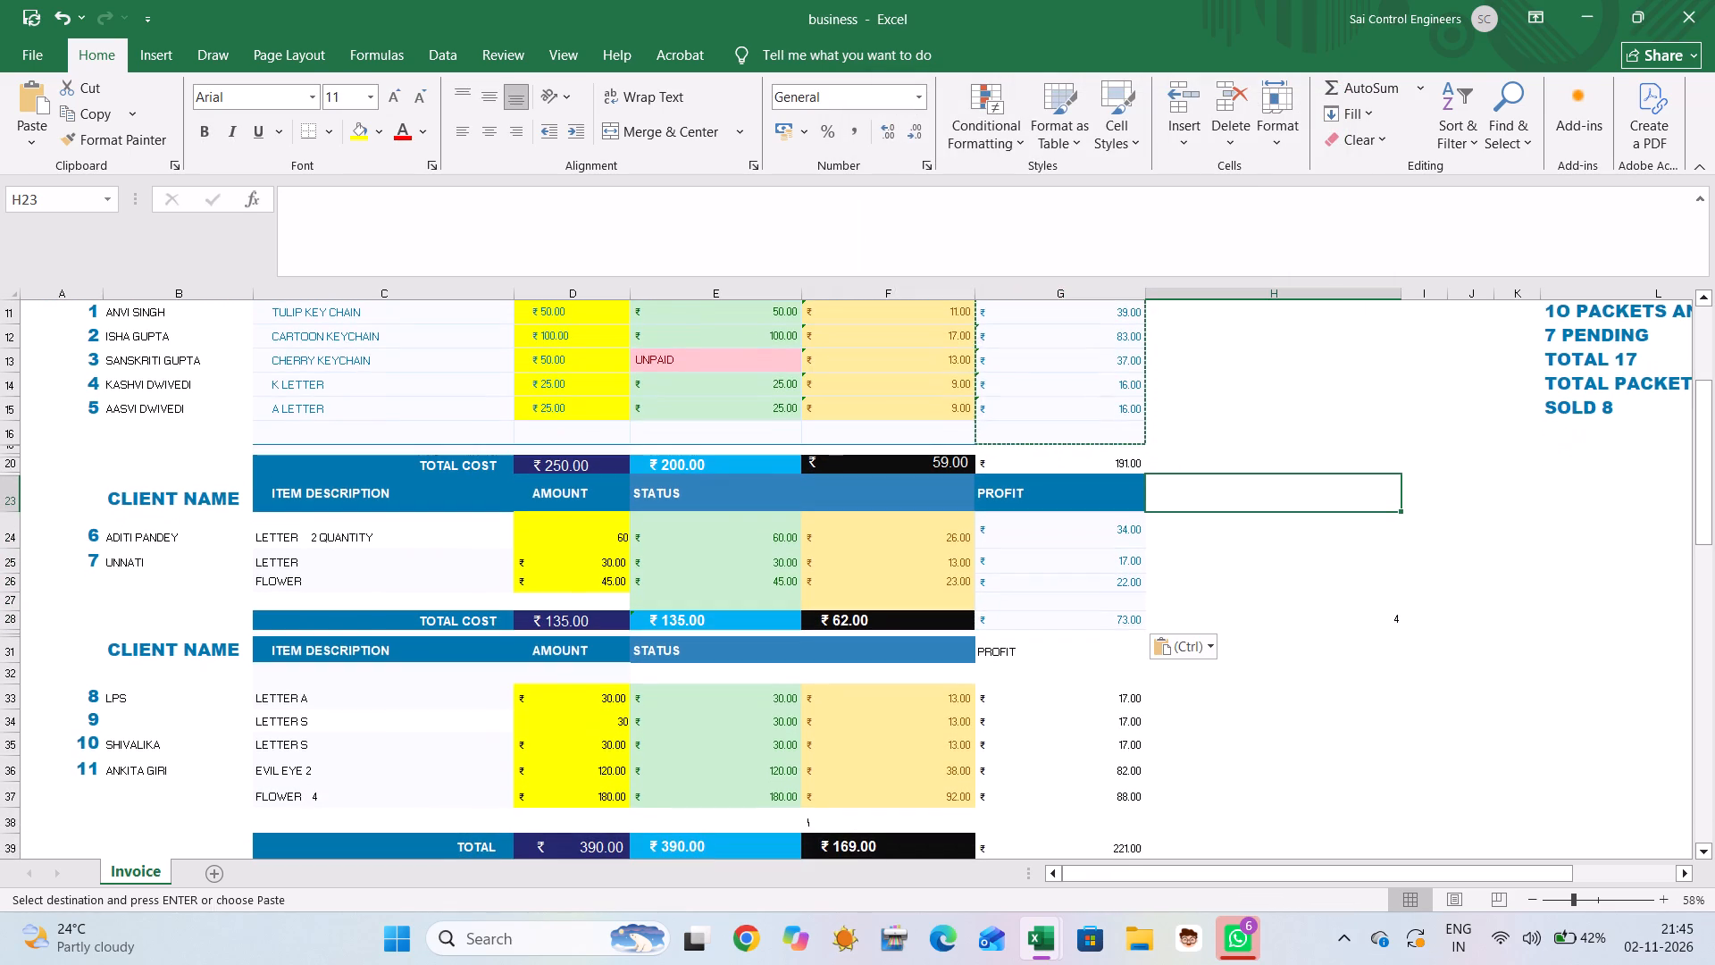
left_click(1104, 407)
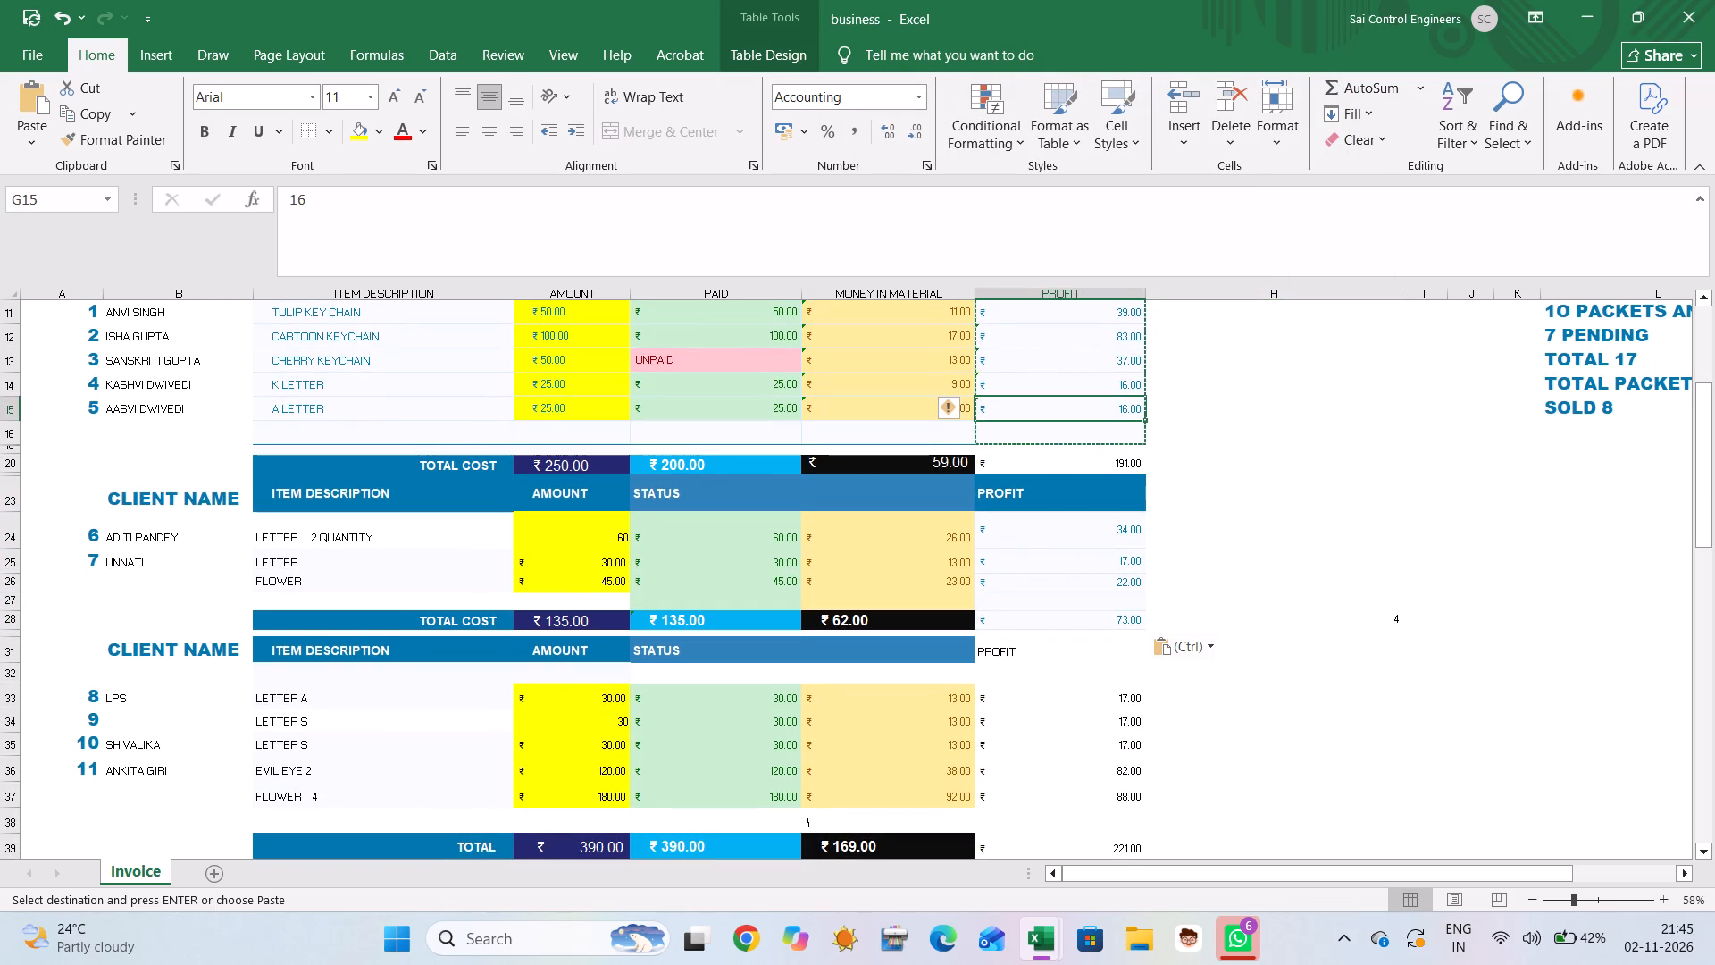
left_click_drag(1000, 654, 1035, 775)
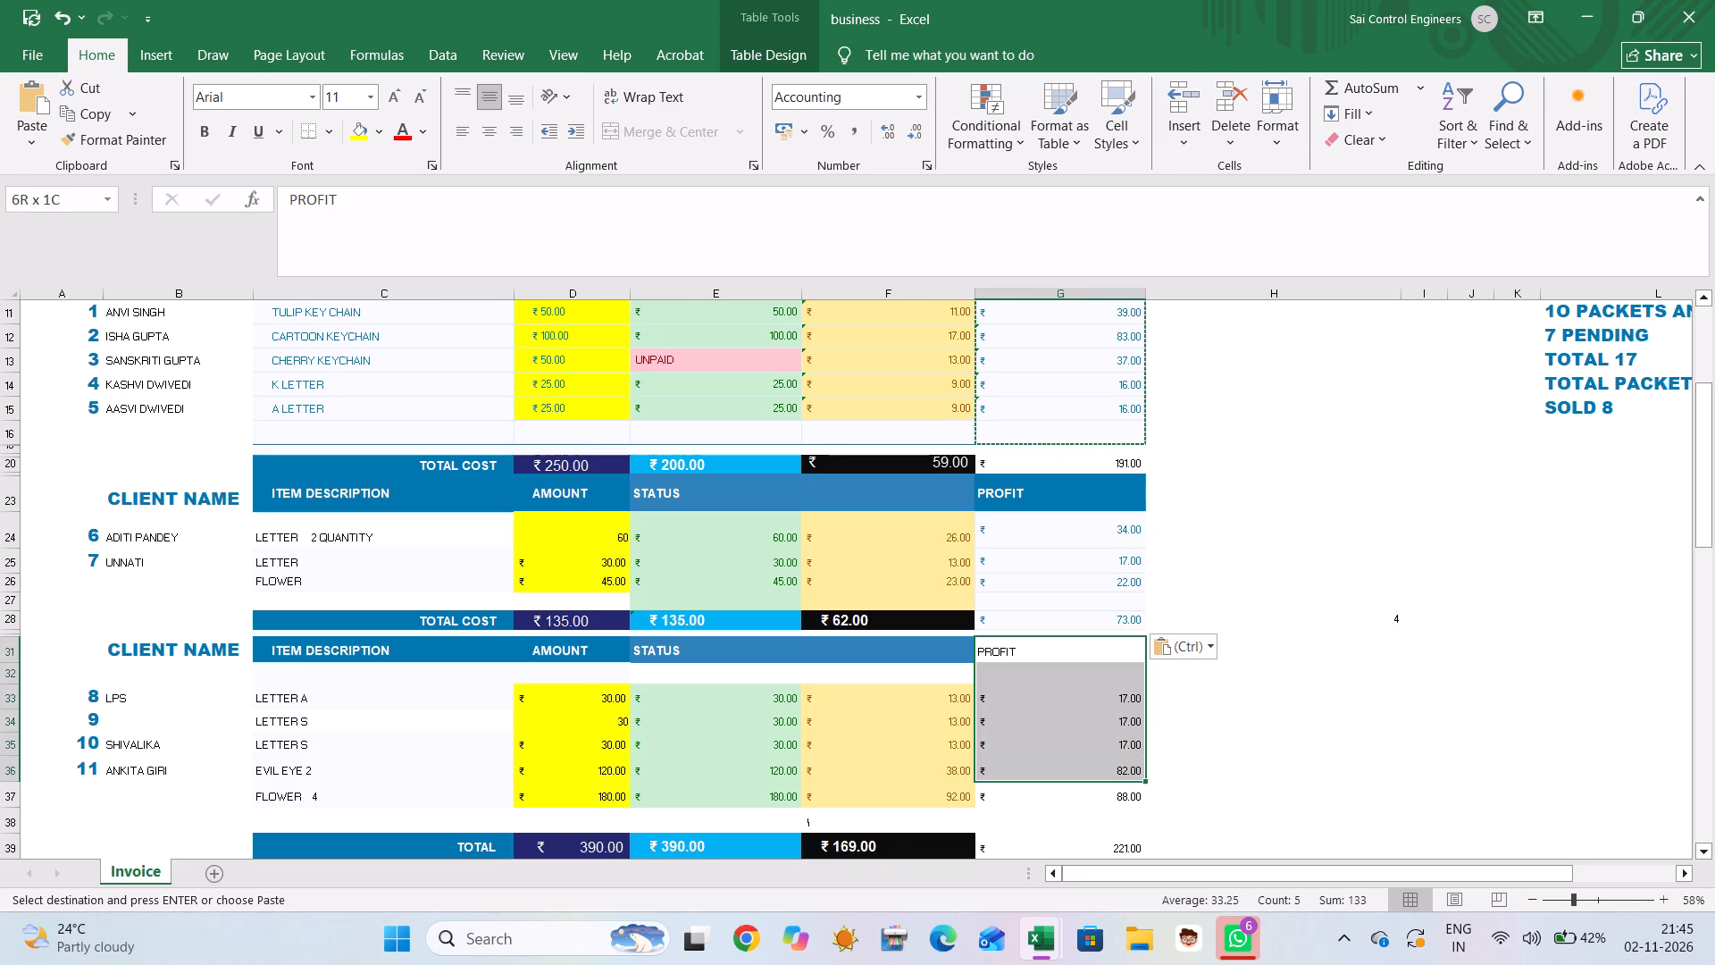
left_click_drag(1035, 775, 1038, 792)
right_click(1038, 792)
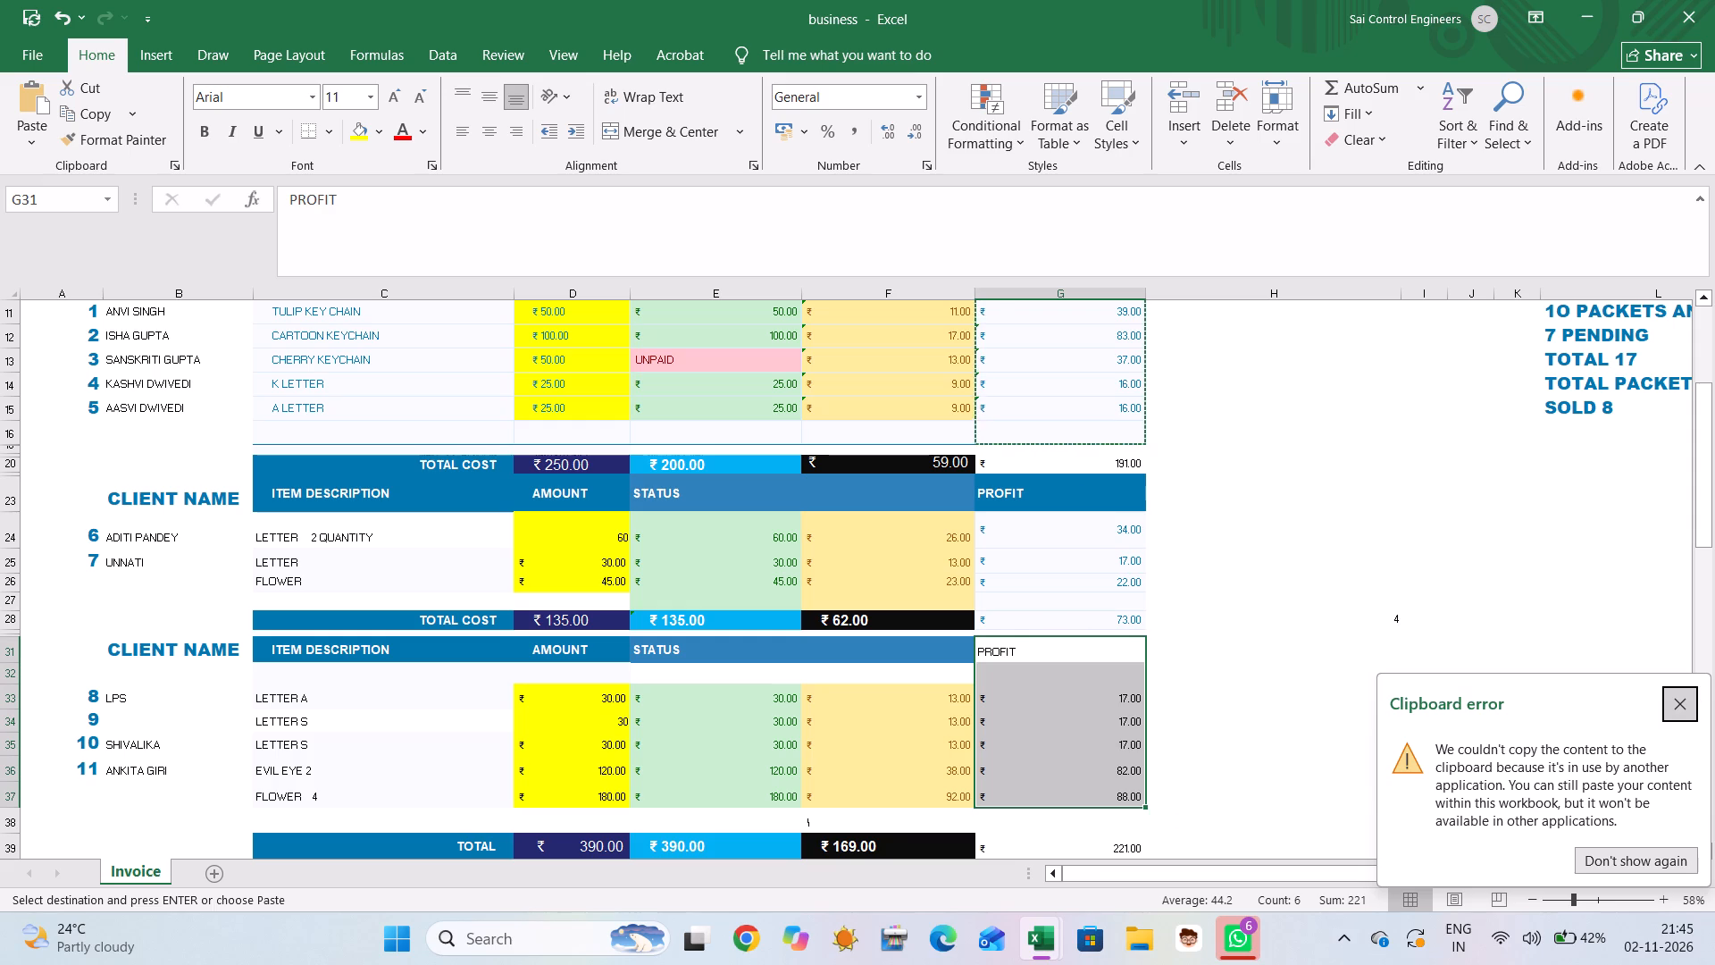
right_click(1083, 706)
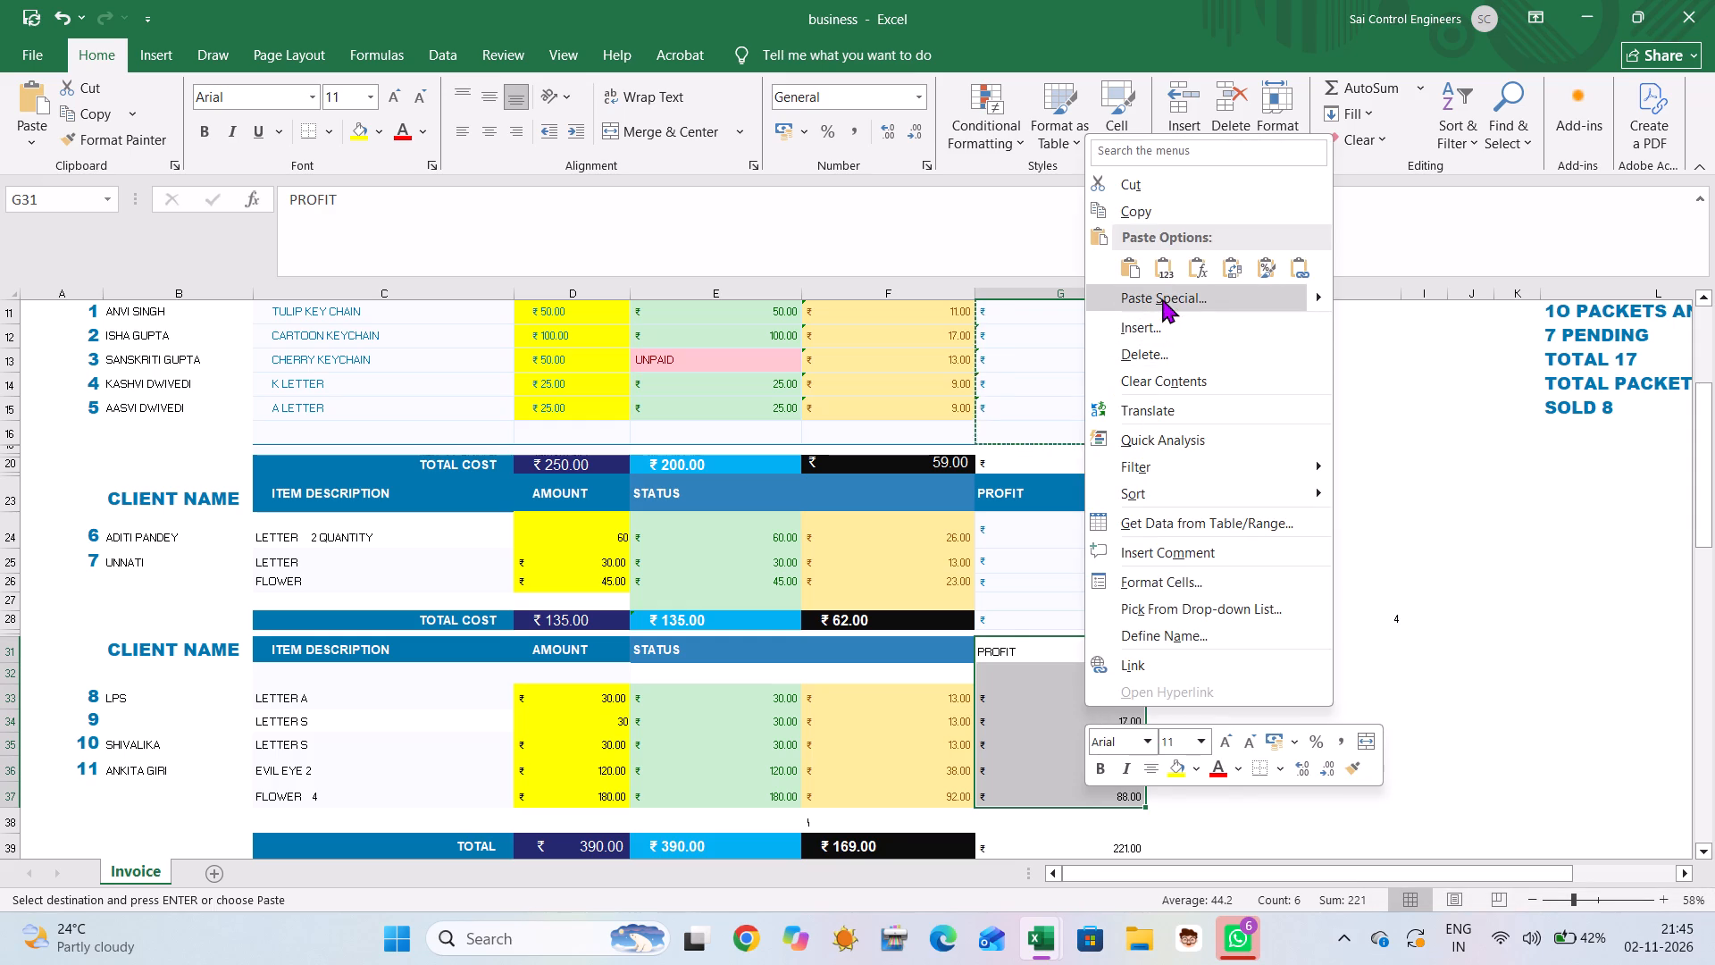
left_click(1162, 298)
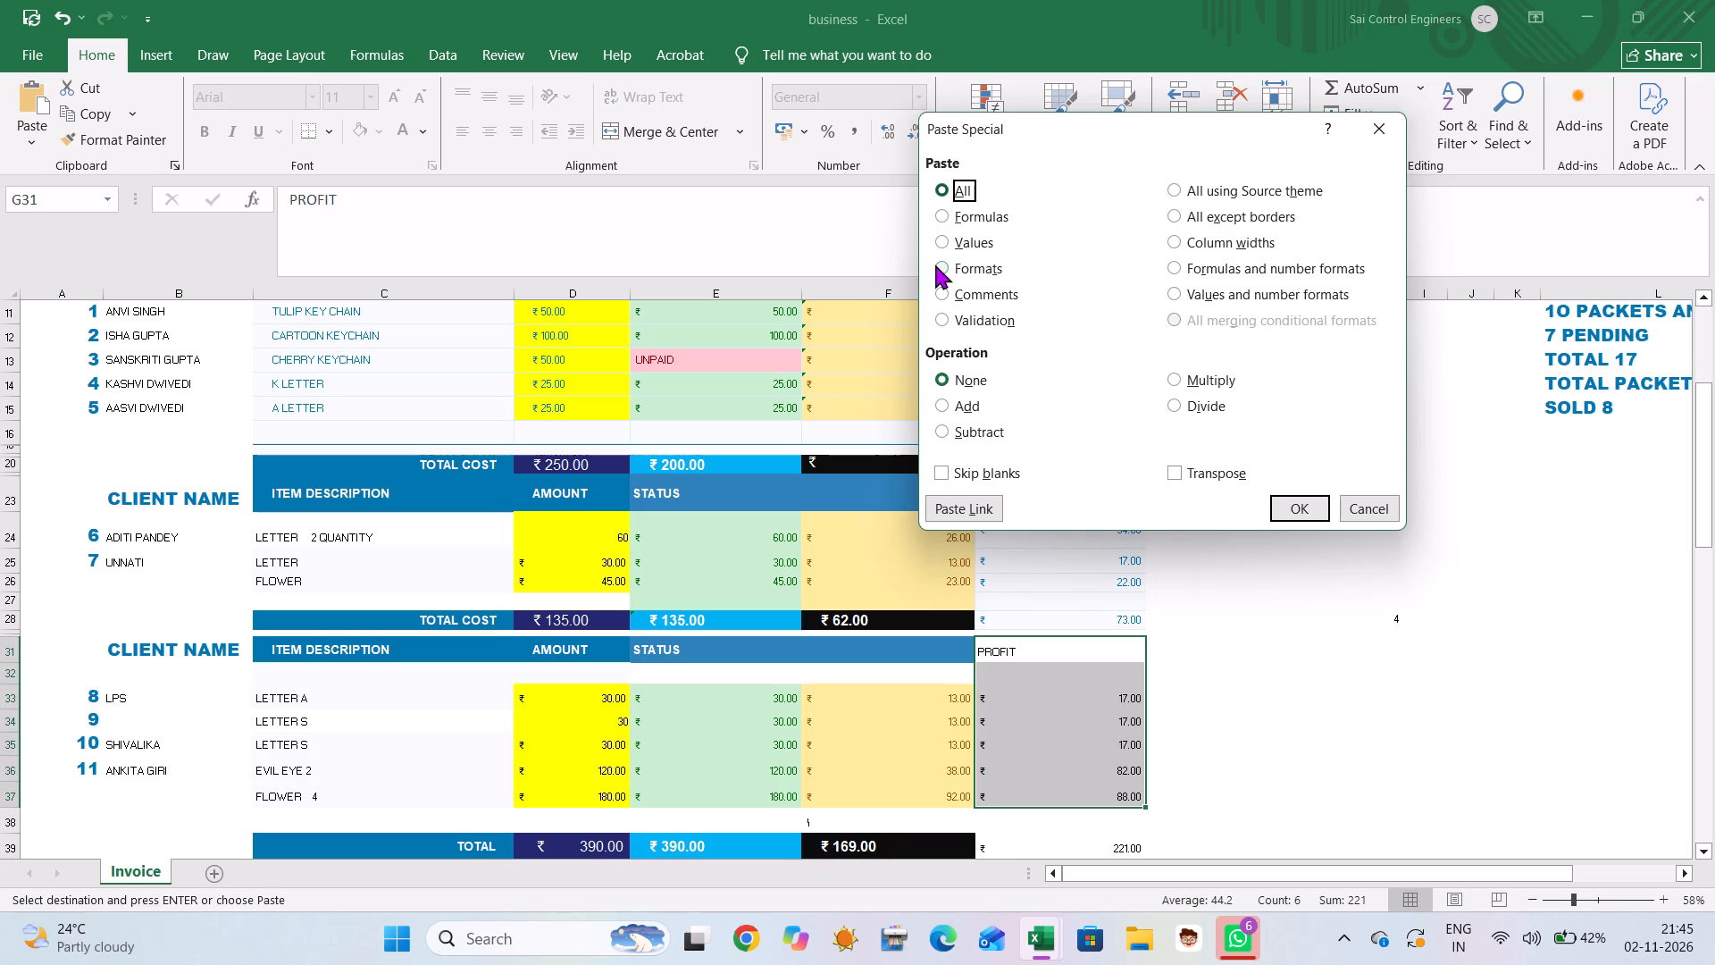
left_click(935, 264)
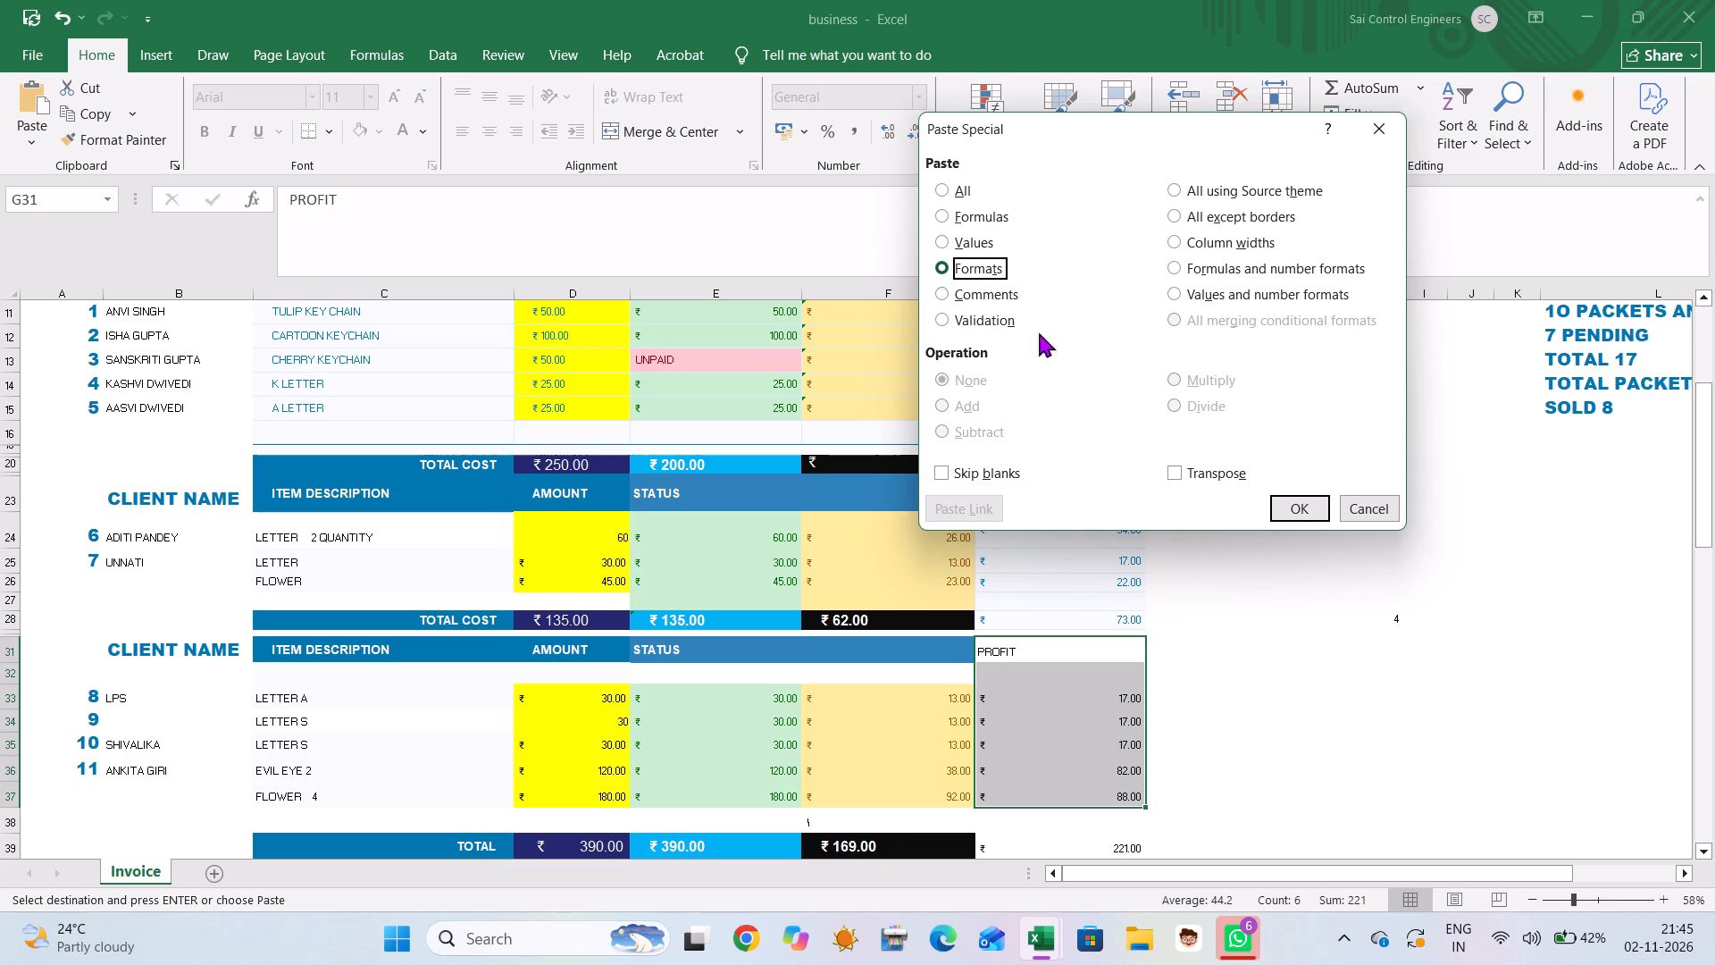
left_click(1290, 507)
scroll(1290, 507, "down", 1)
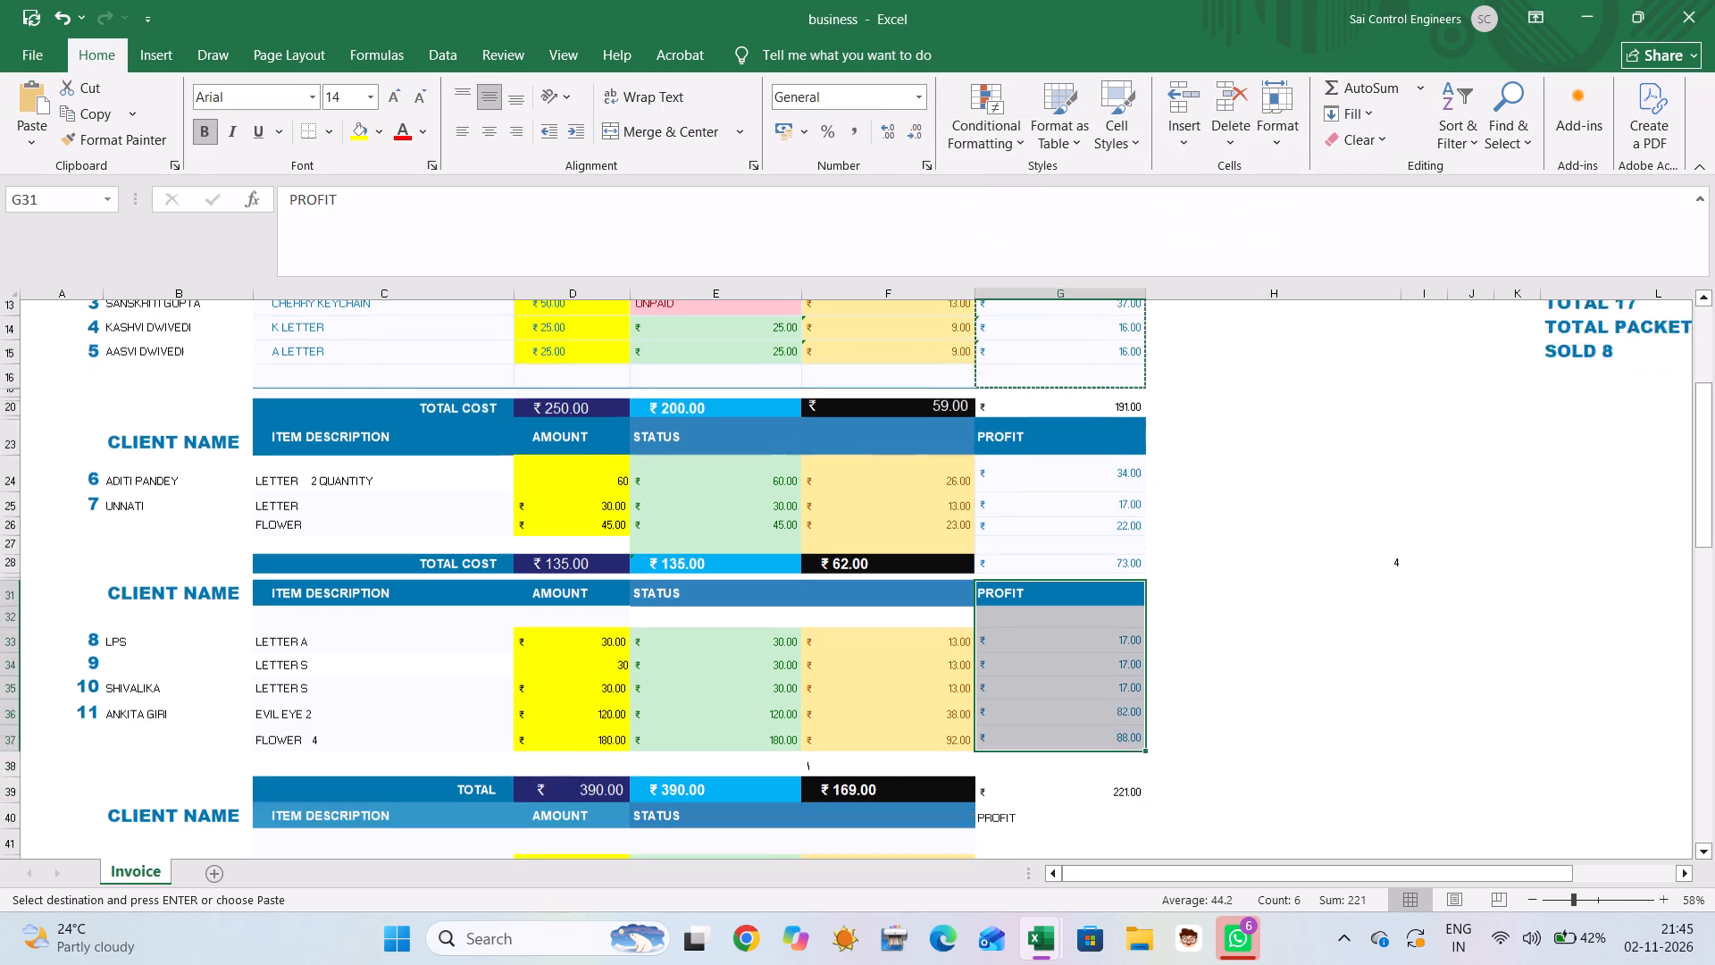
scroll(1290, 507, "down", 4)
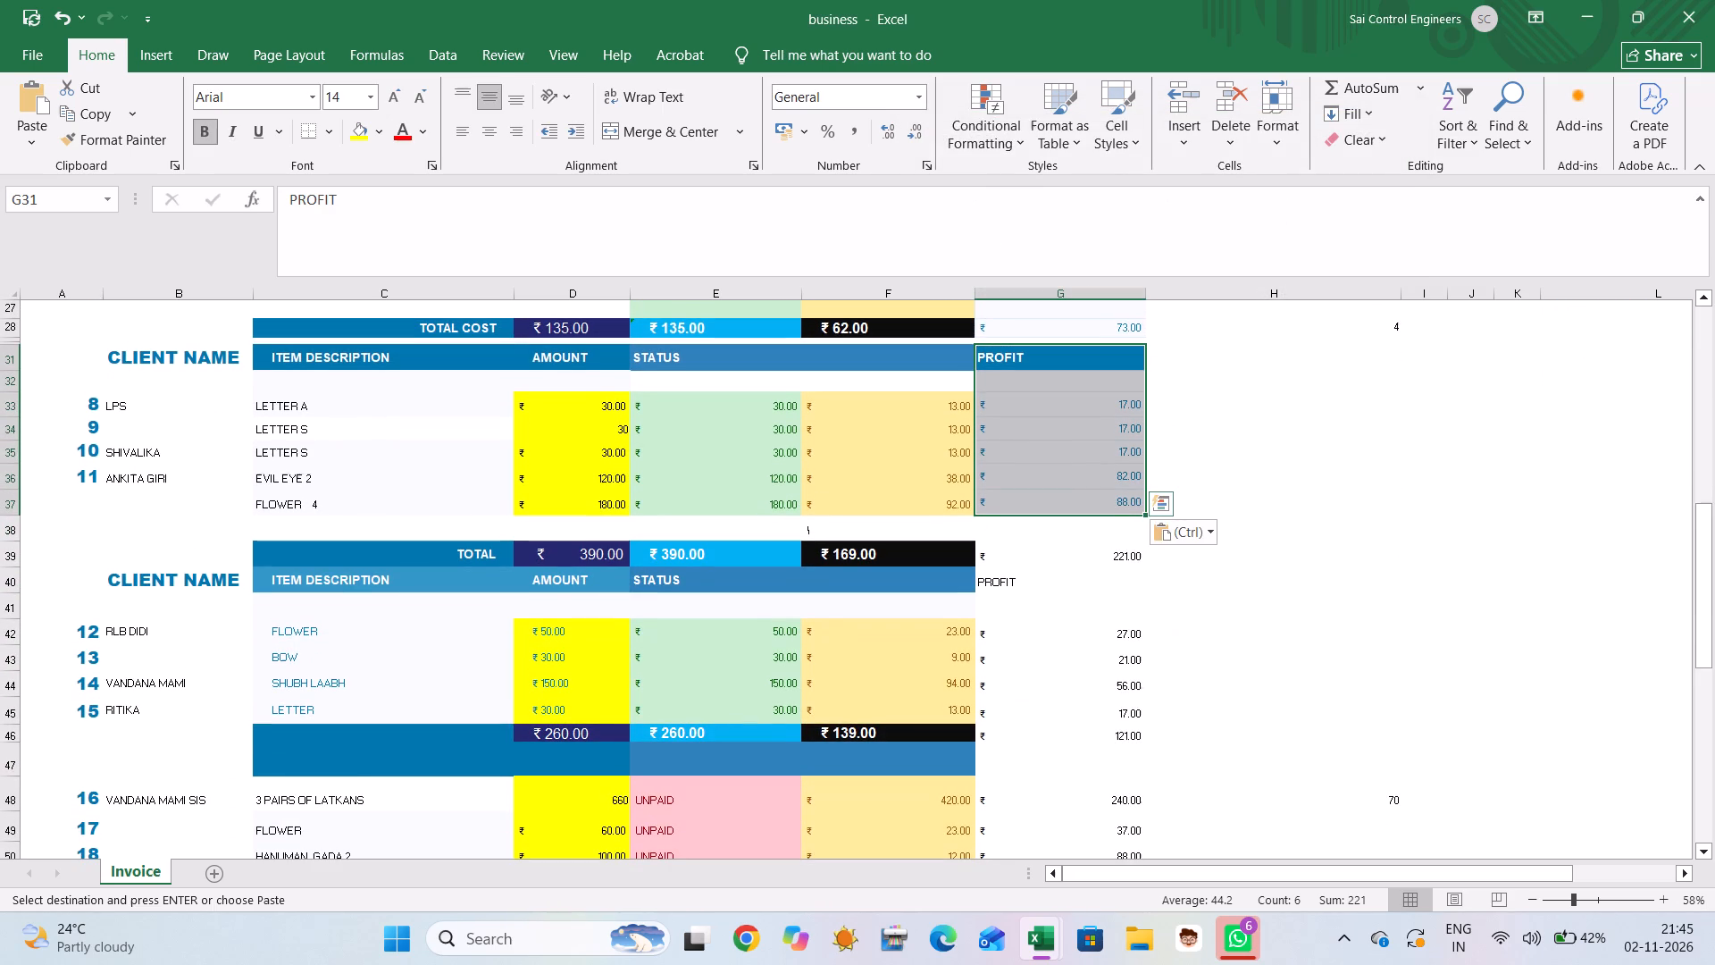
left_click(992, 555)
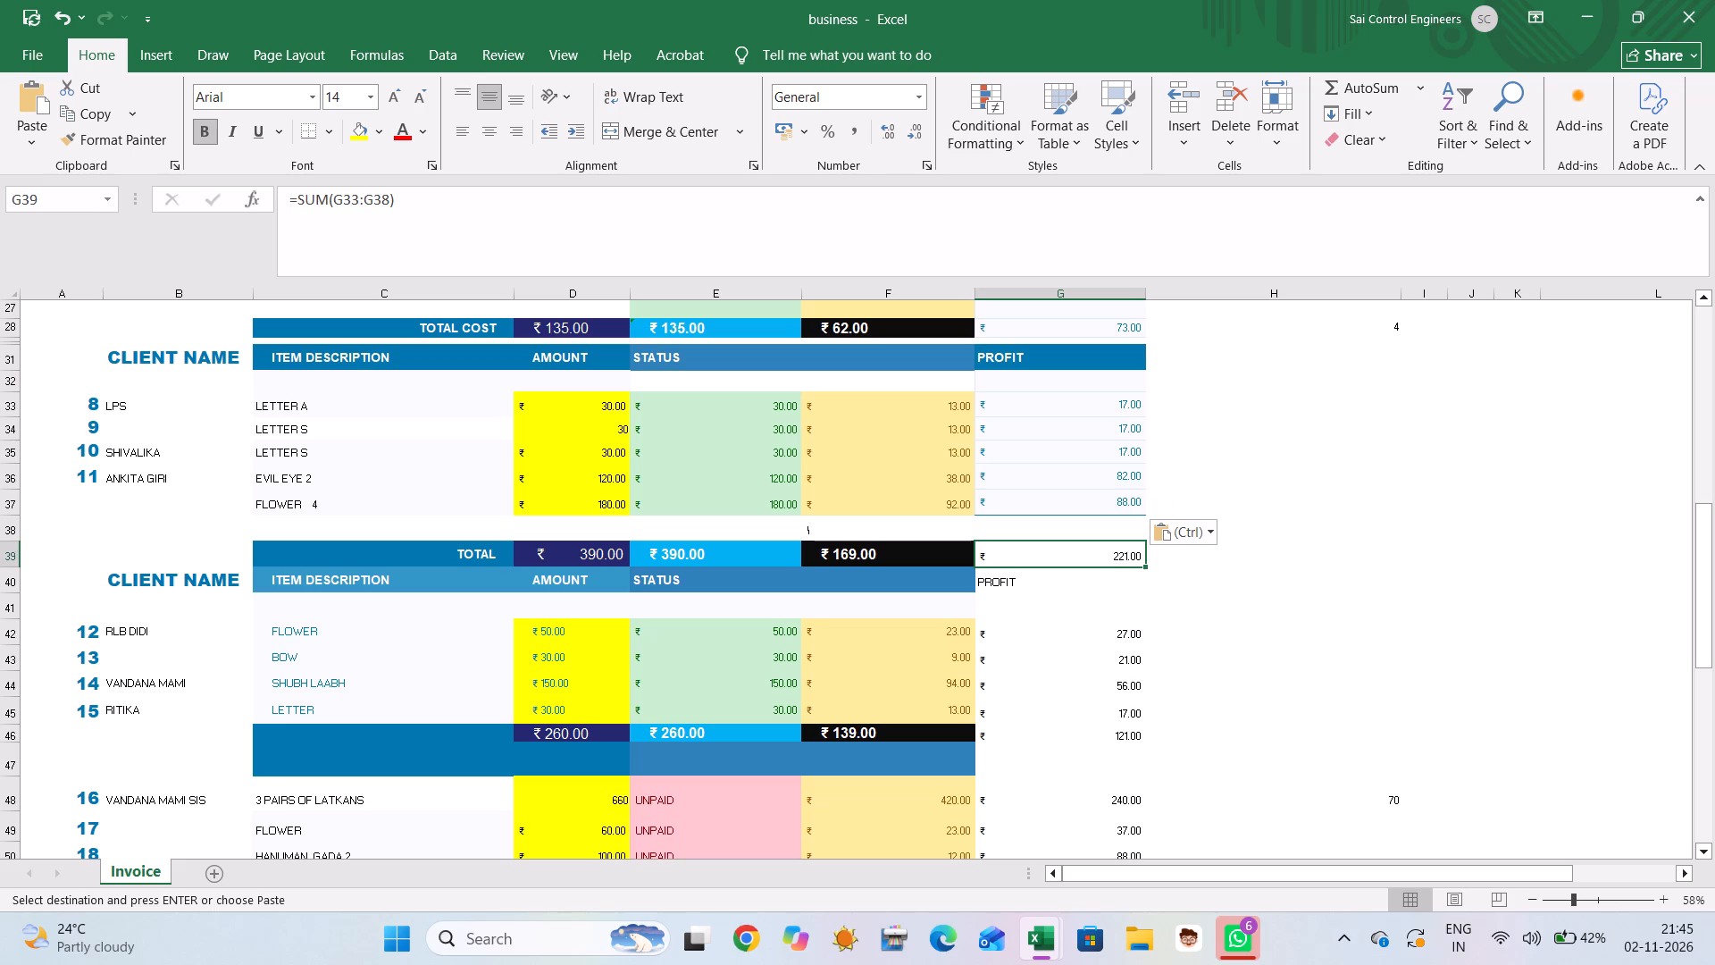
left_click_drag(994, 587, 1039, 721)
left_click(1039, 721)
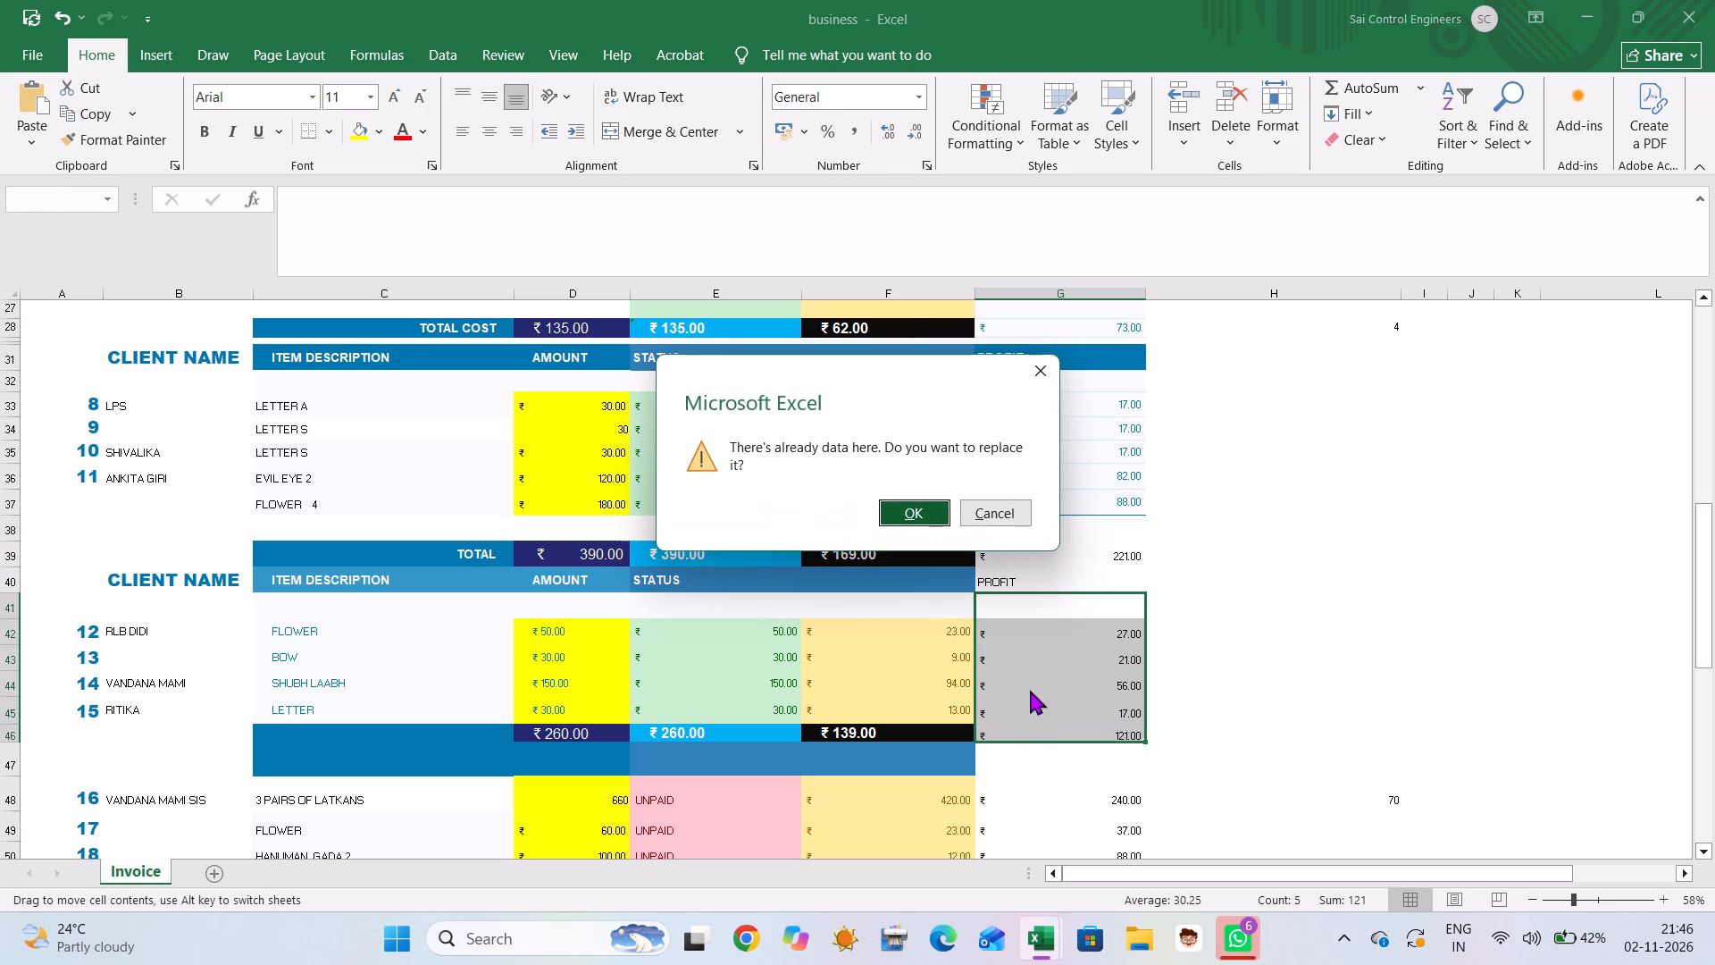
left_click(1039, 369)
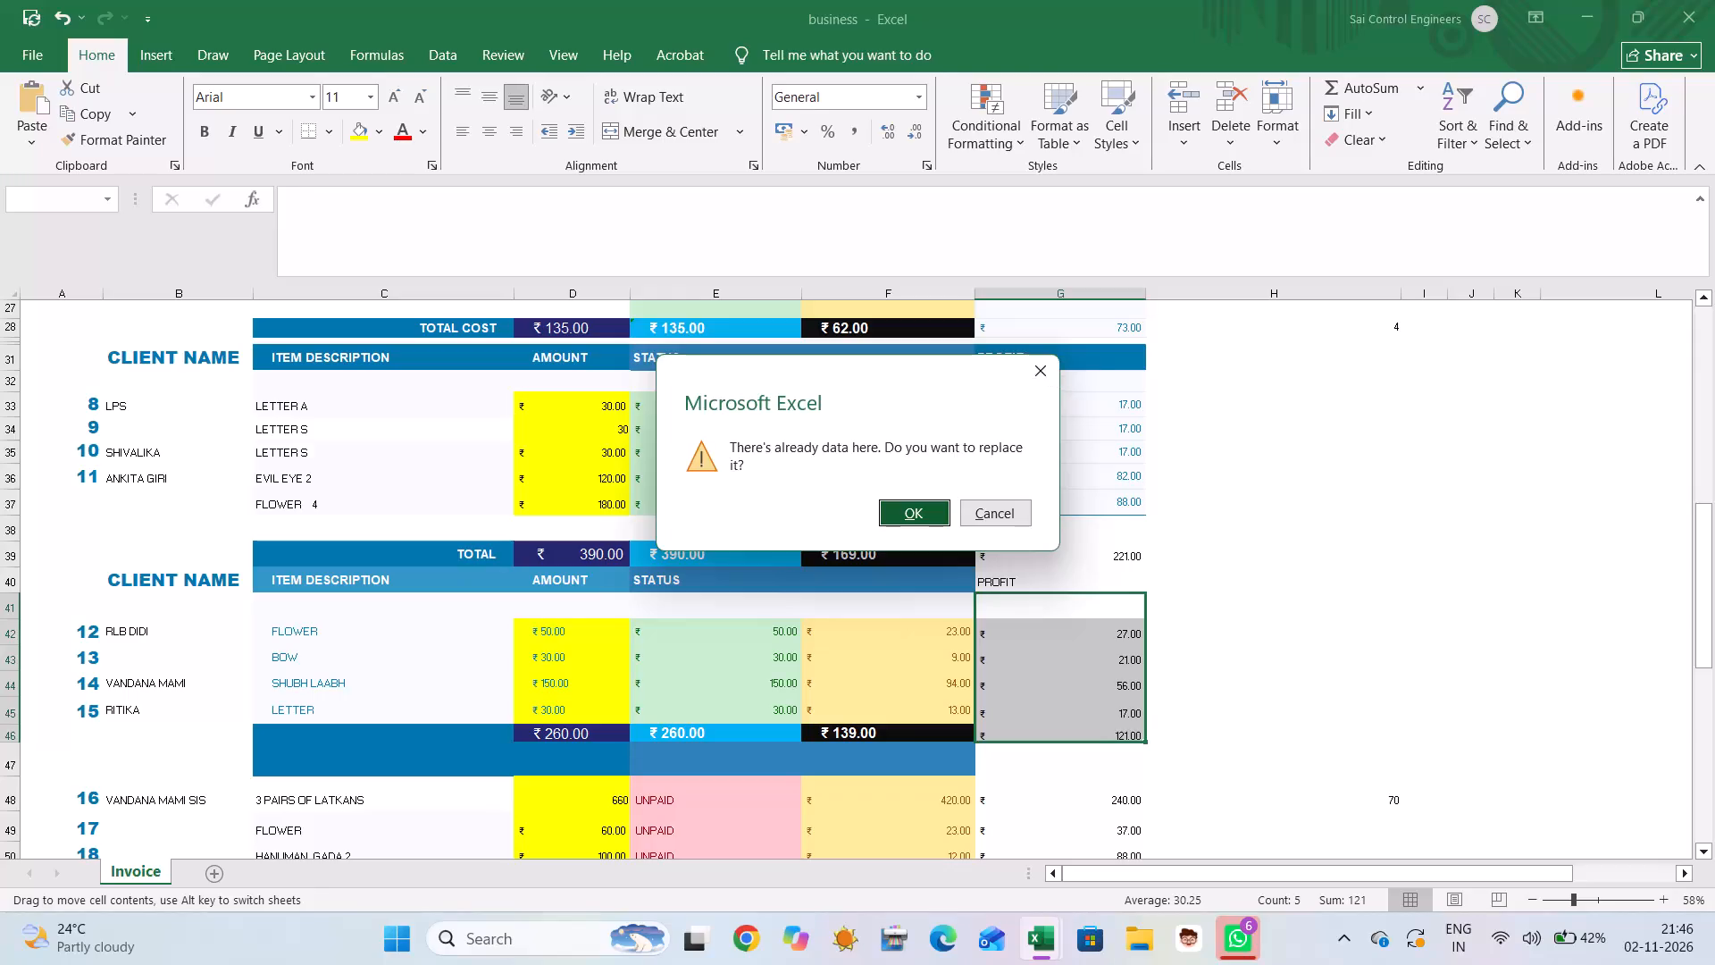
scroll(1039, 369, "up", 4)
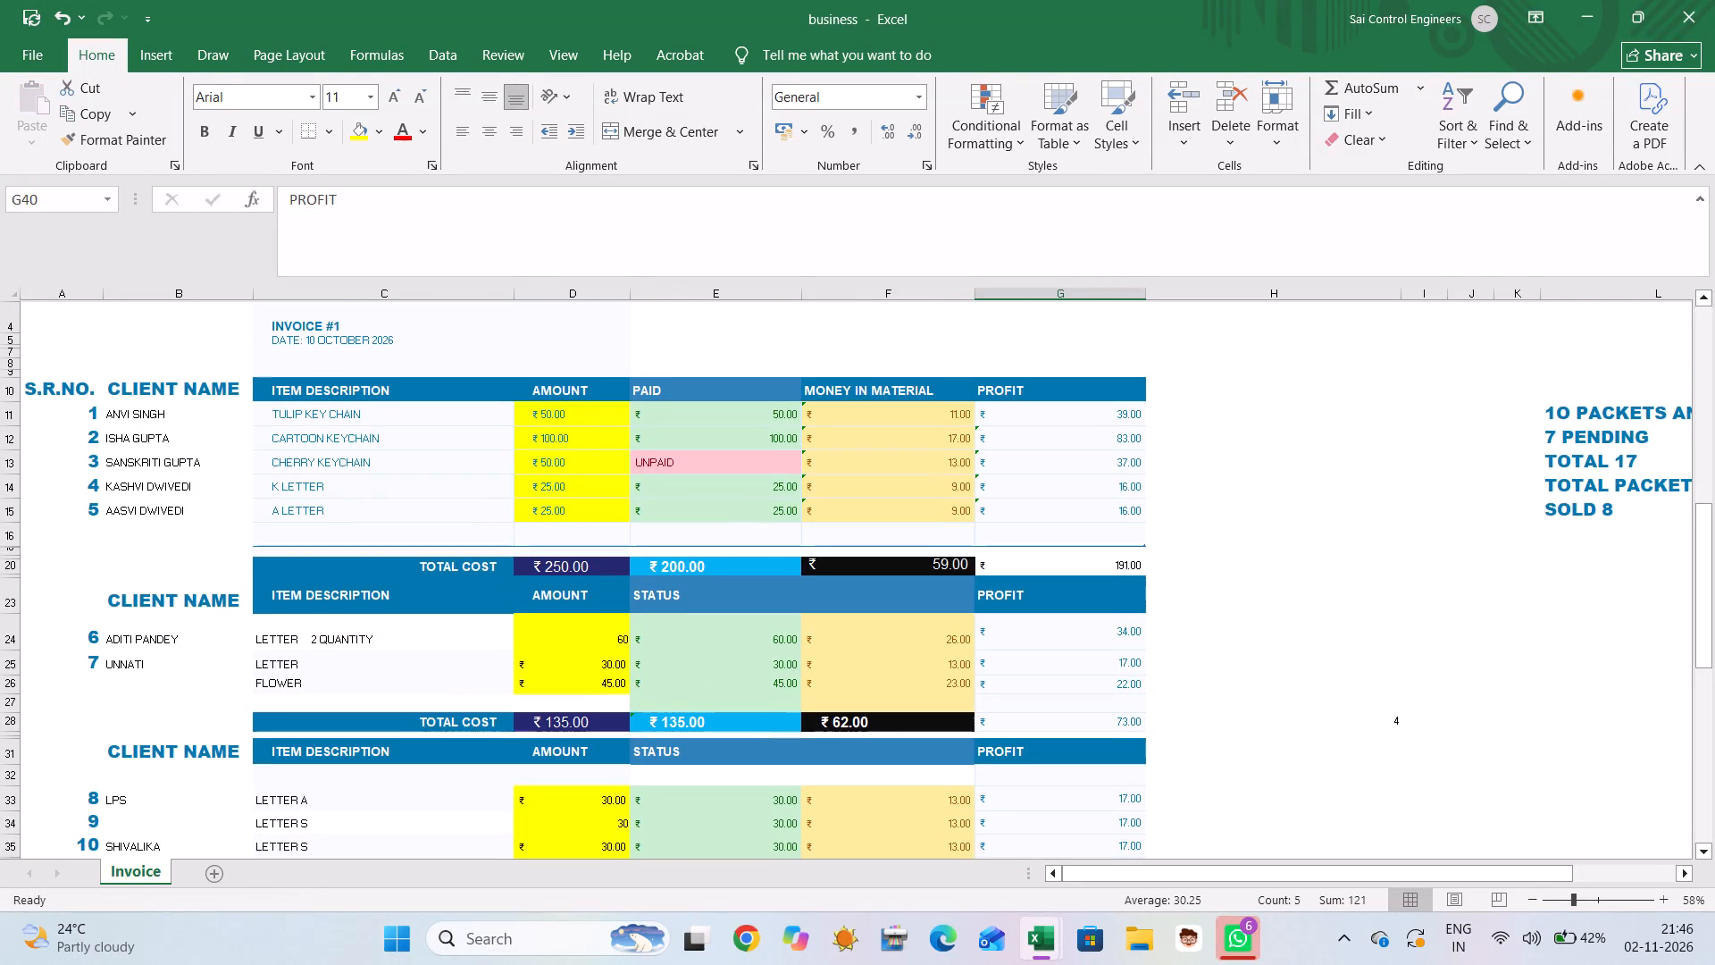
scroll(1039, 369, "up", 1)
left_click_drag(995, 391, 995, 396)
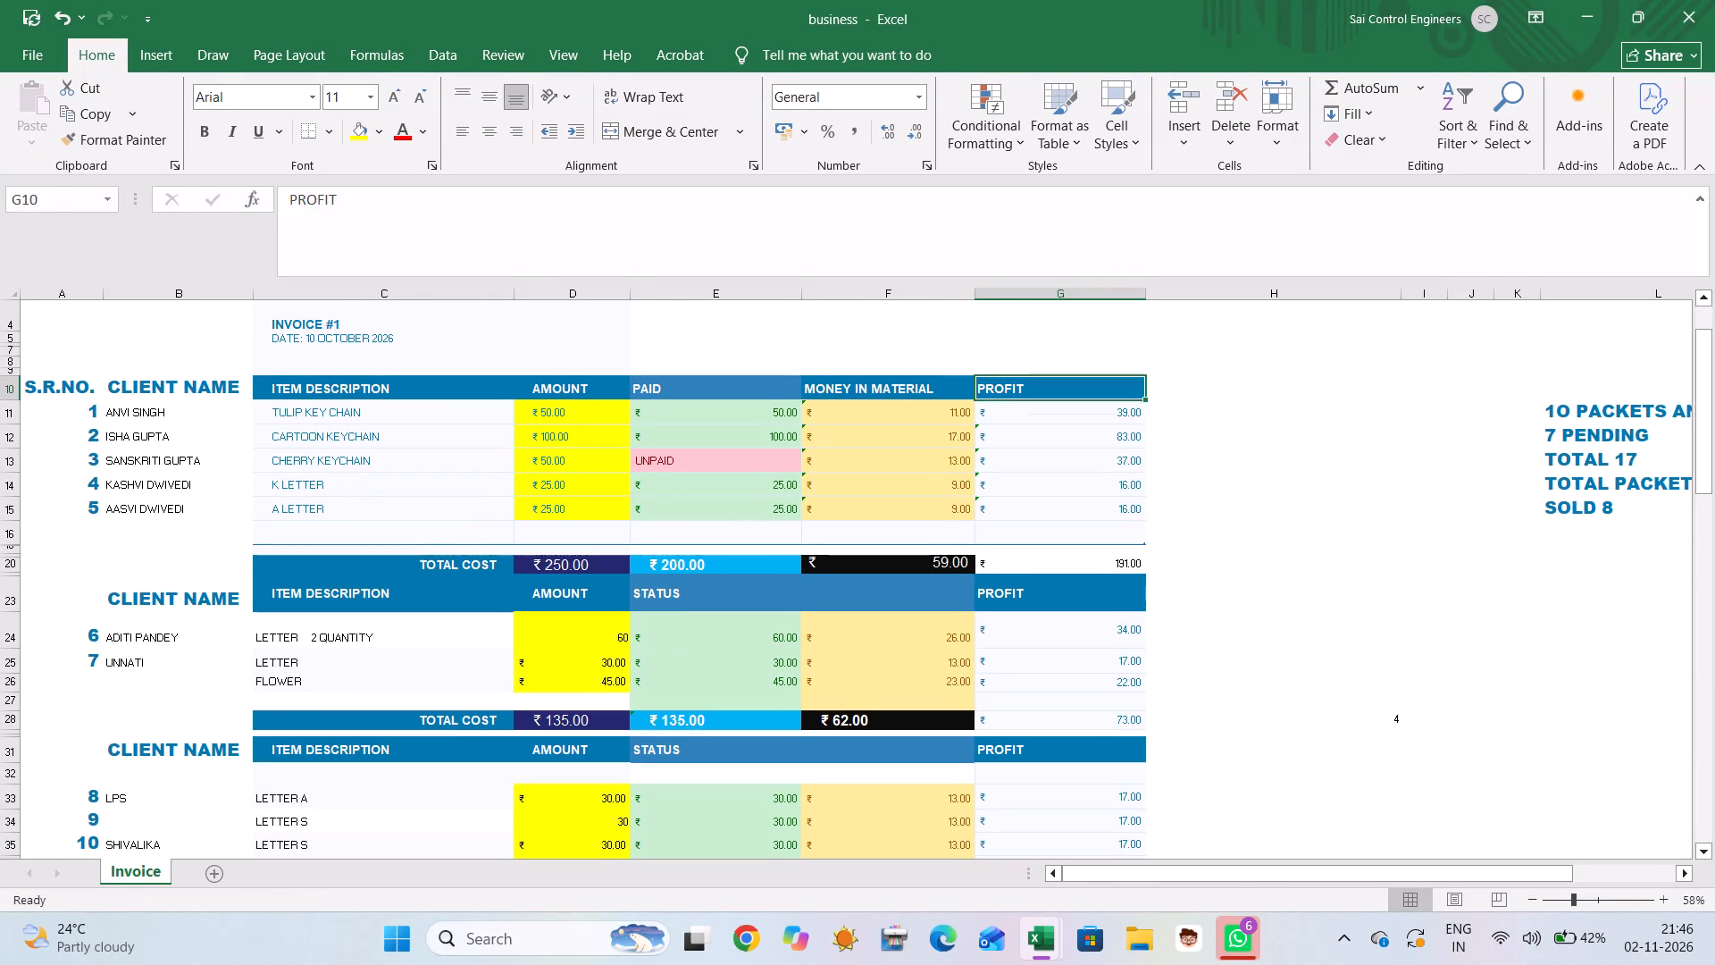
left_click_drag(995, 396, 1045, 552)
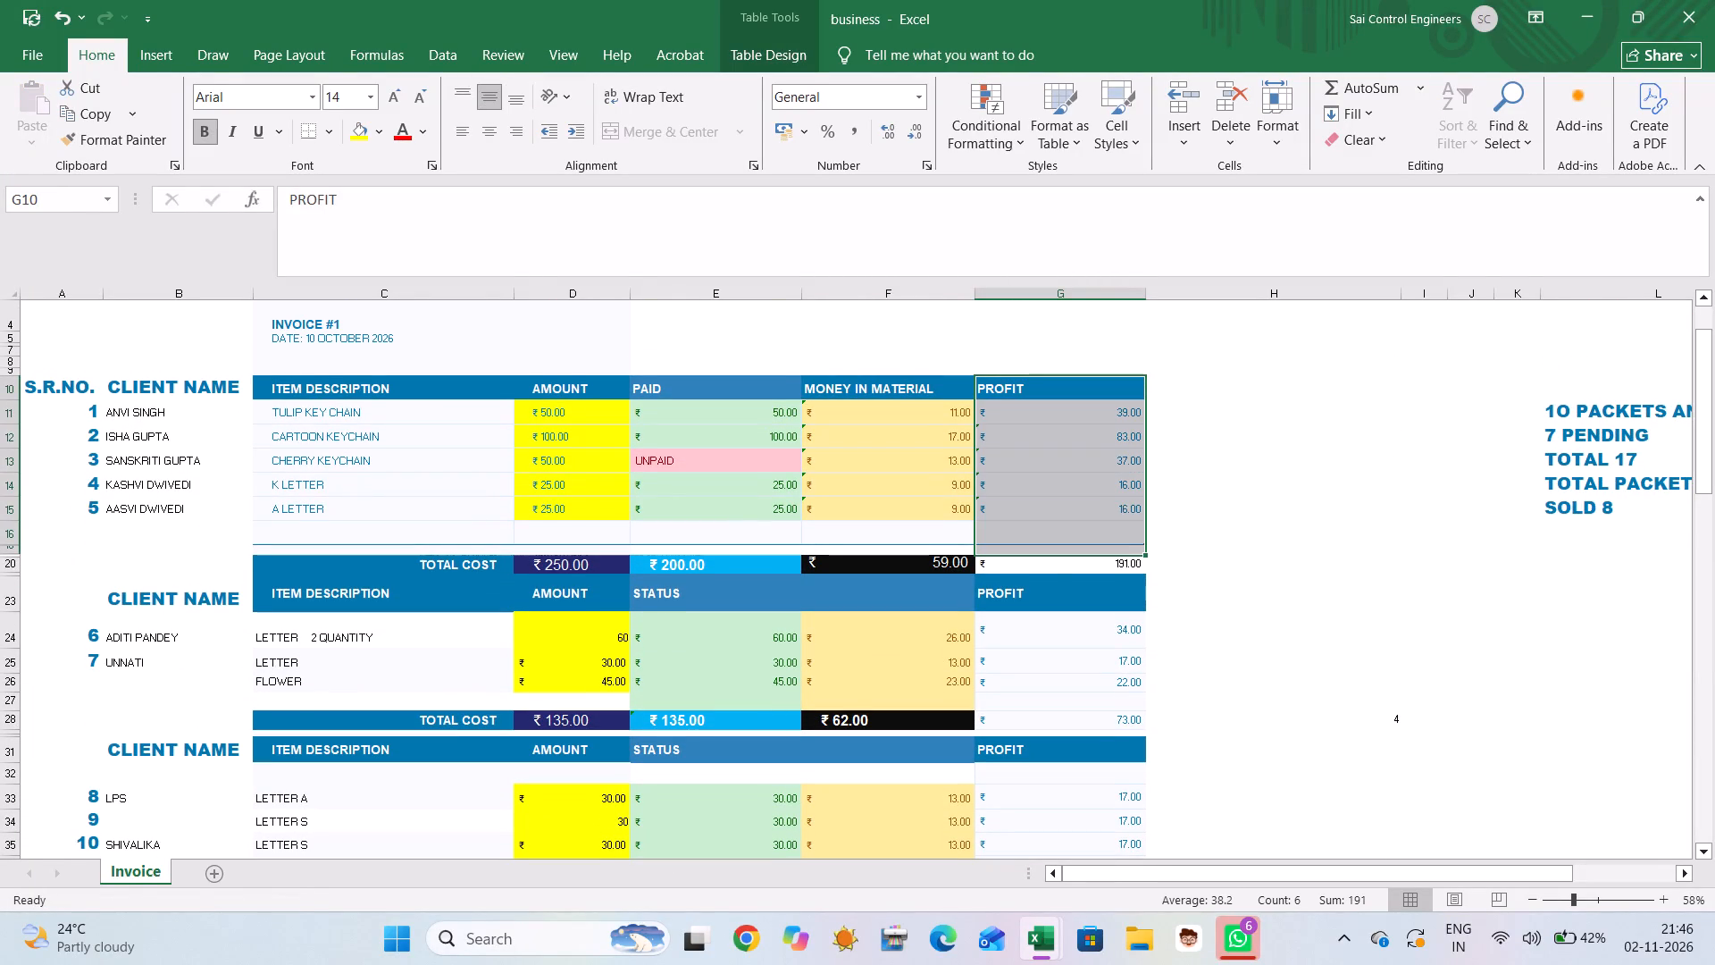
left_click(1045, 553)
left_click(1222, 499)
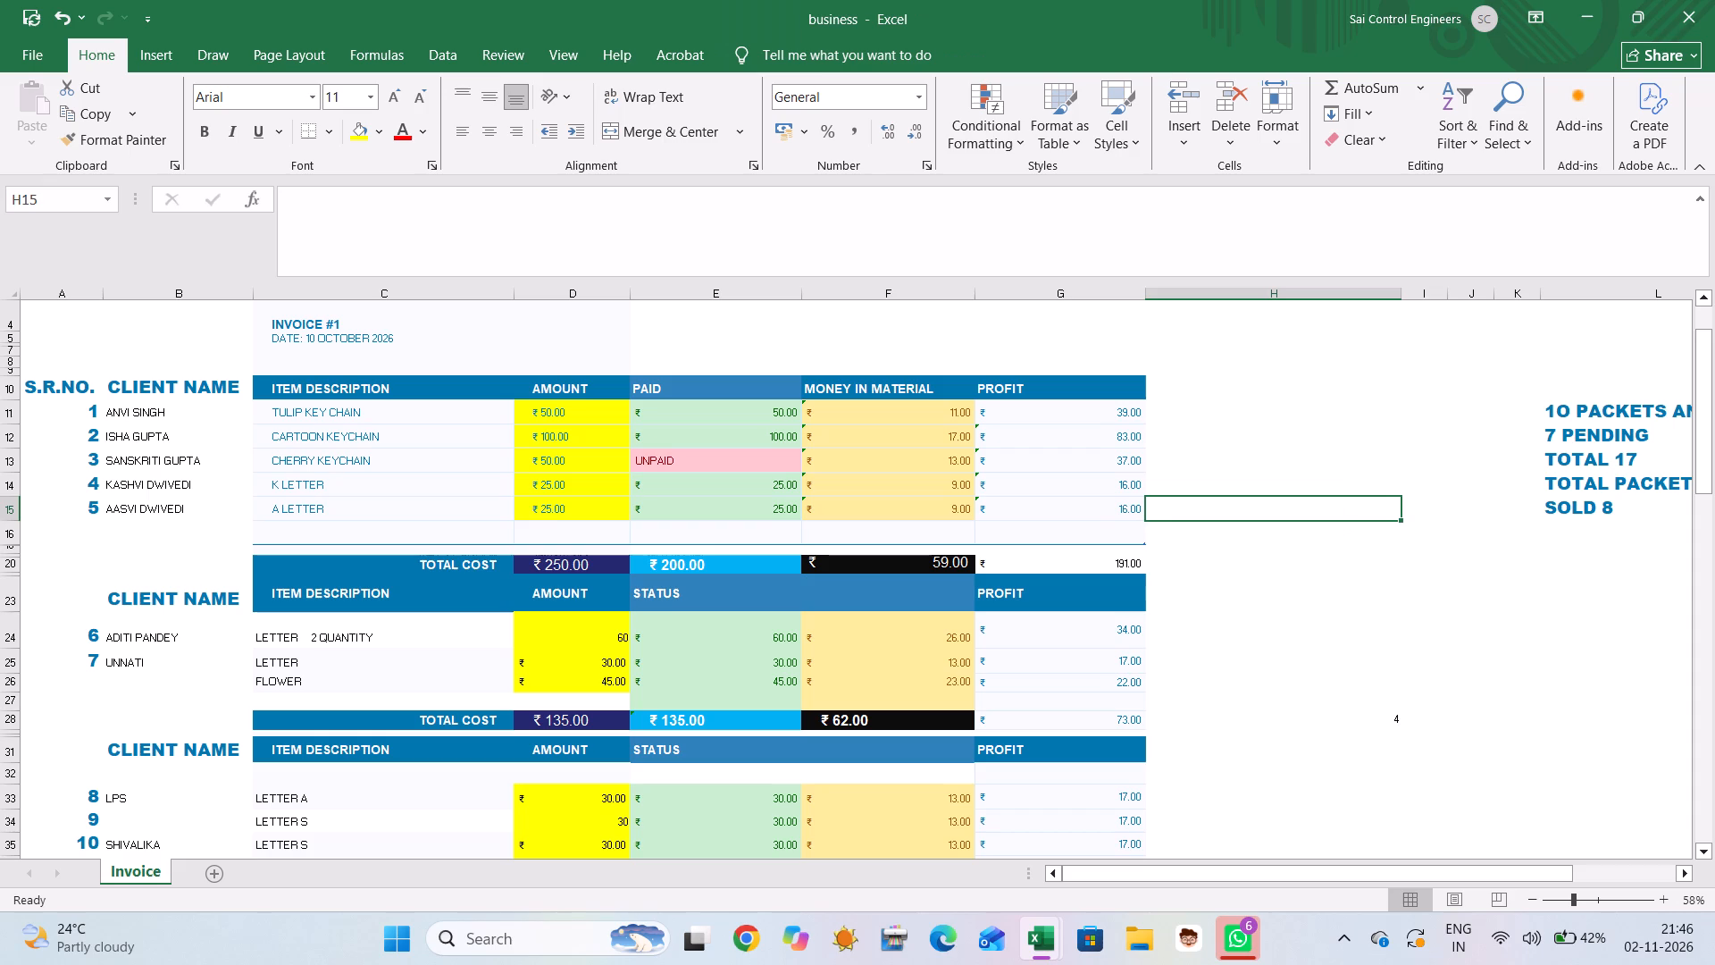
Copy the first table's PROFIT cells including the total, G10:G20, and paste only their formats onto G40:G46.
left_click_drag(984, 390, 1033, 566)
right_click(1042, 509)
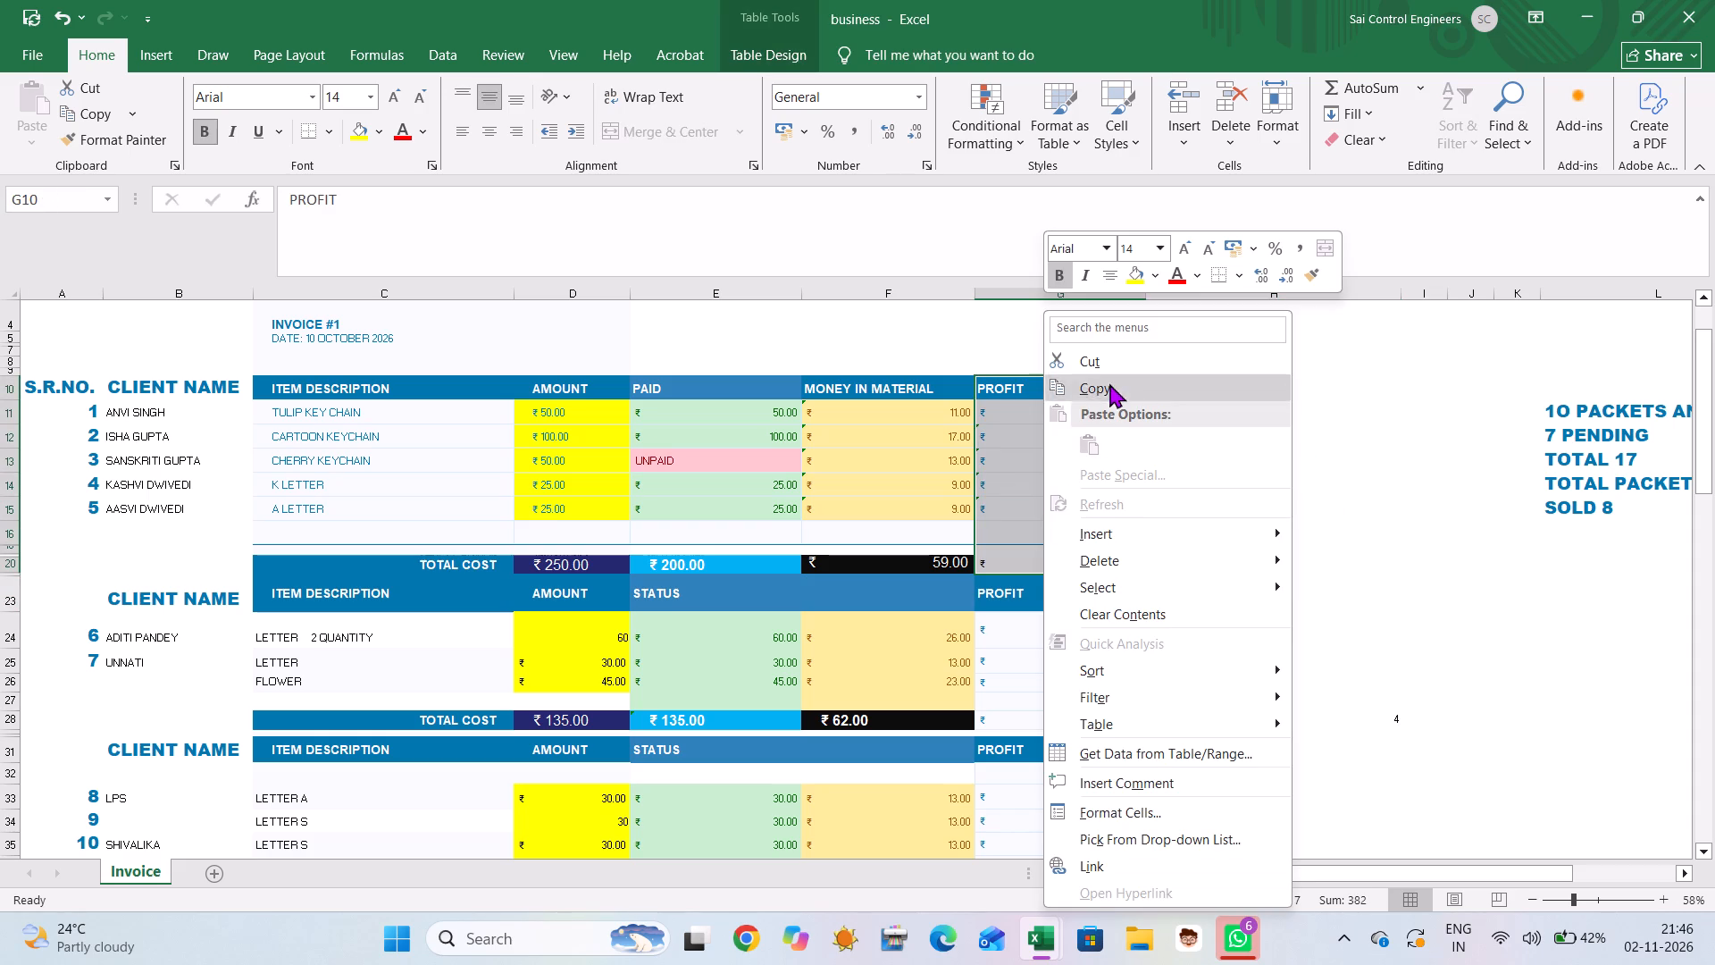
left_click(1117, 382)
scroll(1033, 548, "down", 6)
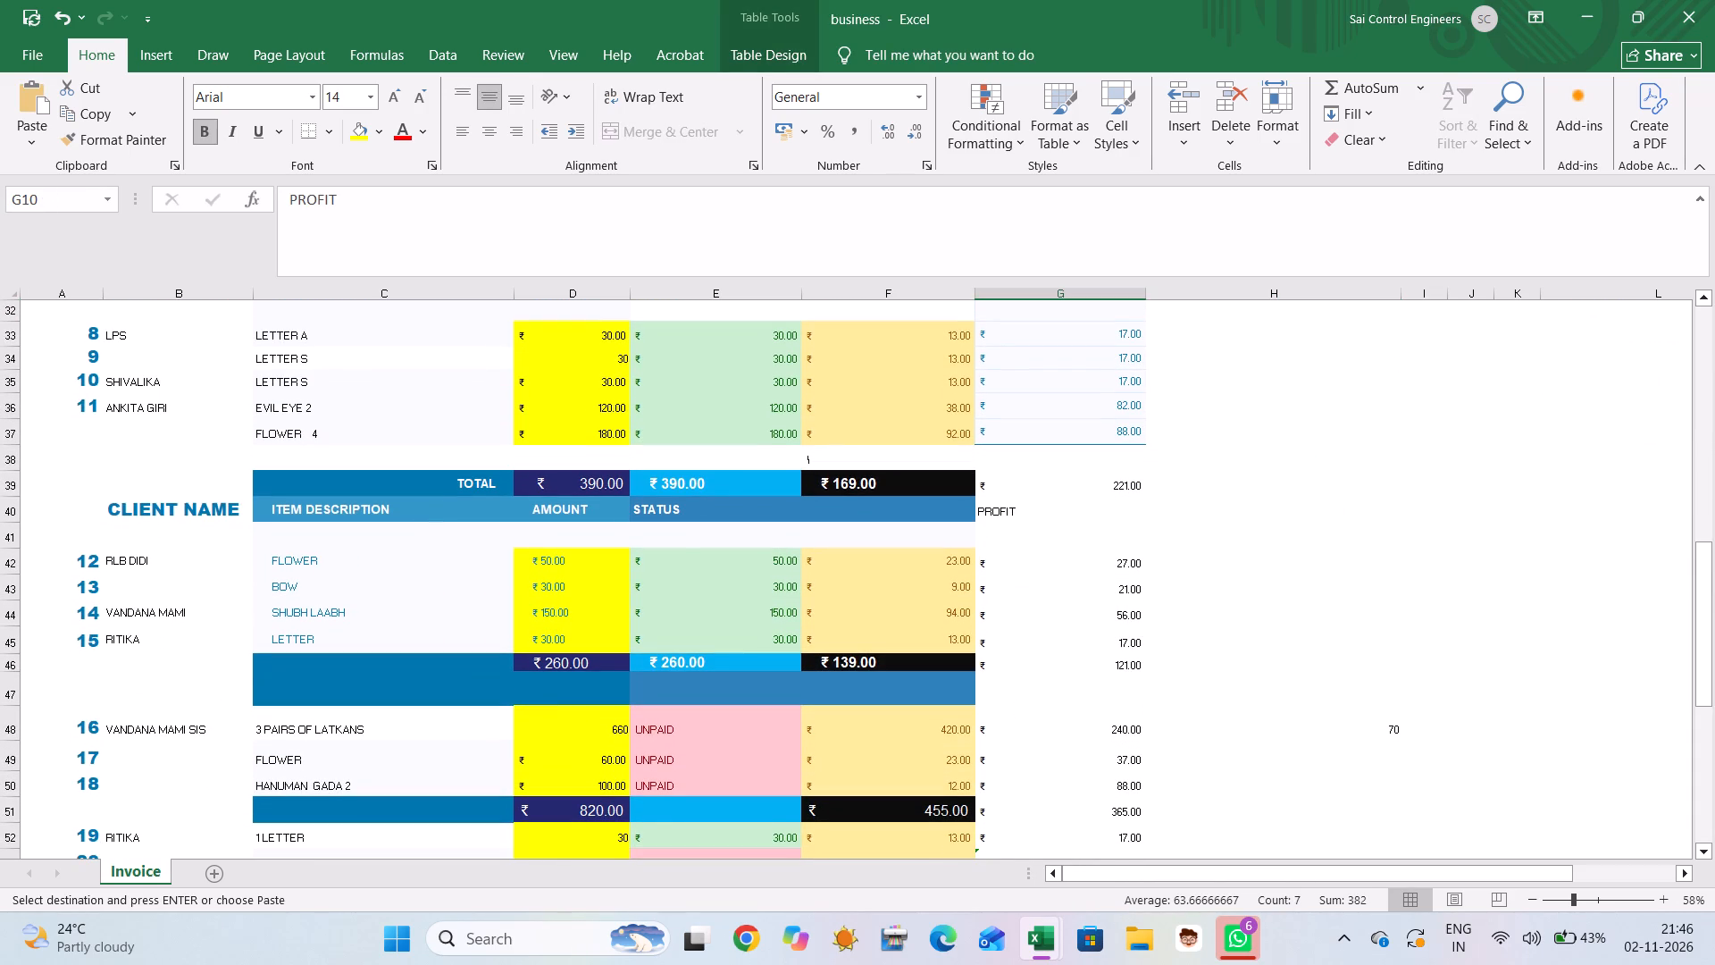
left_click_drag(986, 512, 1011, 662)
right_click(1011, 662)
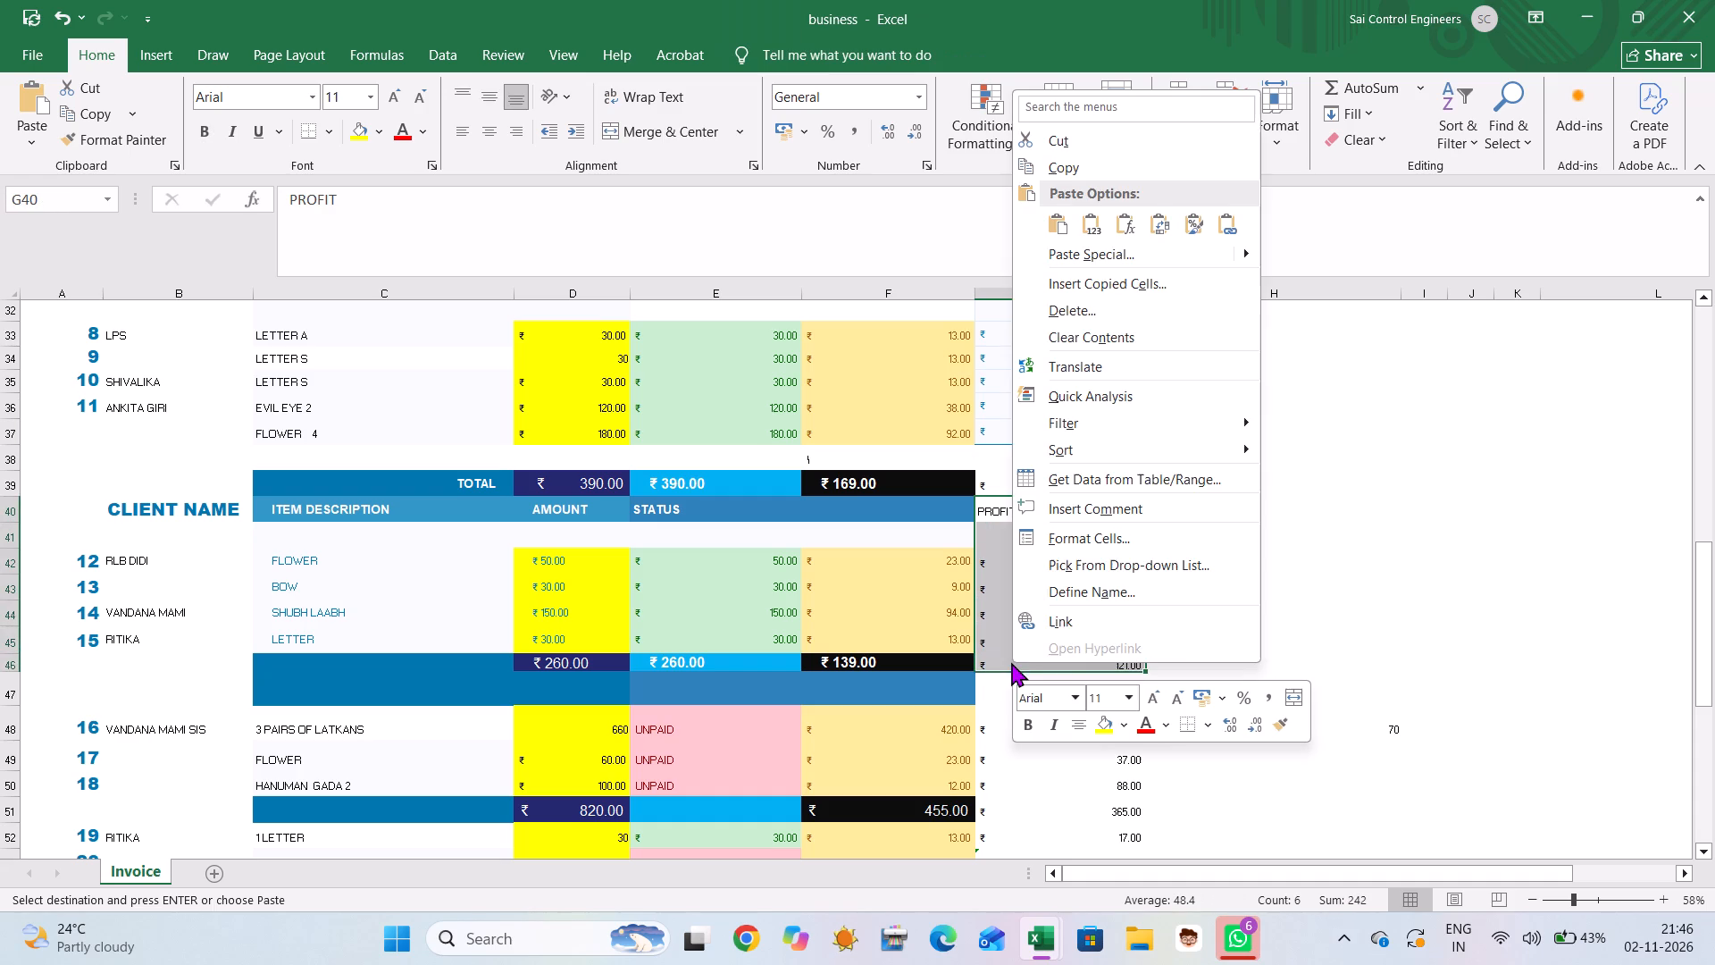
left_click(1122, 246)
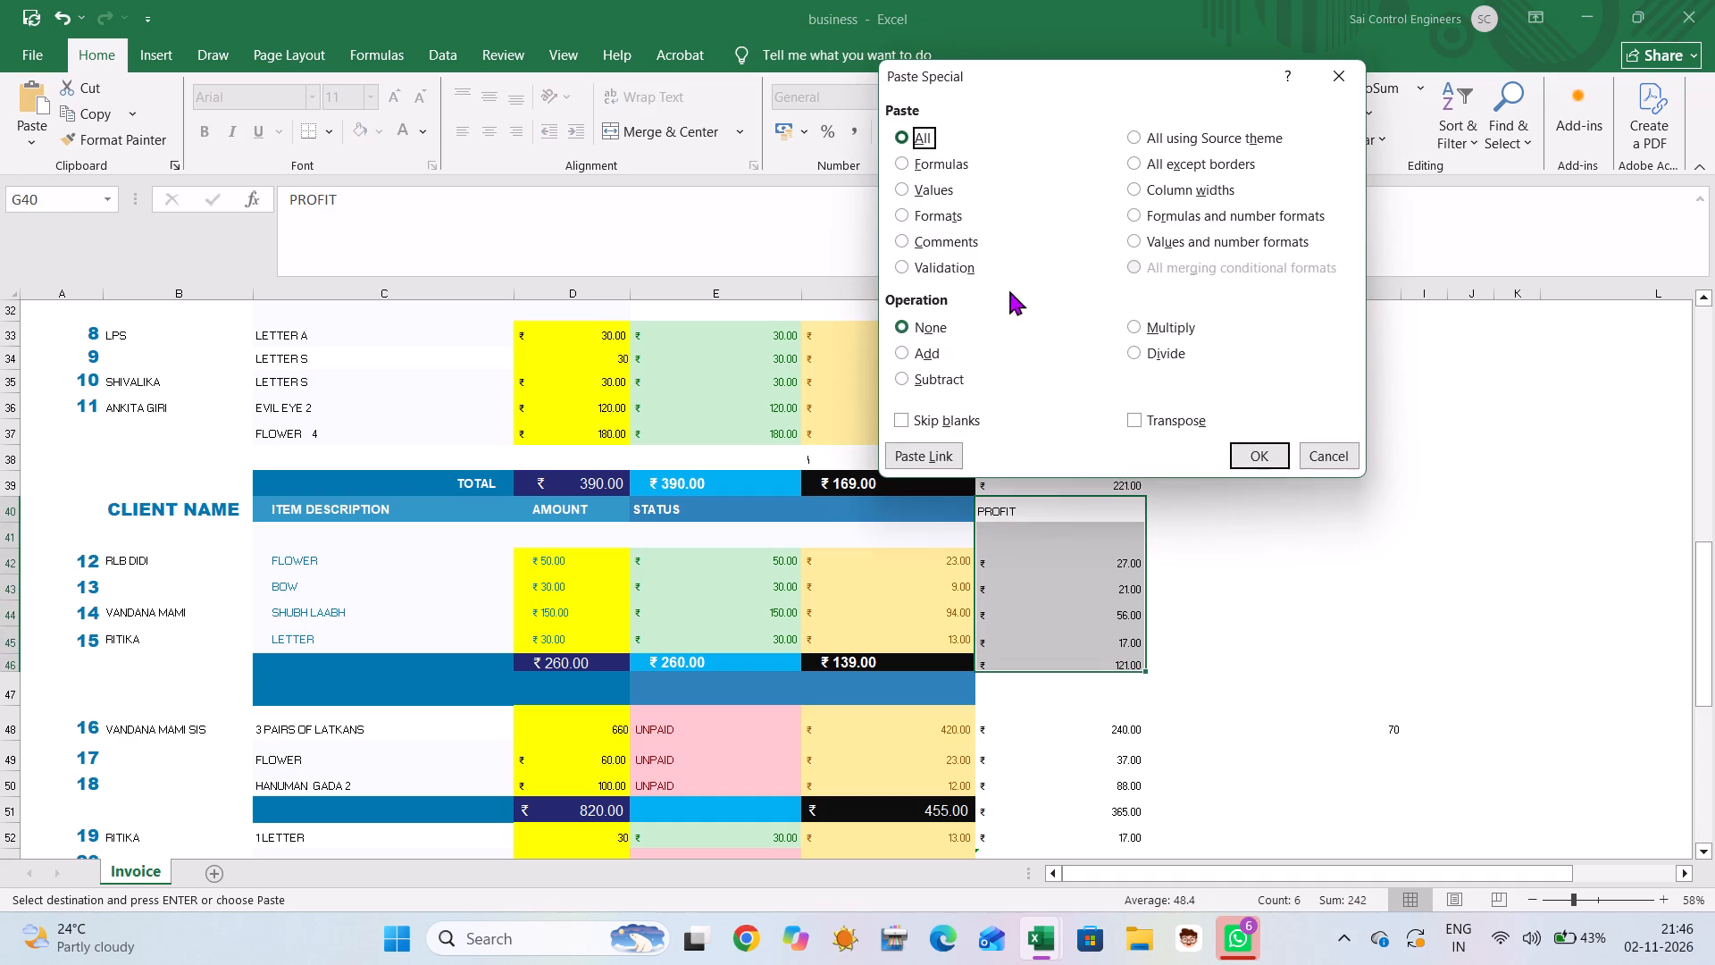
left_click(908, 210)
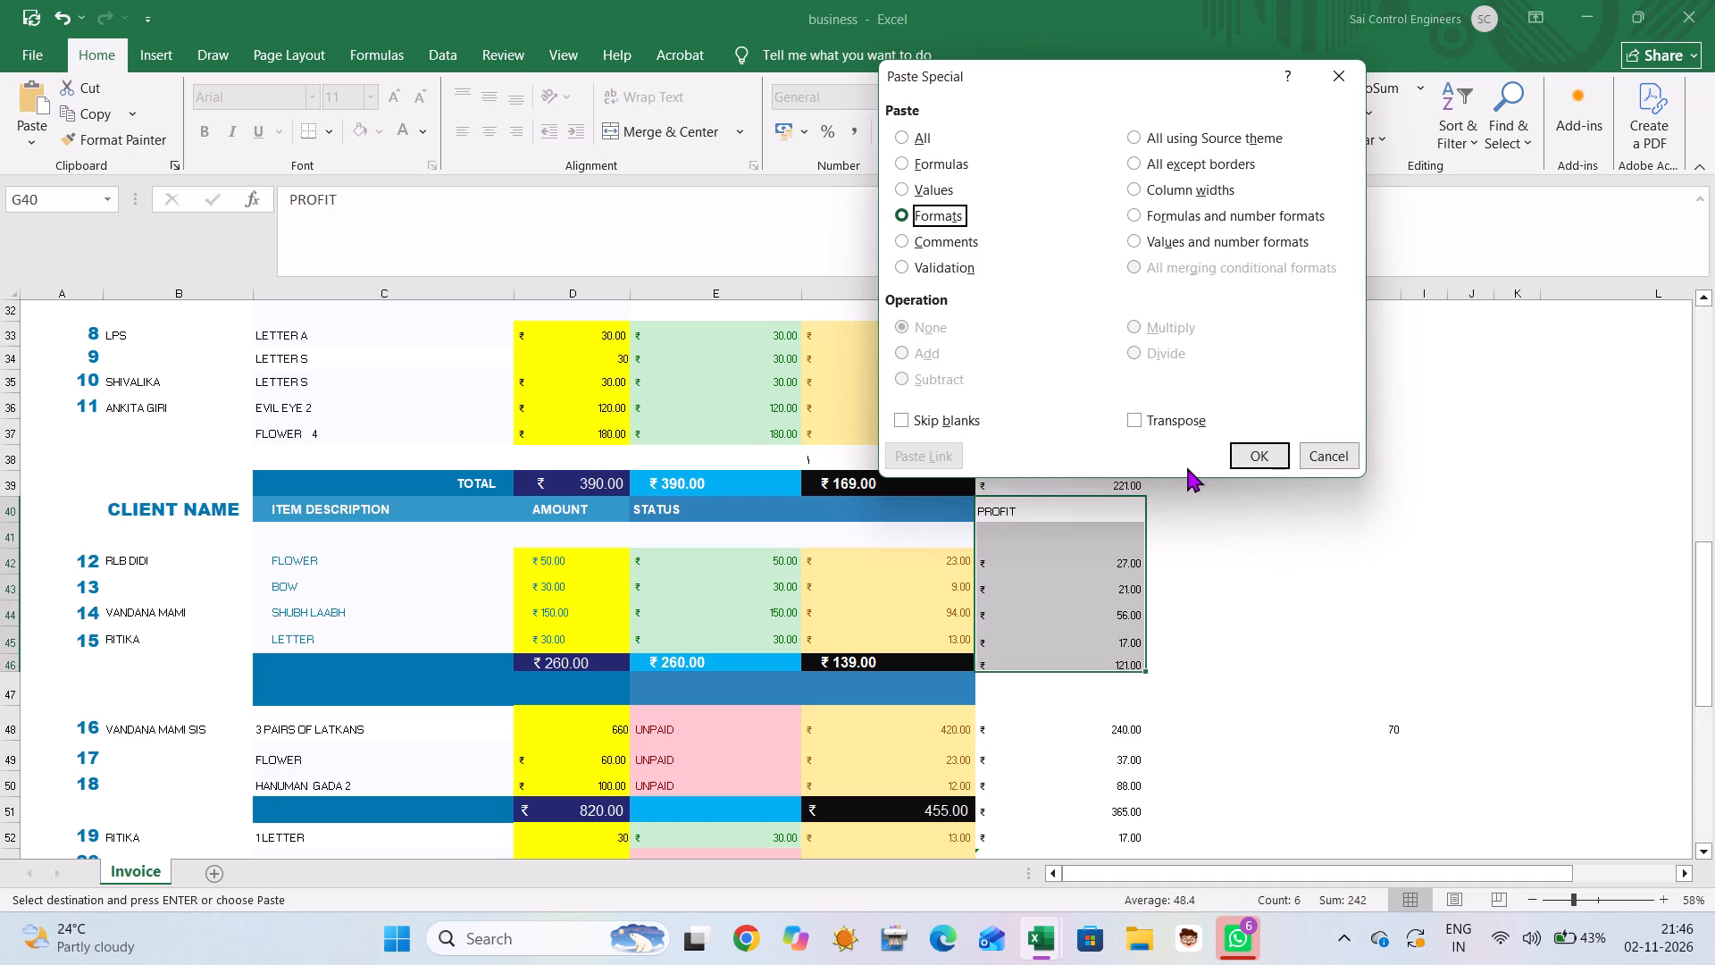
left_click(1250, 456)
Paste only the formats of the copied first-table PROFIT cells onto G47:G51, covering entries 16 to 18 and their total.
scroll(1160, 623, "down", 2)
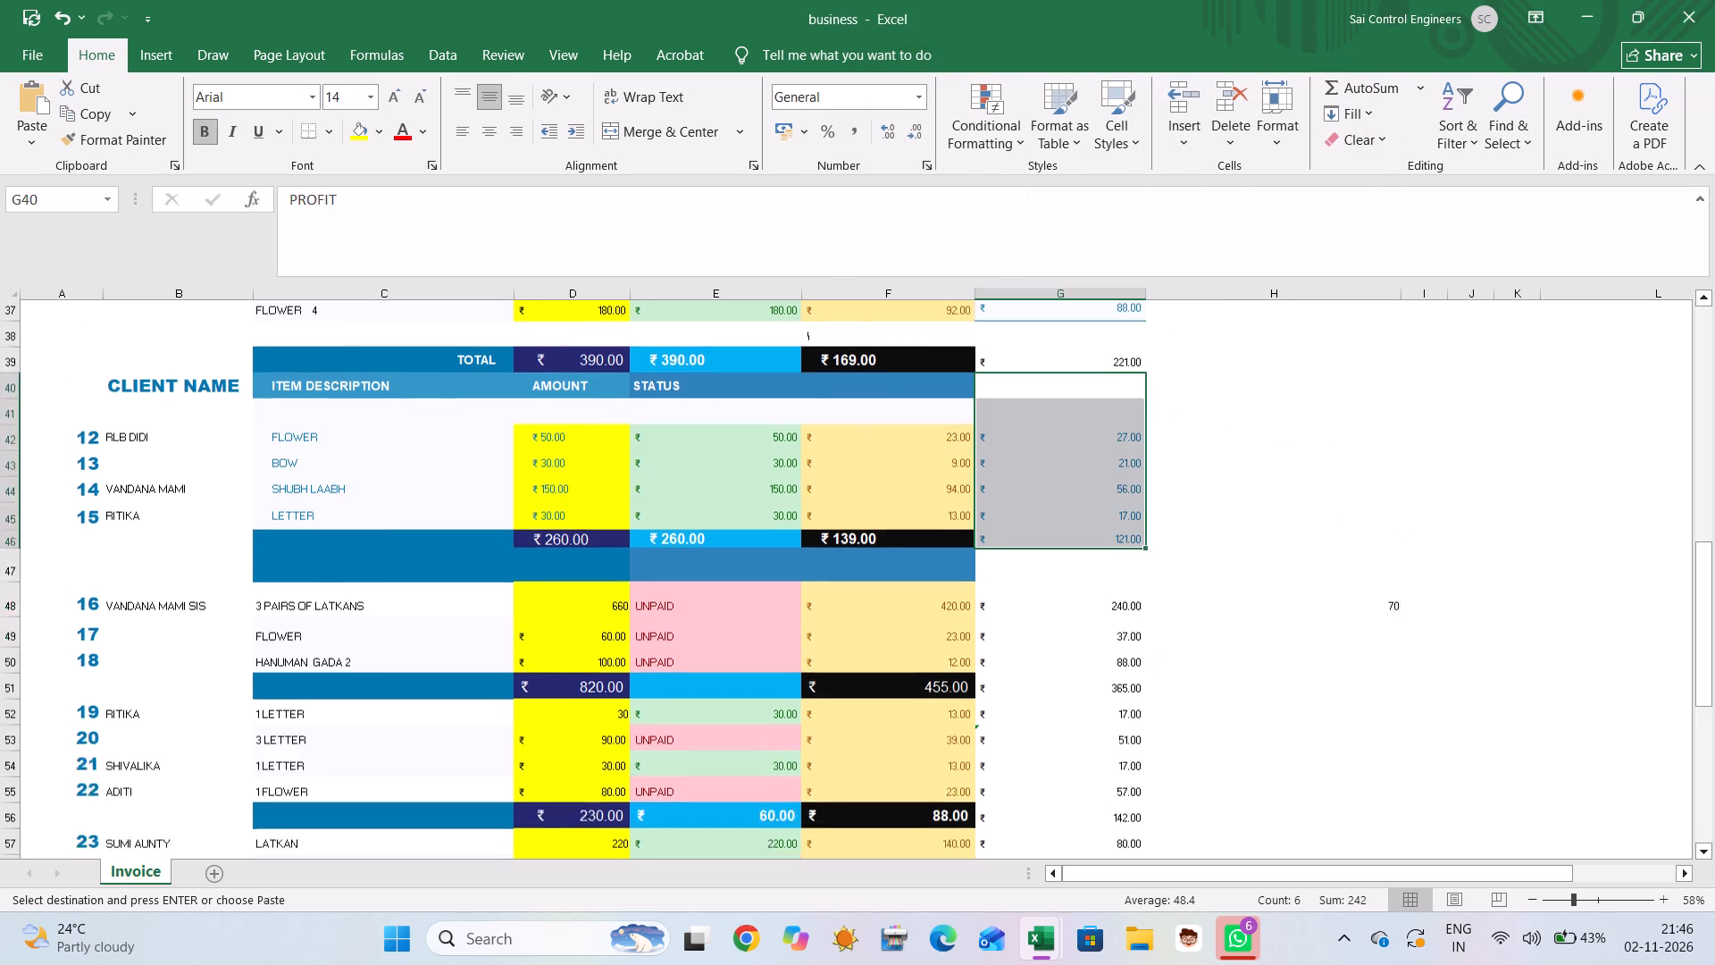
scroll(1160, 623, "down", 2)
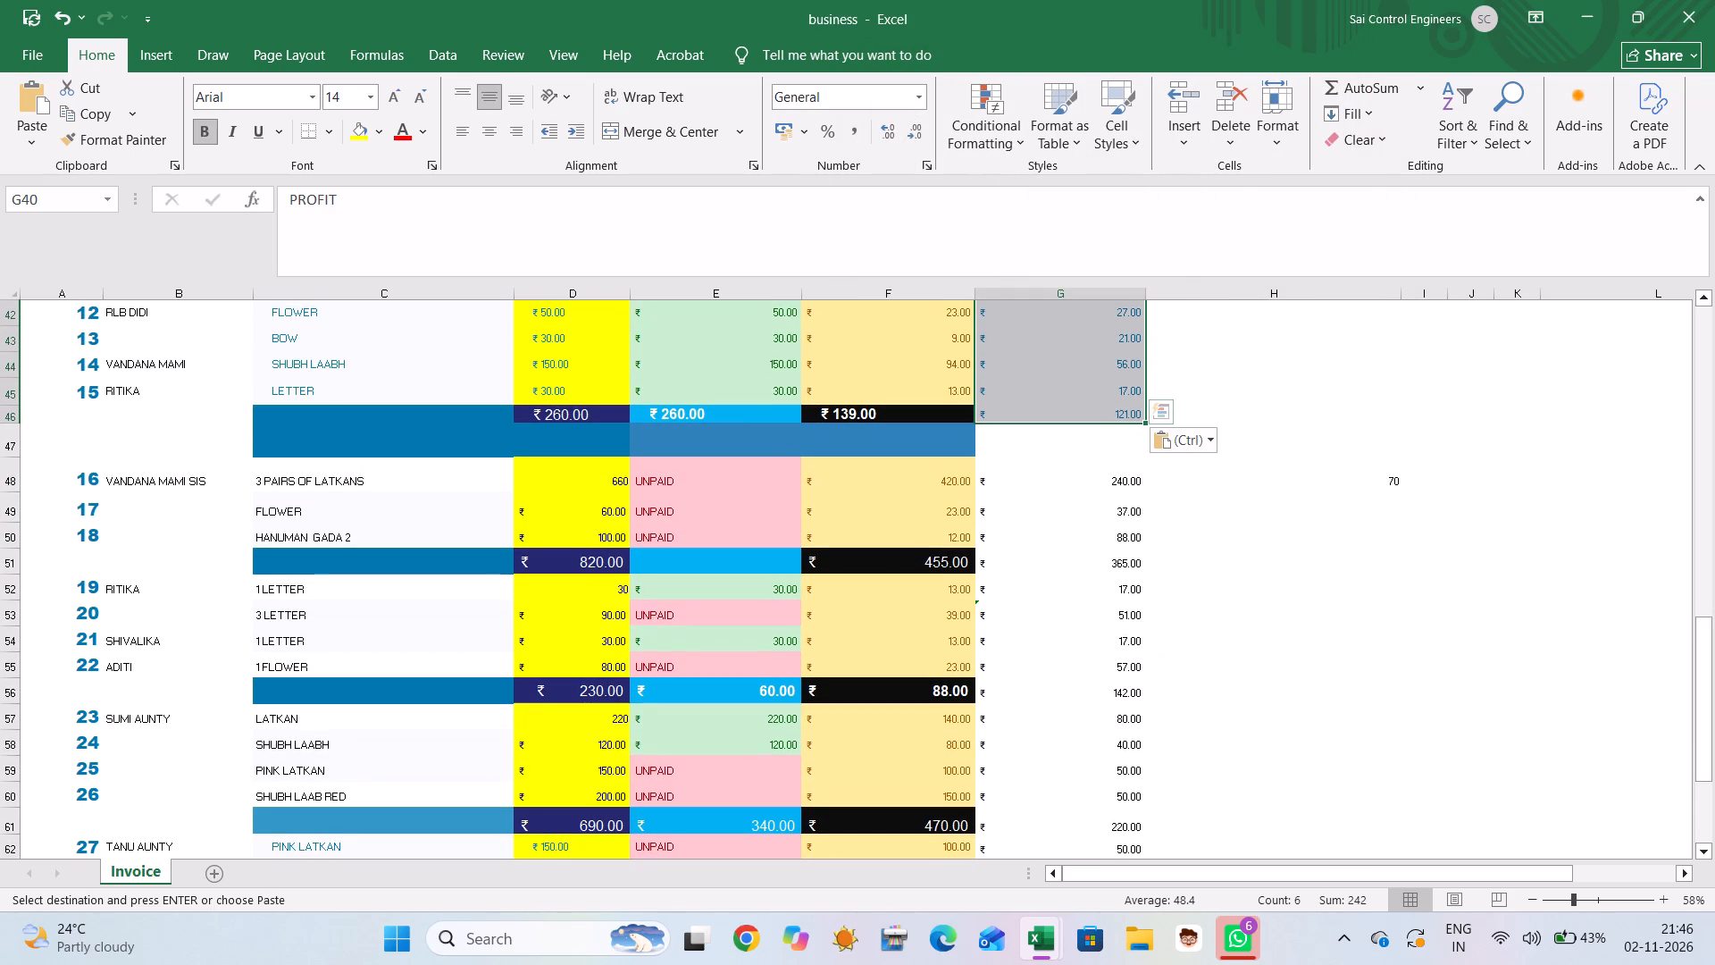
left_click_drag(992, 446, 1019, 532)
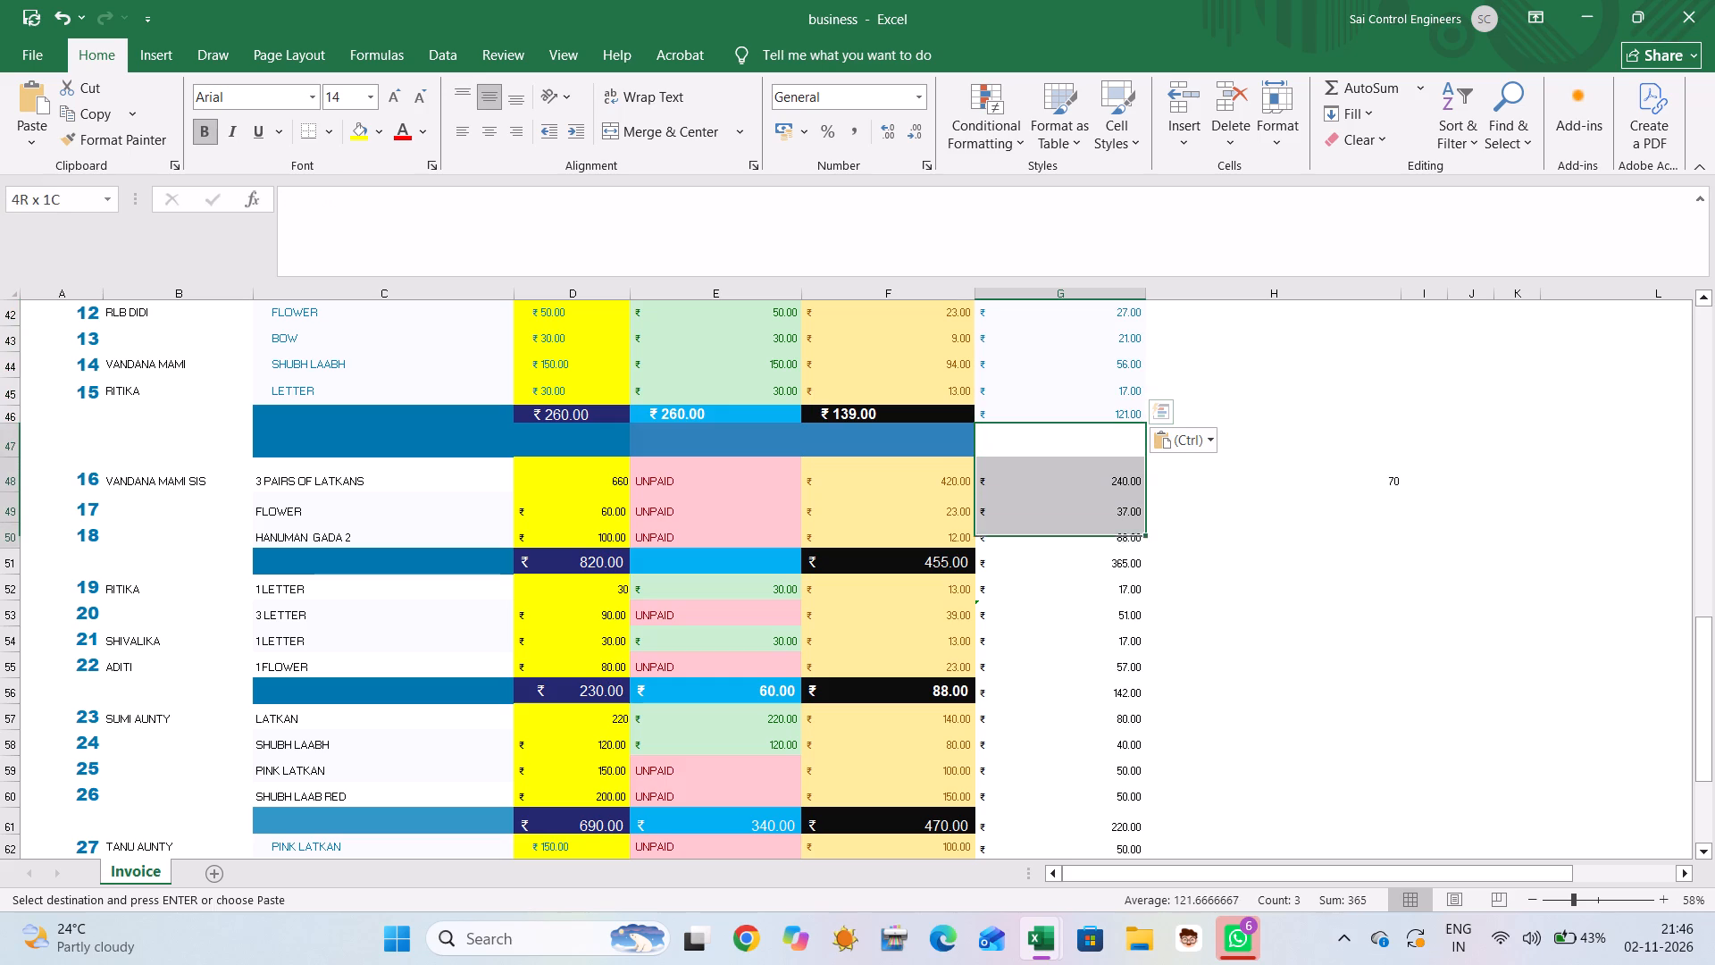
left_click_drag(1019, 532, 1029, 552)
right_click(1029, 552)
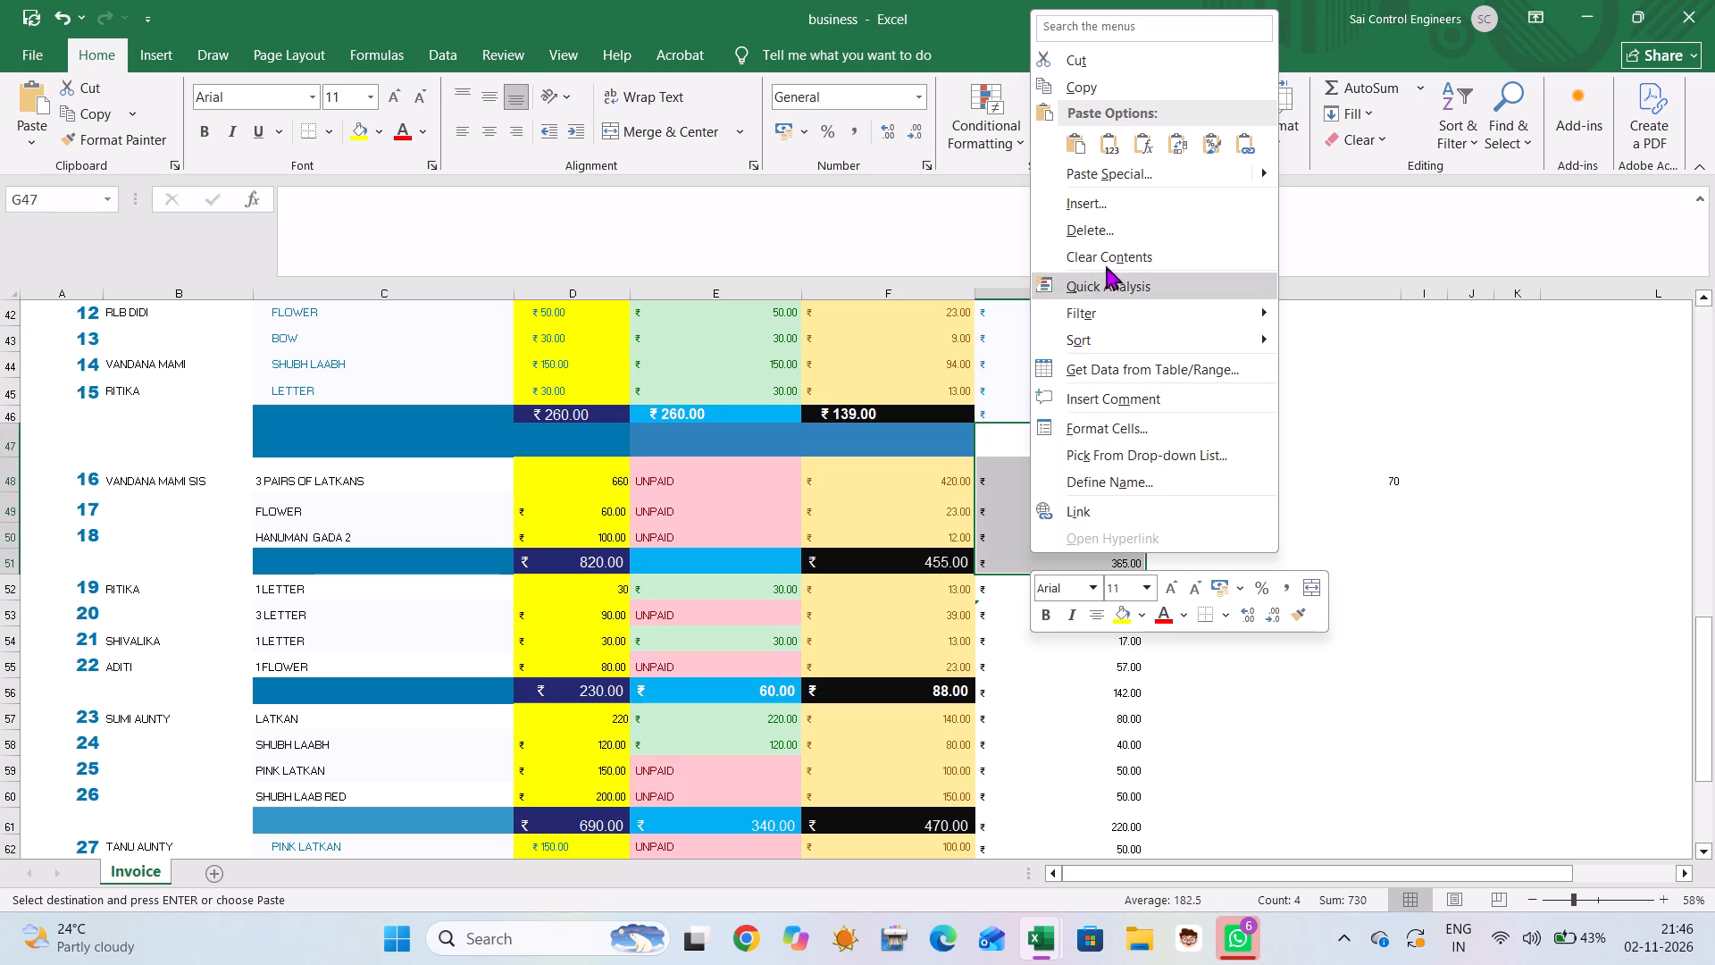
left_click(1105, 171)
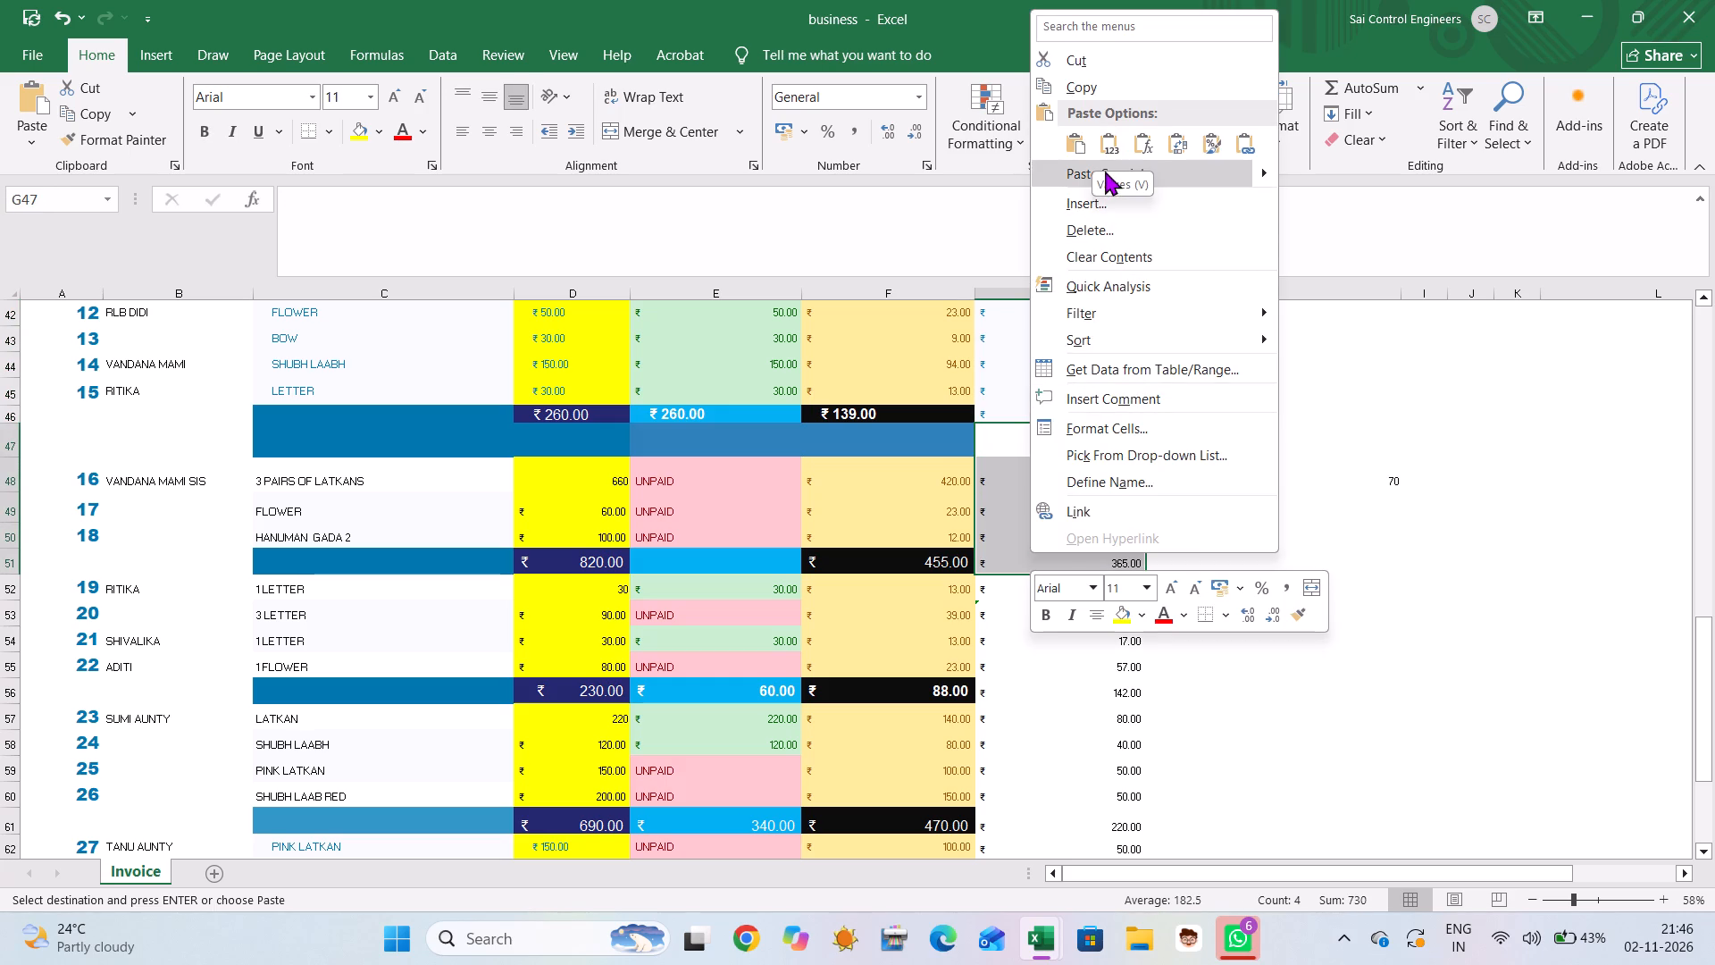
left_click(1105, 171)
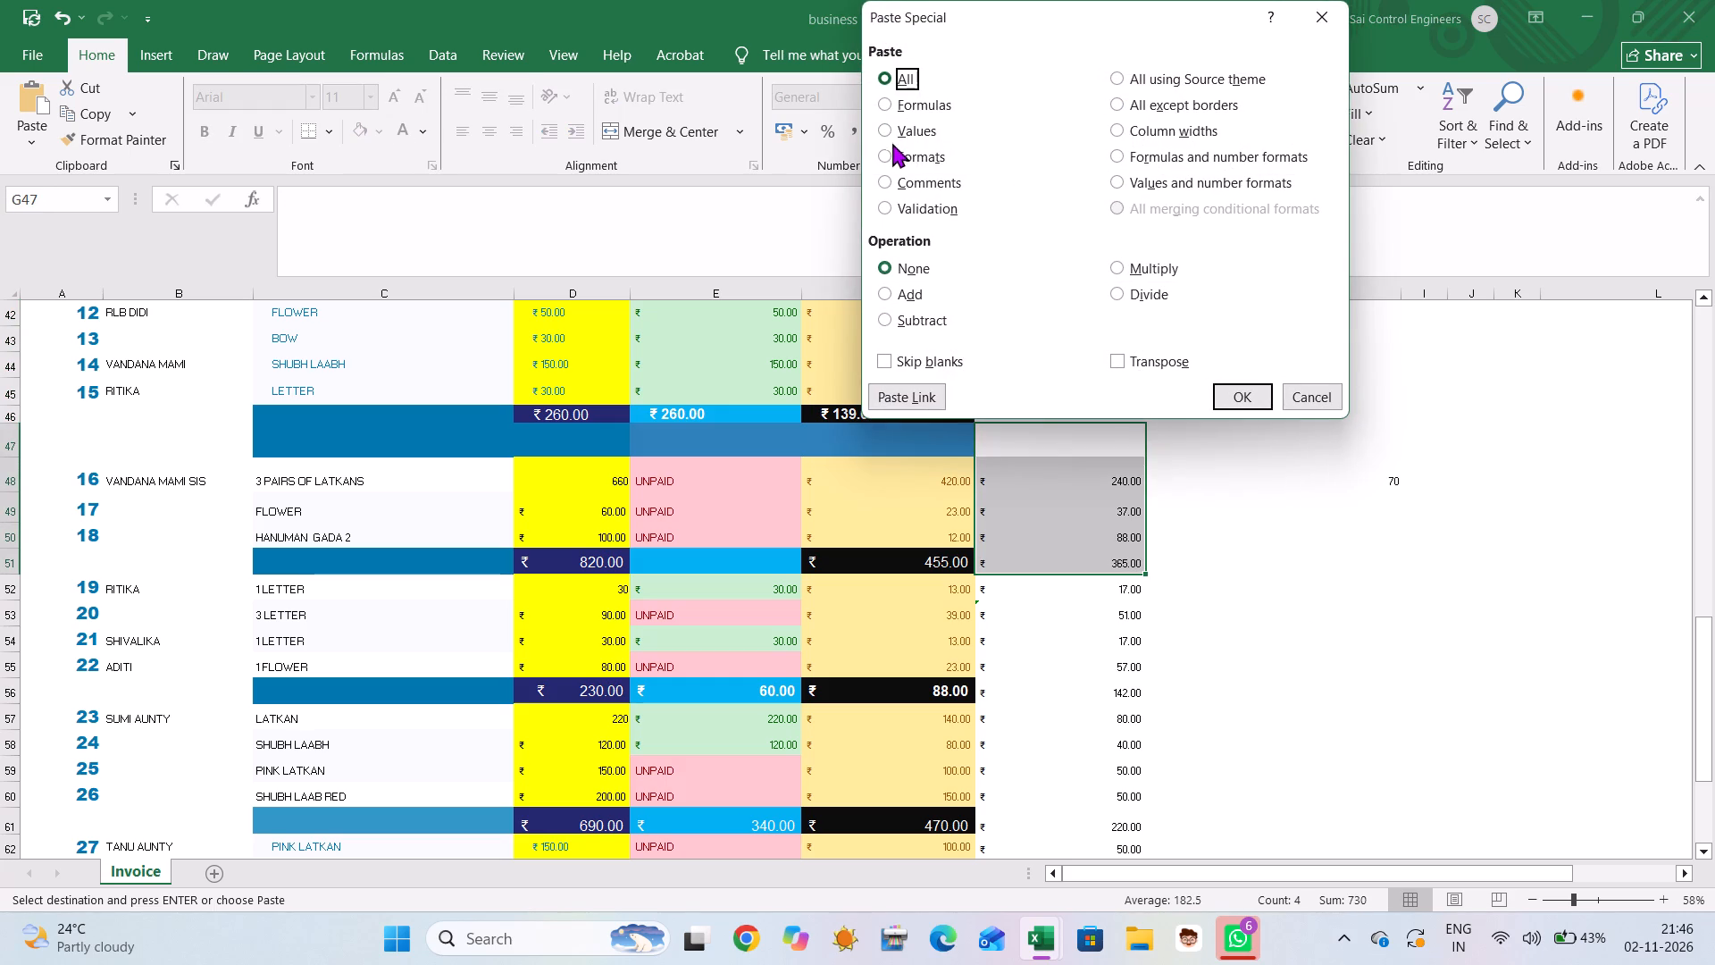
left_click(888, 150)
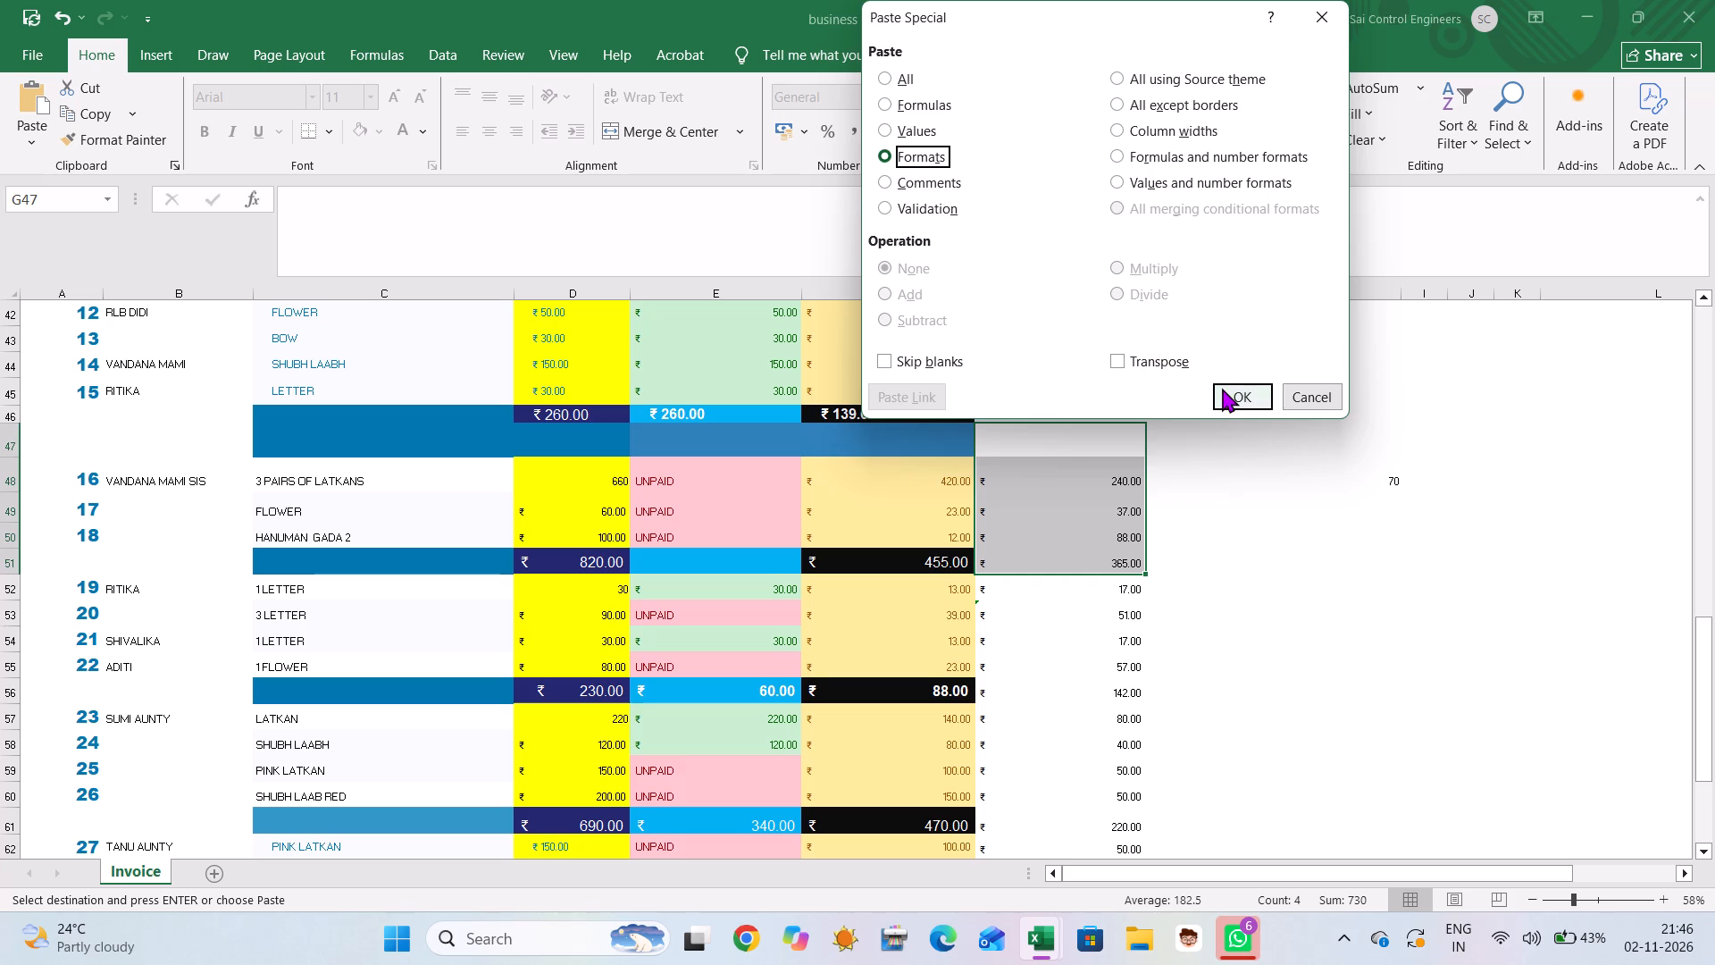
left_click(1222, 388)
scroll(1219, 476, "down", 1)
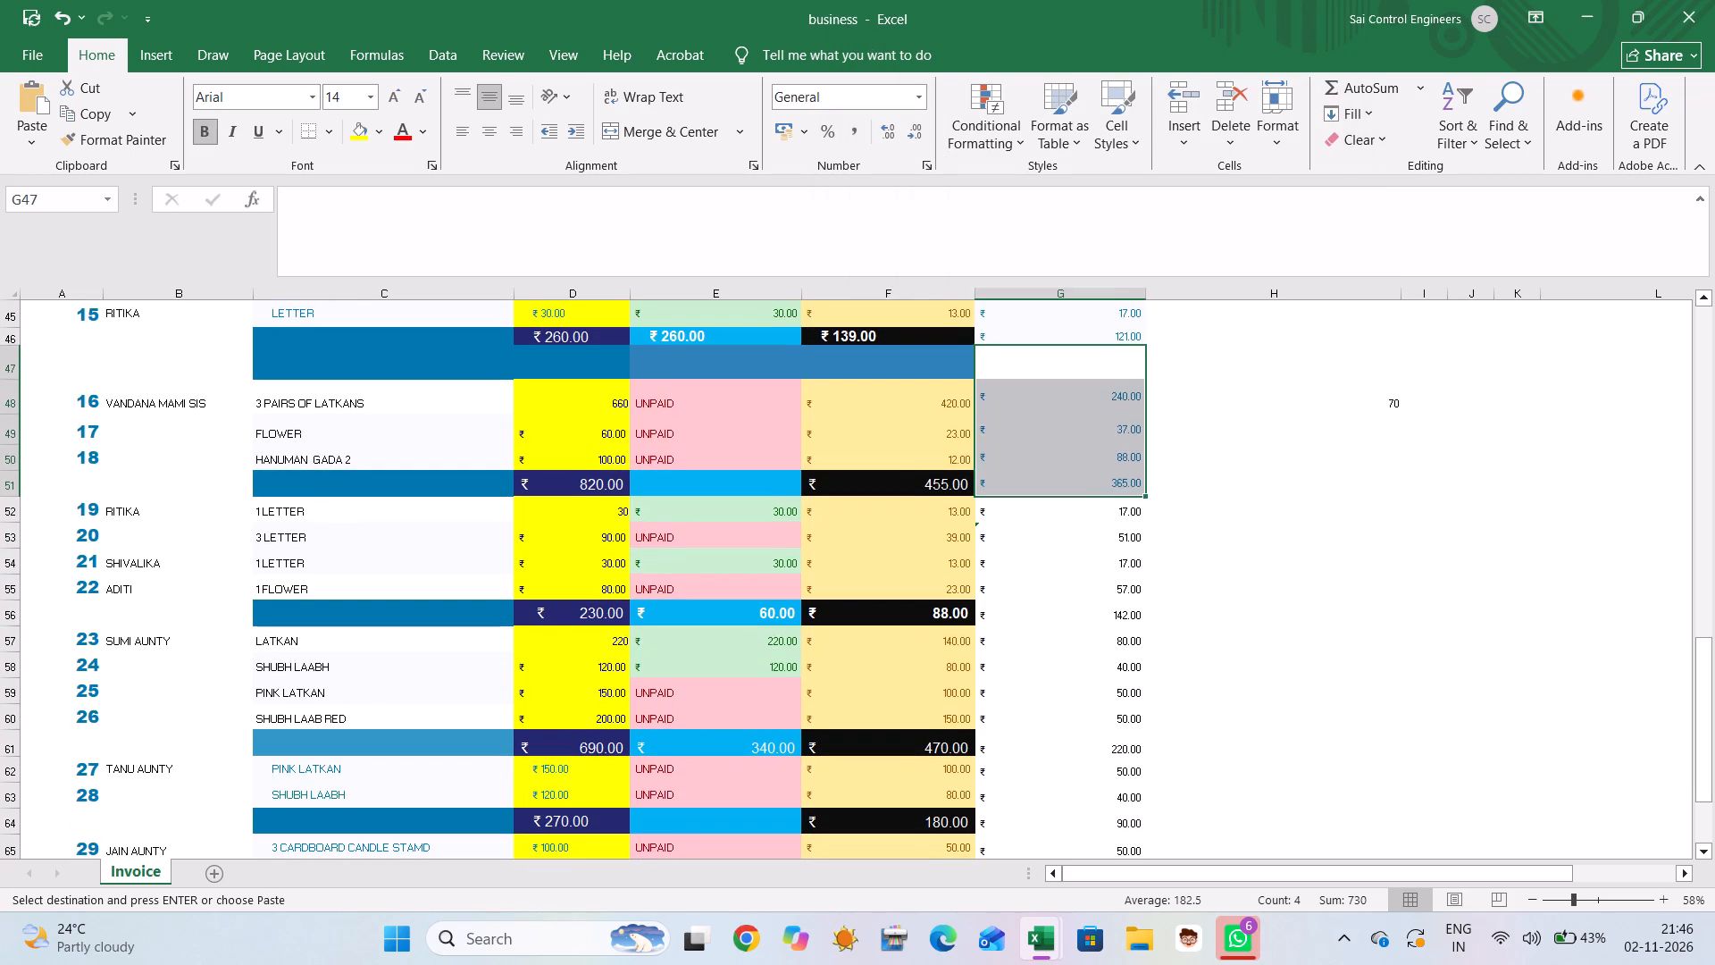
left_click(1219, 476)
Copy the profit cells G48:G51 and paste only their formats onto the remaining profit cells G52:G70.
left_click_drag(989, 399, 1012, 449)
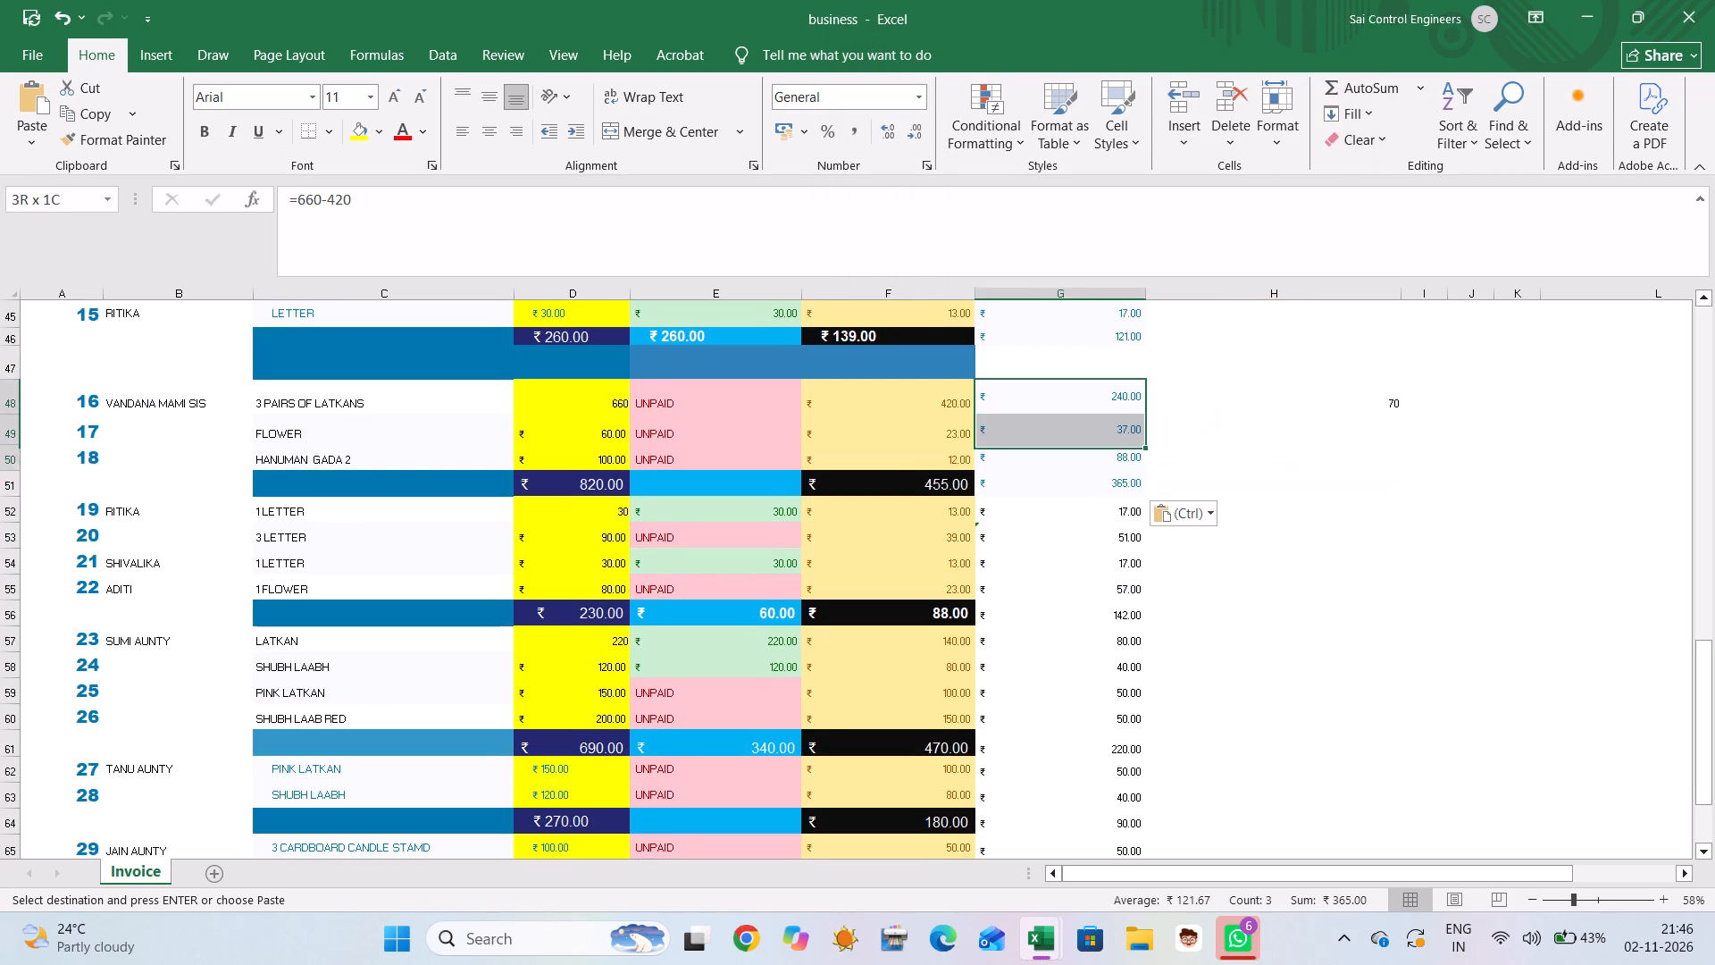
left_click_drag(1012, 449, 1025, 480)
right_click(1025, 480)
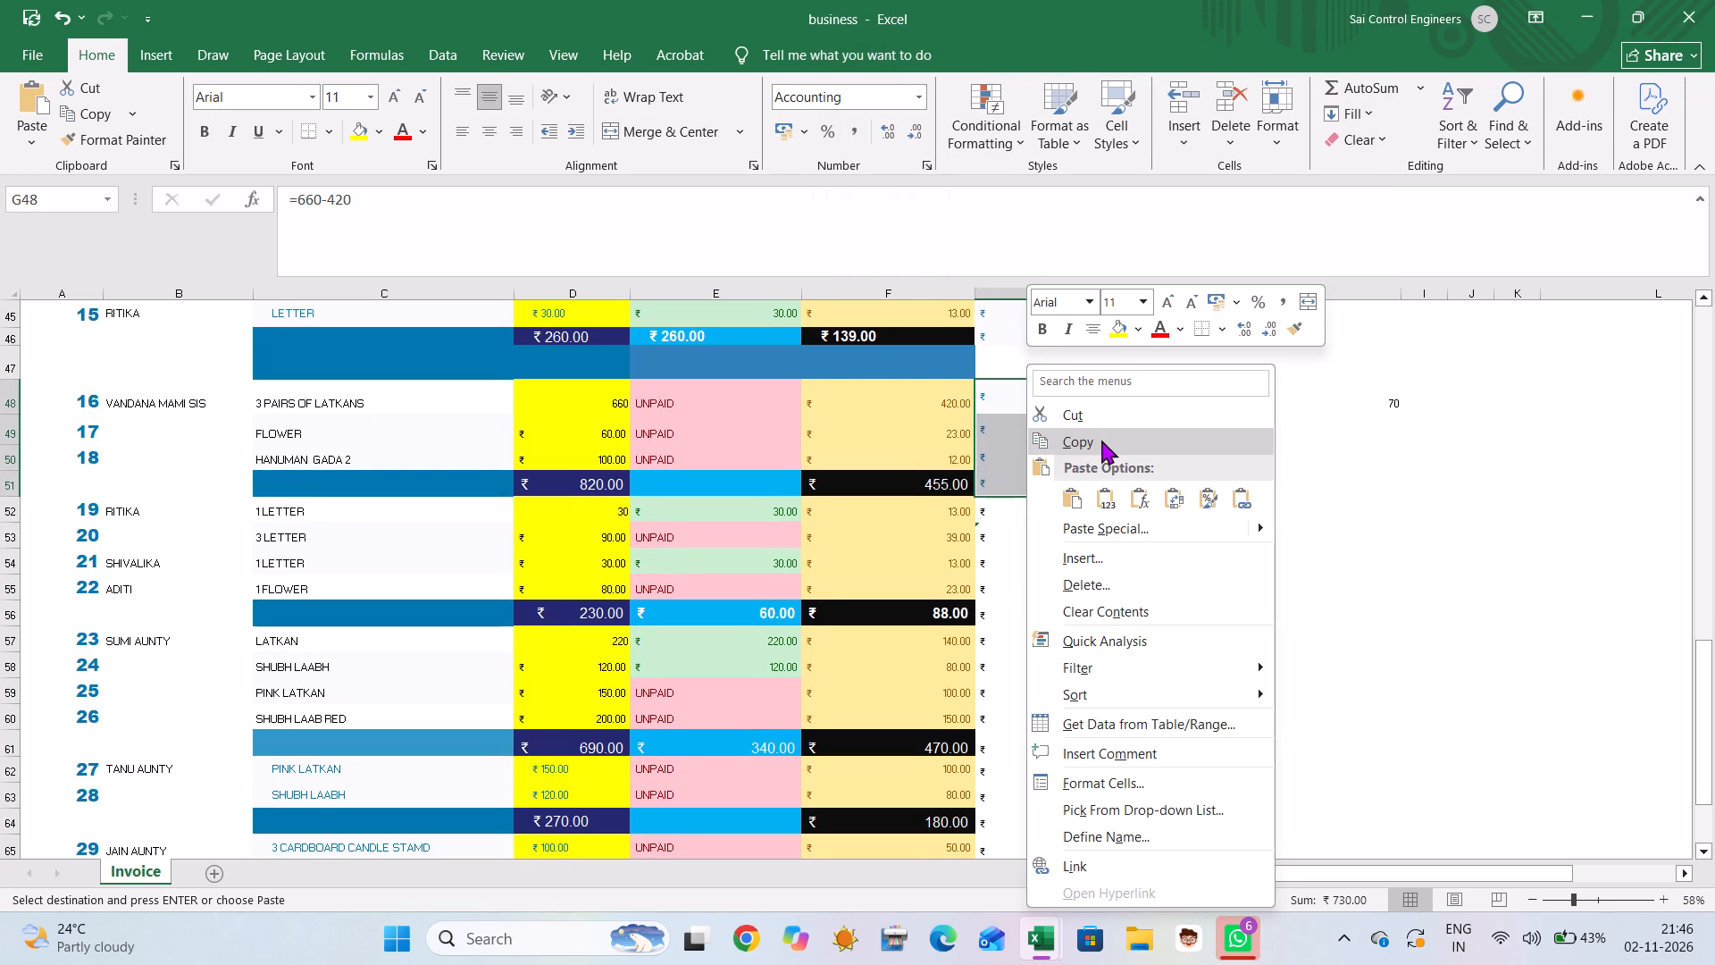
left_click(1103, 440)
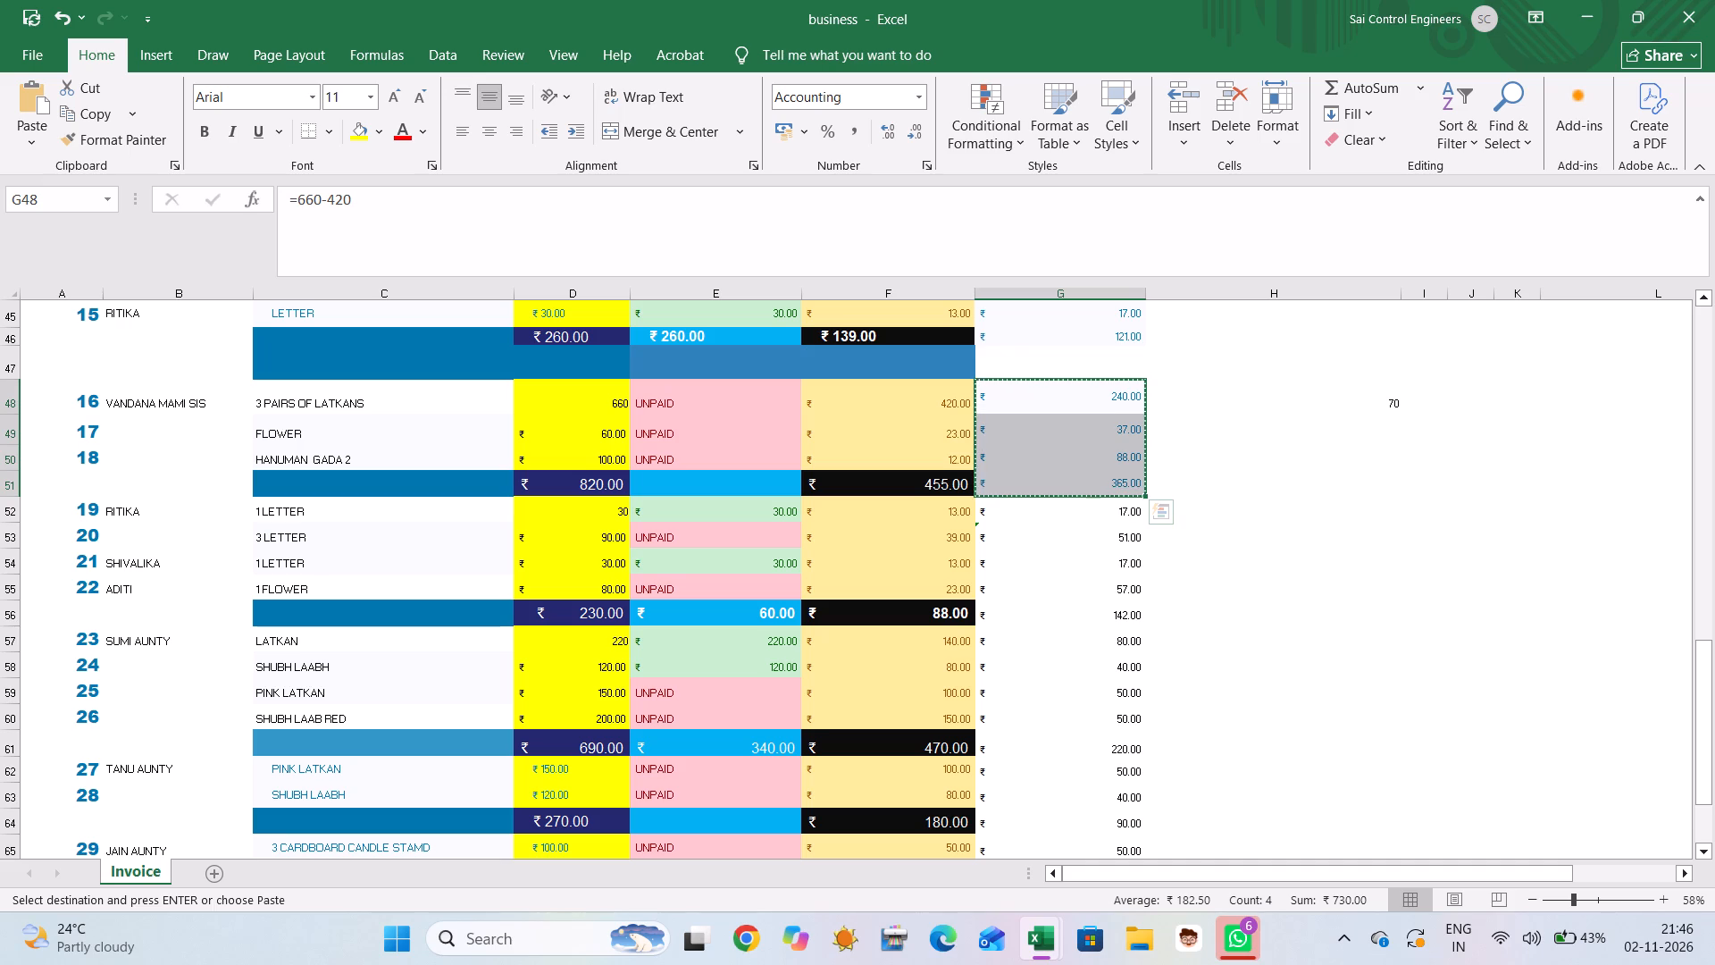
left_click_drag(983, 509, 1054, 952)
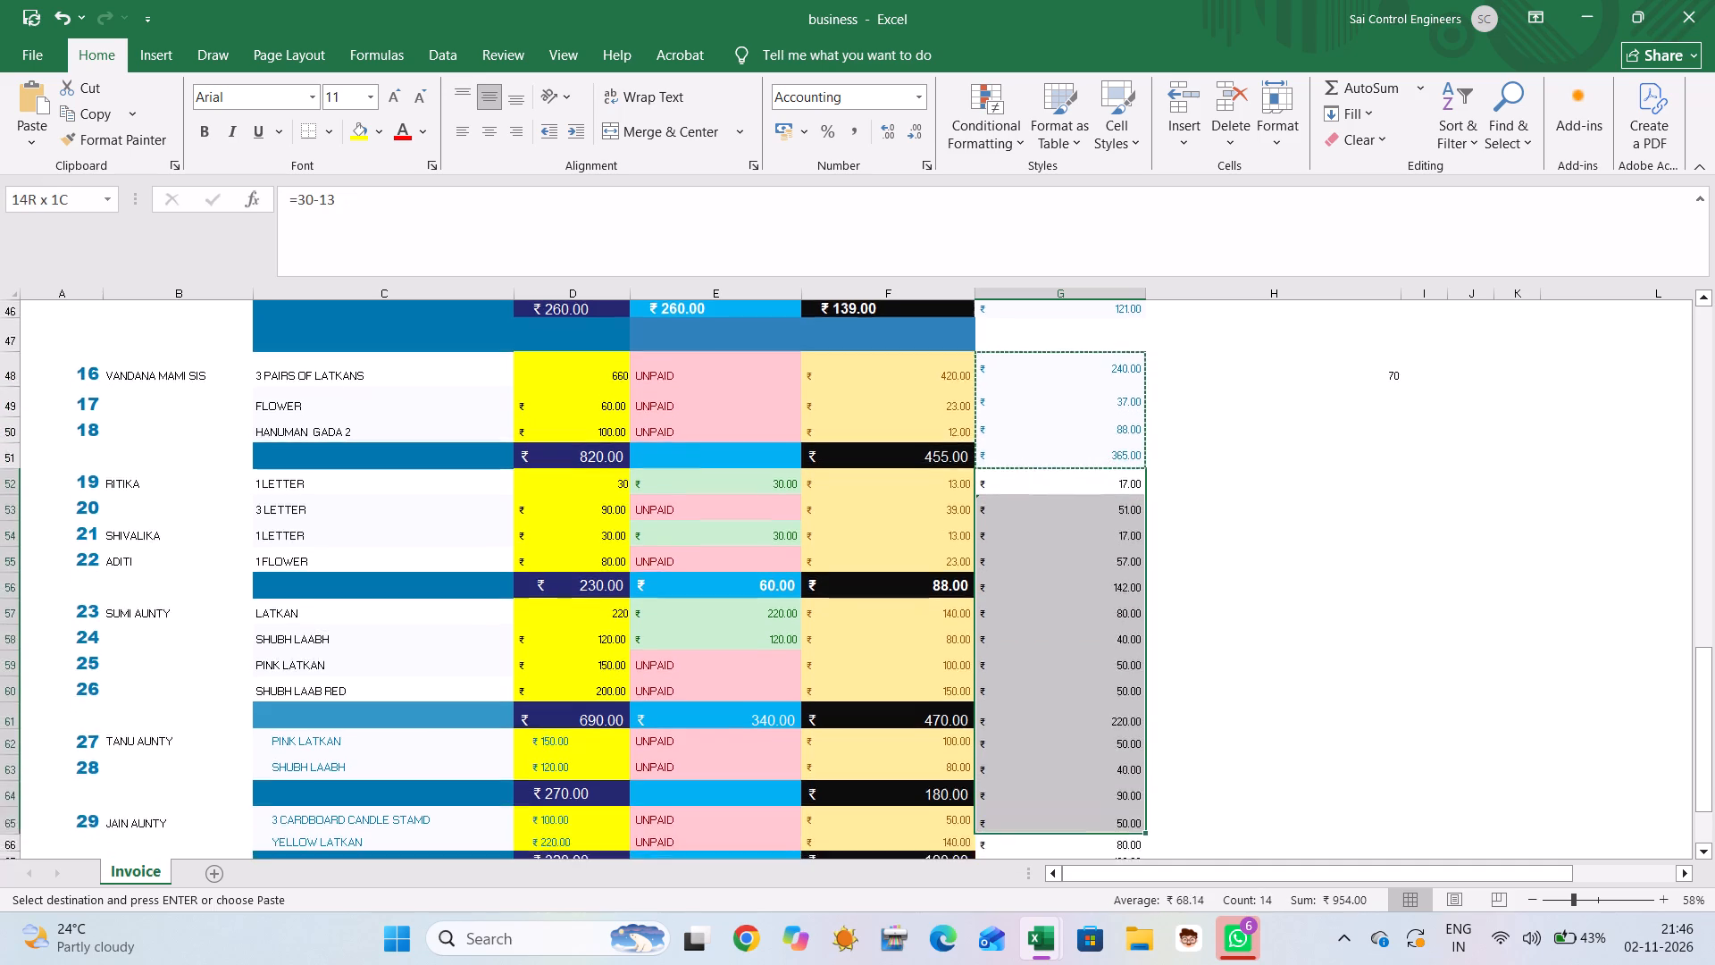
left_click_drag(1054, 952, 1059, 783)
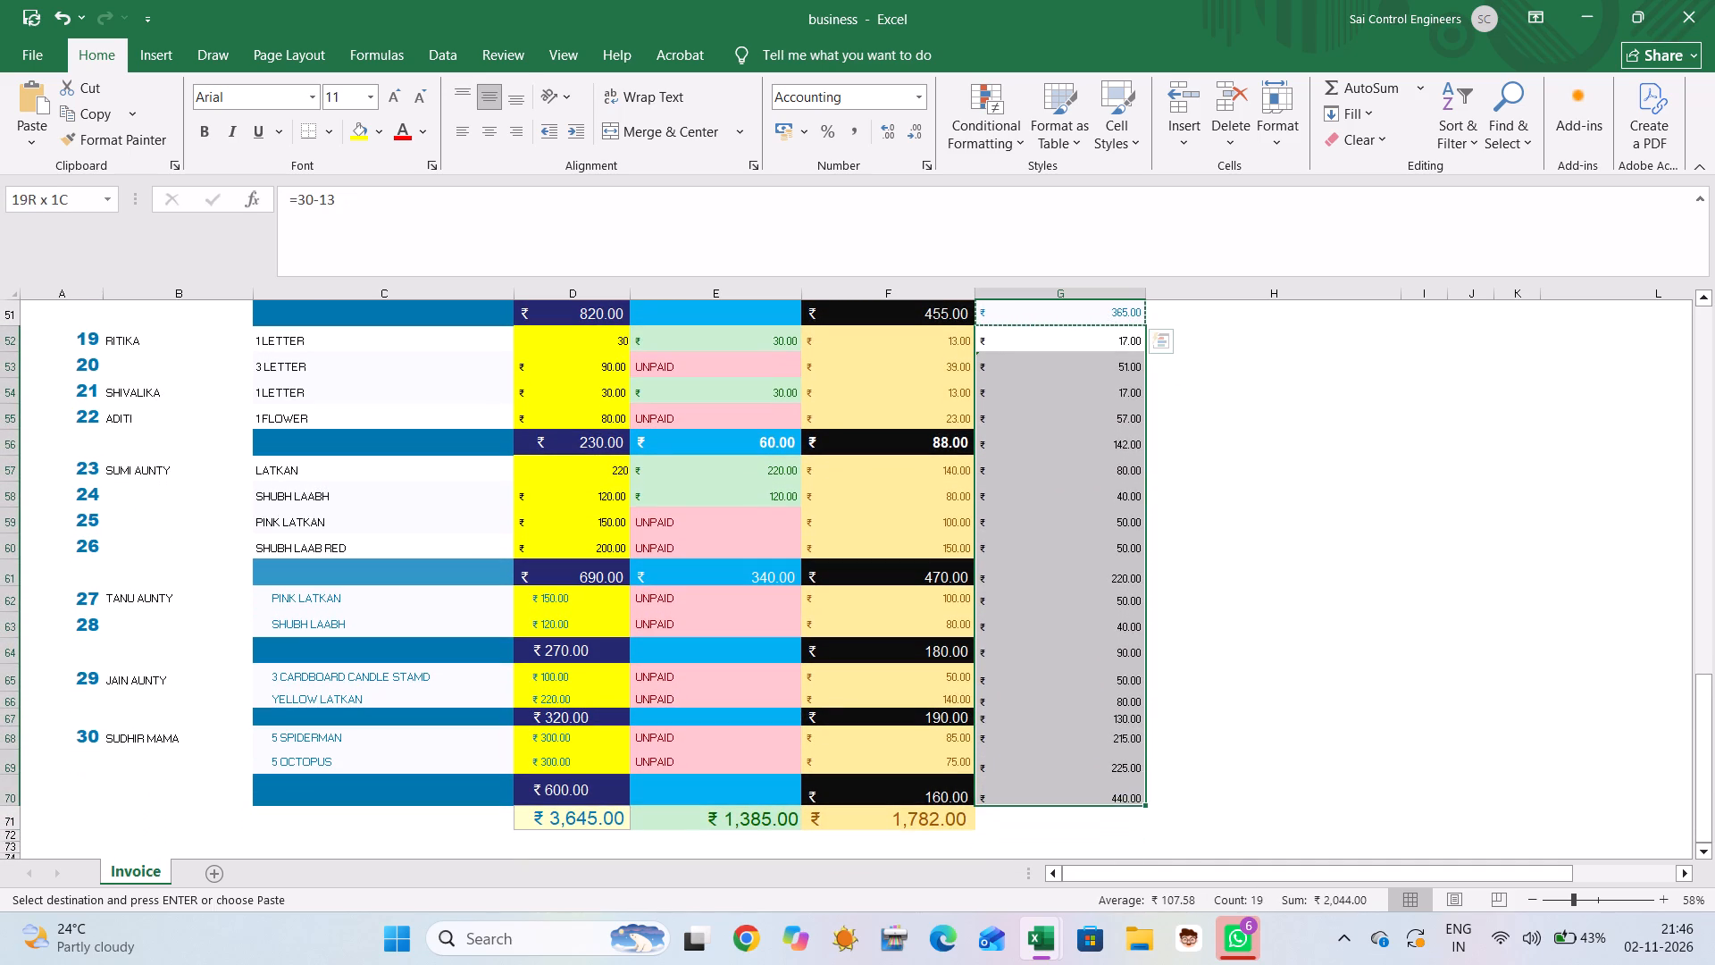
left_click_drag(1059, 783, 1059, 780)
right_click(1059, 780)
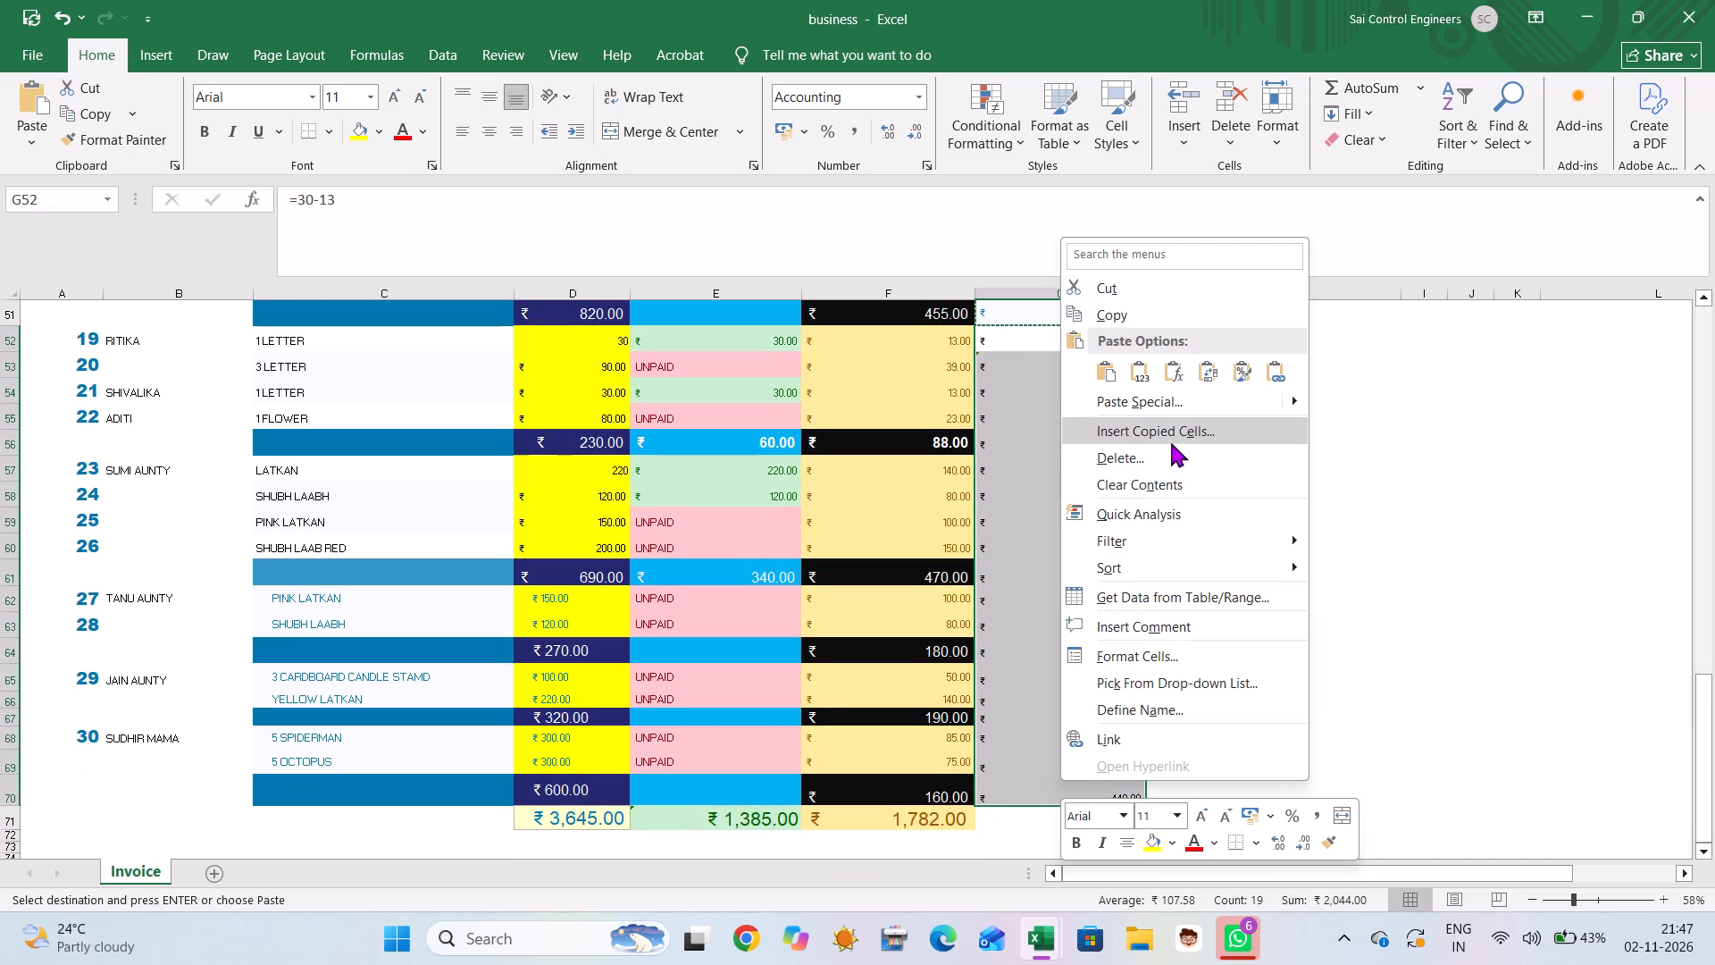
left_click(1139, 398)
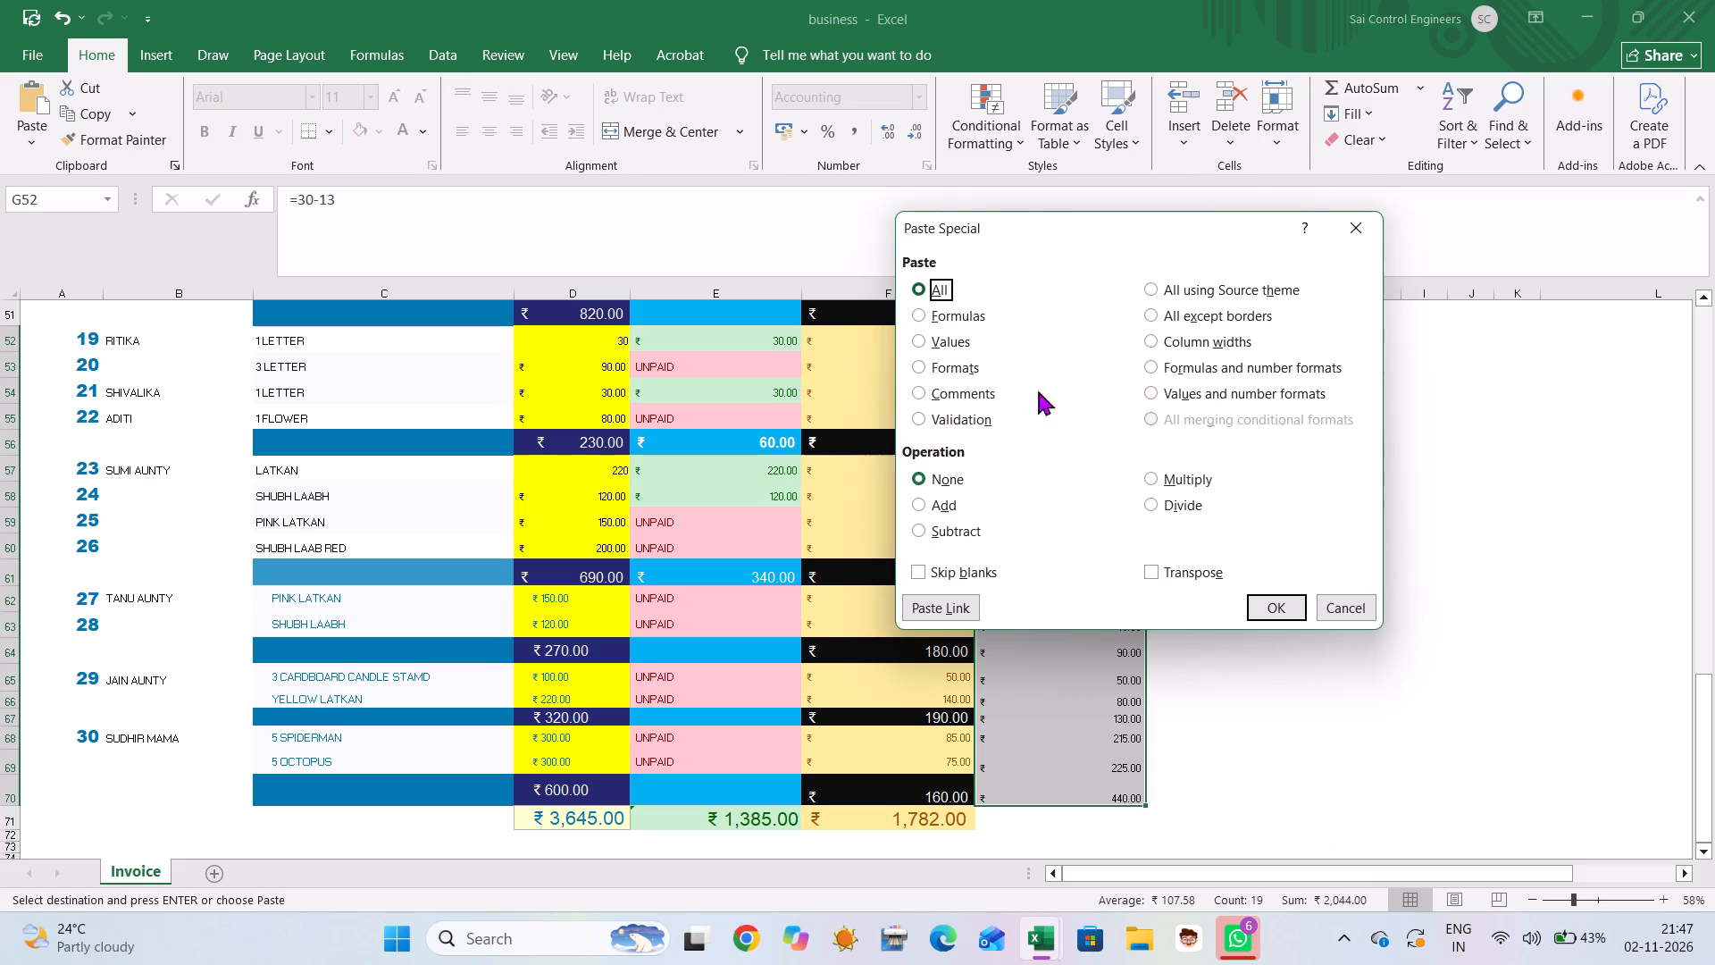
left_click(915, 361)
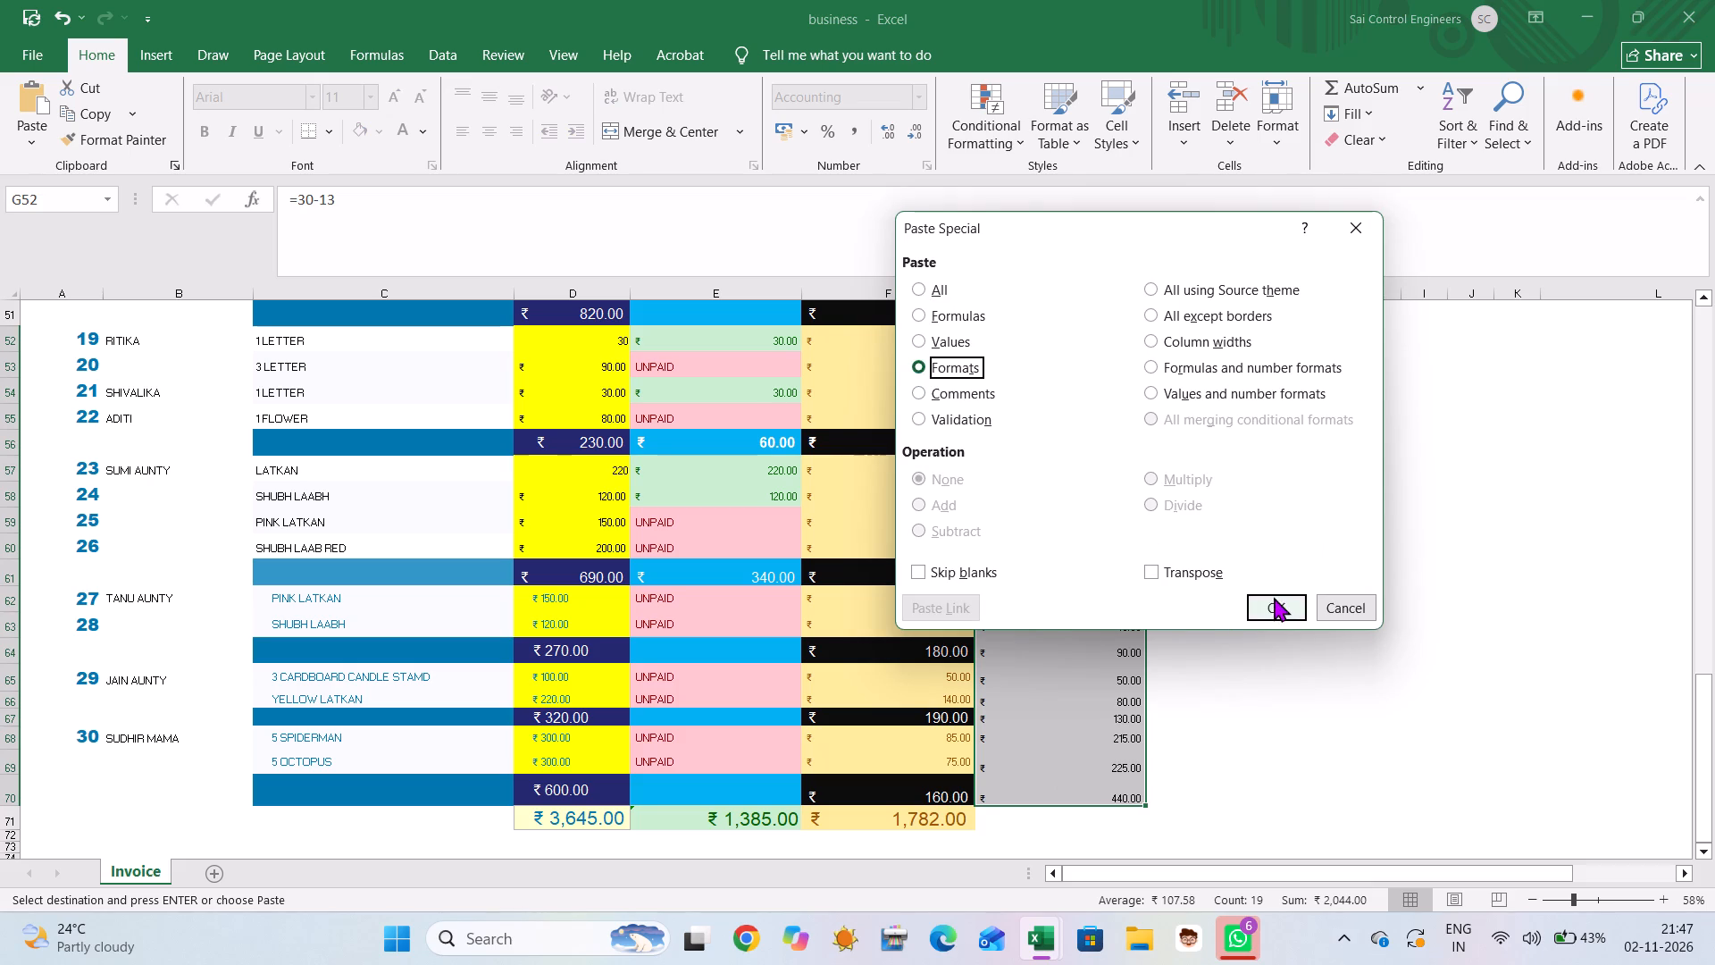
left_click(1274, 597)
scroll(1068, 674, "up", 5)
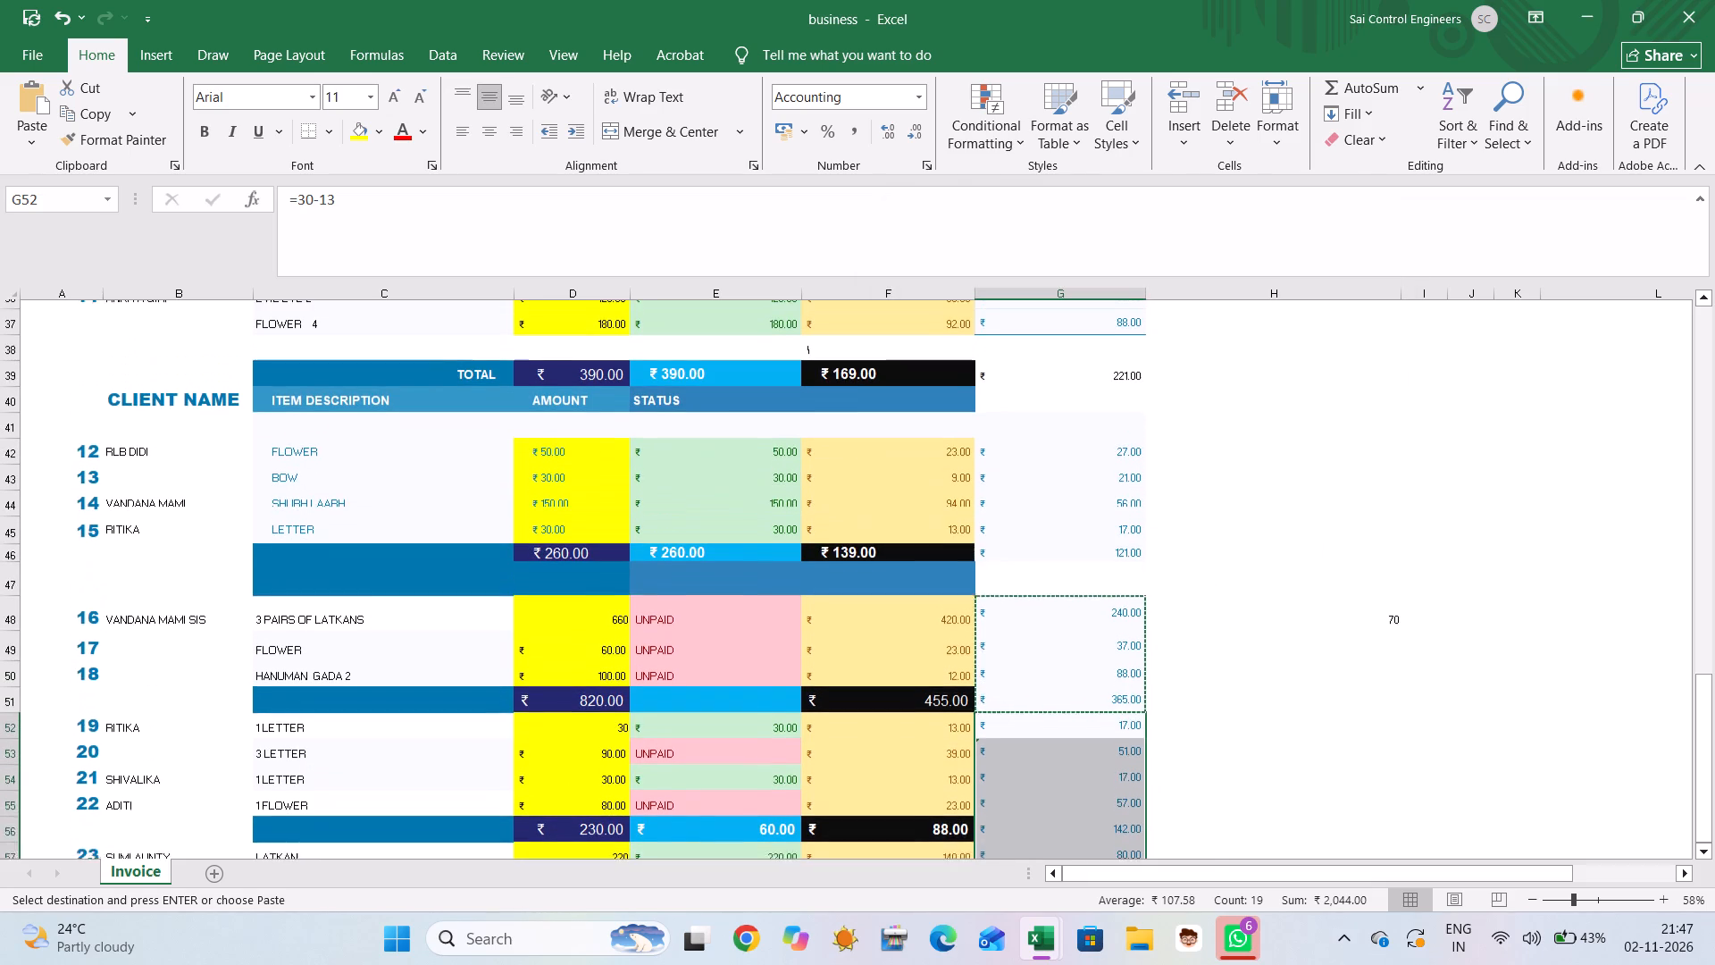
left_click(1307, 659)
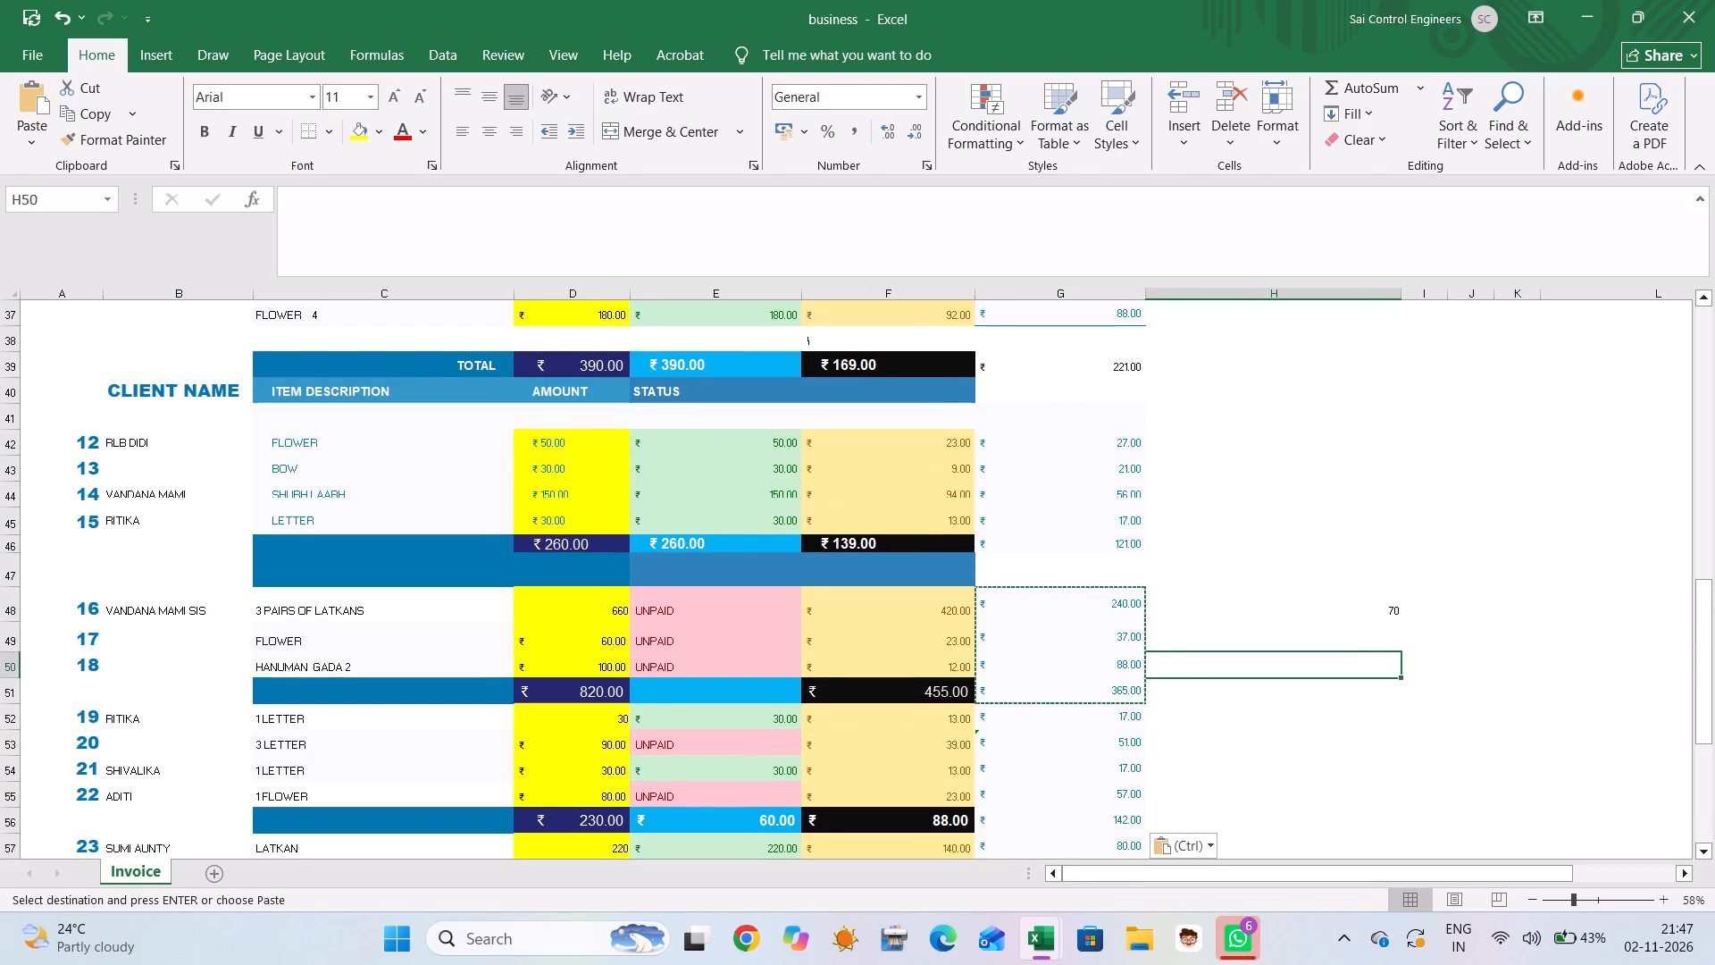
key("Escape")
Apply the Check Cell style to the PROFIT totals G20, G28, G39, G46, G51, G56, G61, G64, G67 and G70, plus grand-total cell G71.
scroll(1307, 659, "up", 3)
left_click(1307, 671)
scroll(1307, 671, "up", 1)
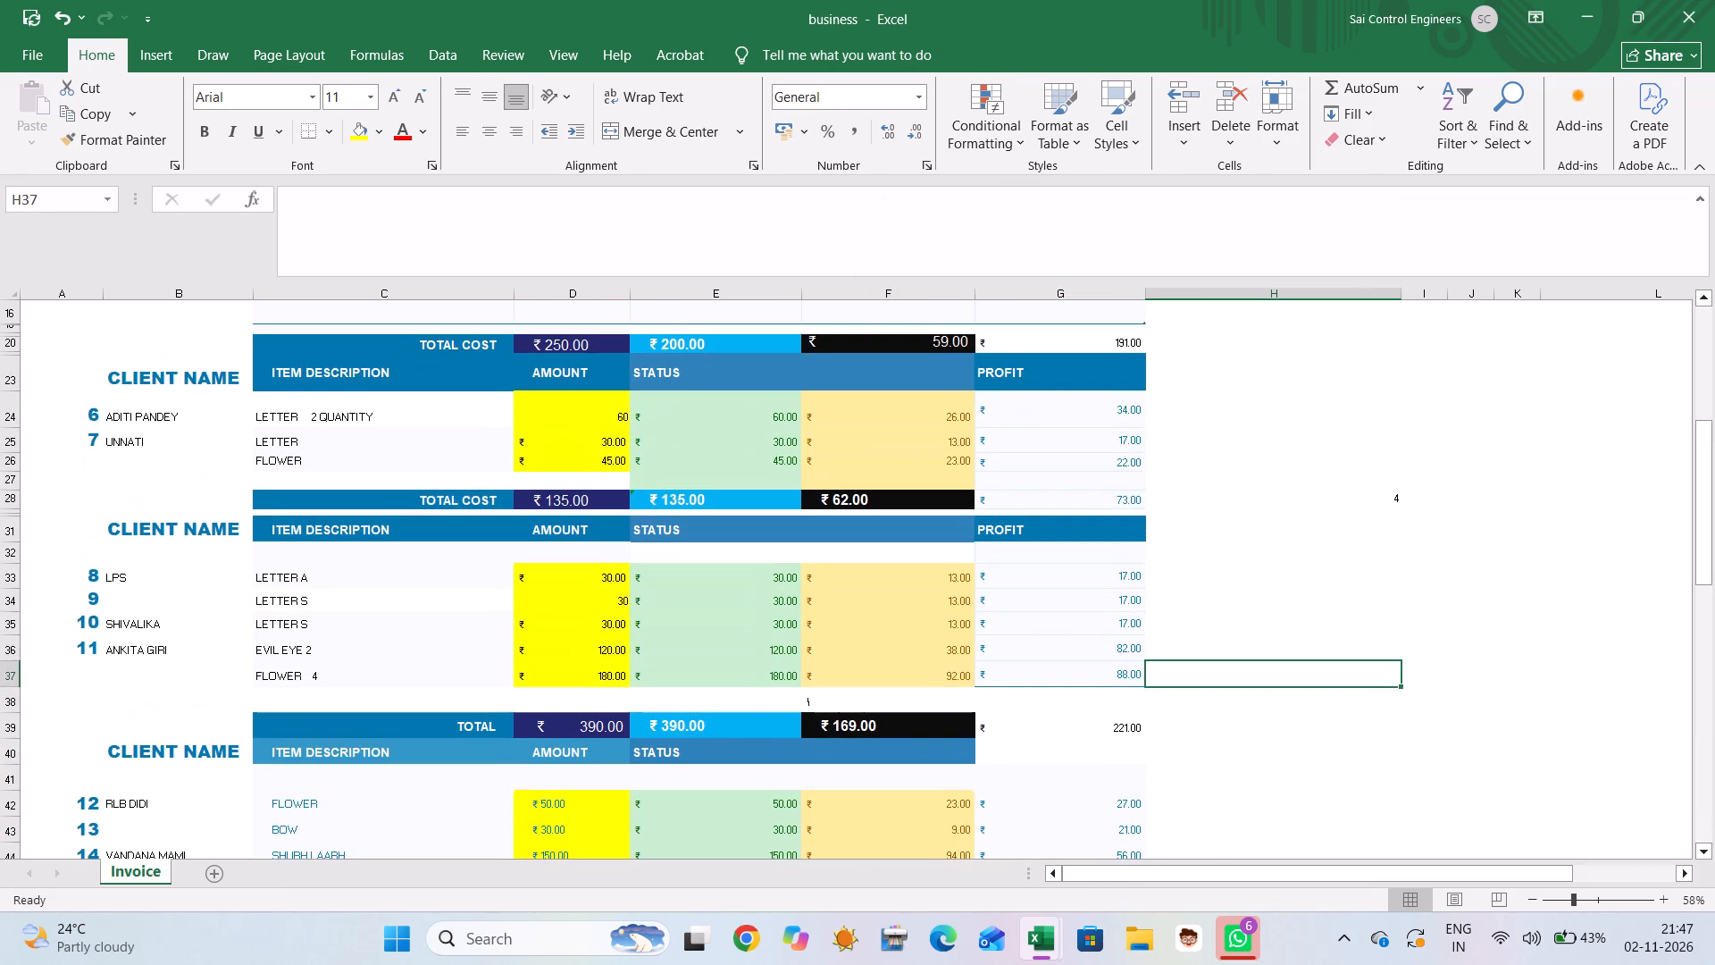
scroll(1307, 671, "up", 3)
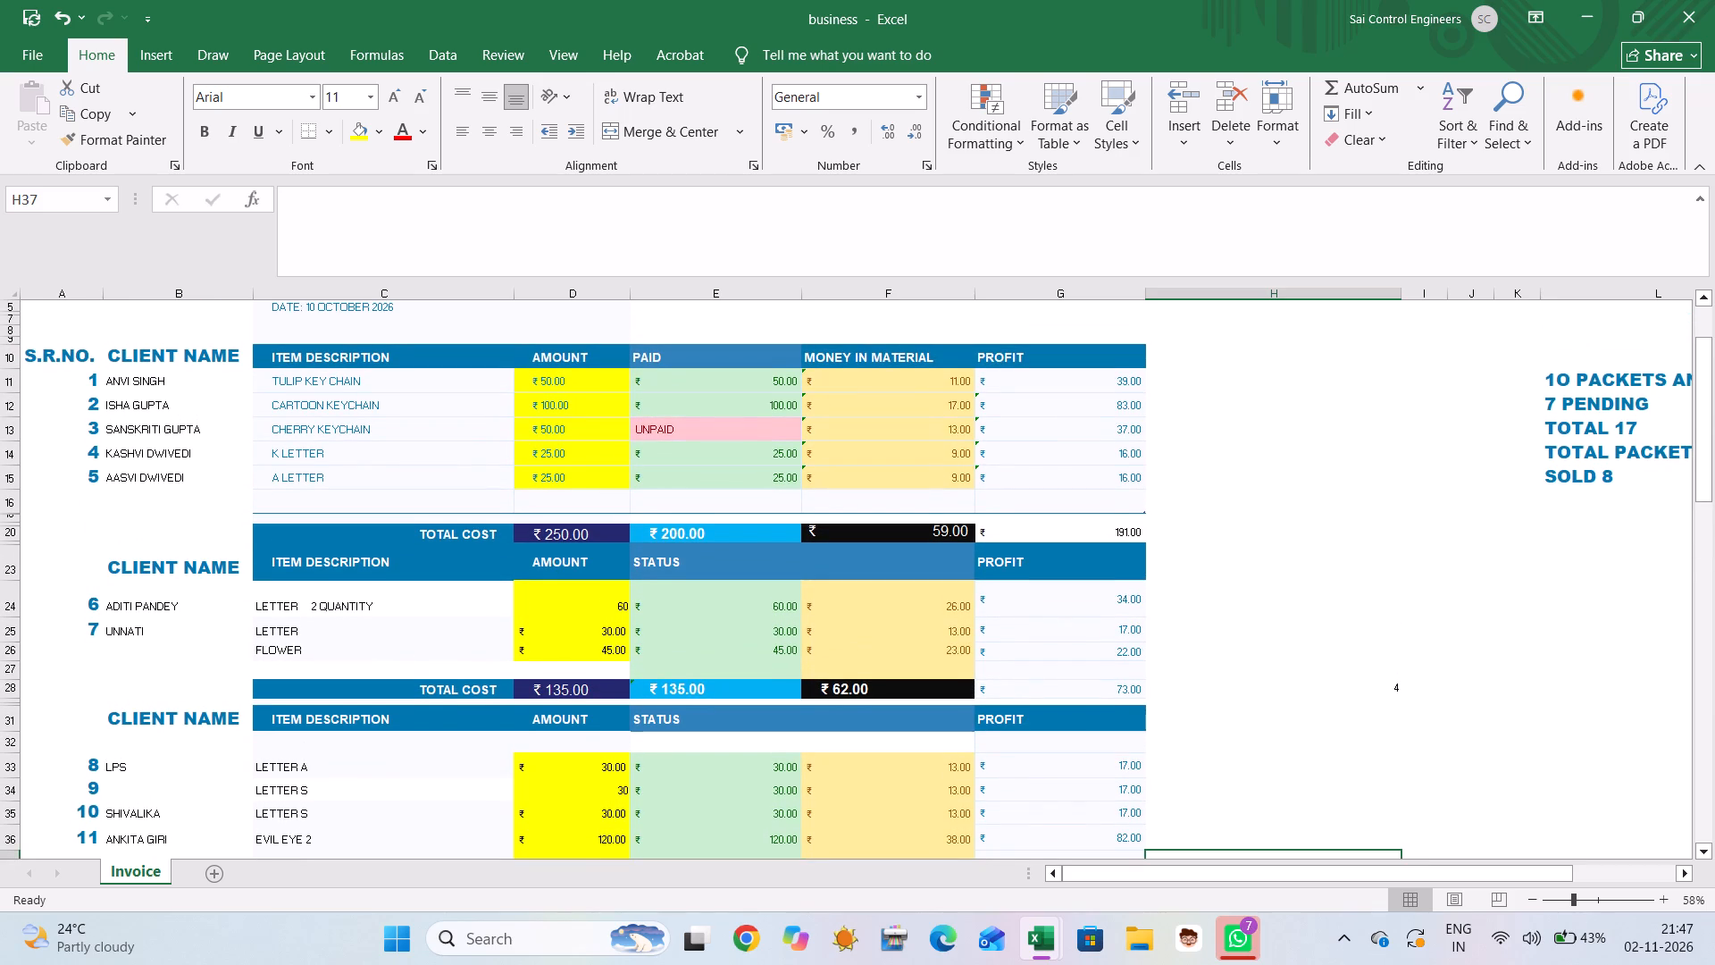
left_click(1088, 535)
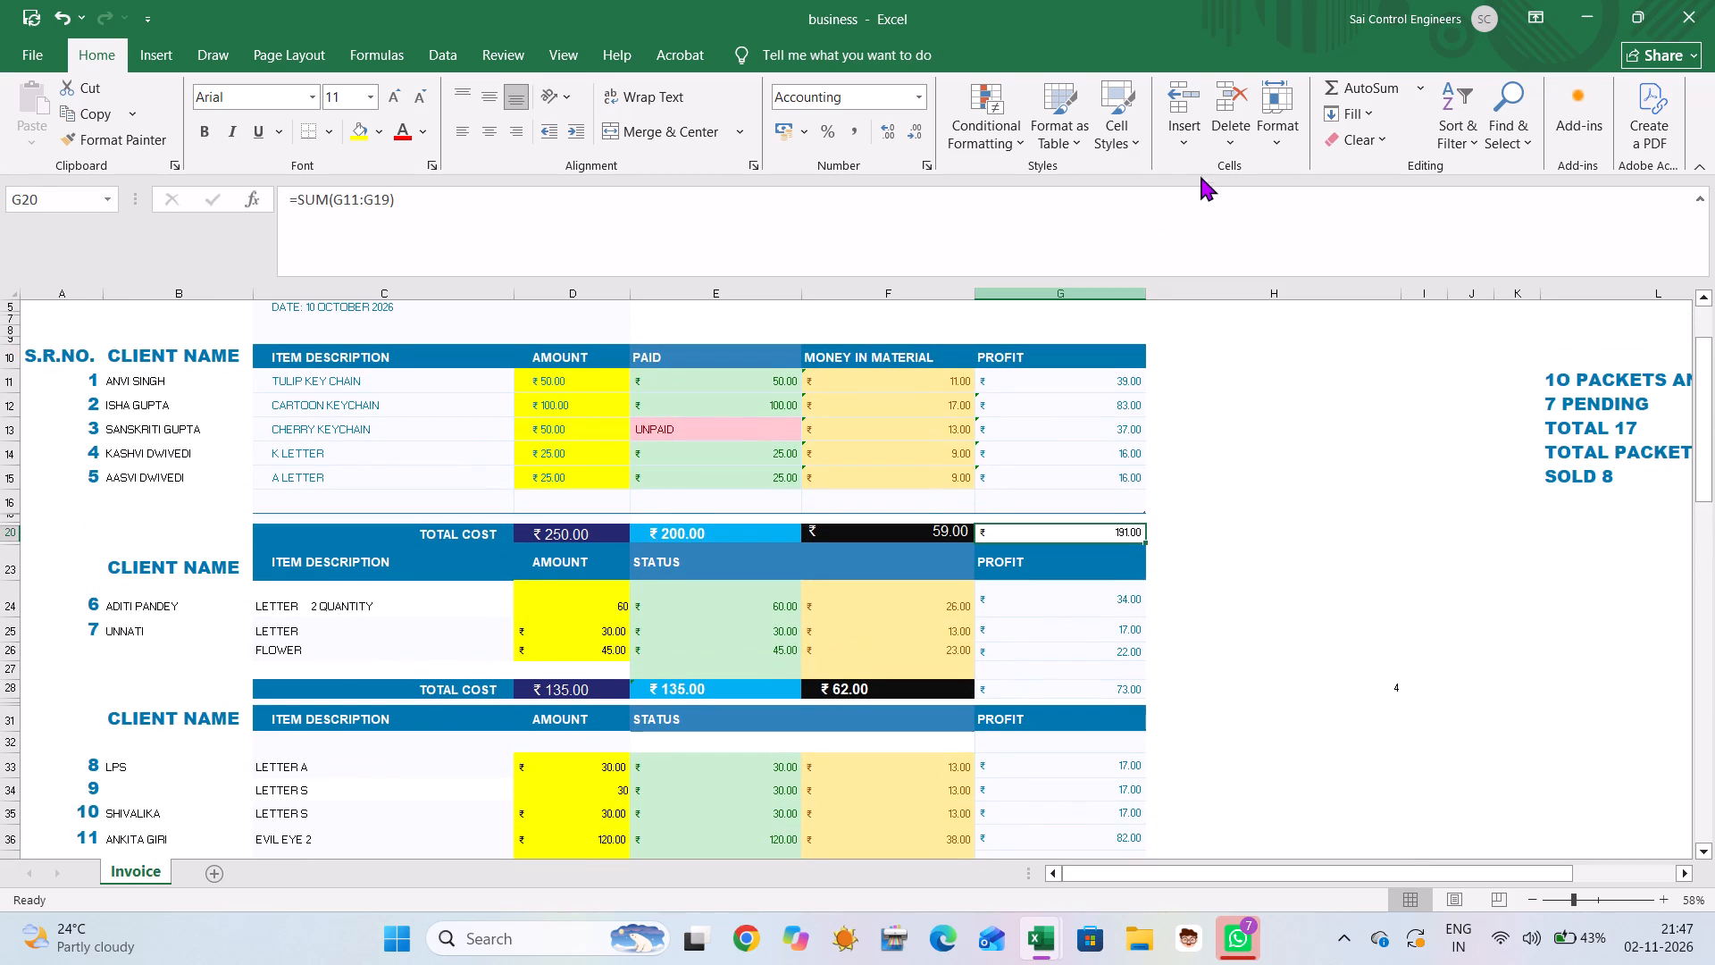
left_click(1108, 134)
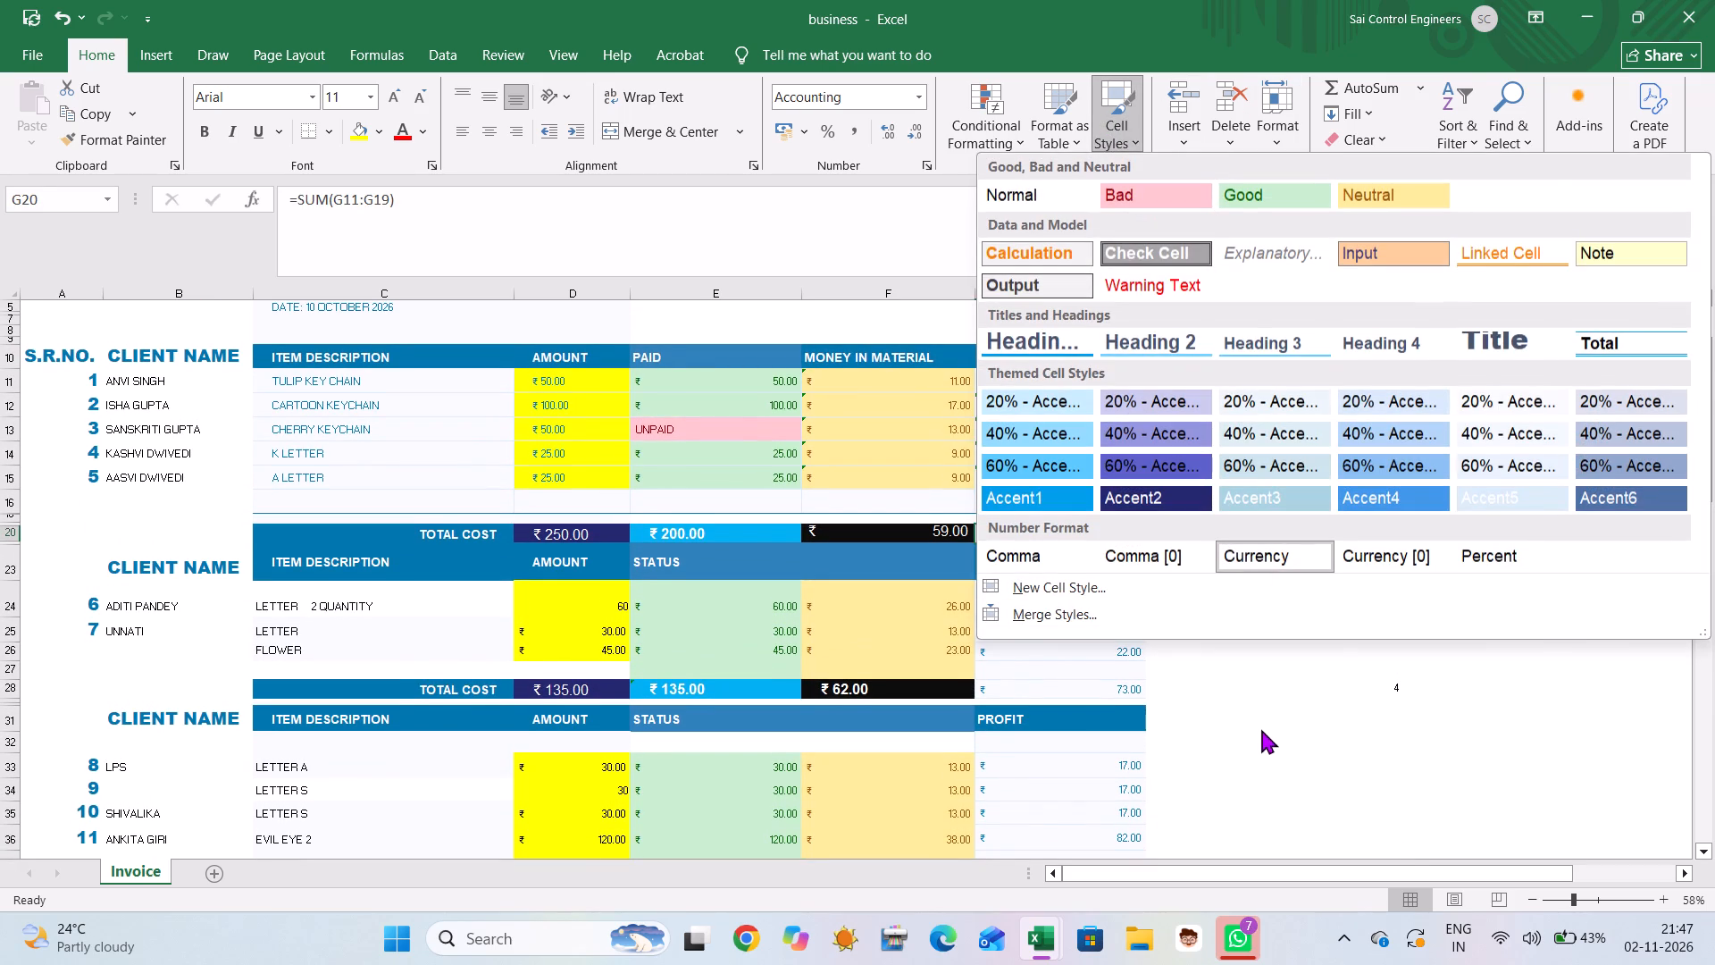
left_click(1261, 729)
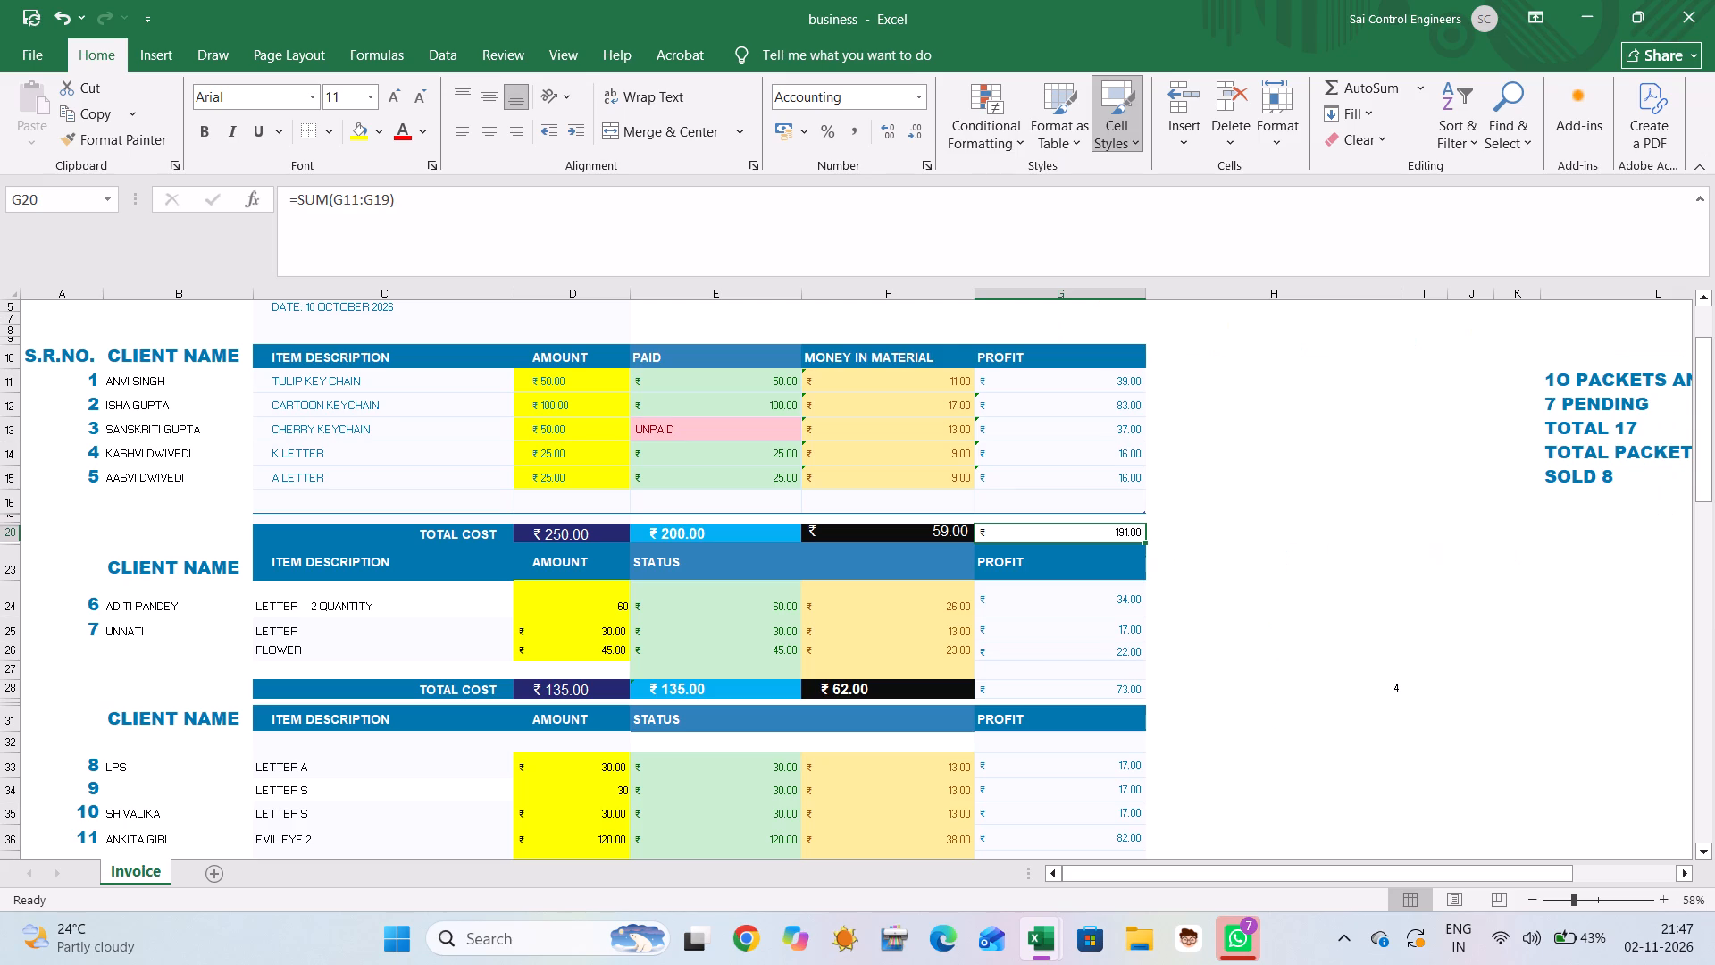
left_click(1059, 689, "ctrl")
scroll(1059, 689, "down", 1, "ctrl")
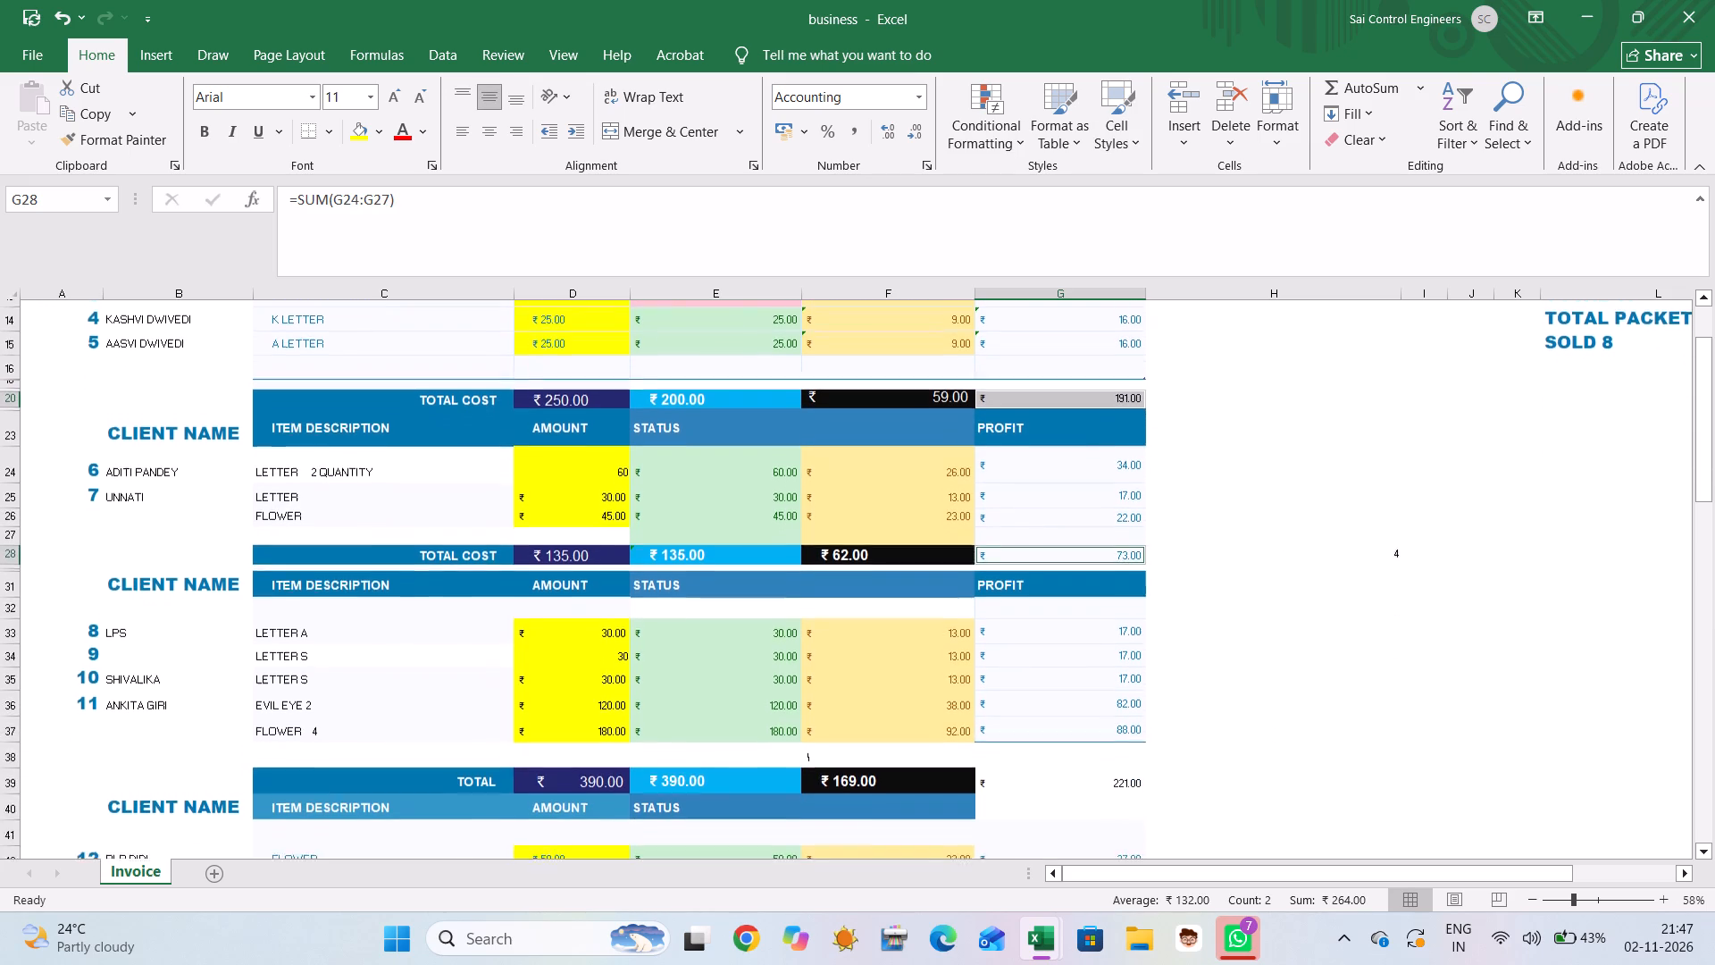
scroll(1059, 689, "down", 1, "ctrl")
left_click(1081, 745, "ctrl")
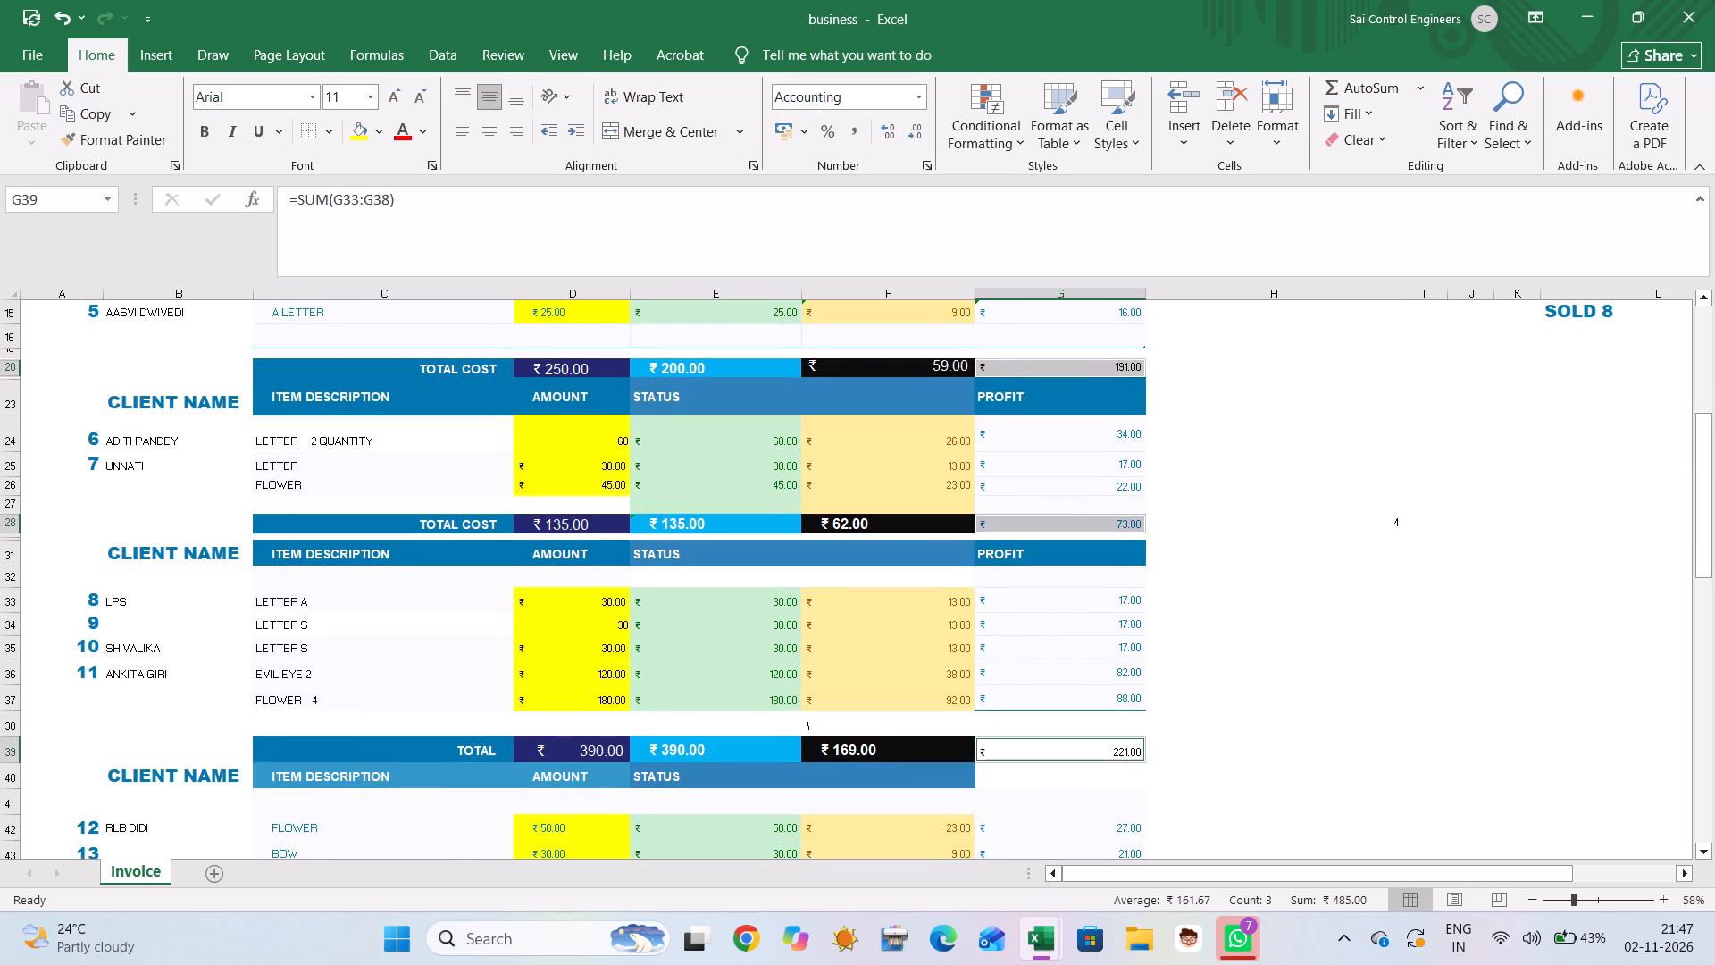
scroll(1081, 745, "down", 3, "ctrl")
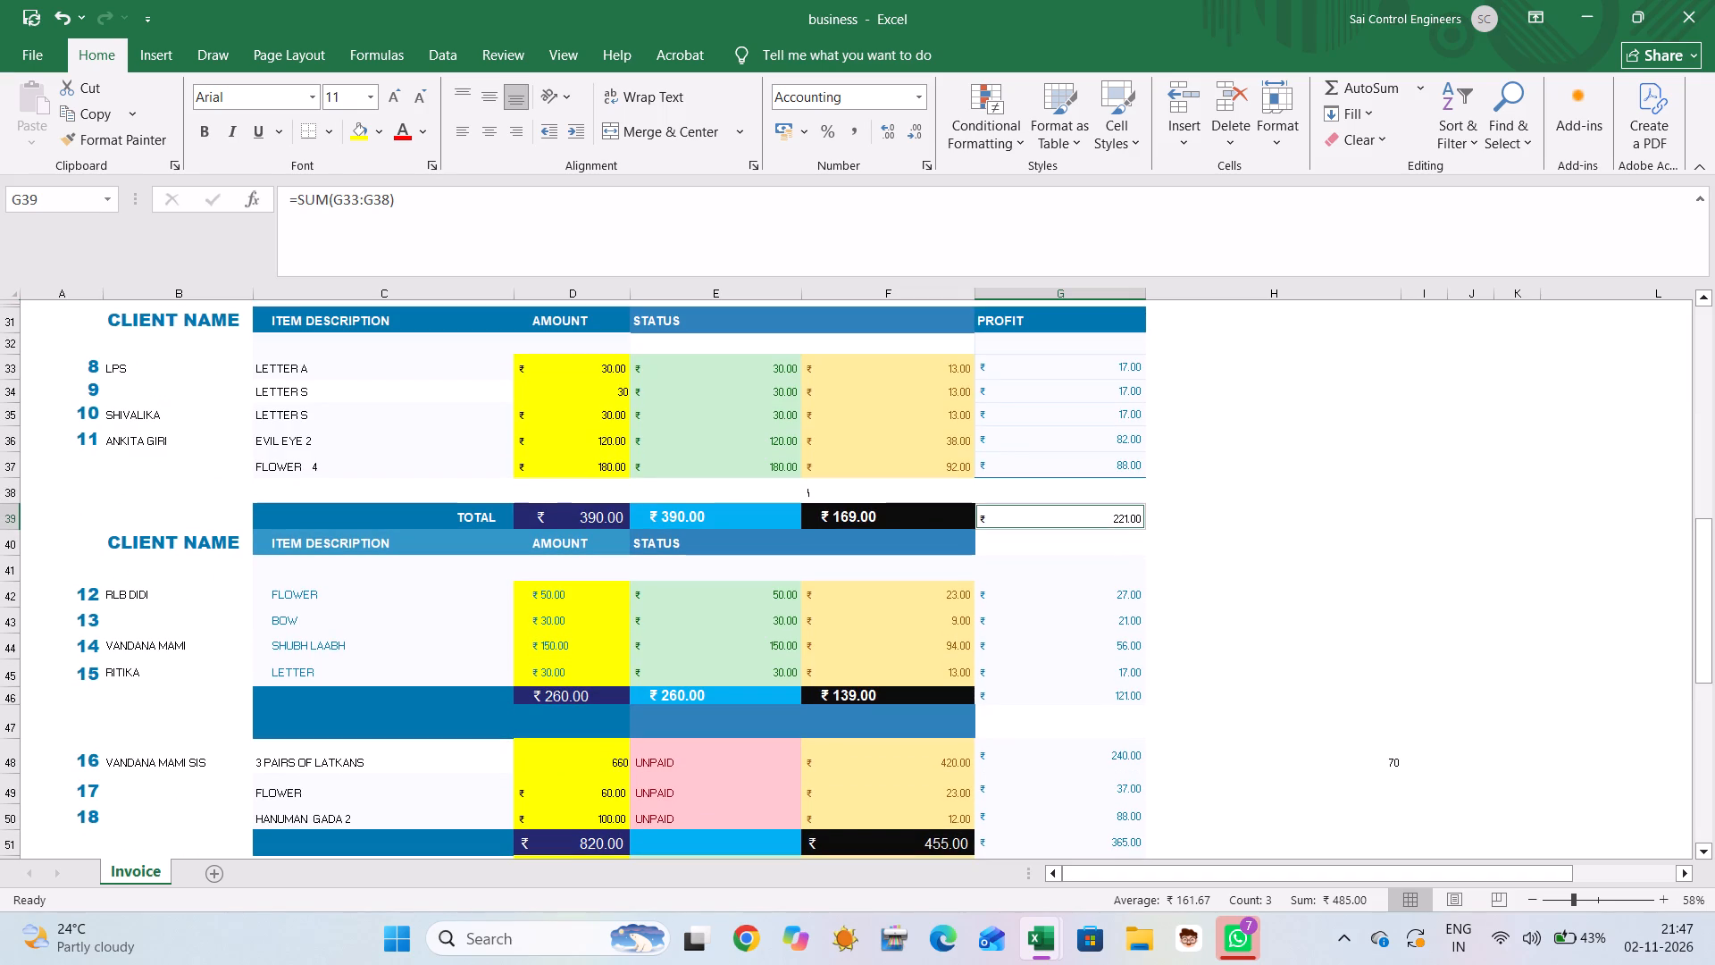
left_click(1081, 691, "ctrl")
scroll(1081, 691, "down", 3, "ctrl")
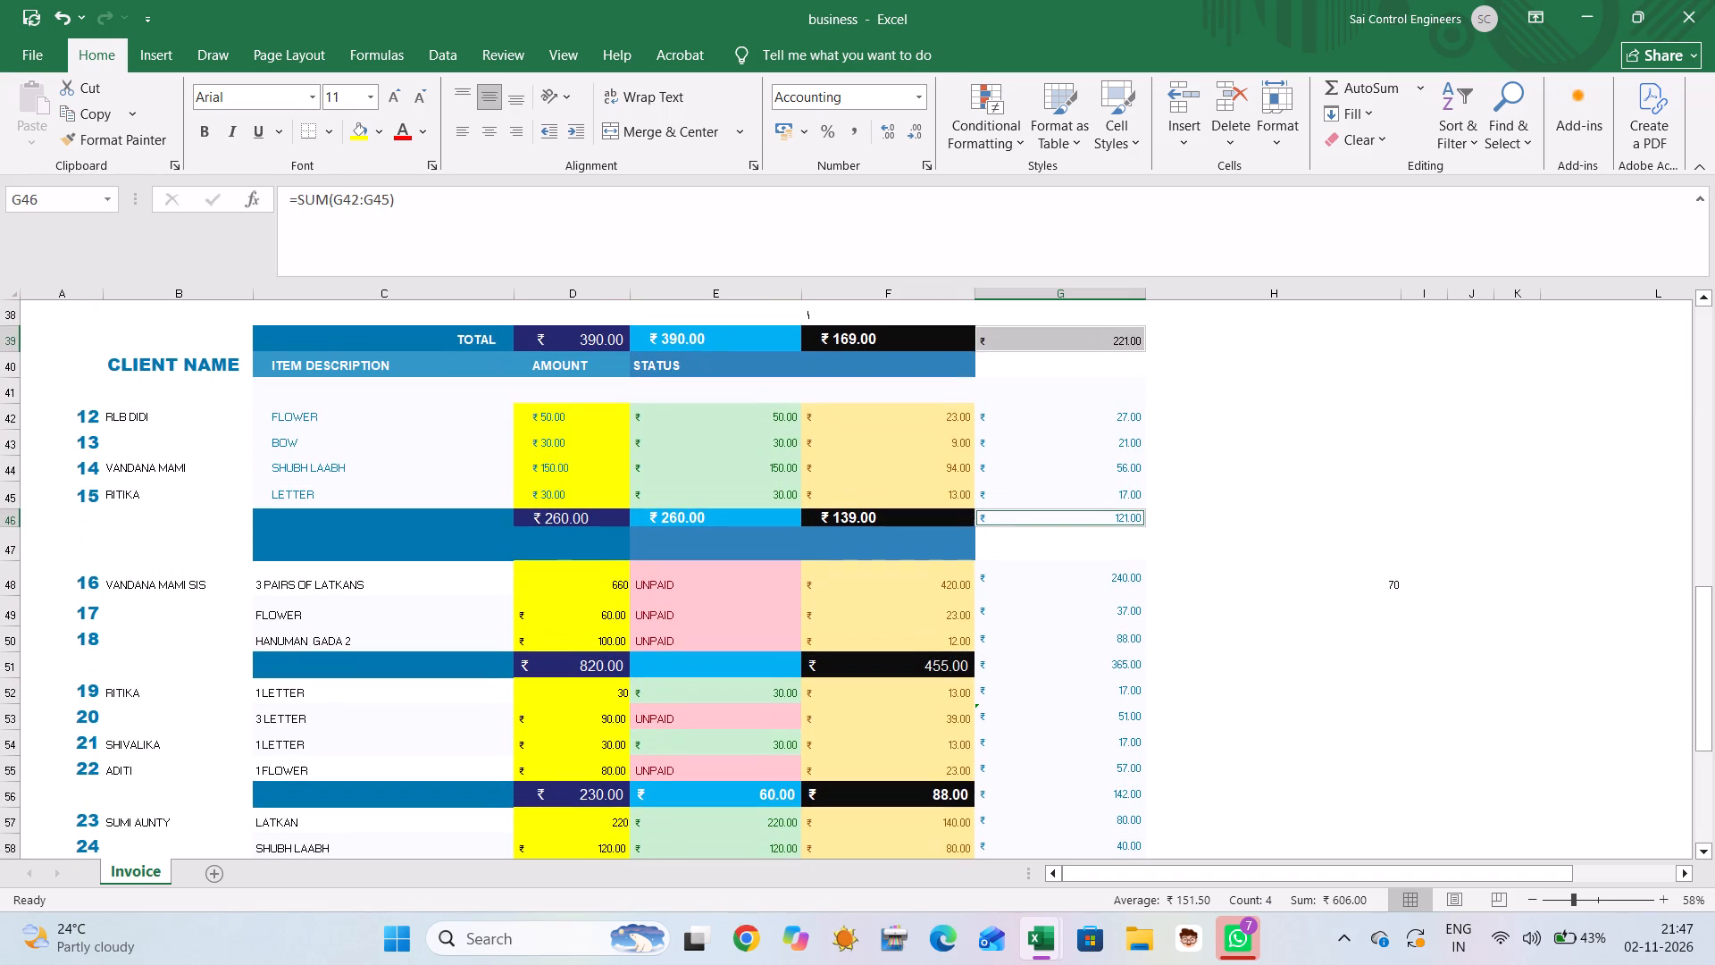
left_click(1079, 658, "ctrl")
scroll(1079, 658, "down", 3, "ctrl")
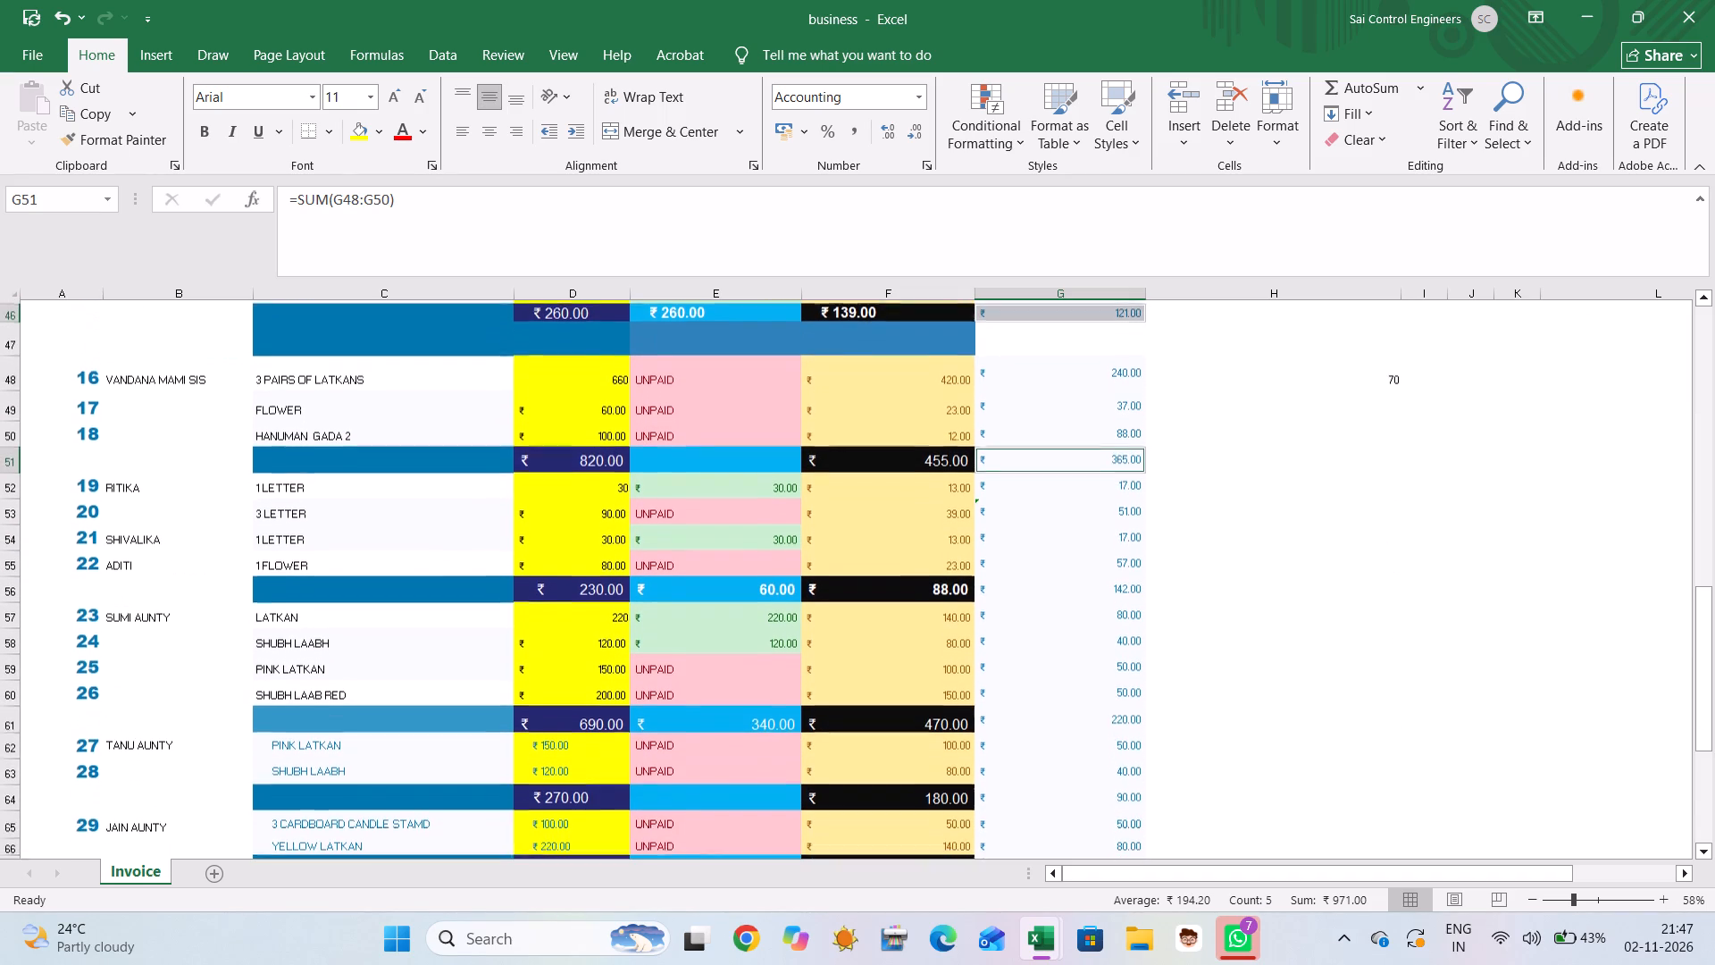
left_click(1094, 577, "ctrl")
scroll(1094, 577, "down", 1, "ctrl")
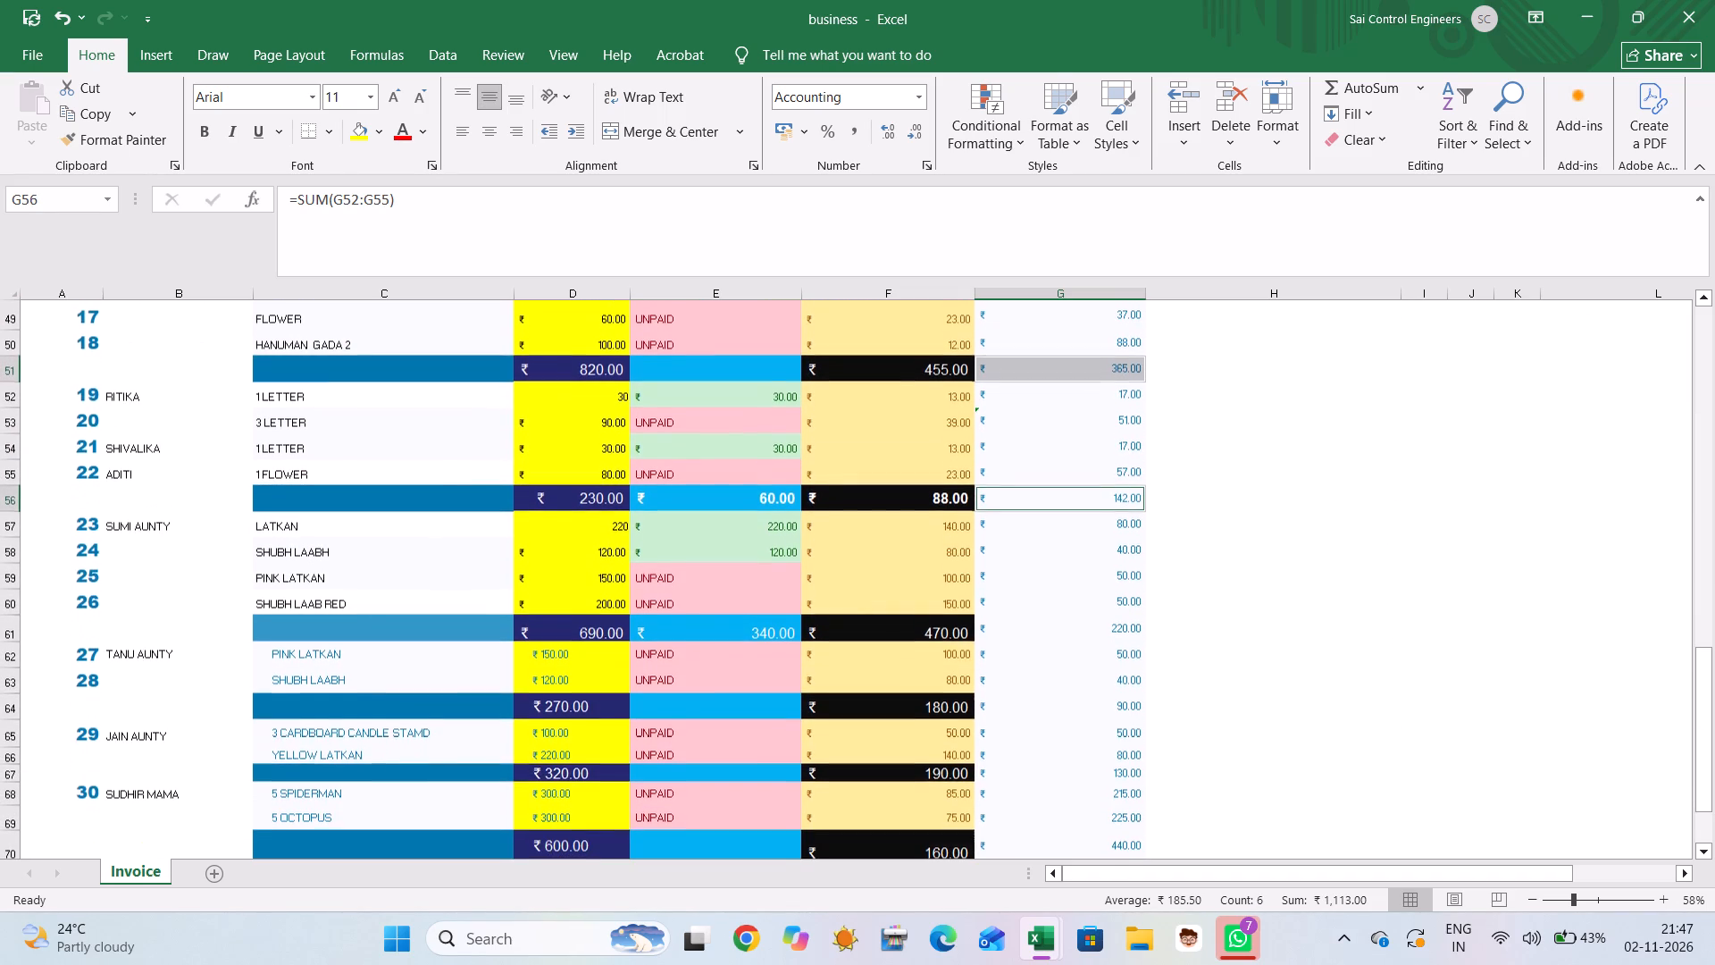
scroll(1094, 577, "down", 1, "ctrl")
left_click(1071, 627, "ctrl")
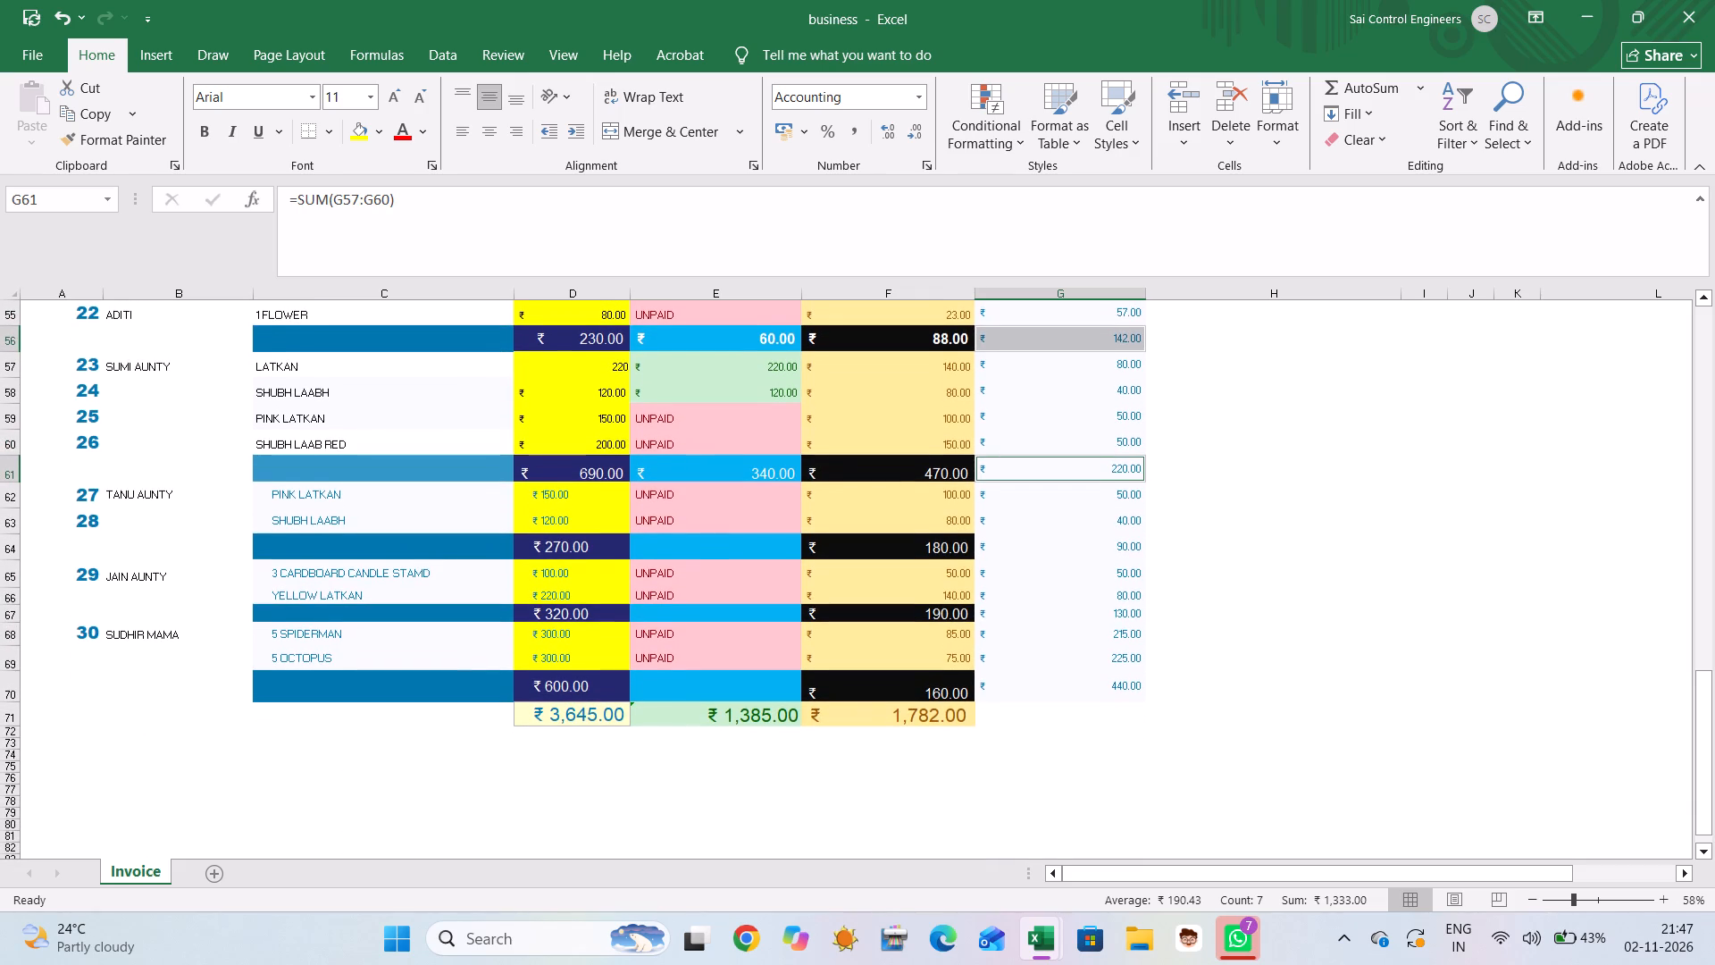
left_click(1075, 538, "ctrl")
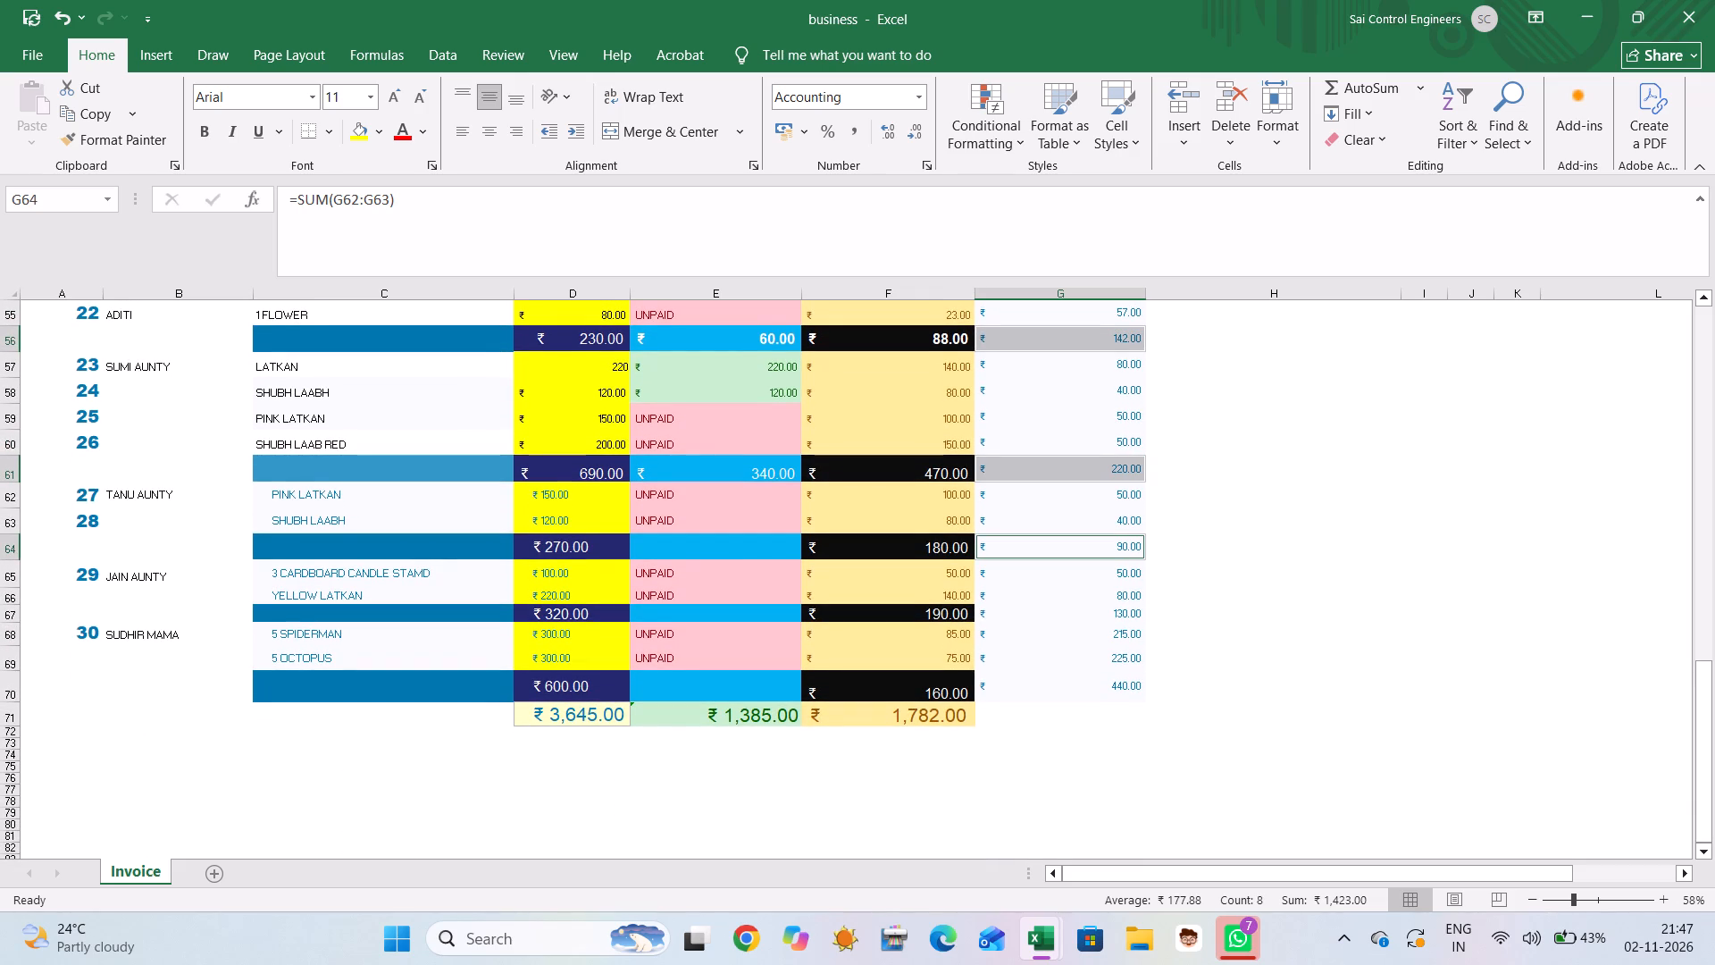
left_click(1043, 604, "ctrl")
left_click(1041, 617, "ctrl")
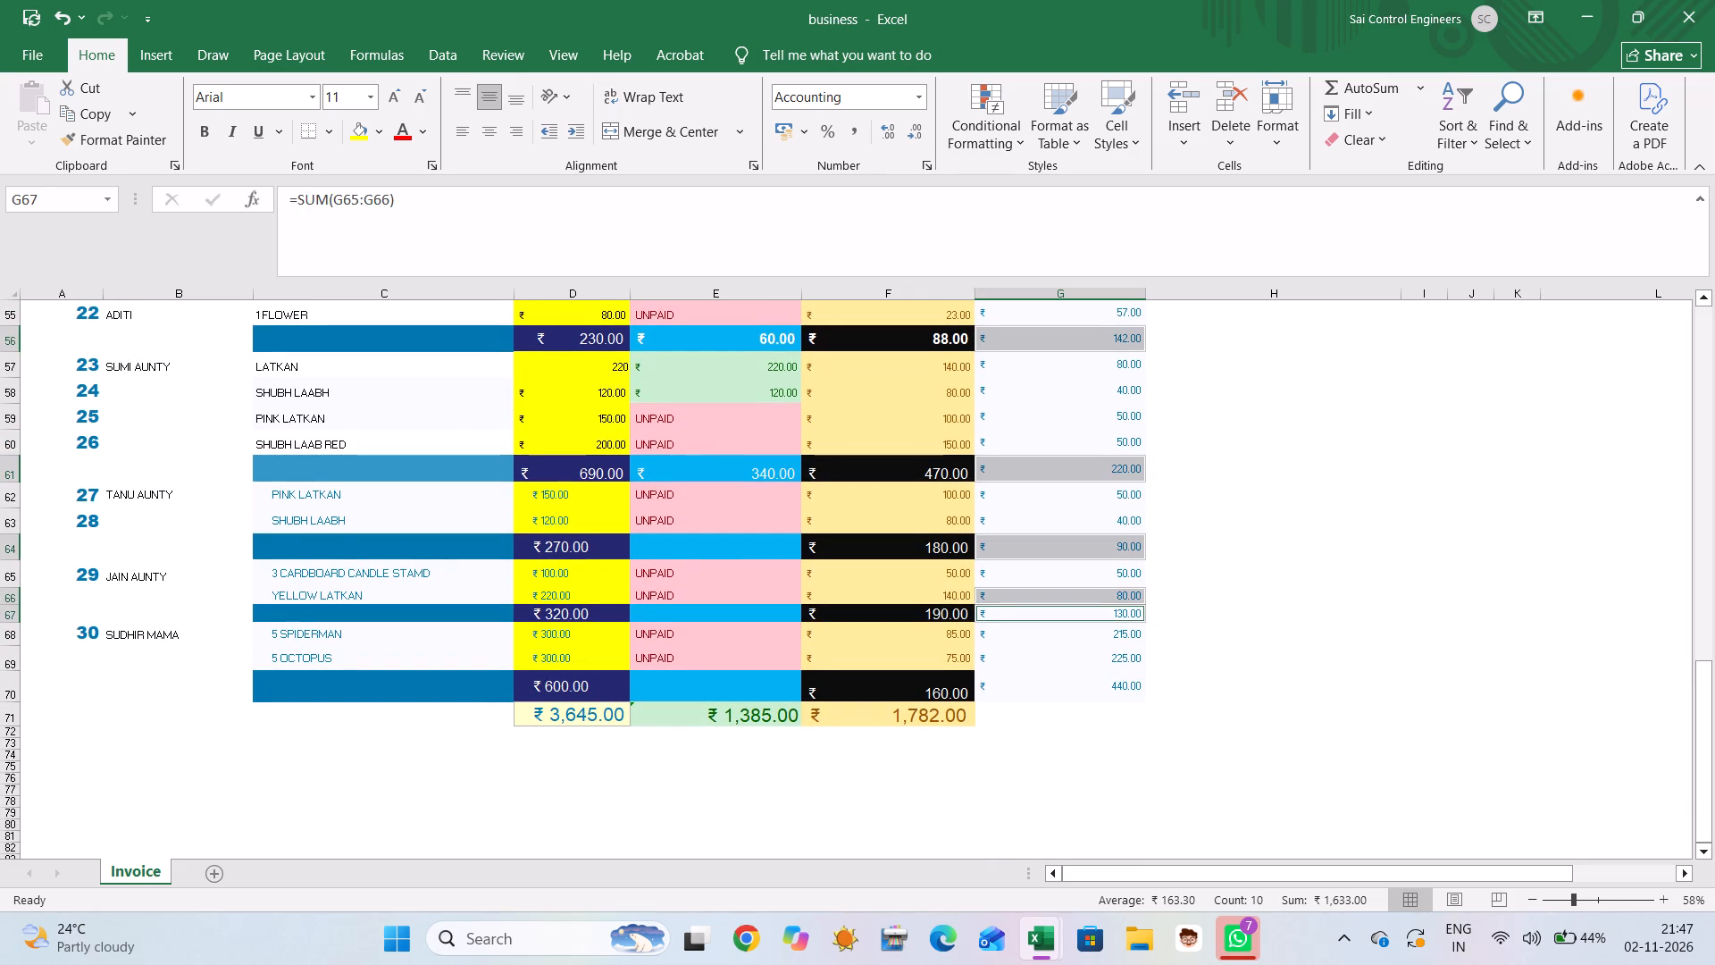
left_click(1048, 593, "ctrl")
left_click(1040, 688, "ctrl")
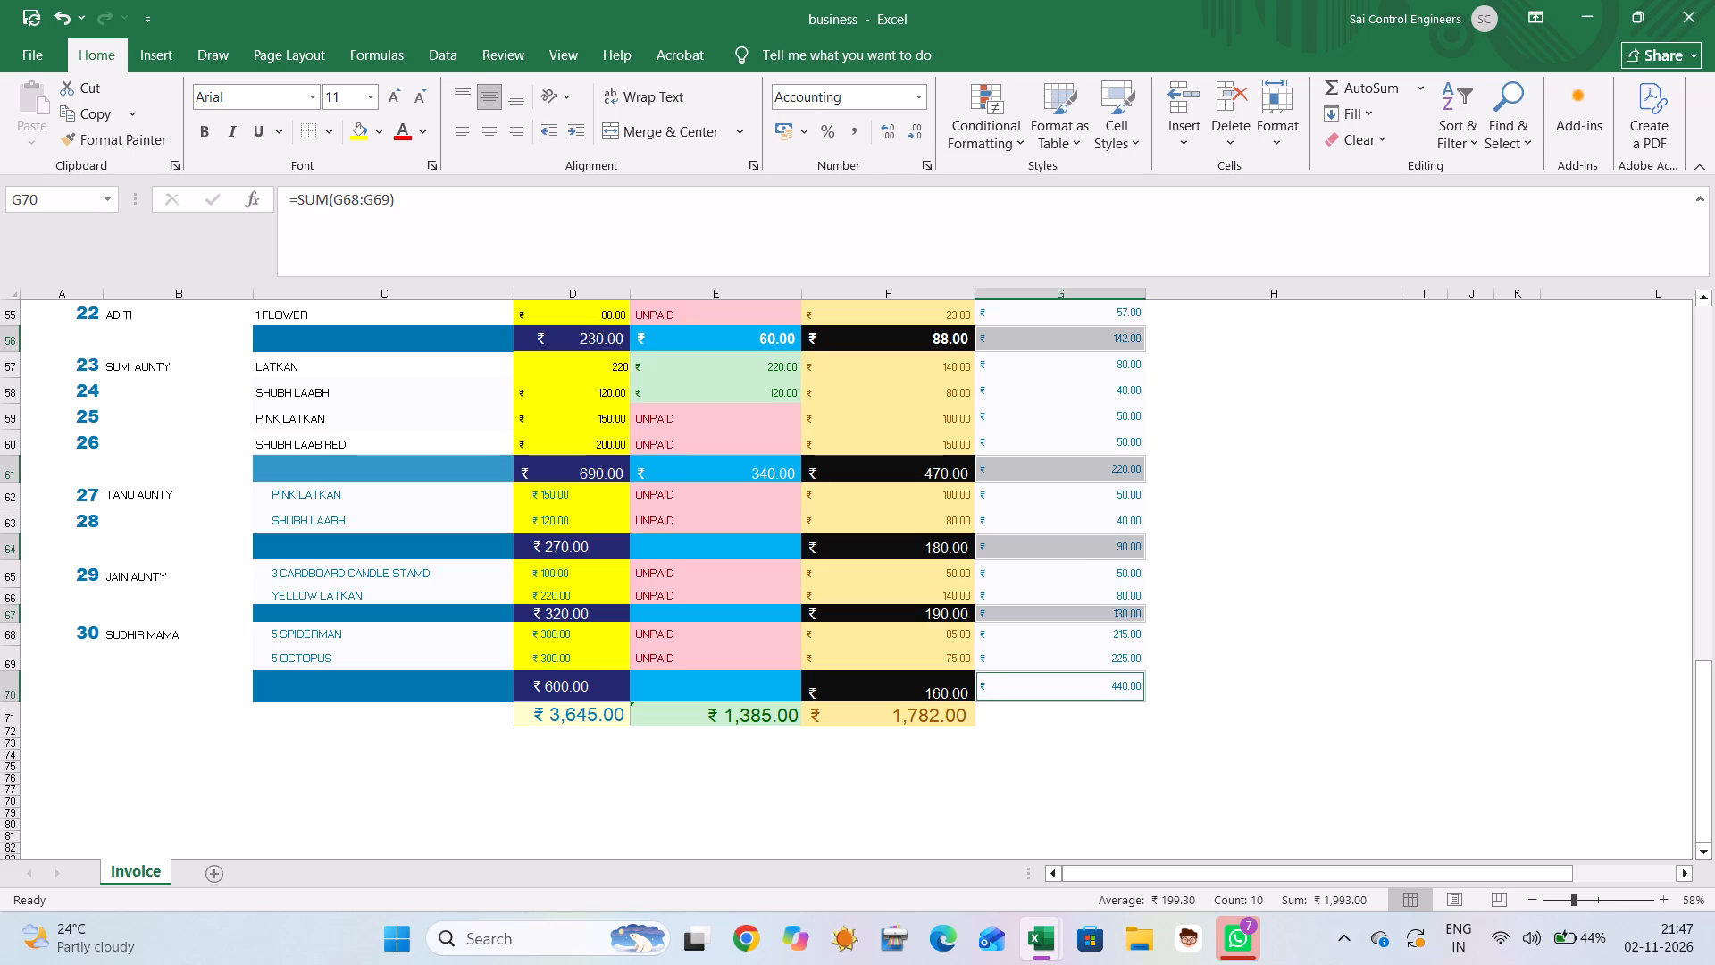
left_click(1040, 718, "ctrl")
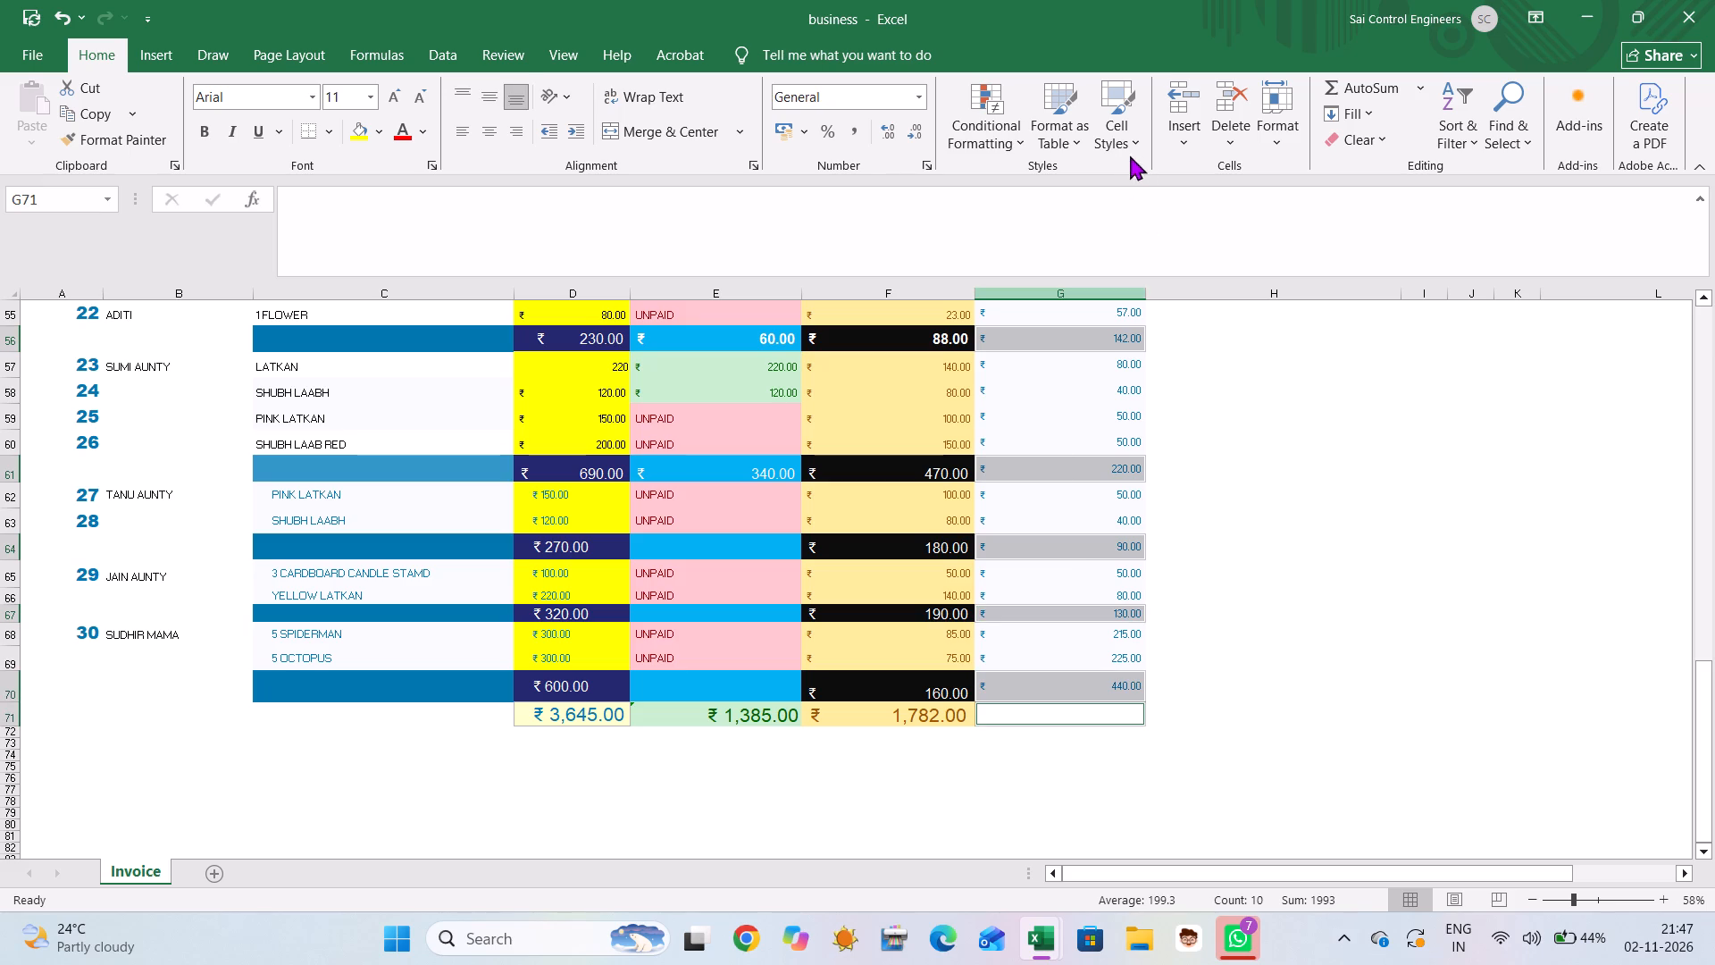
left_click(1125, 139, "ctrl")
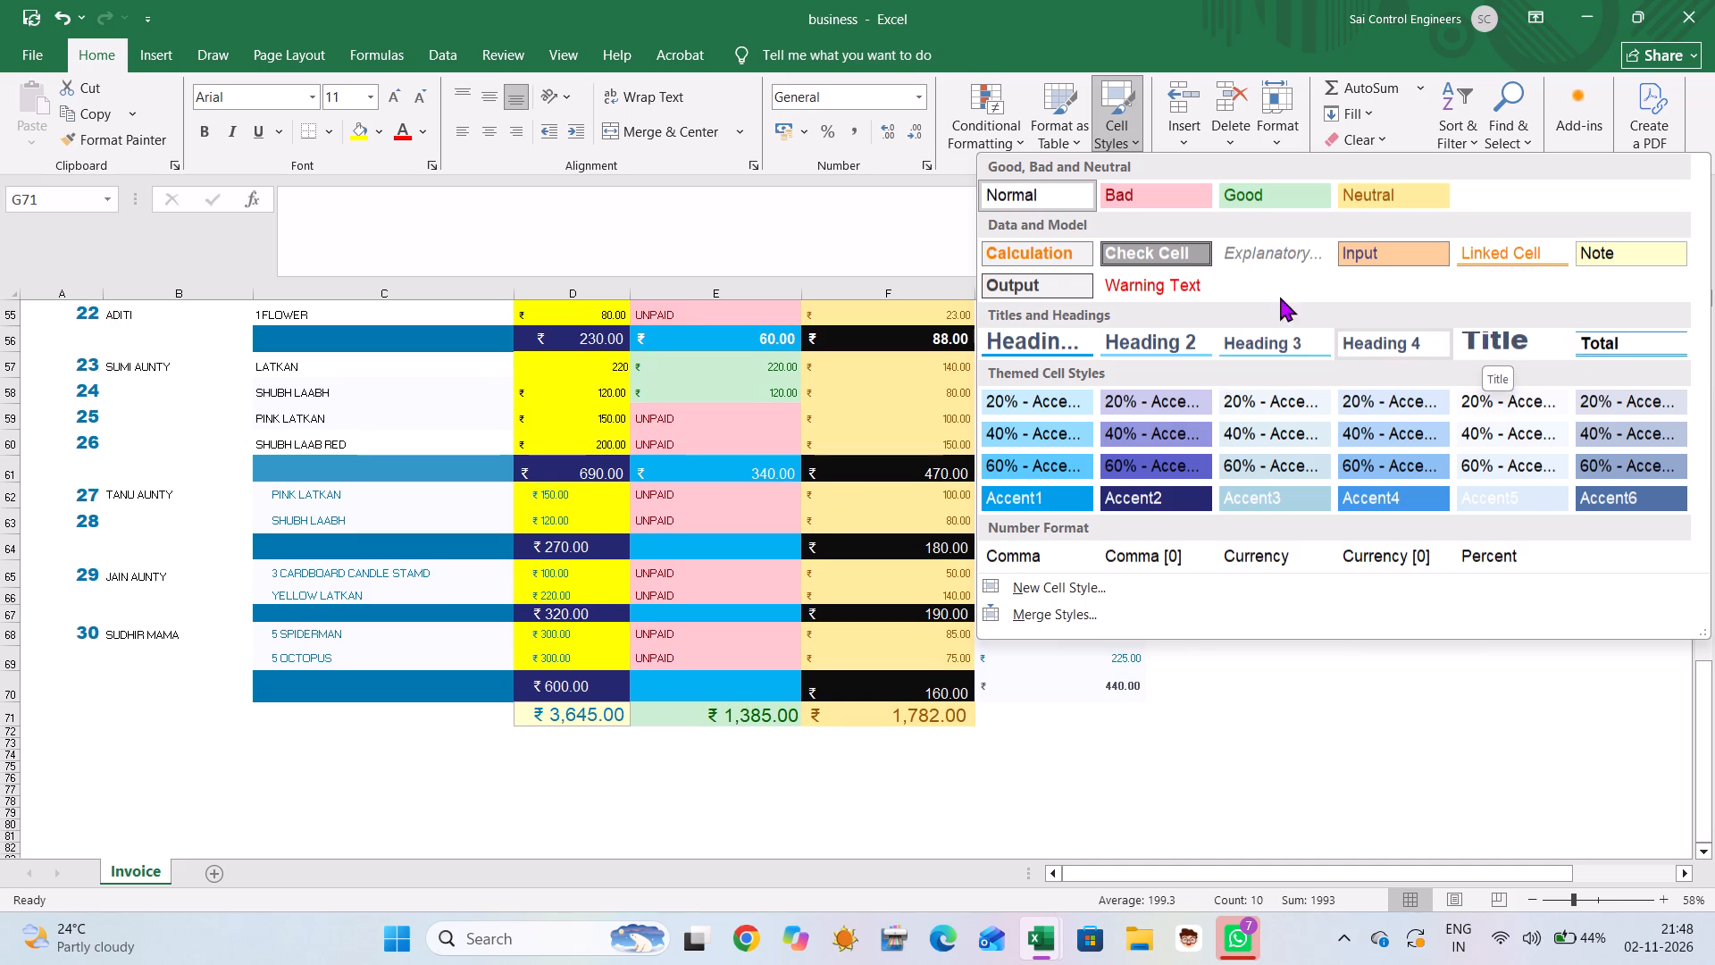
left_click(1175, 256)
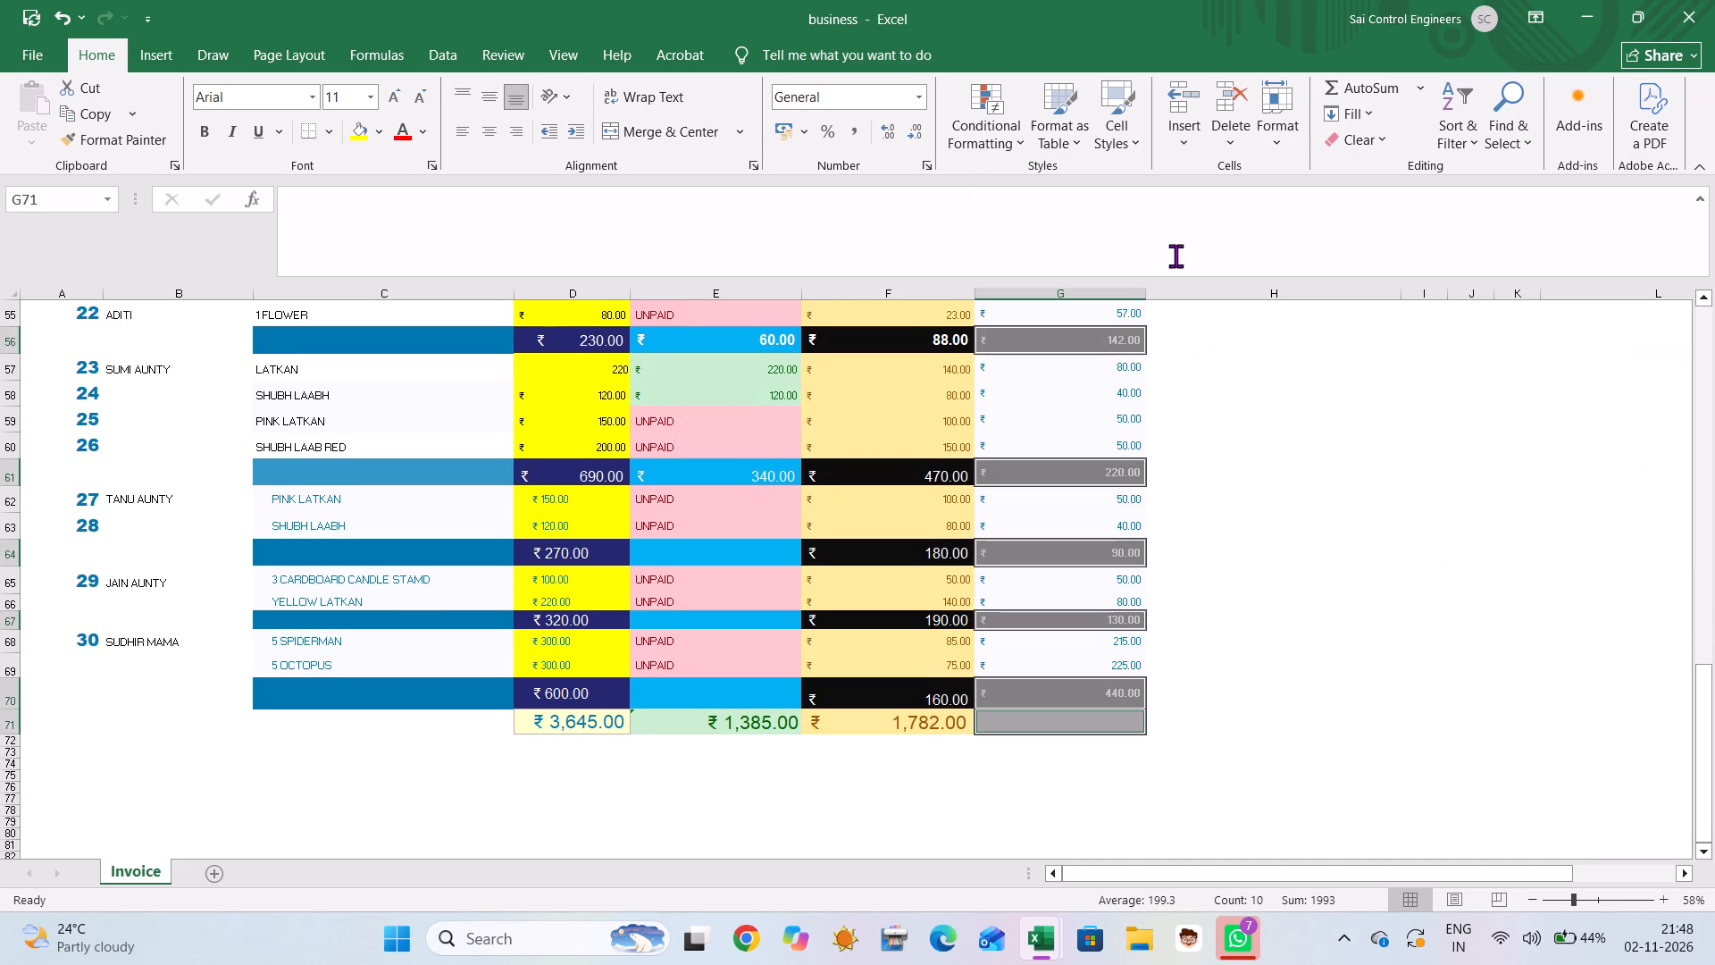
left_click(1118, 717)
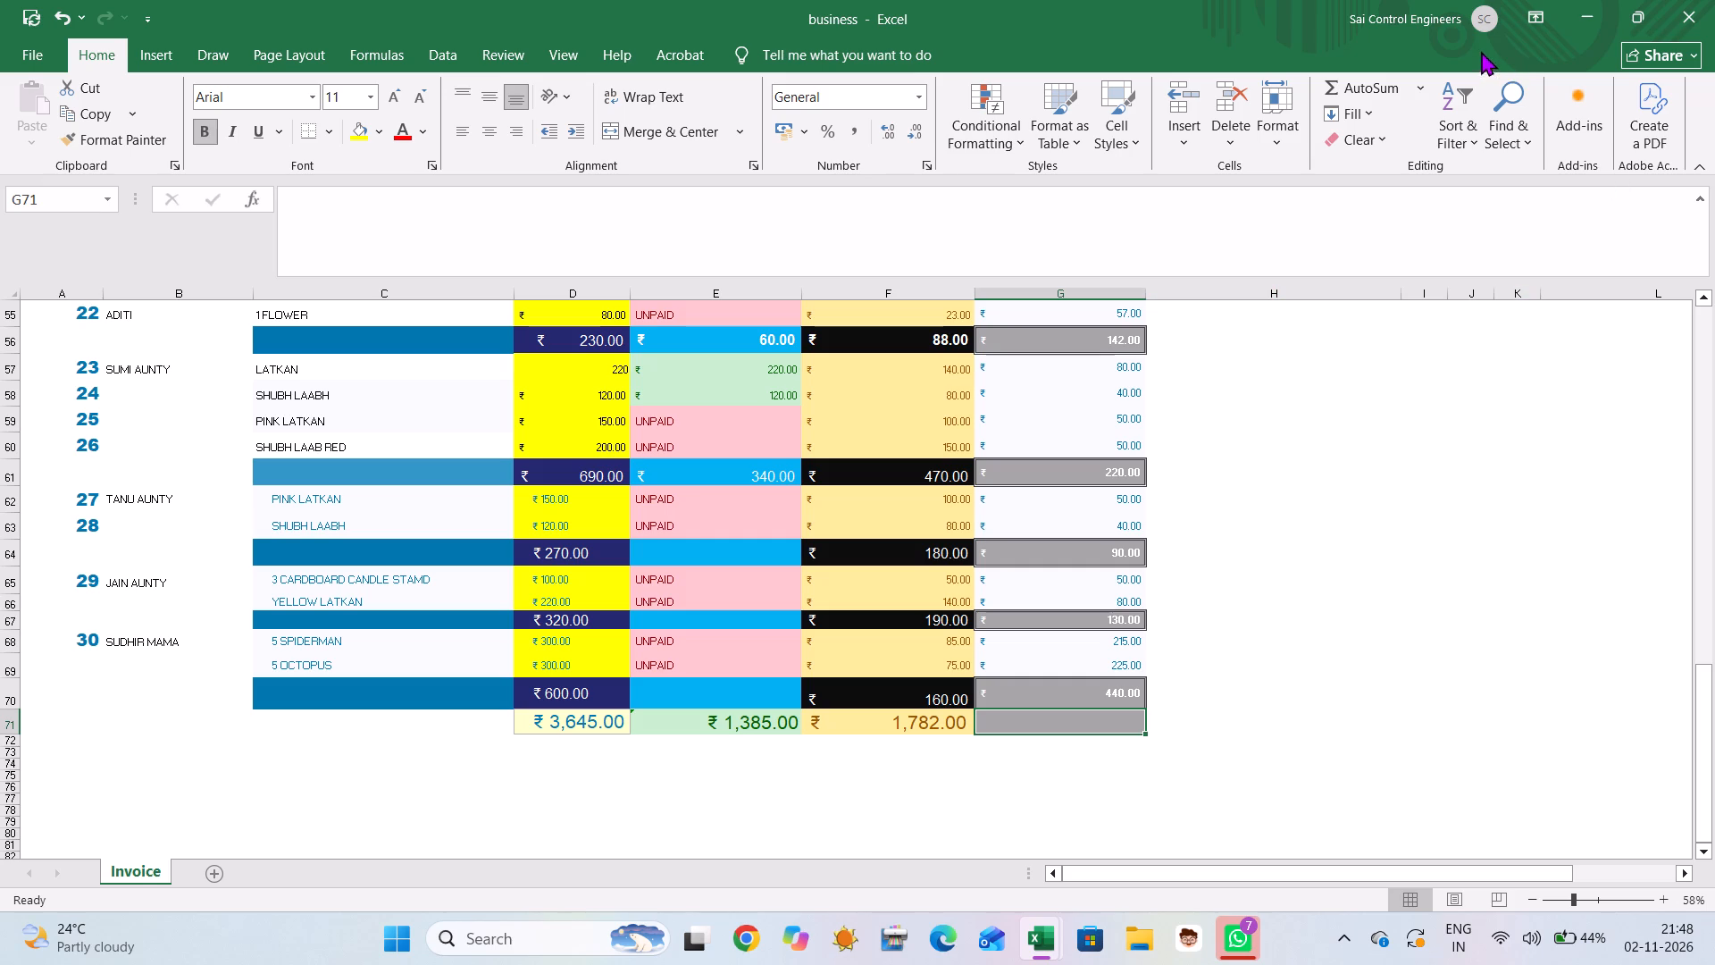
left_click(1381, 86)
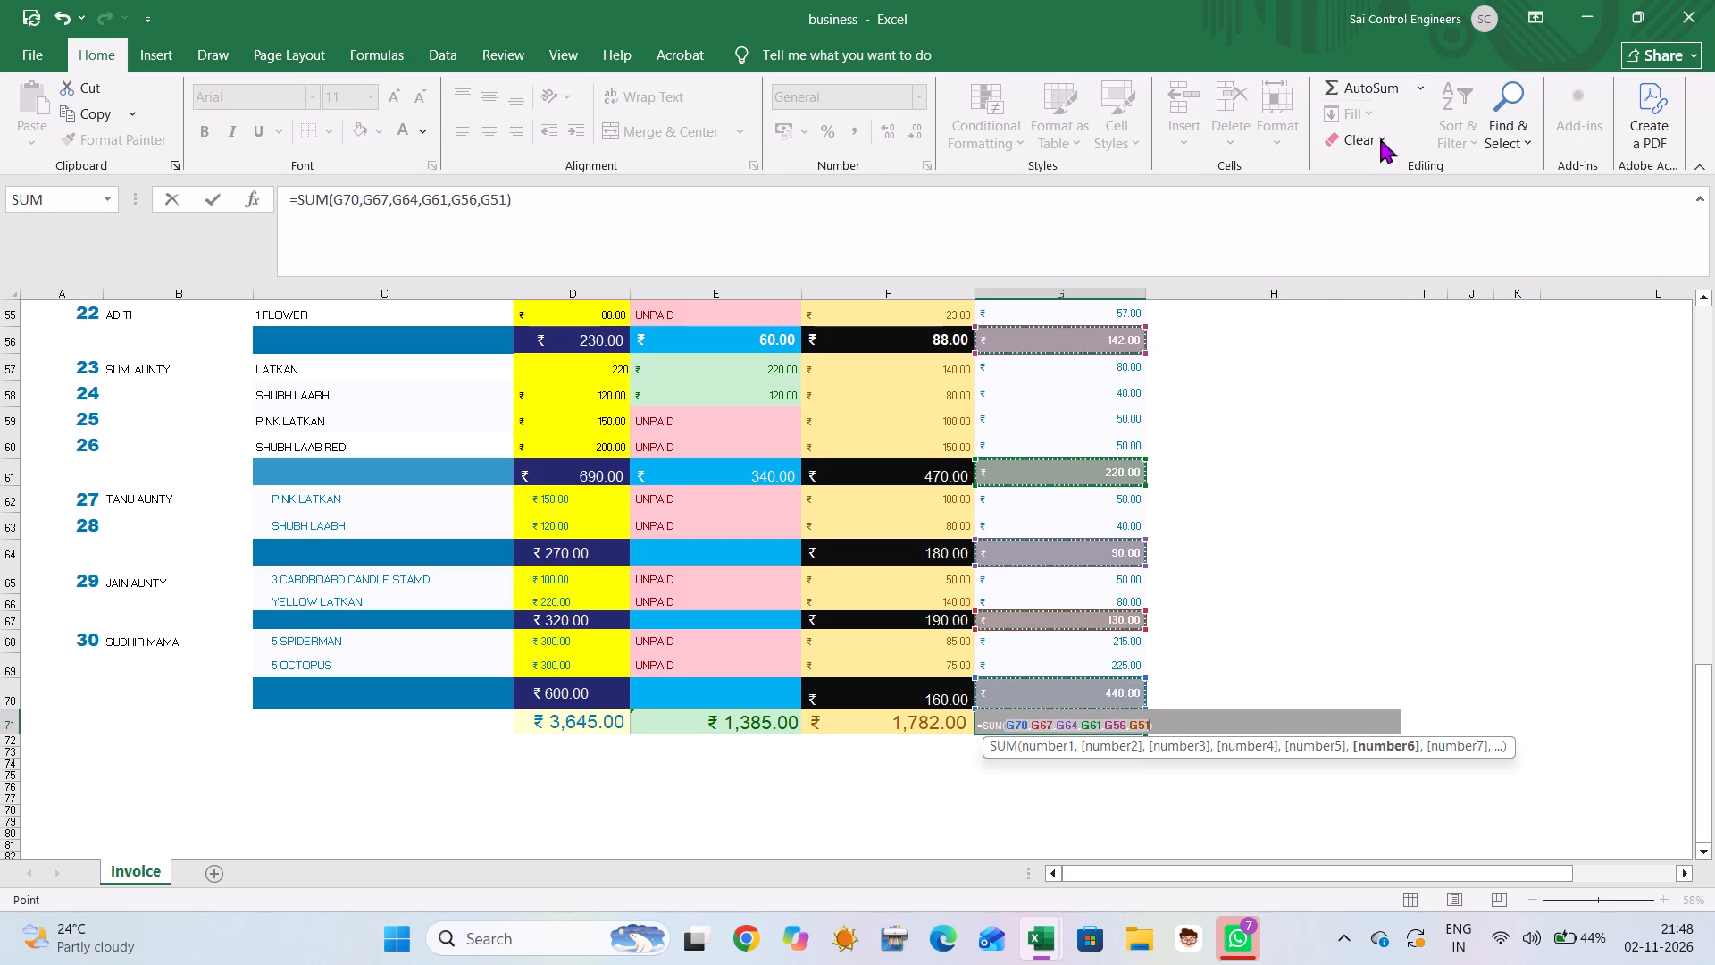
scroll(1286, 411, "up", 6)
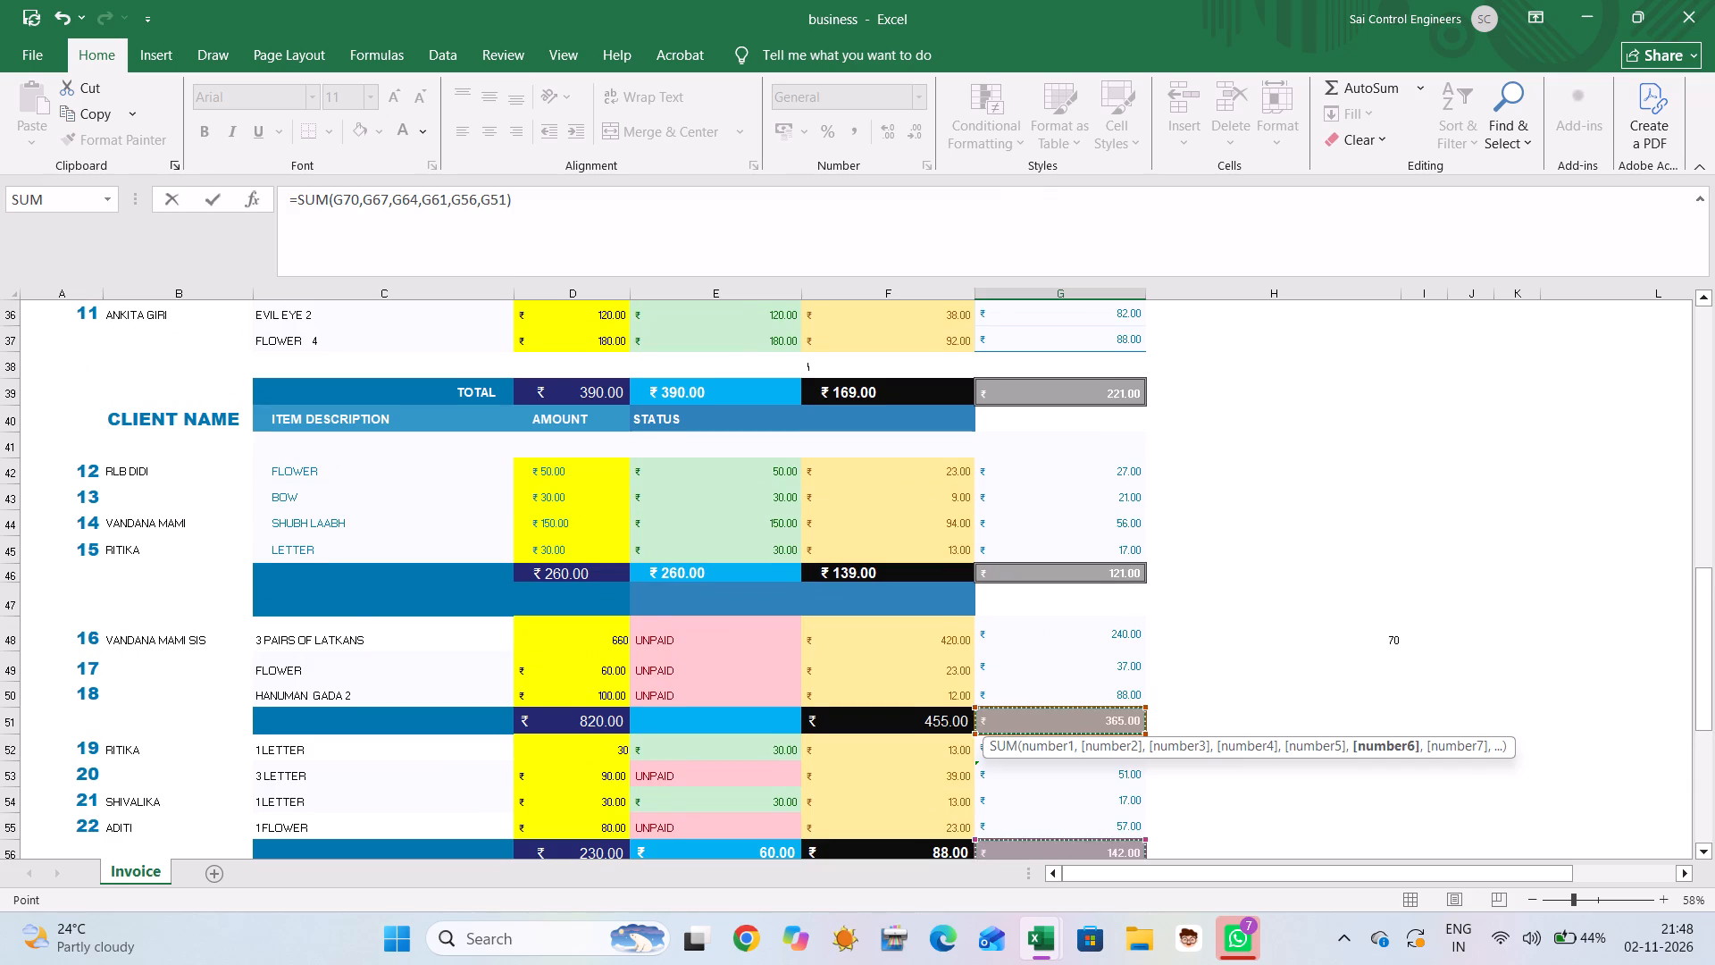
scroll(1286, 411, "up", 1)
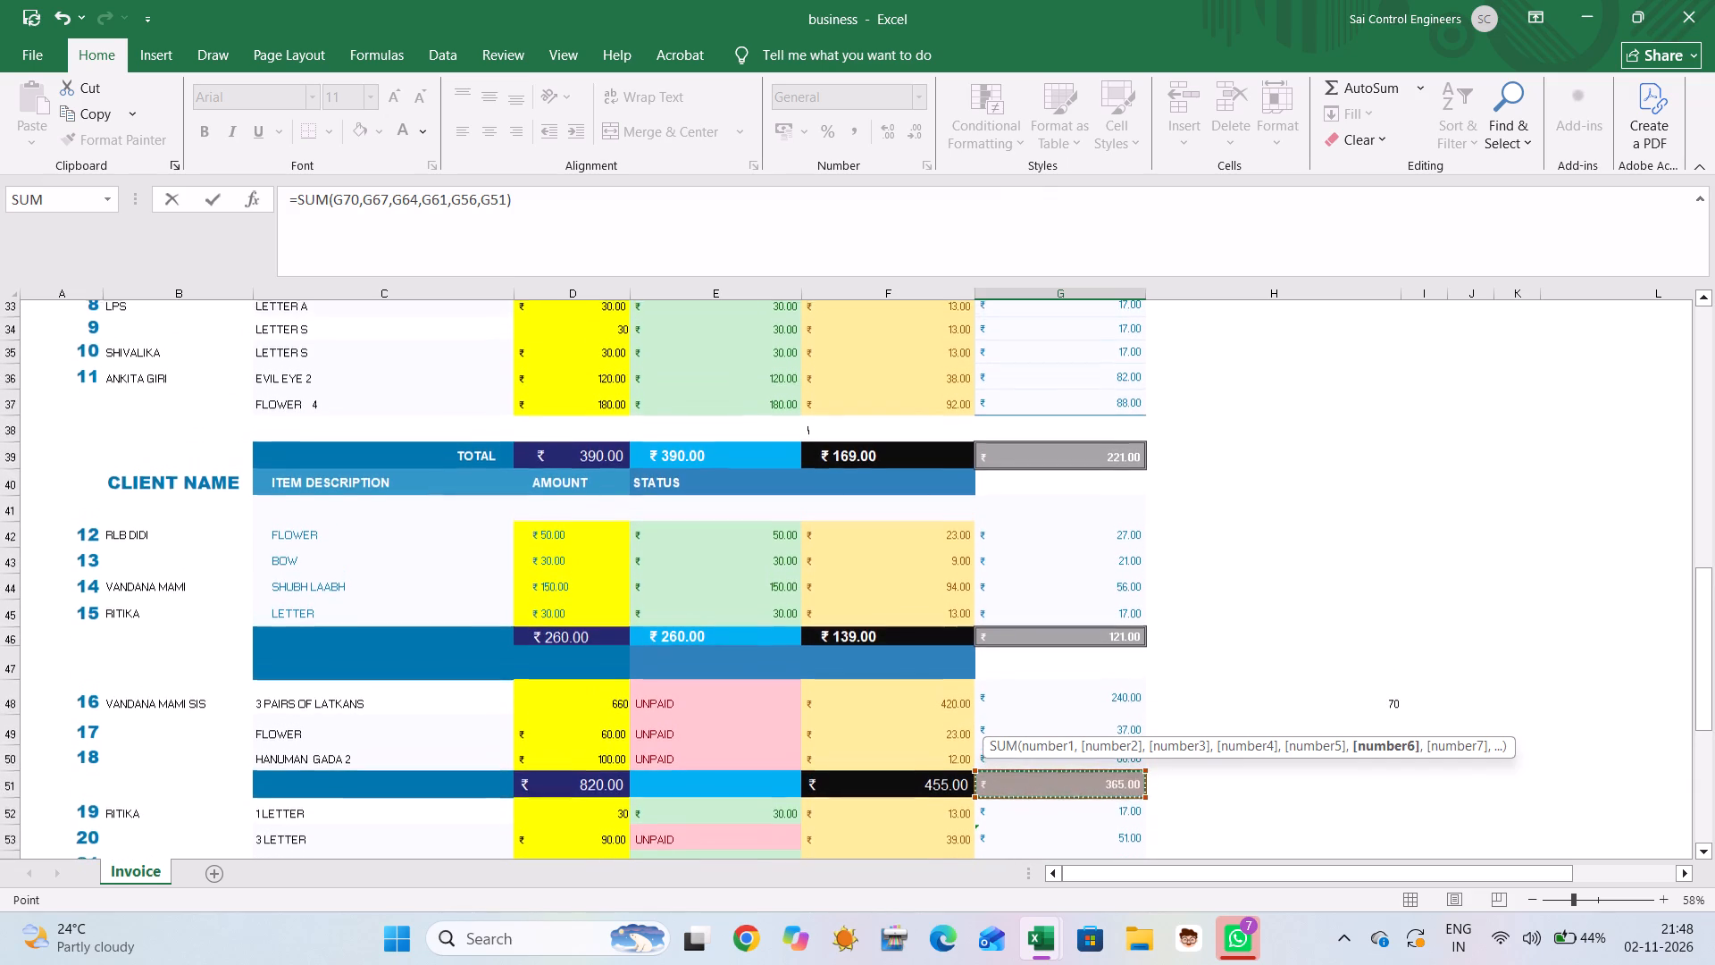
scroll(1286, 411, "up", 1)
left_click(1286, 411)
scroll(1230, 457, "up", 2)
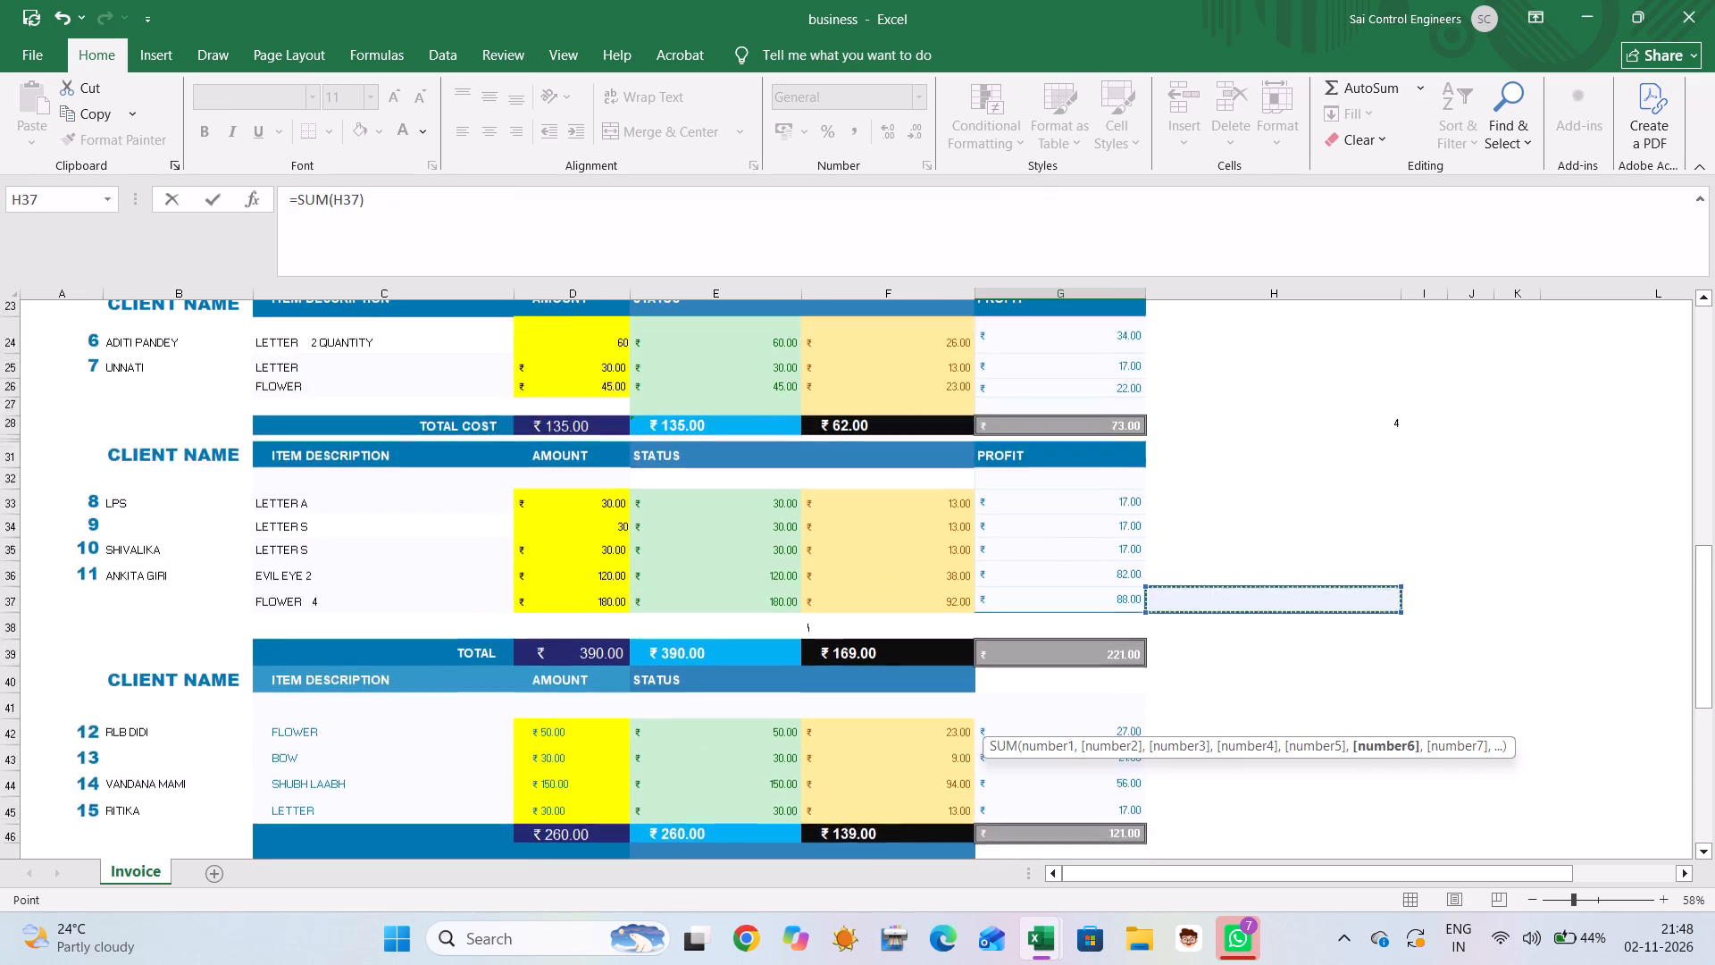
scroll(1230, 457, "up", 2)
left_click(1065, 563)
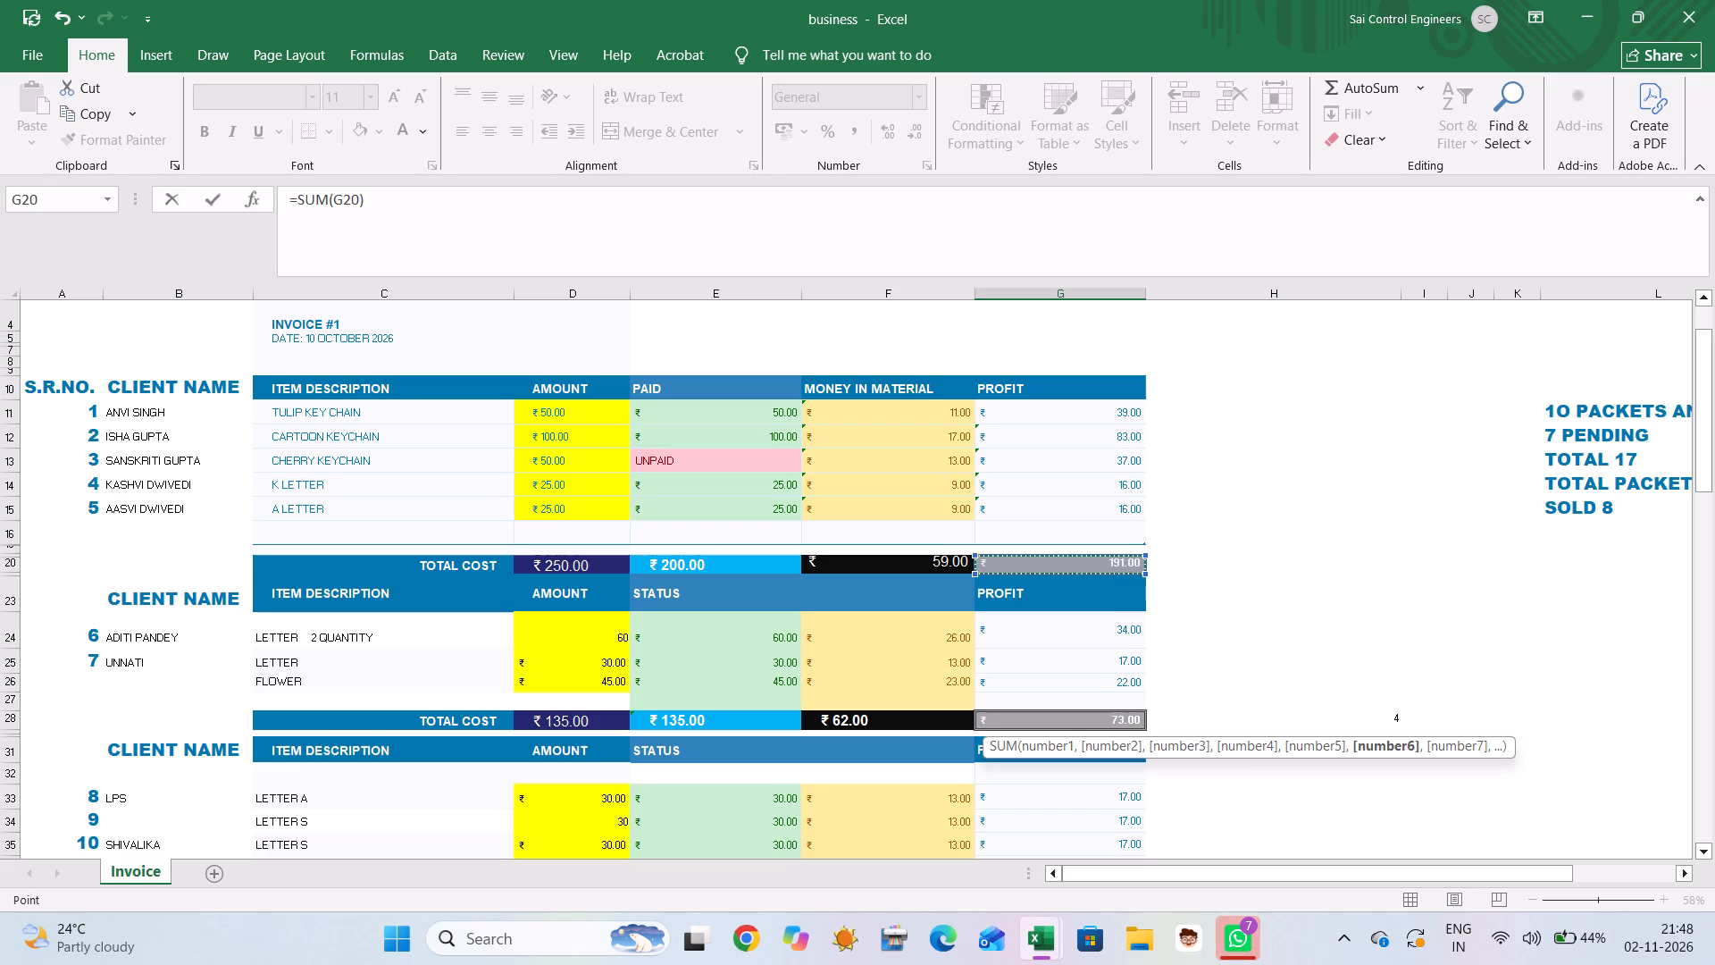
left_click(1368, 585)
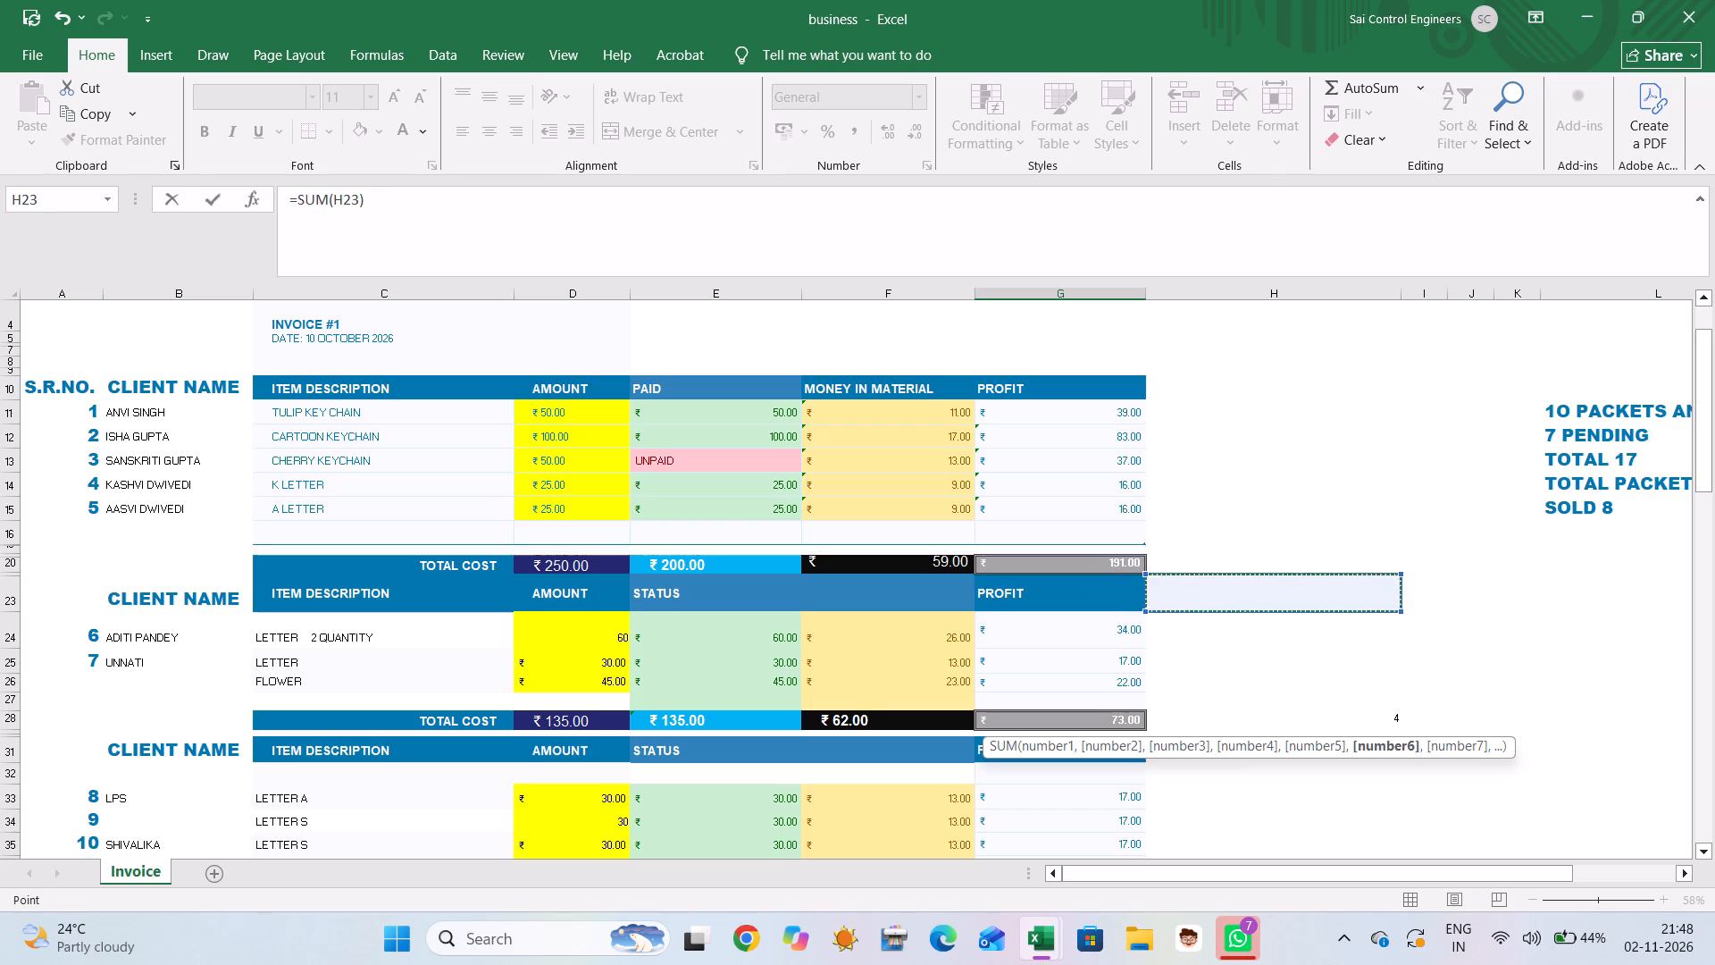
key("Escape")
Select PROFIT totals G20, G28, G39, G46, G51, G56, G61, G64, G67 and G70 plus grand-total cell G71, and apply AutoSum.
scroll(1368, 585, "up", 4)
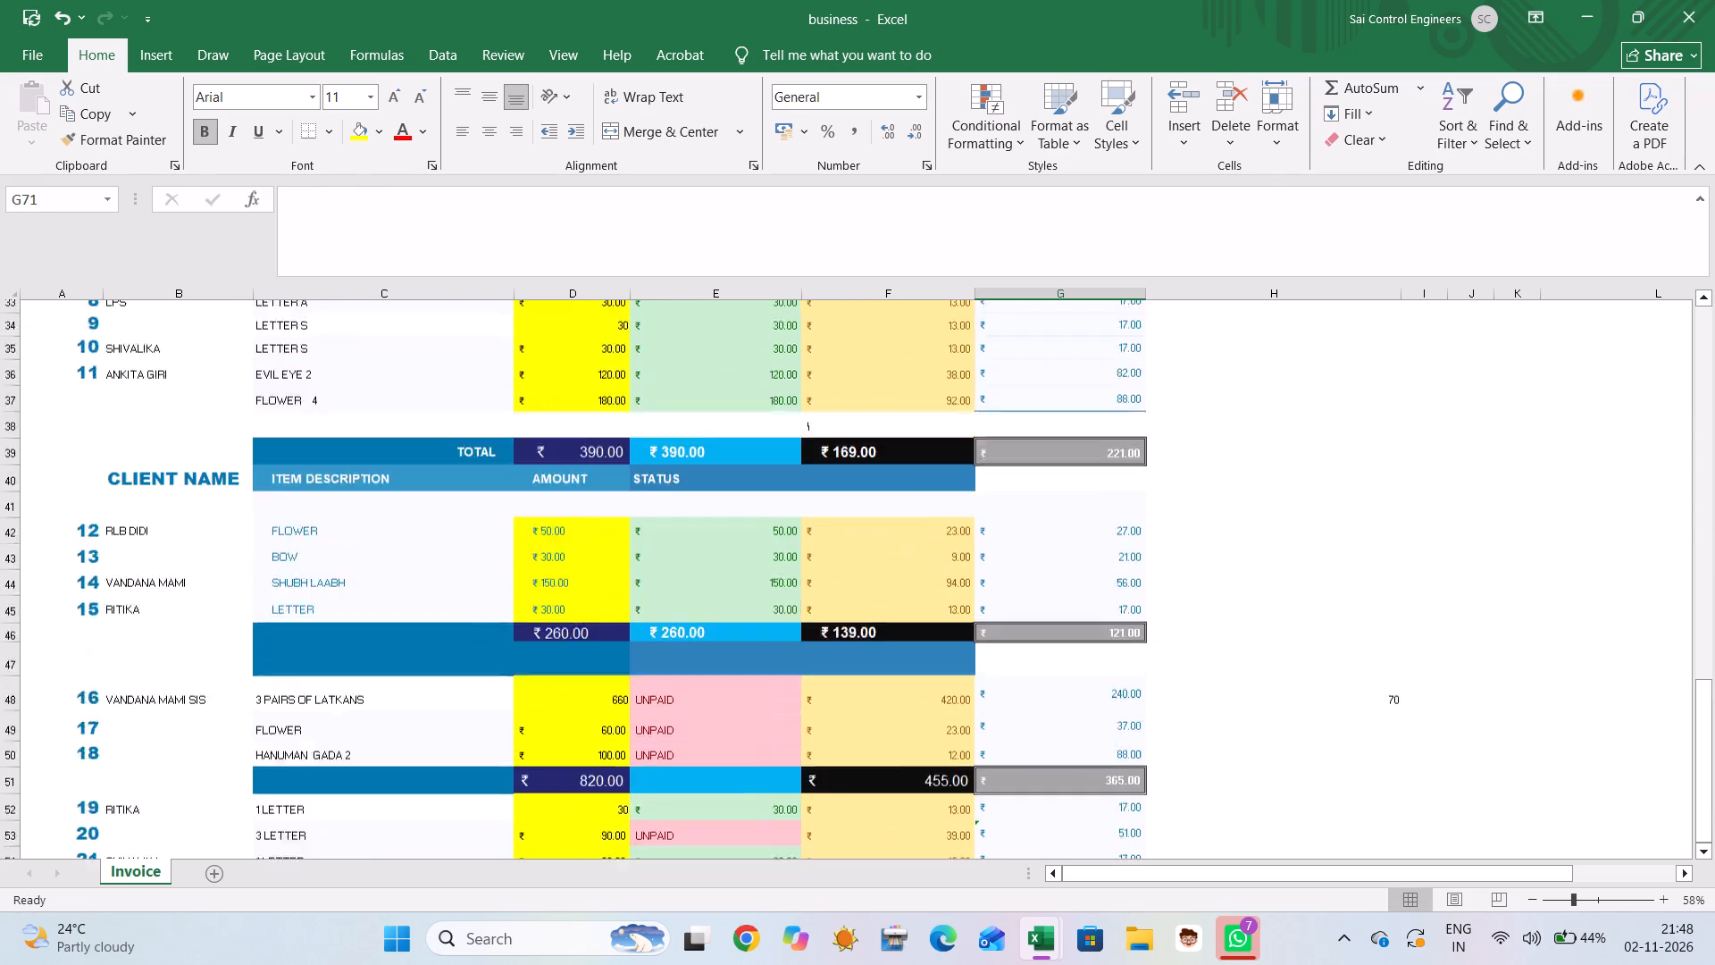
scroll(1368, 585, "up", 1)
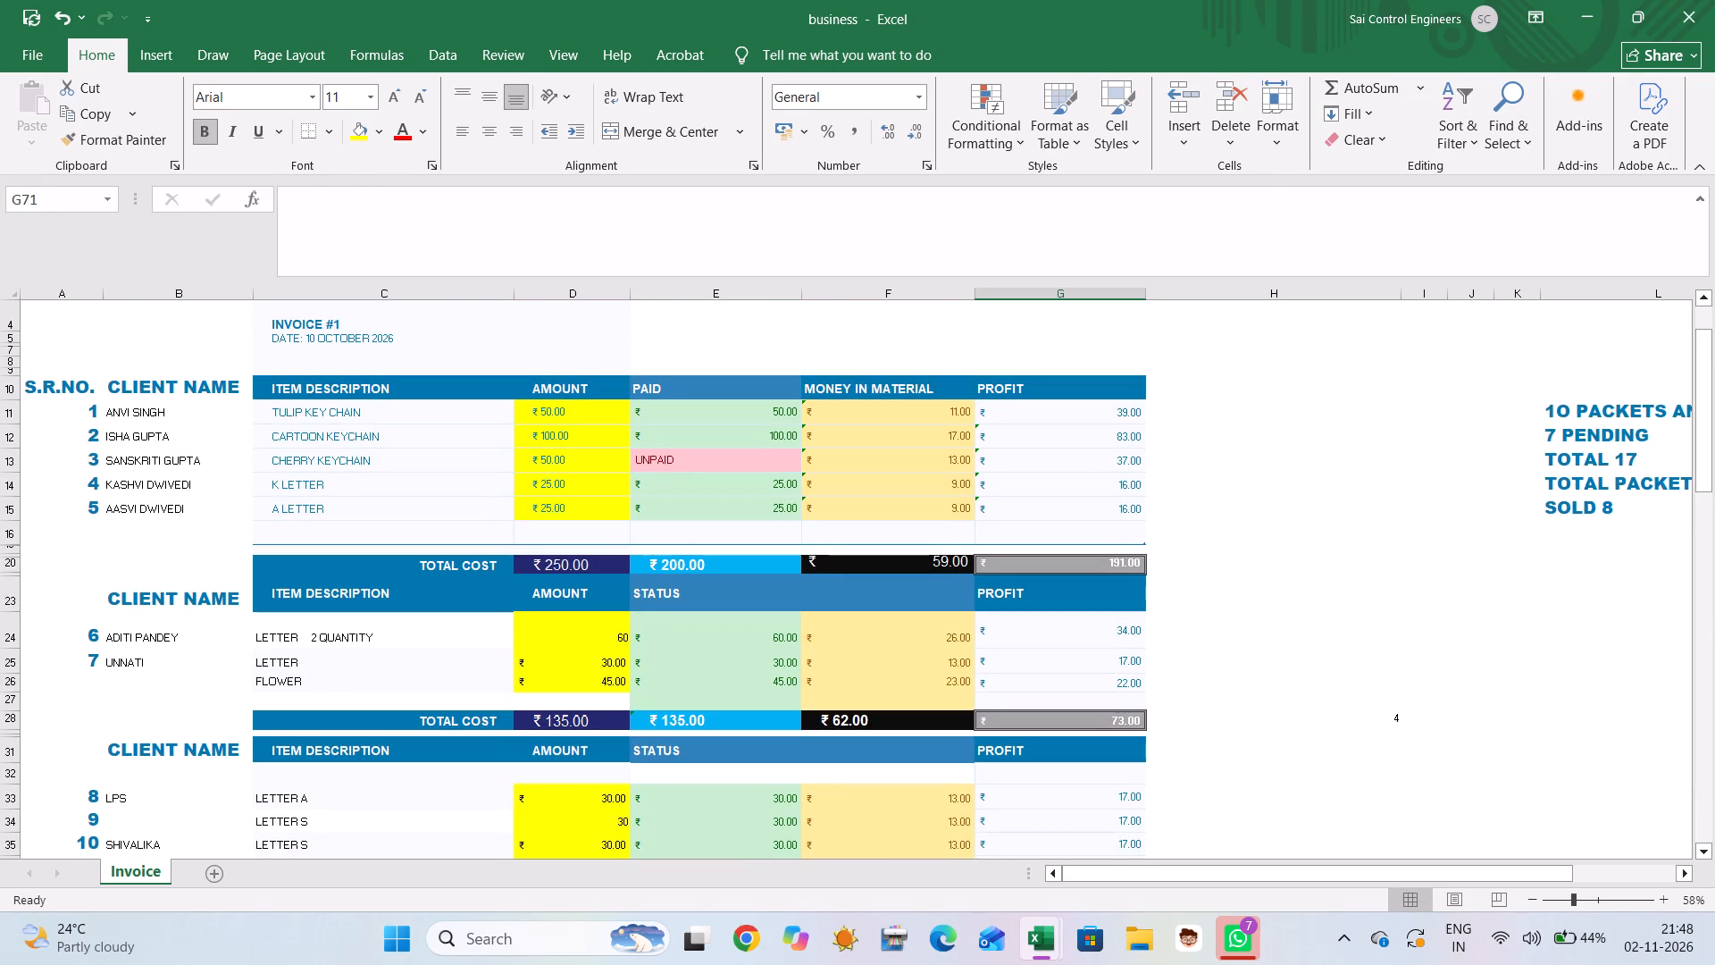
left_click(1099, 563)
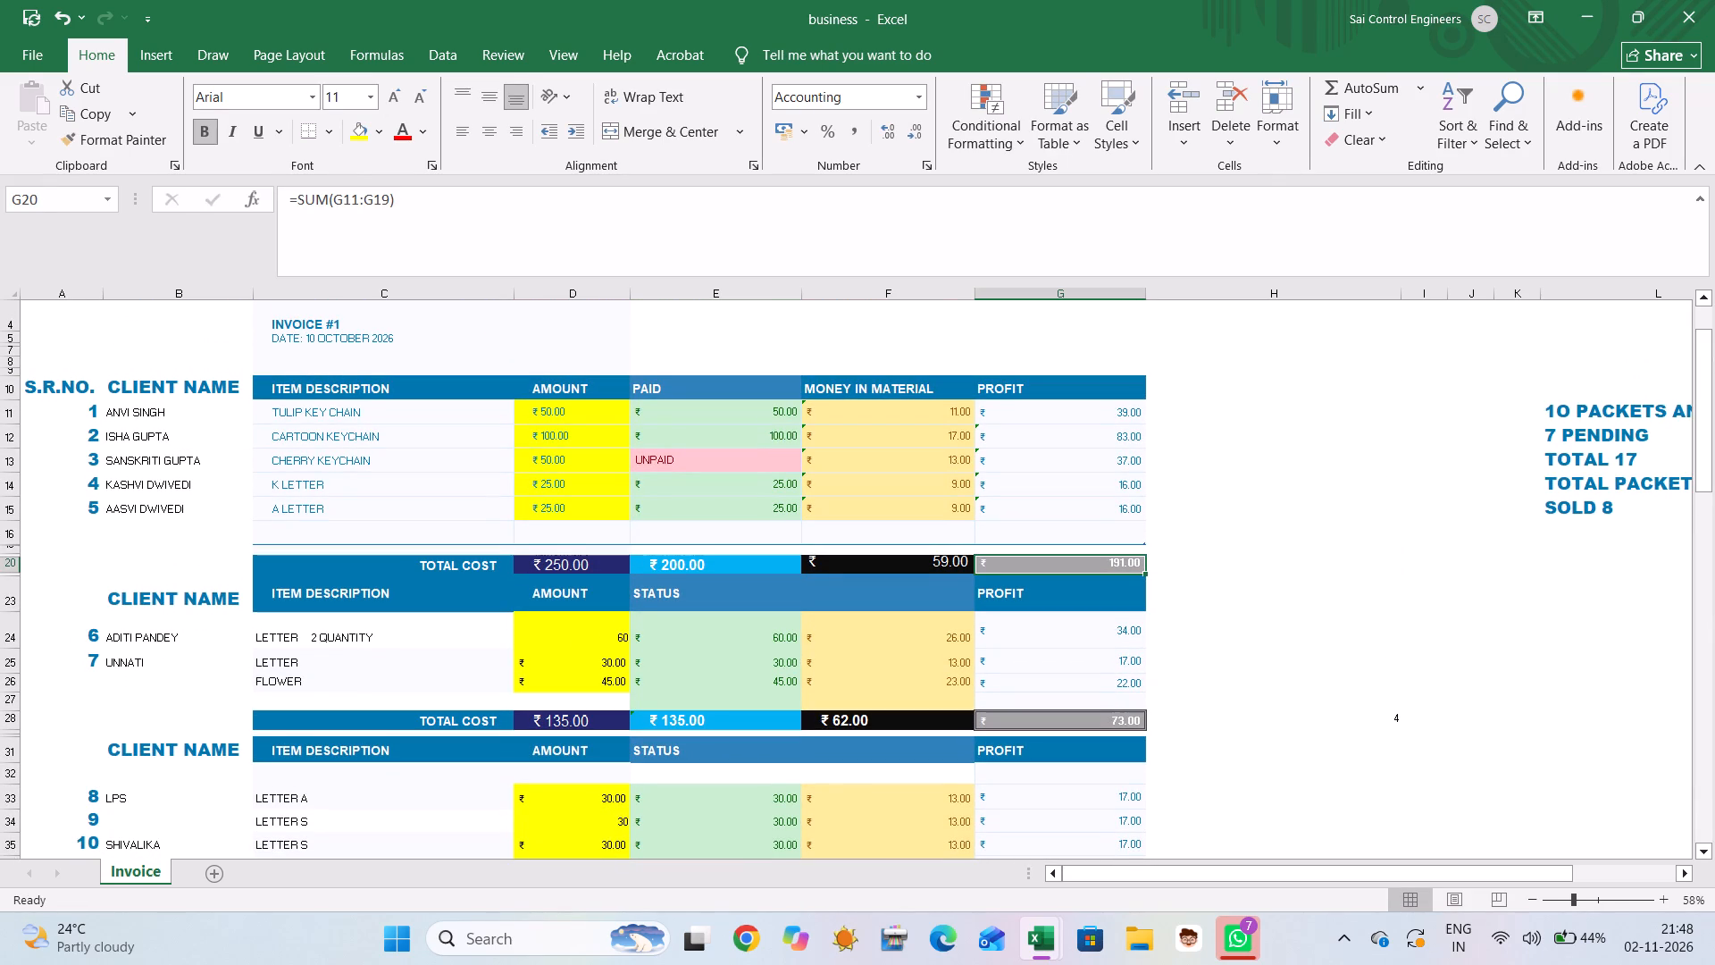
scroll(1099, 563, "down", 1, "ctrl")
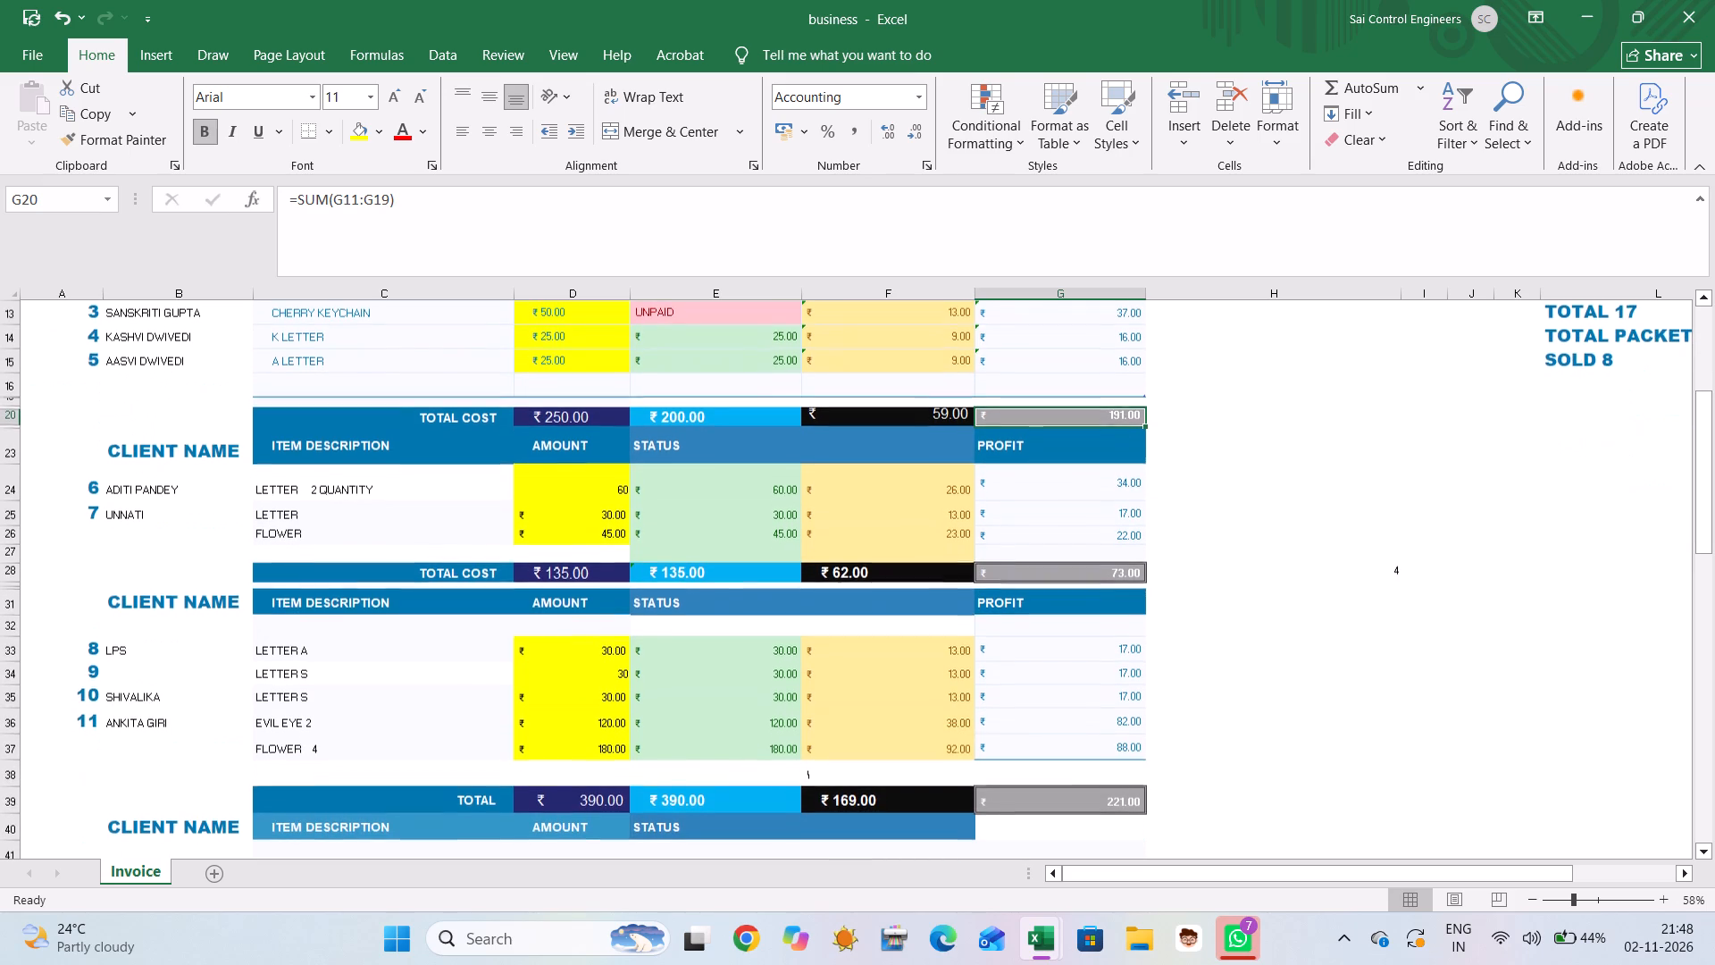
left_click(1096, 575, "ctrl")
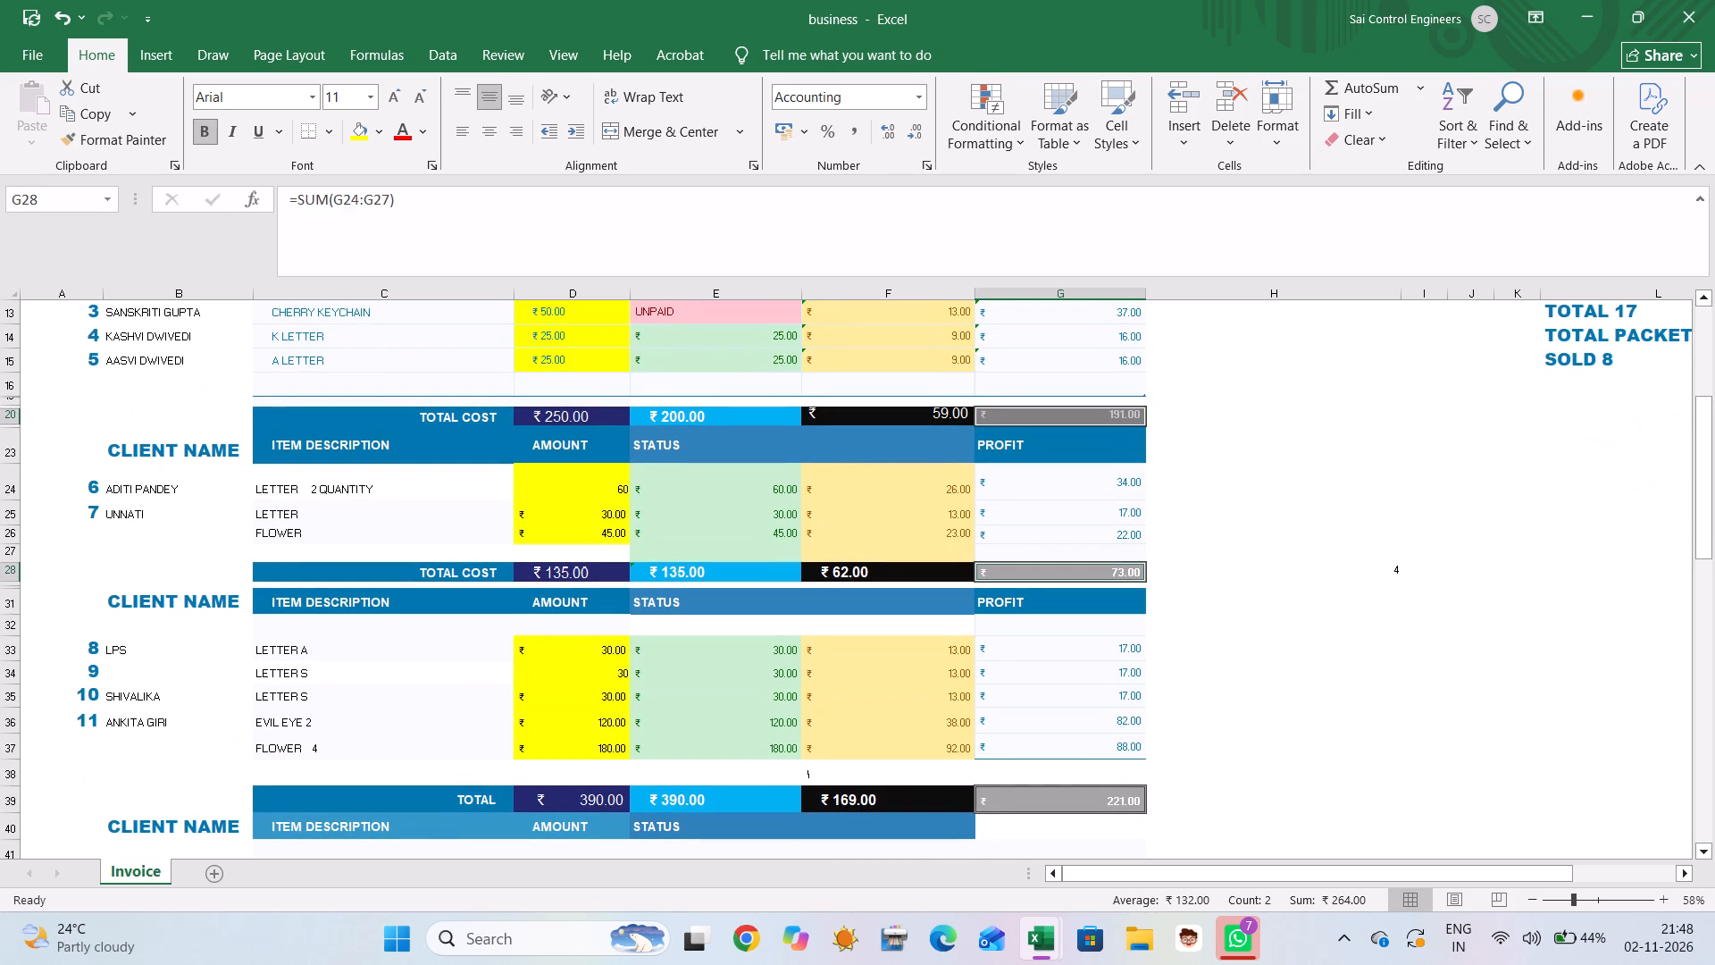
scroll(1096, 575, "down", 1, "ctrl")
left_click(1066, 776, "ctrl")
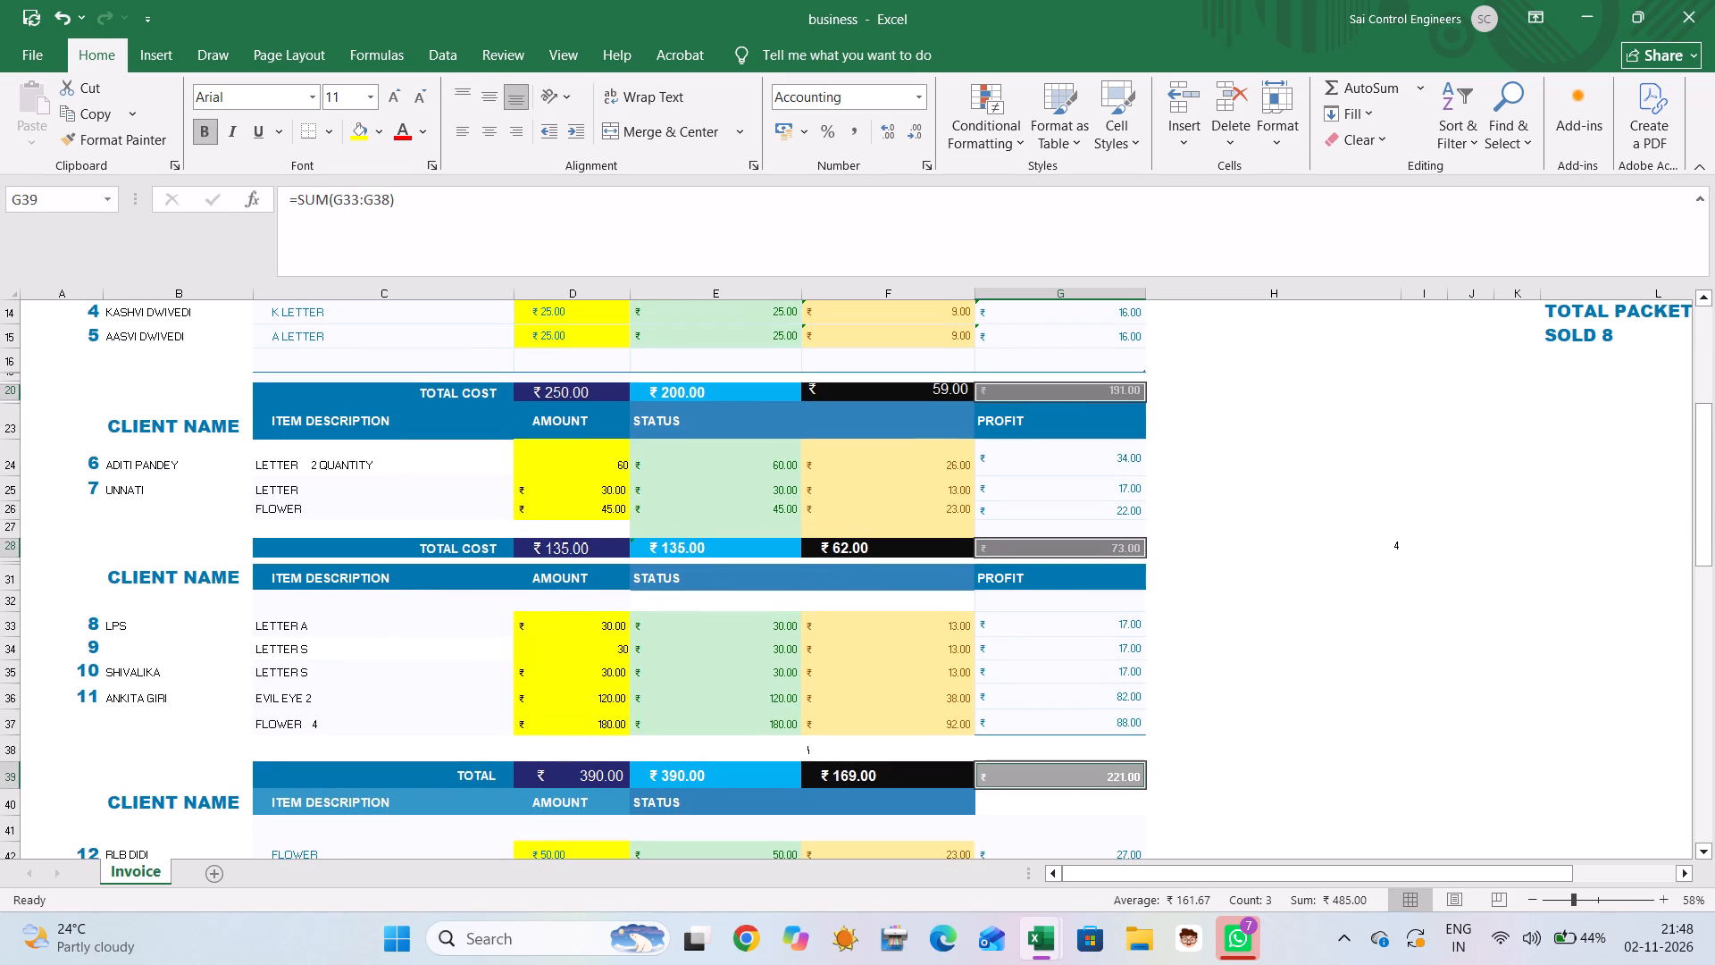
scroll(1066, 776, "down", 3, "ctrl")
left_click(1066, 776, "ctrl")
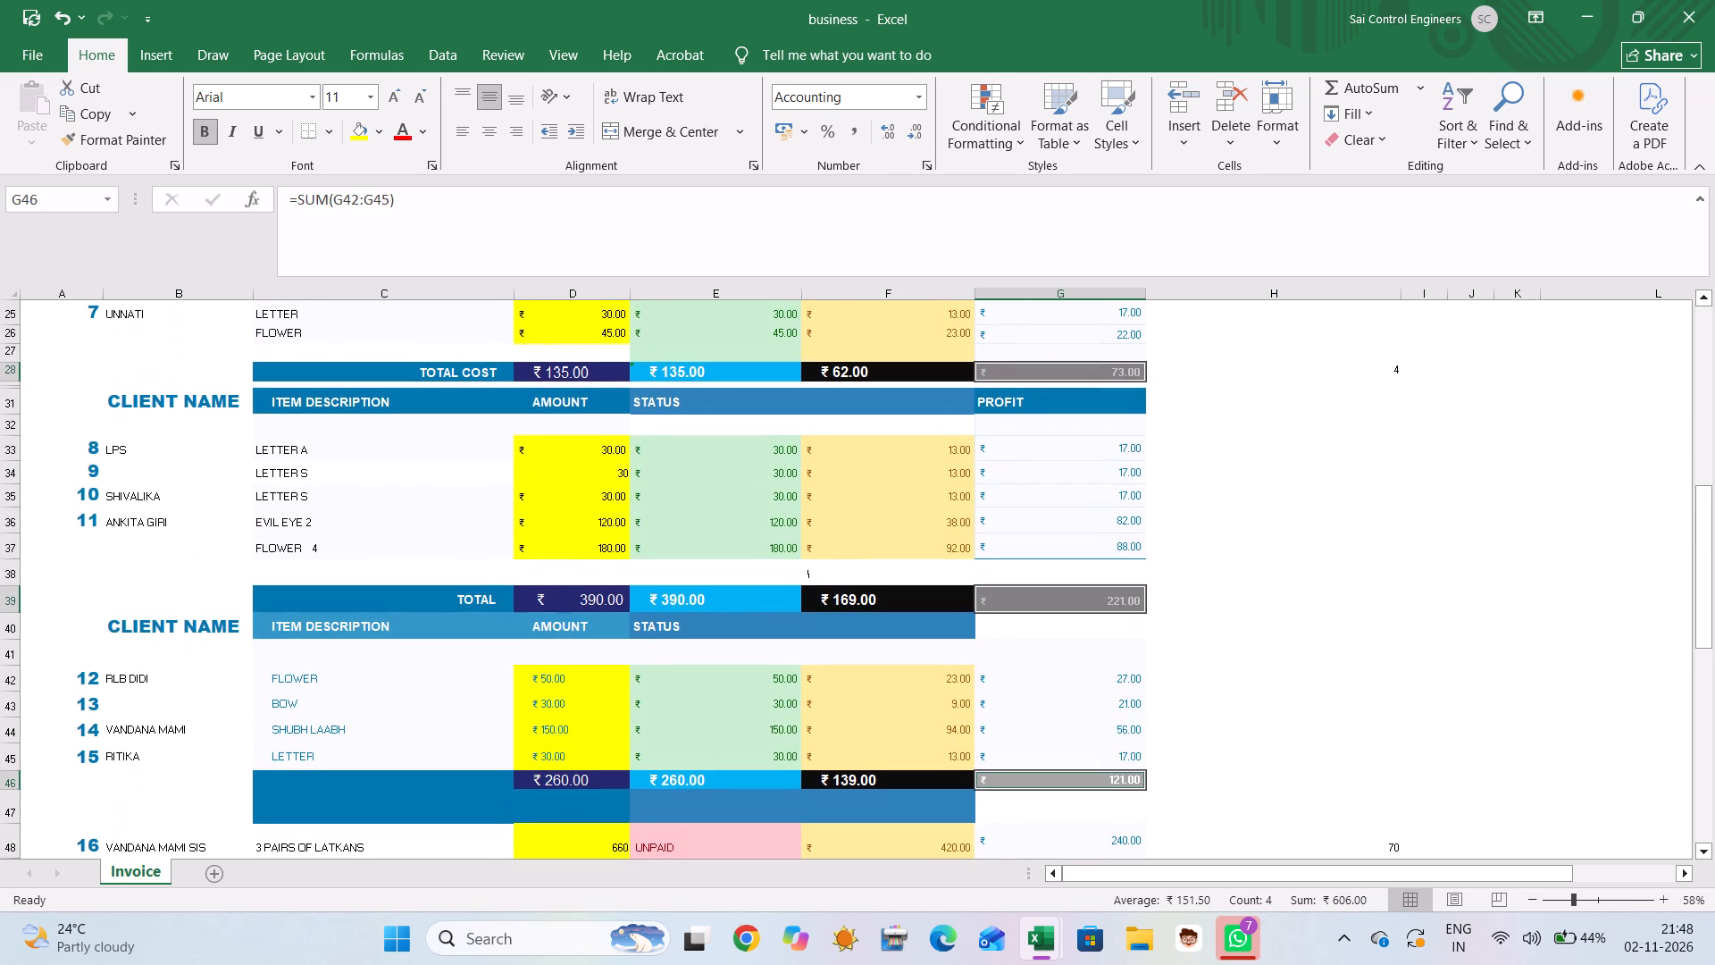
scroll(1066, 776, "down", 3, "ctrl")
left_click(1068, 722, "ctrl")
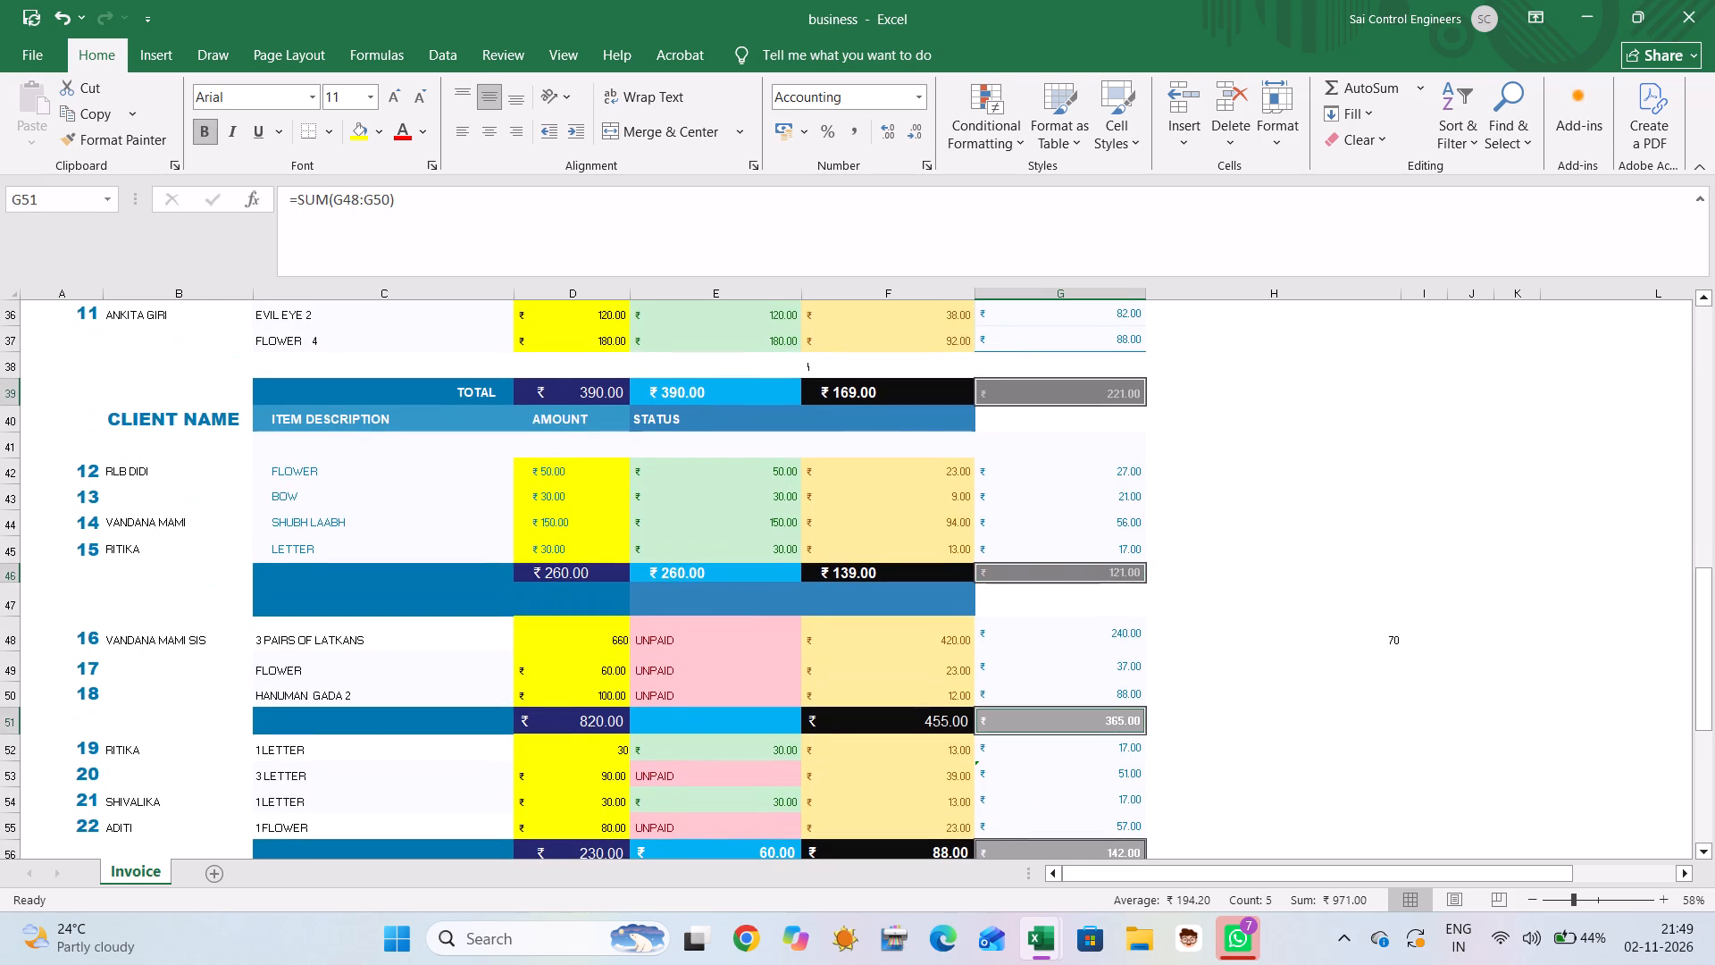
scroll(1068, 722, "down", 2, "ctrl")
left_click(1067, 667, "ctrl")
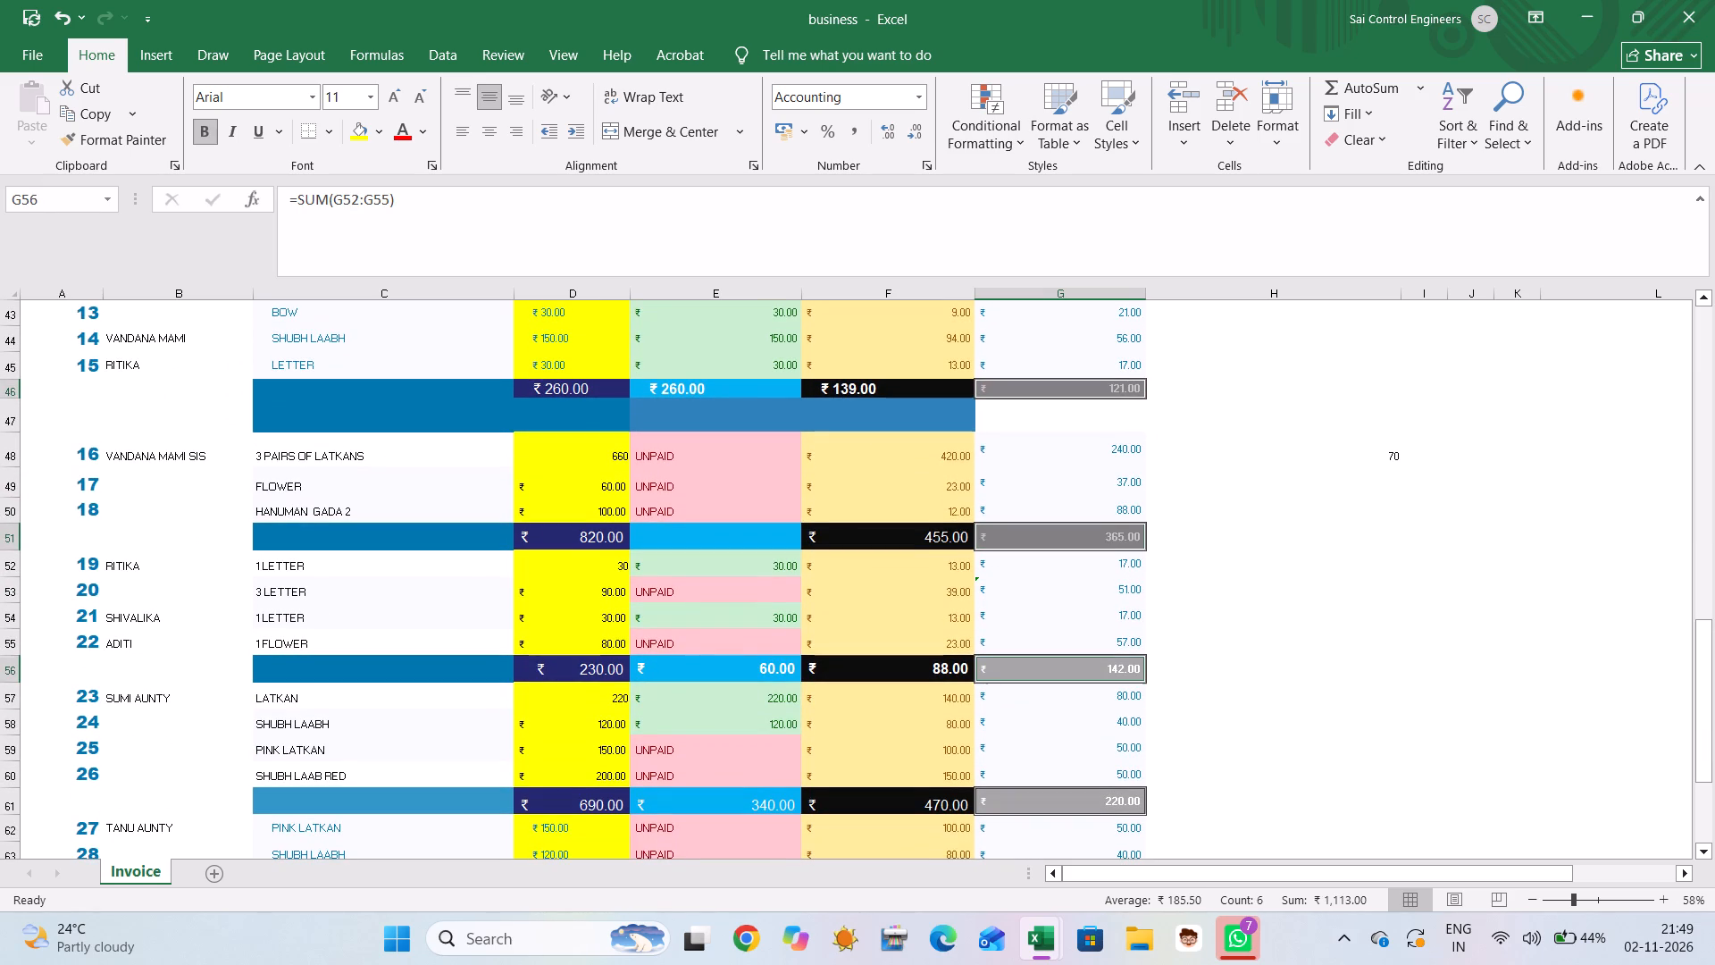
scroll(1067, 667, "down", 2, "ctrl")
left_click(1067, 667, "ctrl")
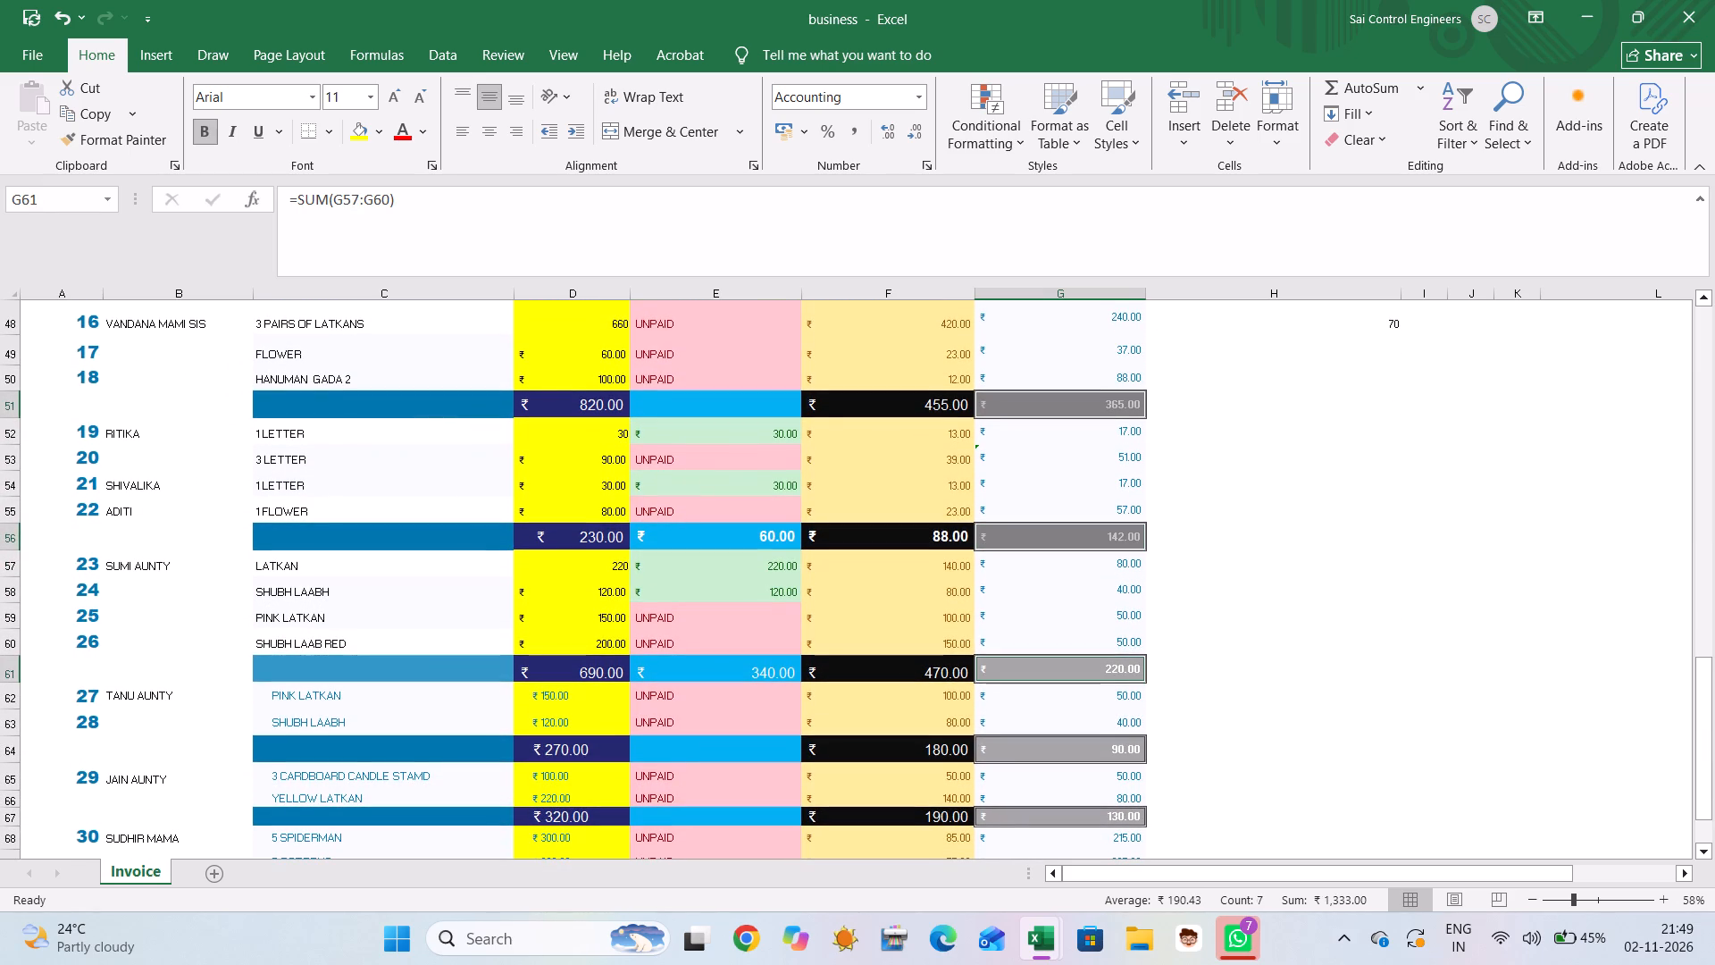
left_click(1070, 750, "ctrl")
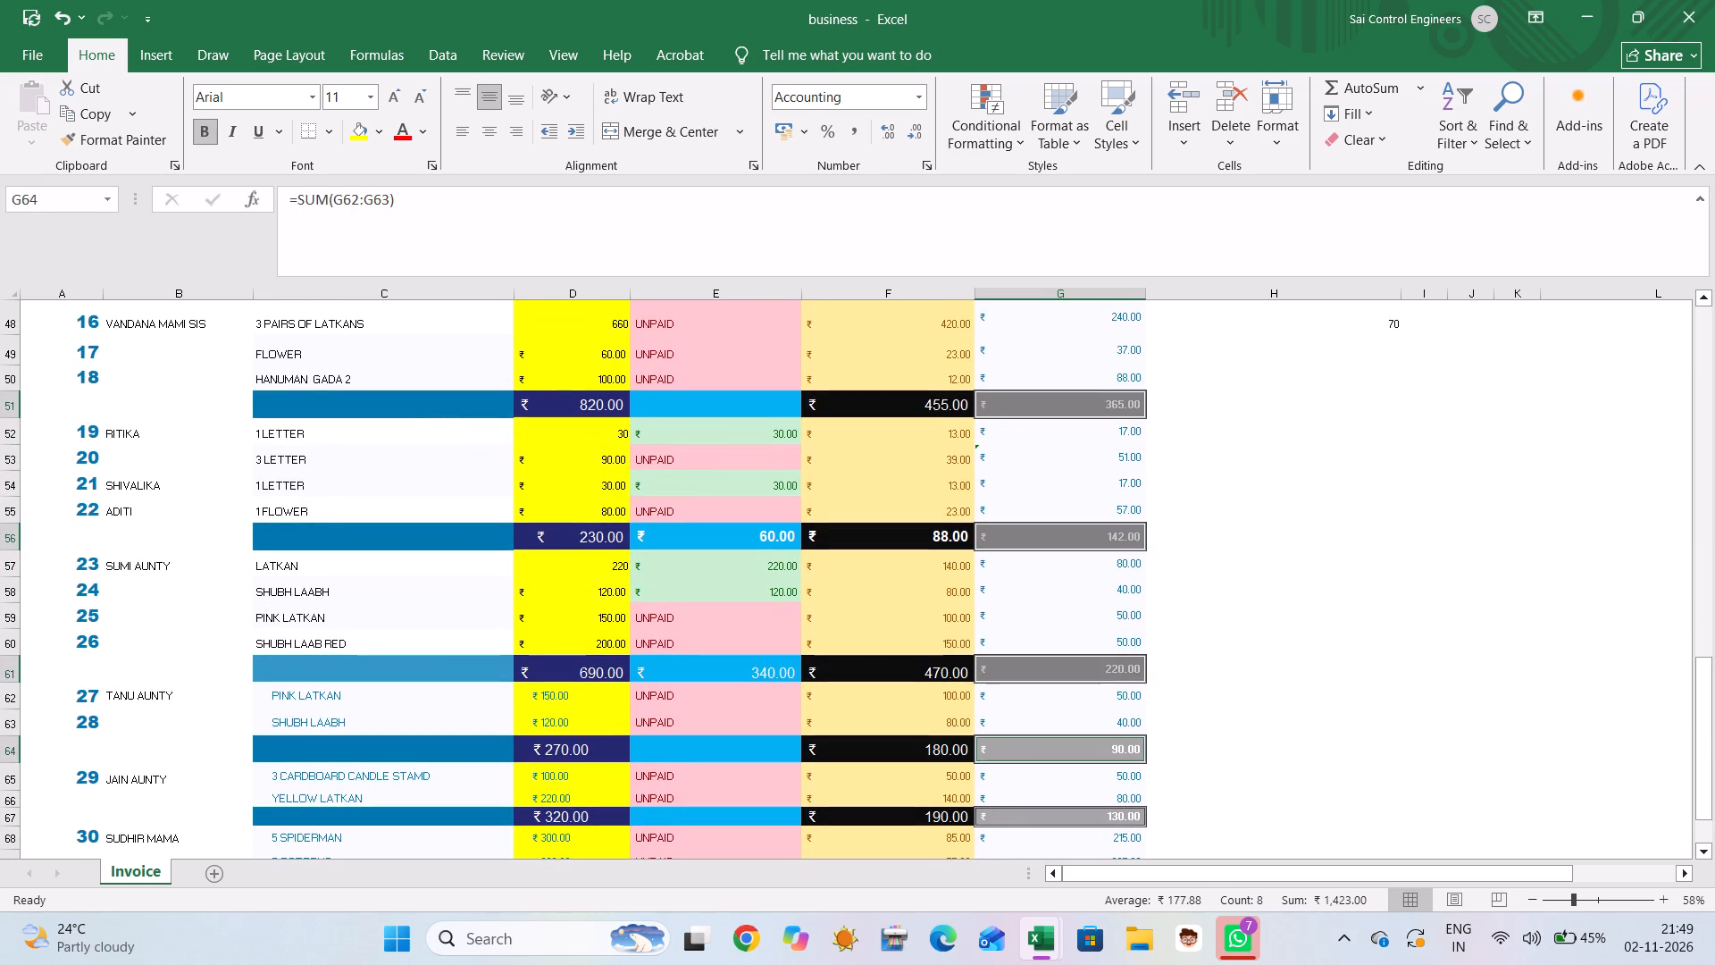
left_click(1069, 813, "ctrl")
scroll(1055, 759, "down", 1, "ctrl")
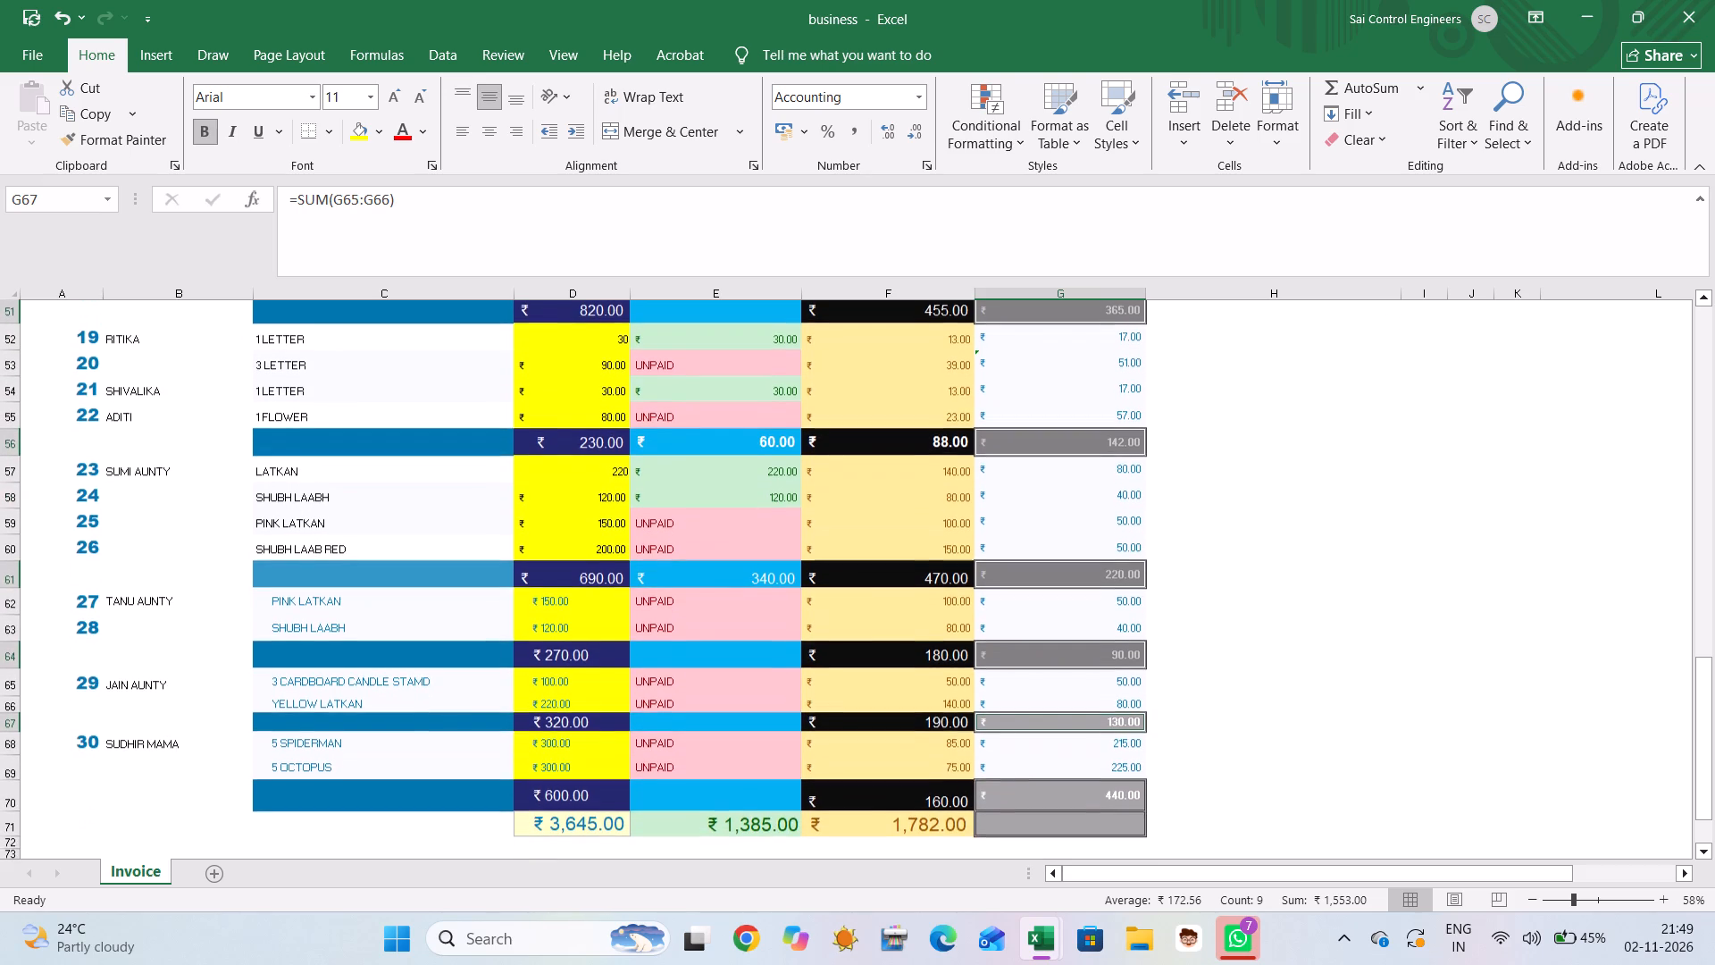
scroll(1055, 759, "down", 1, "ctrl")
left_click(1058, 794, "ctrl")
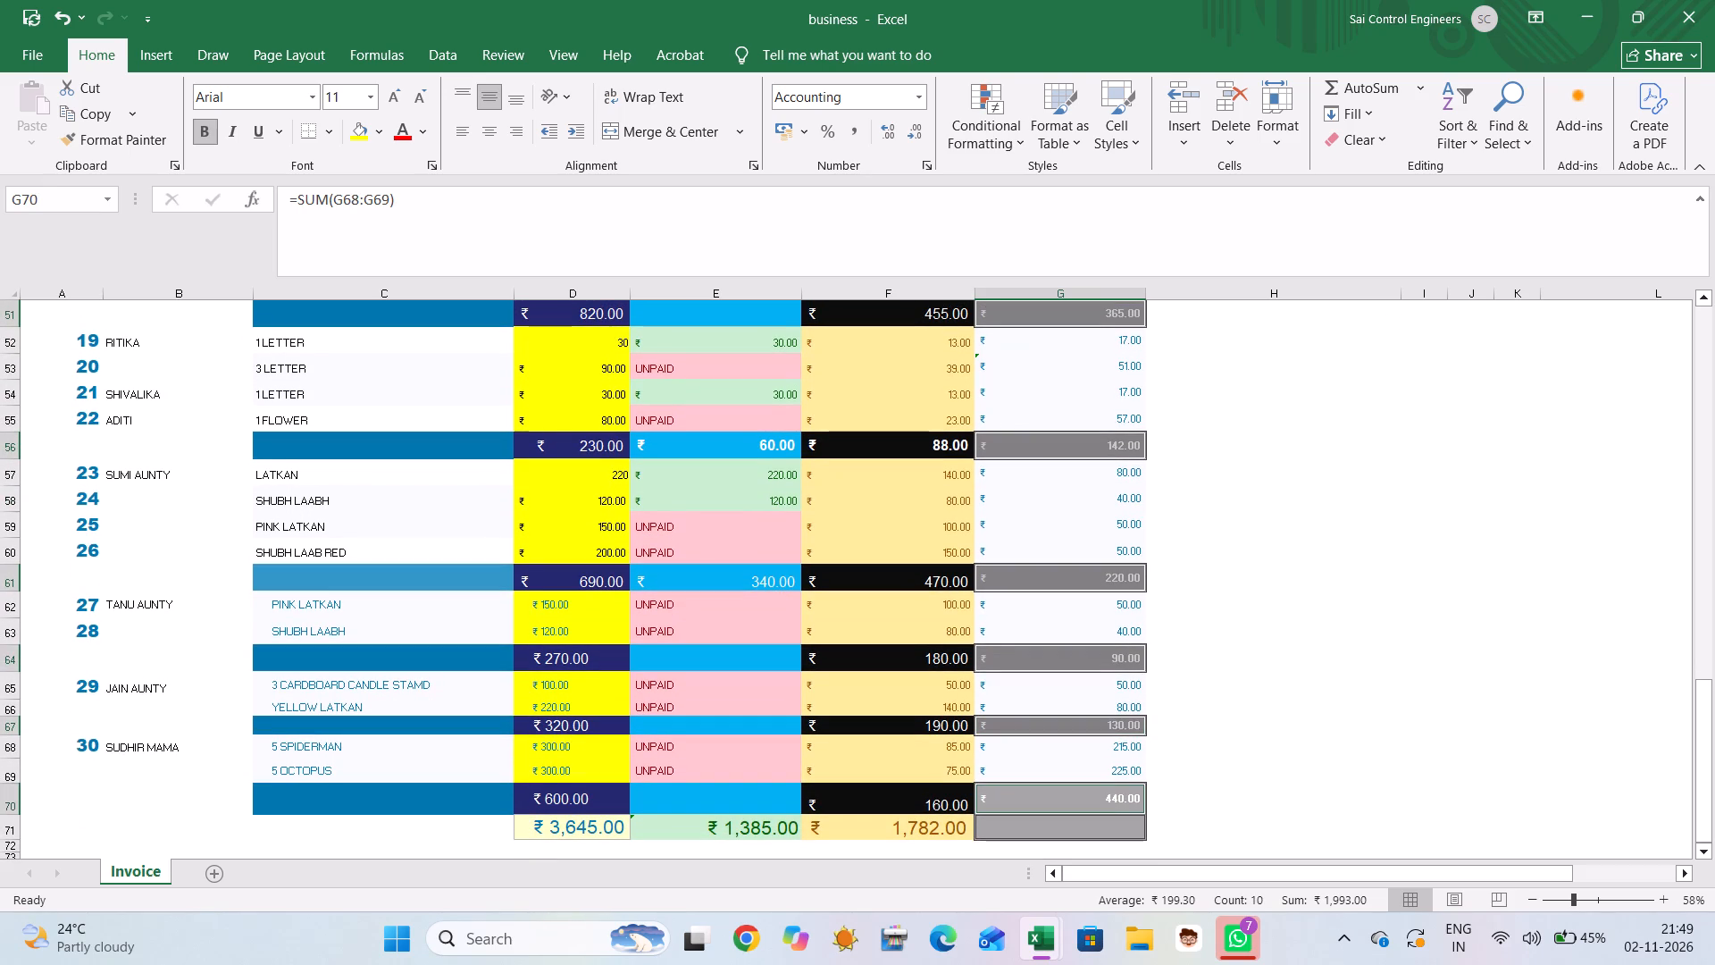
left_click(1059, 821, "ctrl")
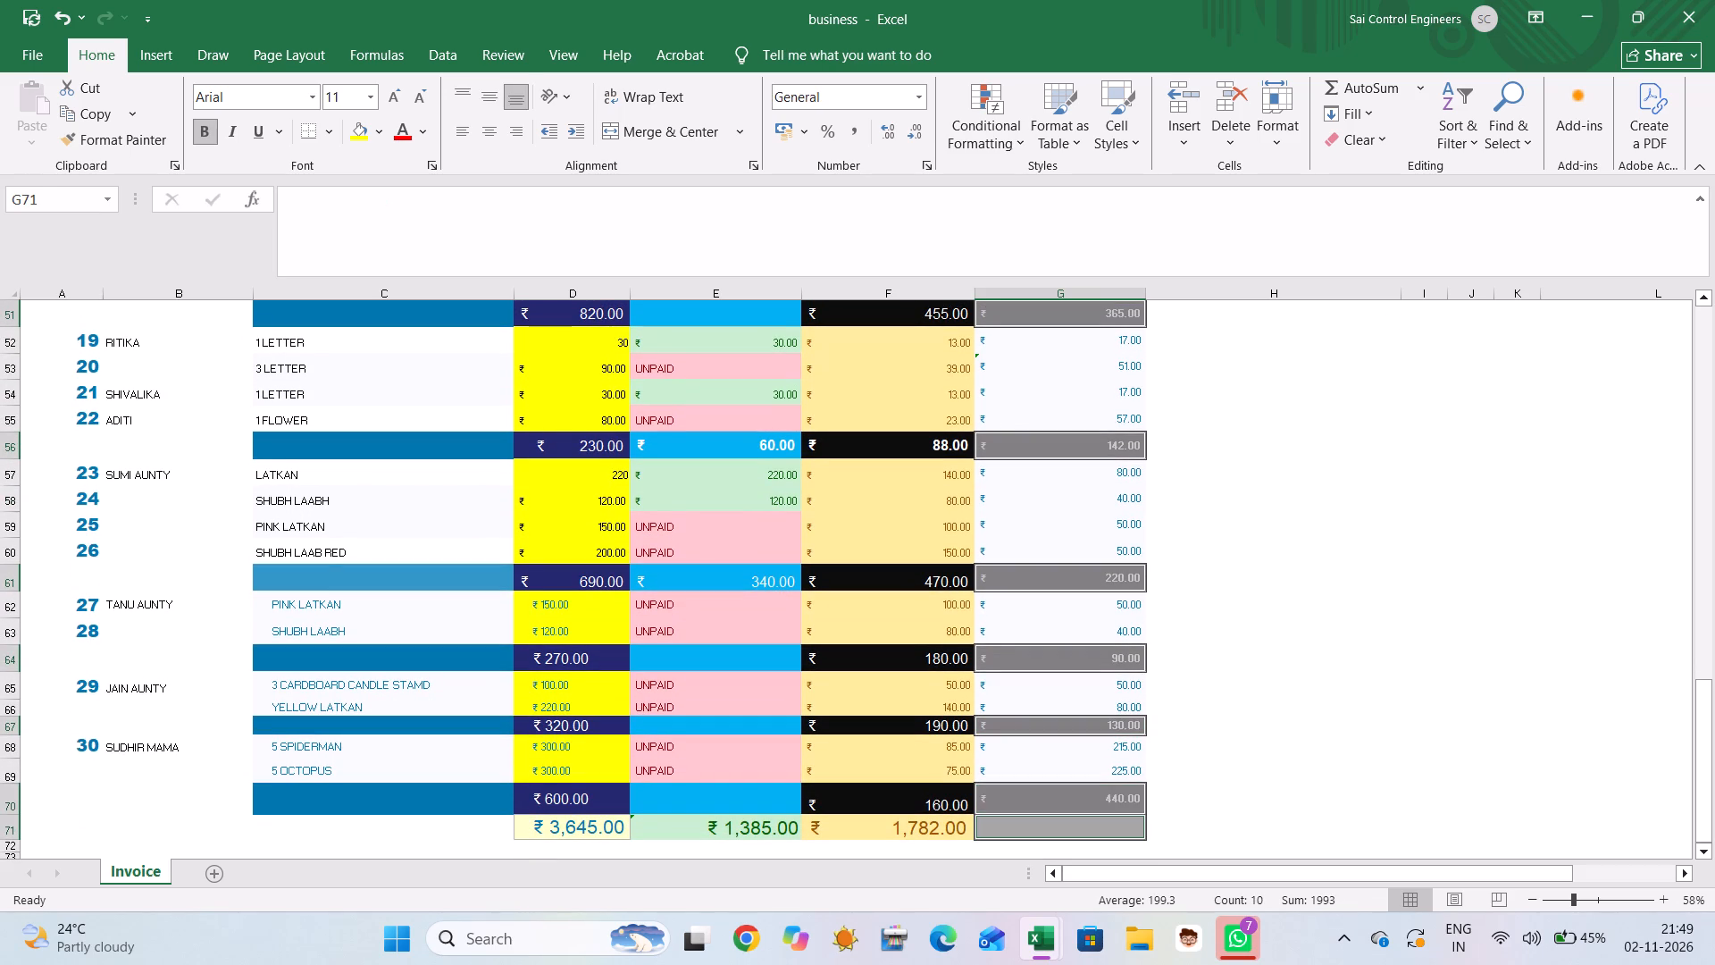
left_click(1373, 84)
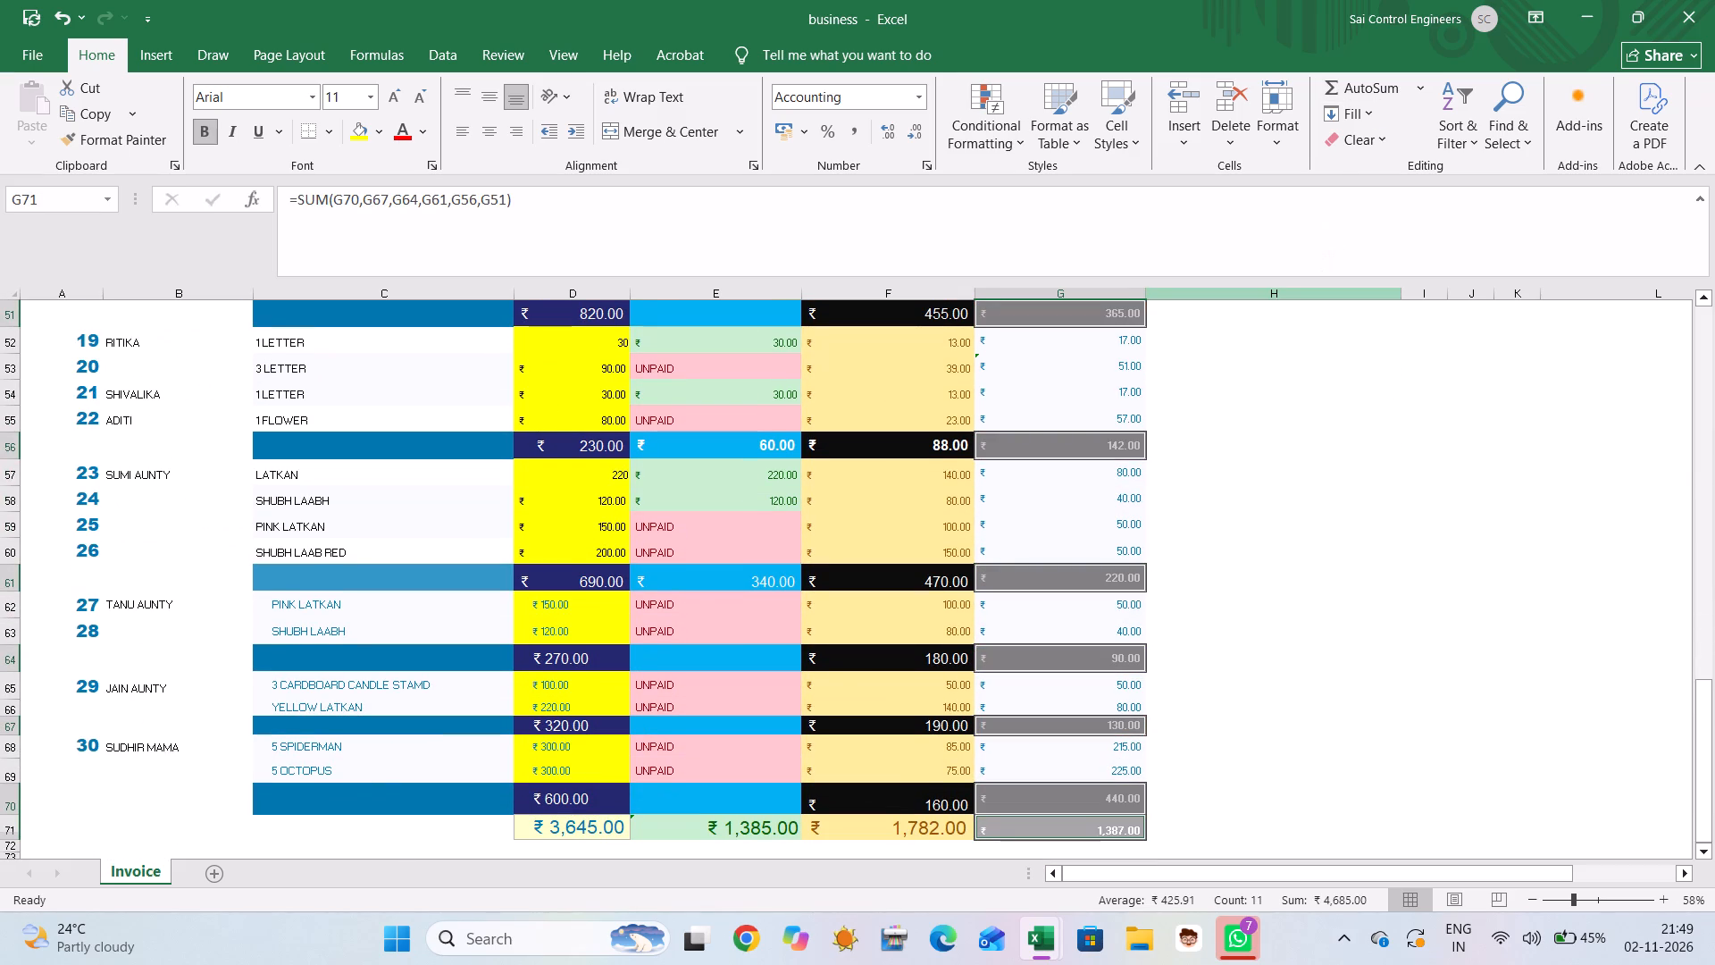
scroll(1235, 527, "right", 1)
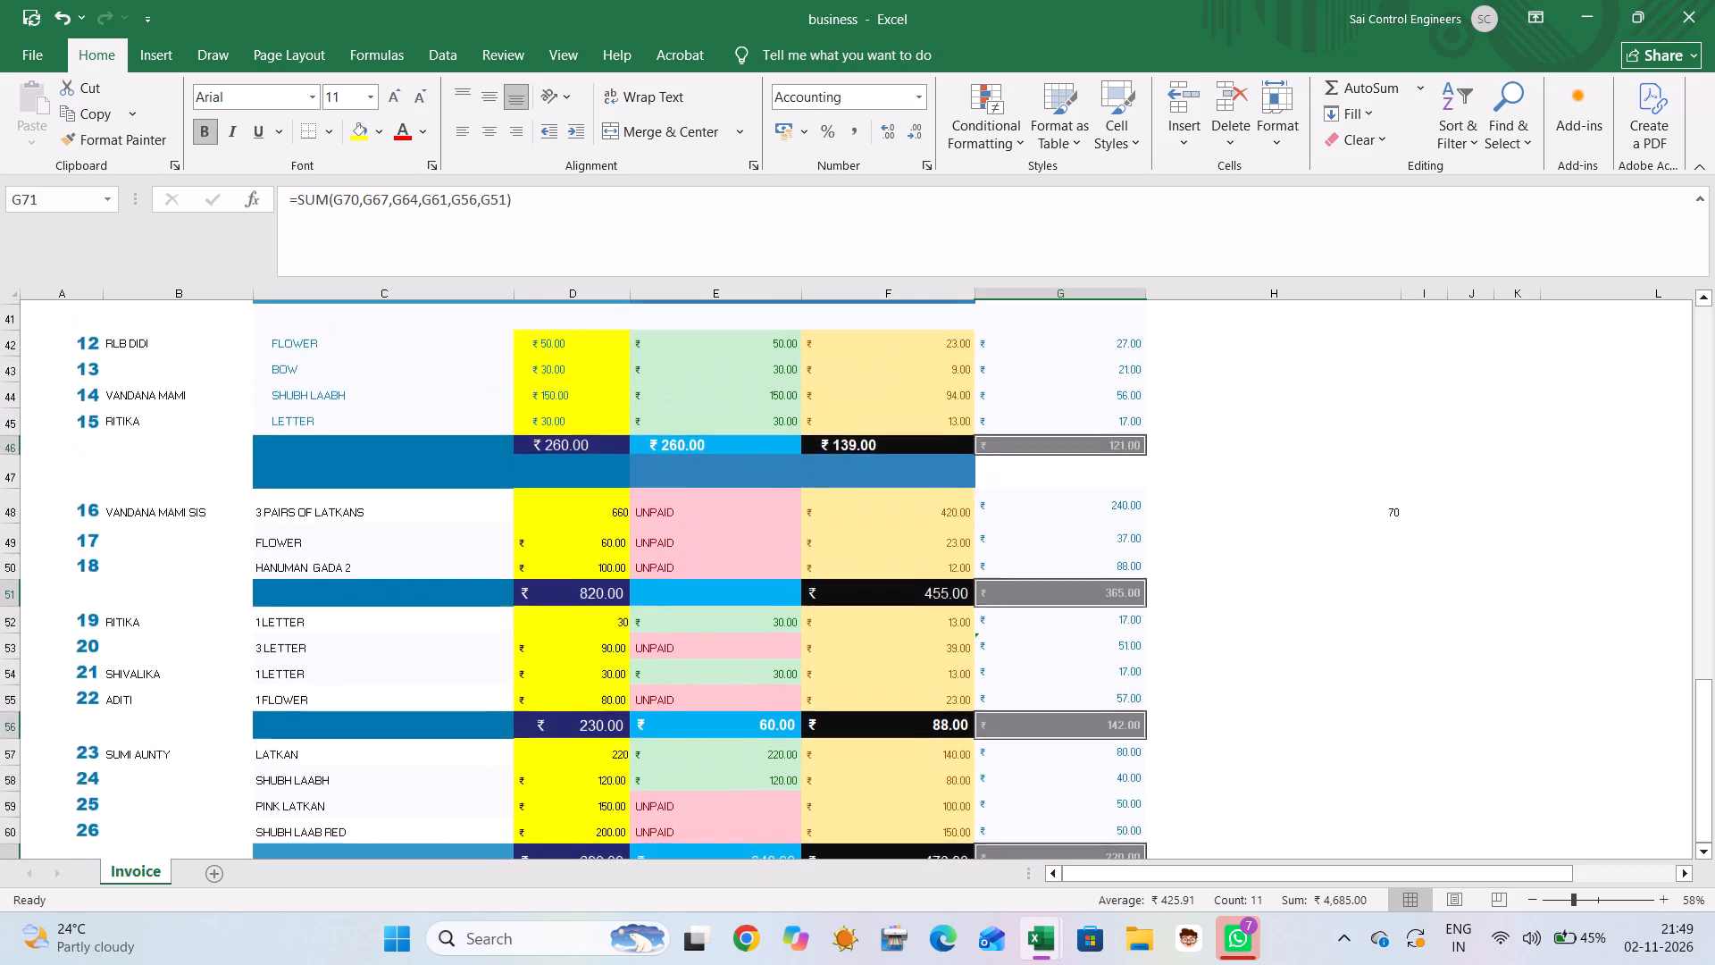
scroll(1235, 527, "right", 1)
scroll(1235, 527, "up", 2)
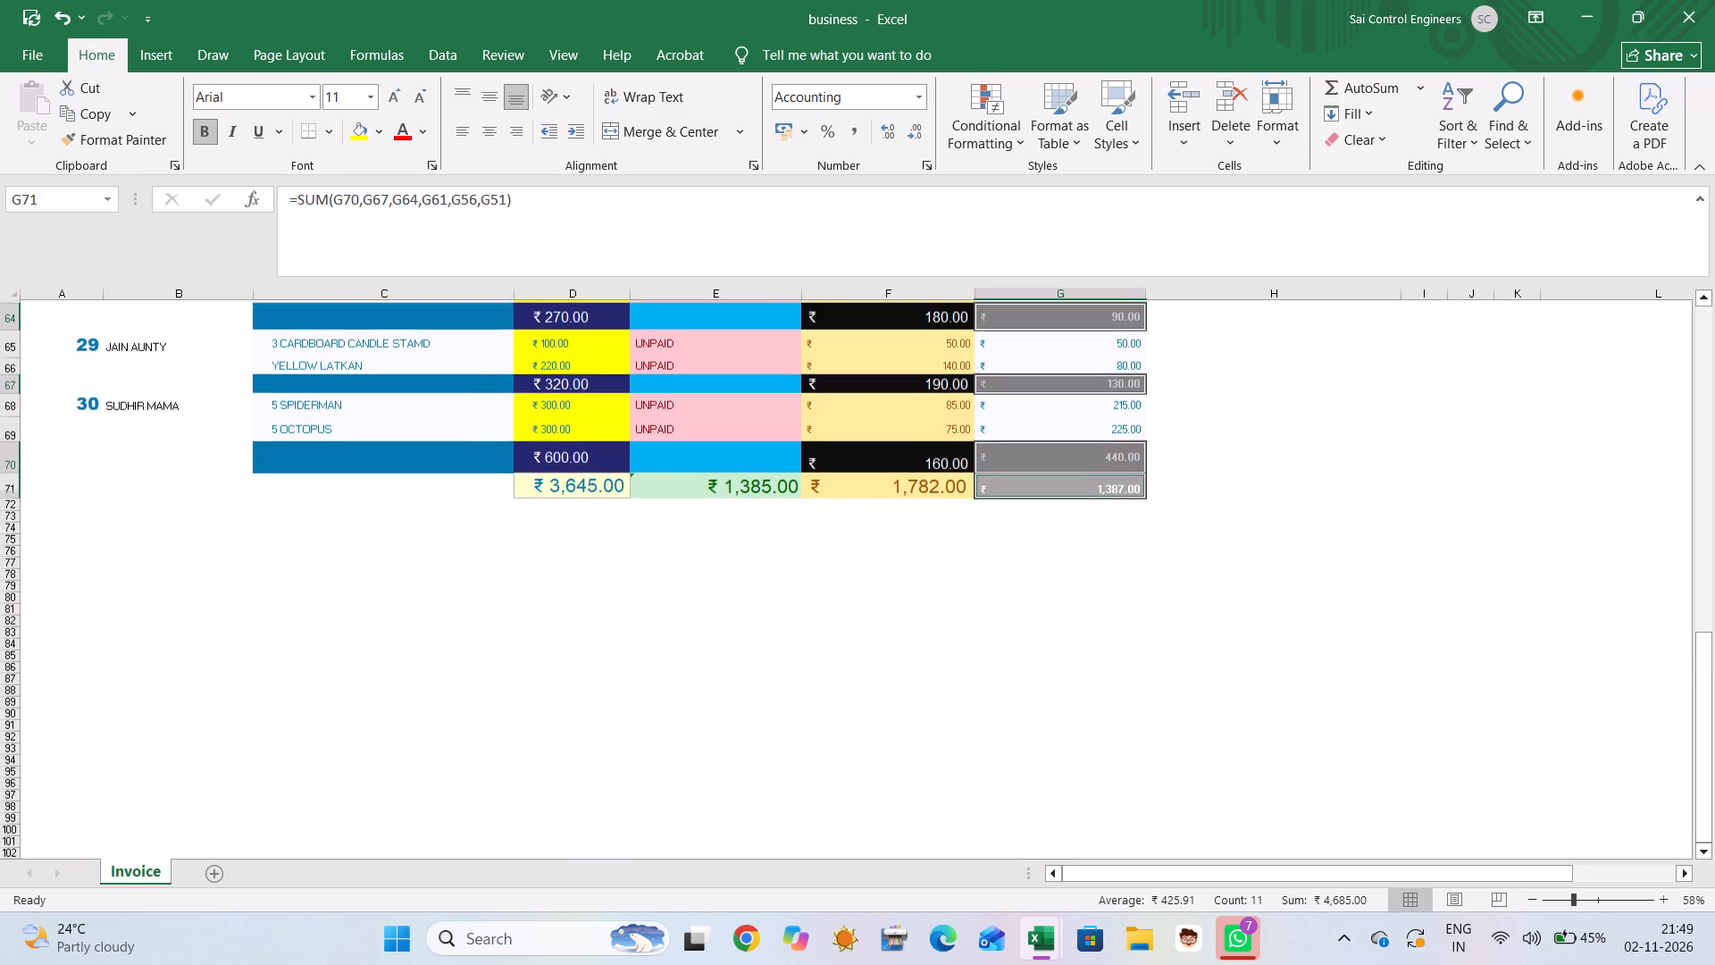
scroll(1235, 527, "up", 1)
left_click(1193, 589)
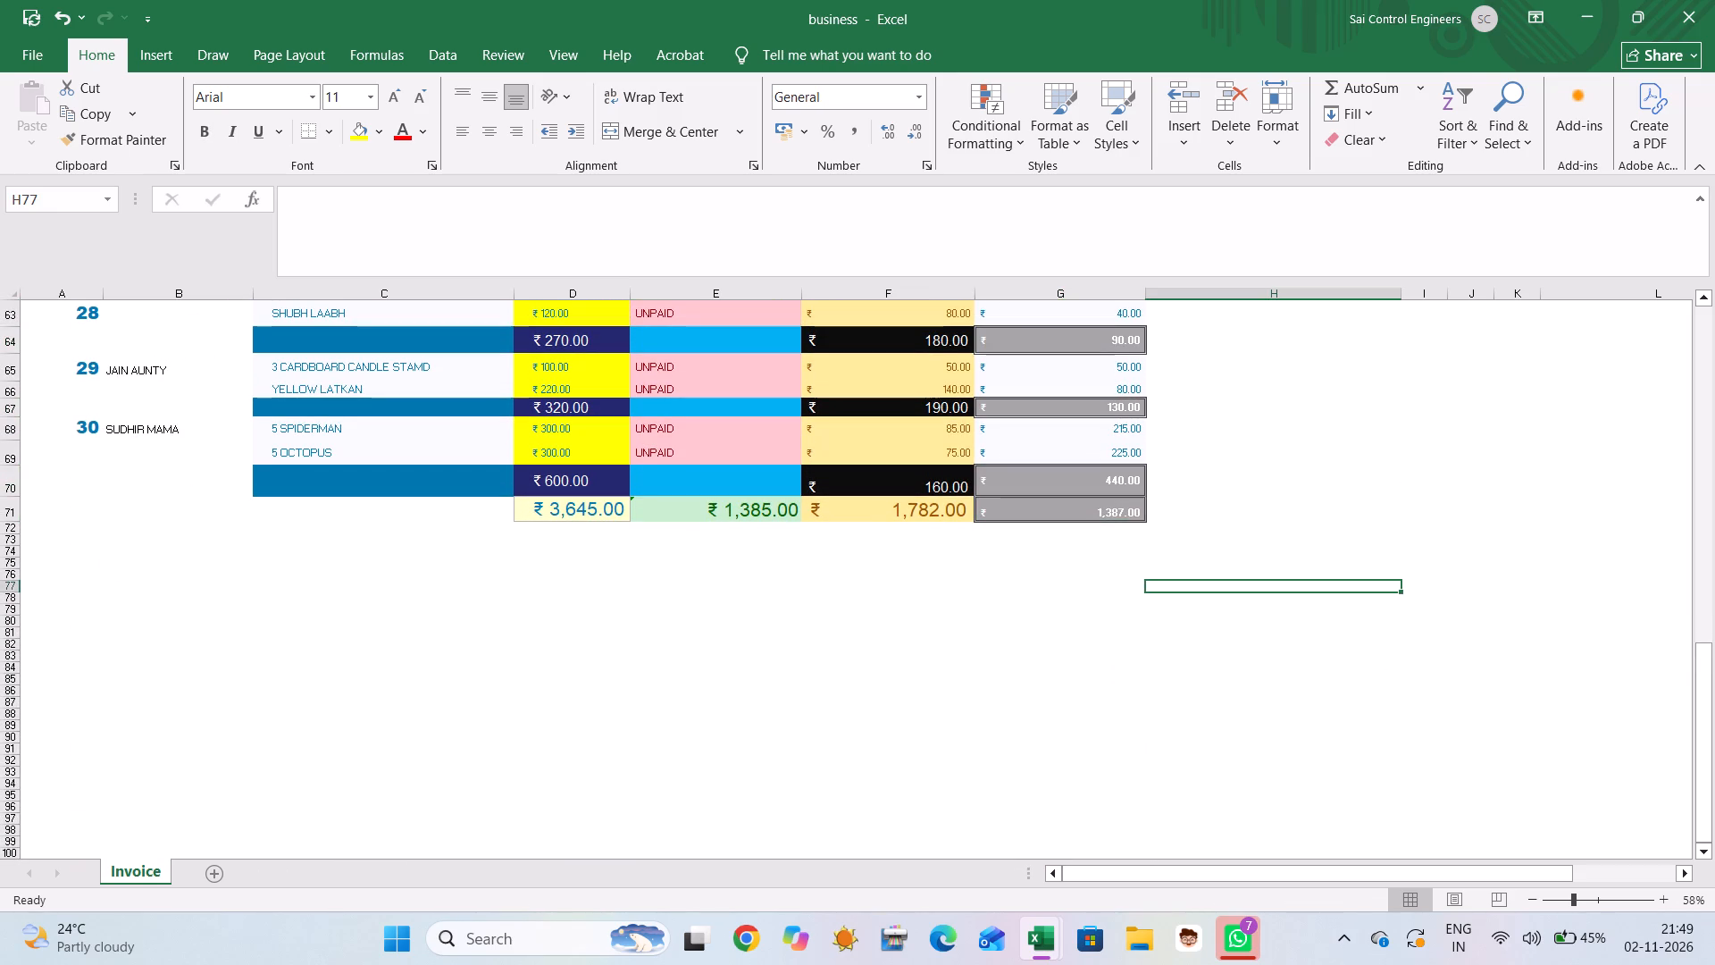
Copy the MONEY IN MATERIAL grand total in F71 and paste only its formula into the PROFIT grand-total cell G71.
left_click(1102, 512)
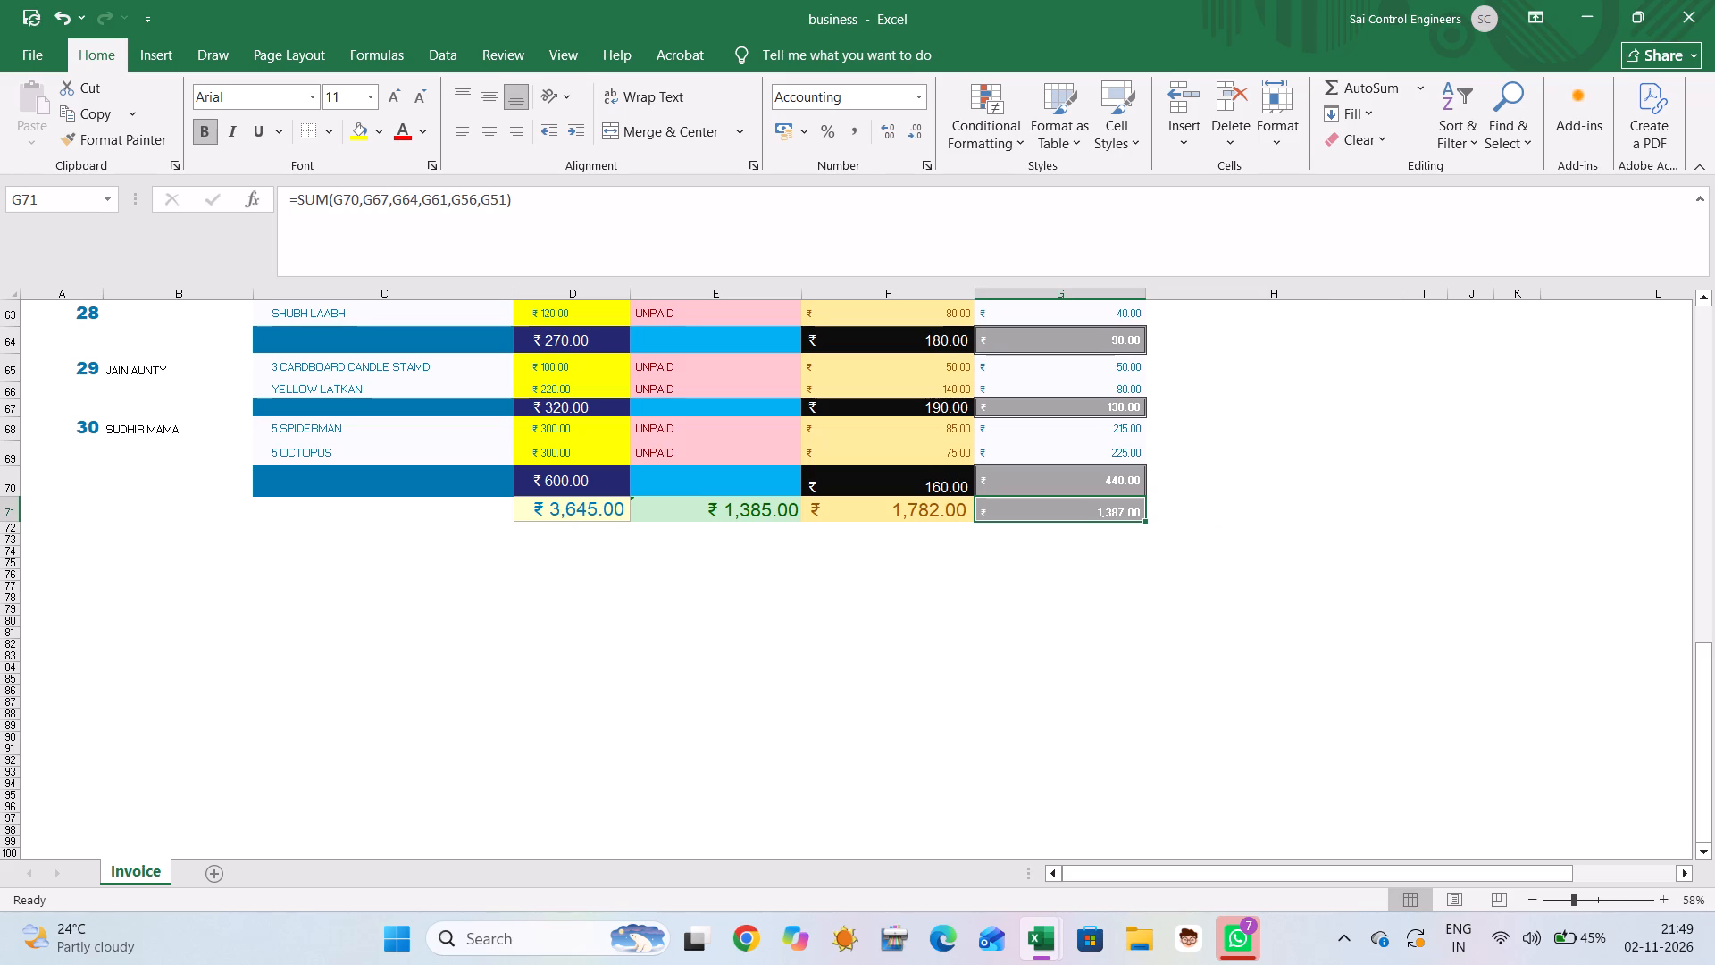
left_click(936, 517)
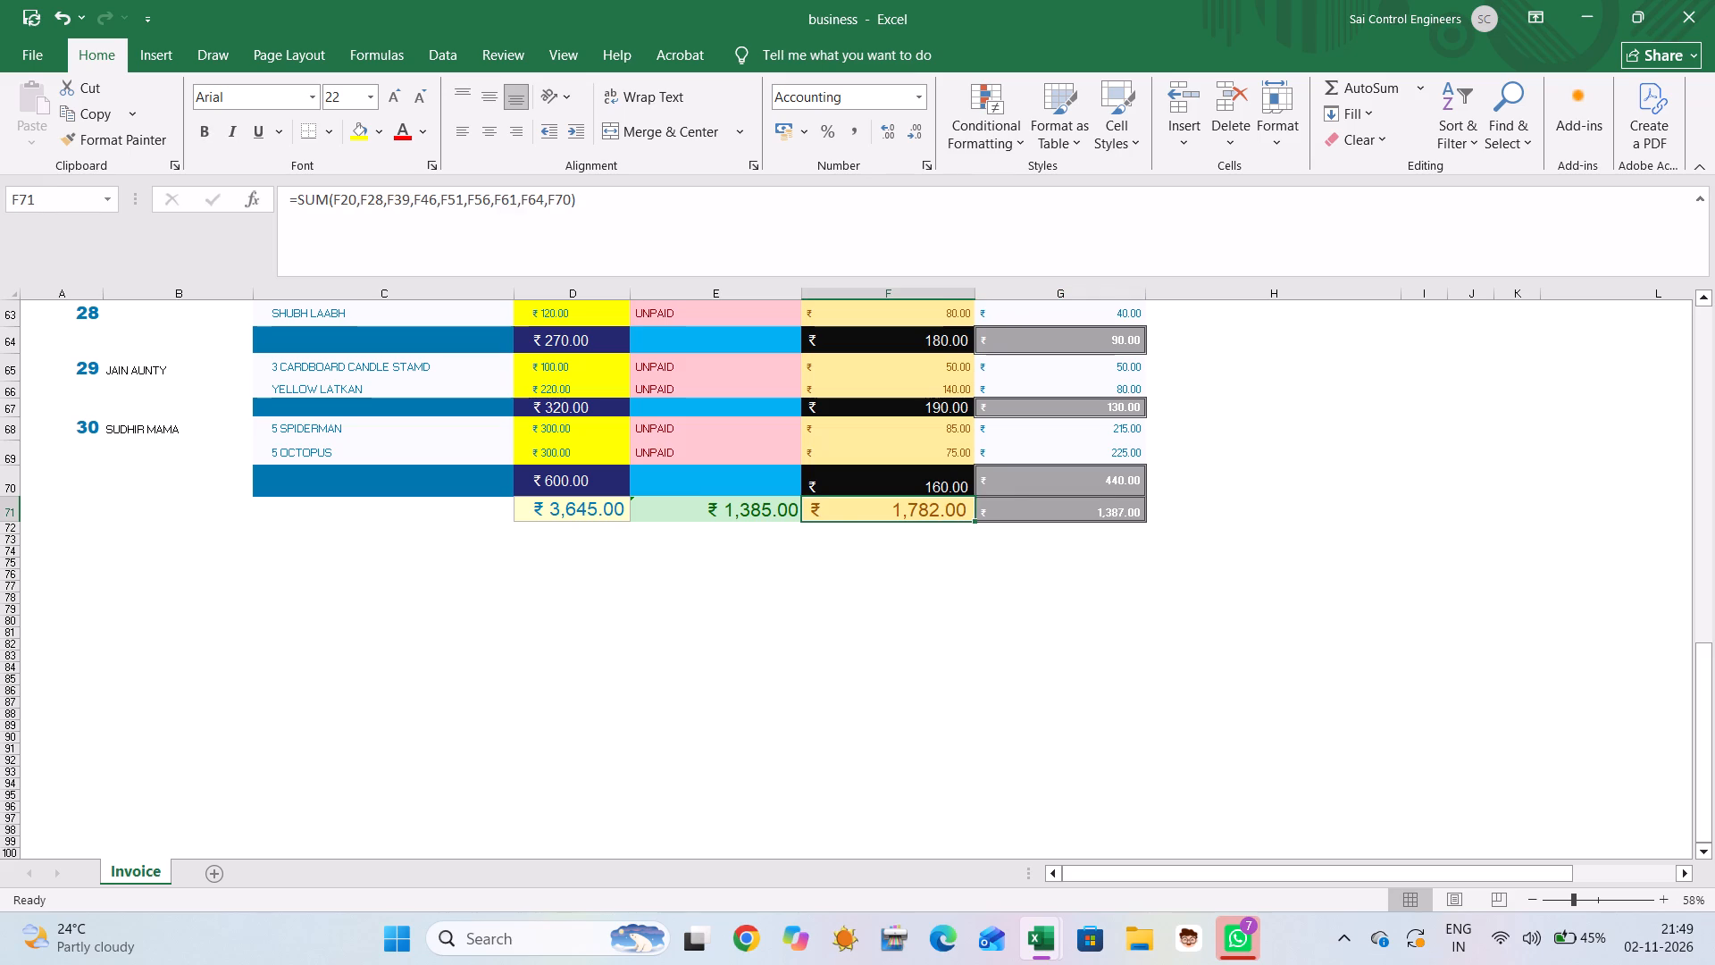
left_click(1075, 513)
left_click(951, 504)
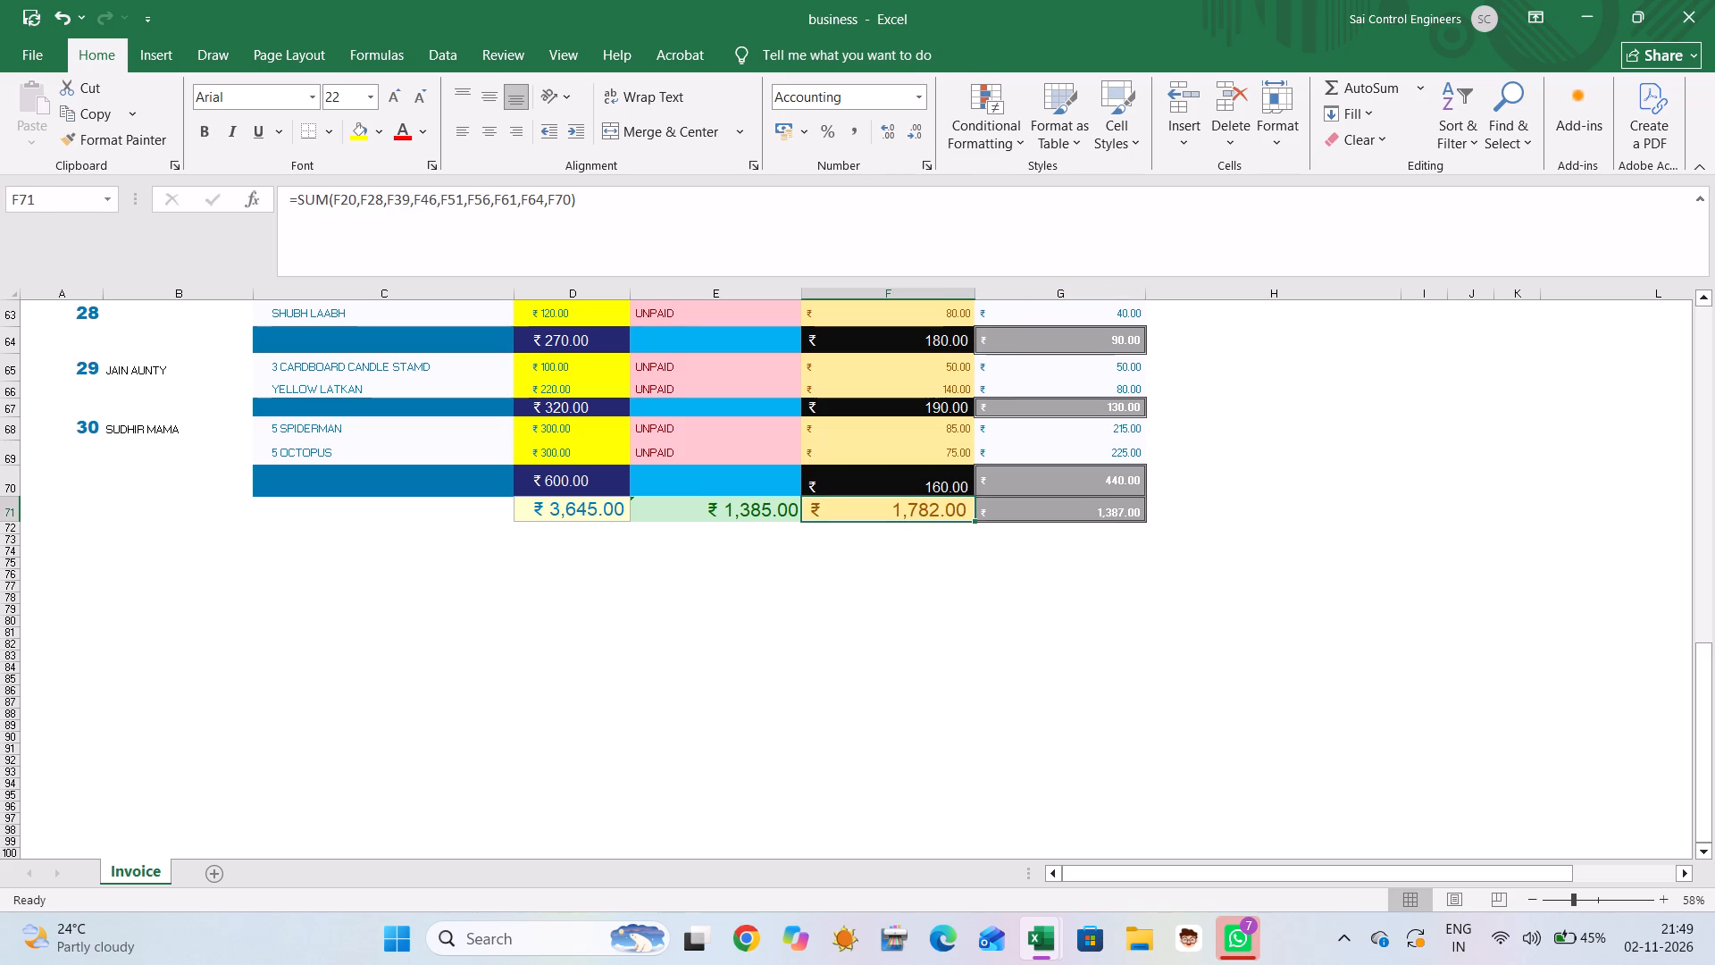
right_click(950, 515)
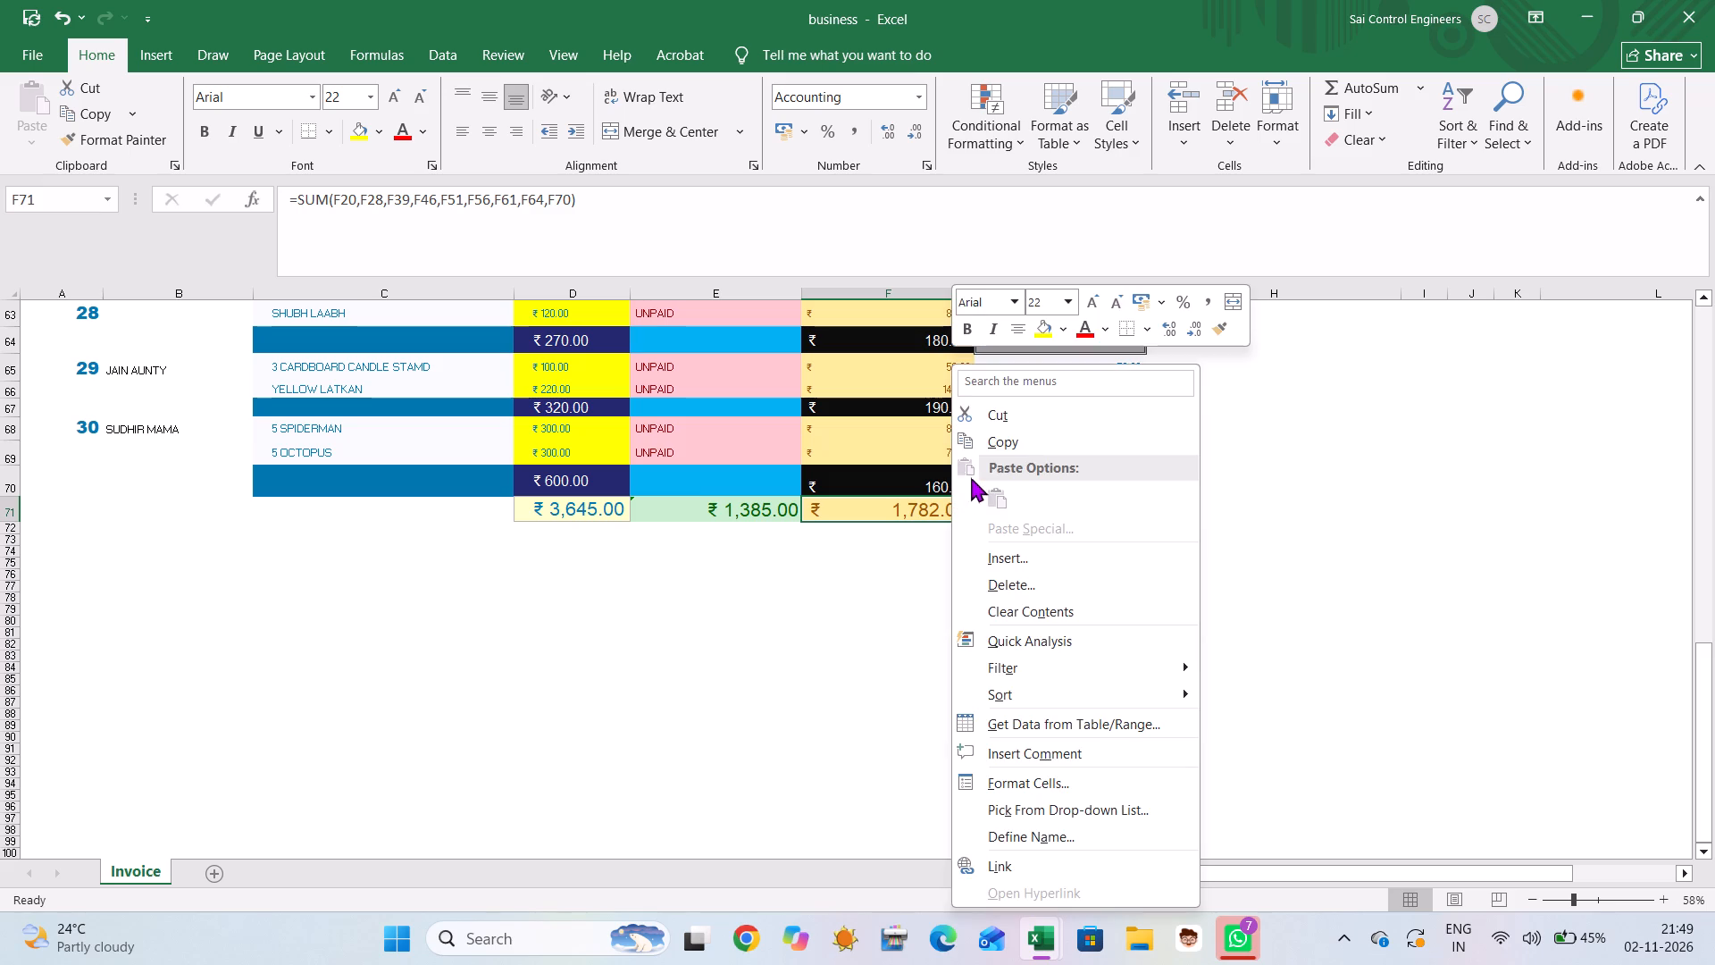
left_click(999, 438)
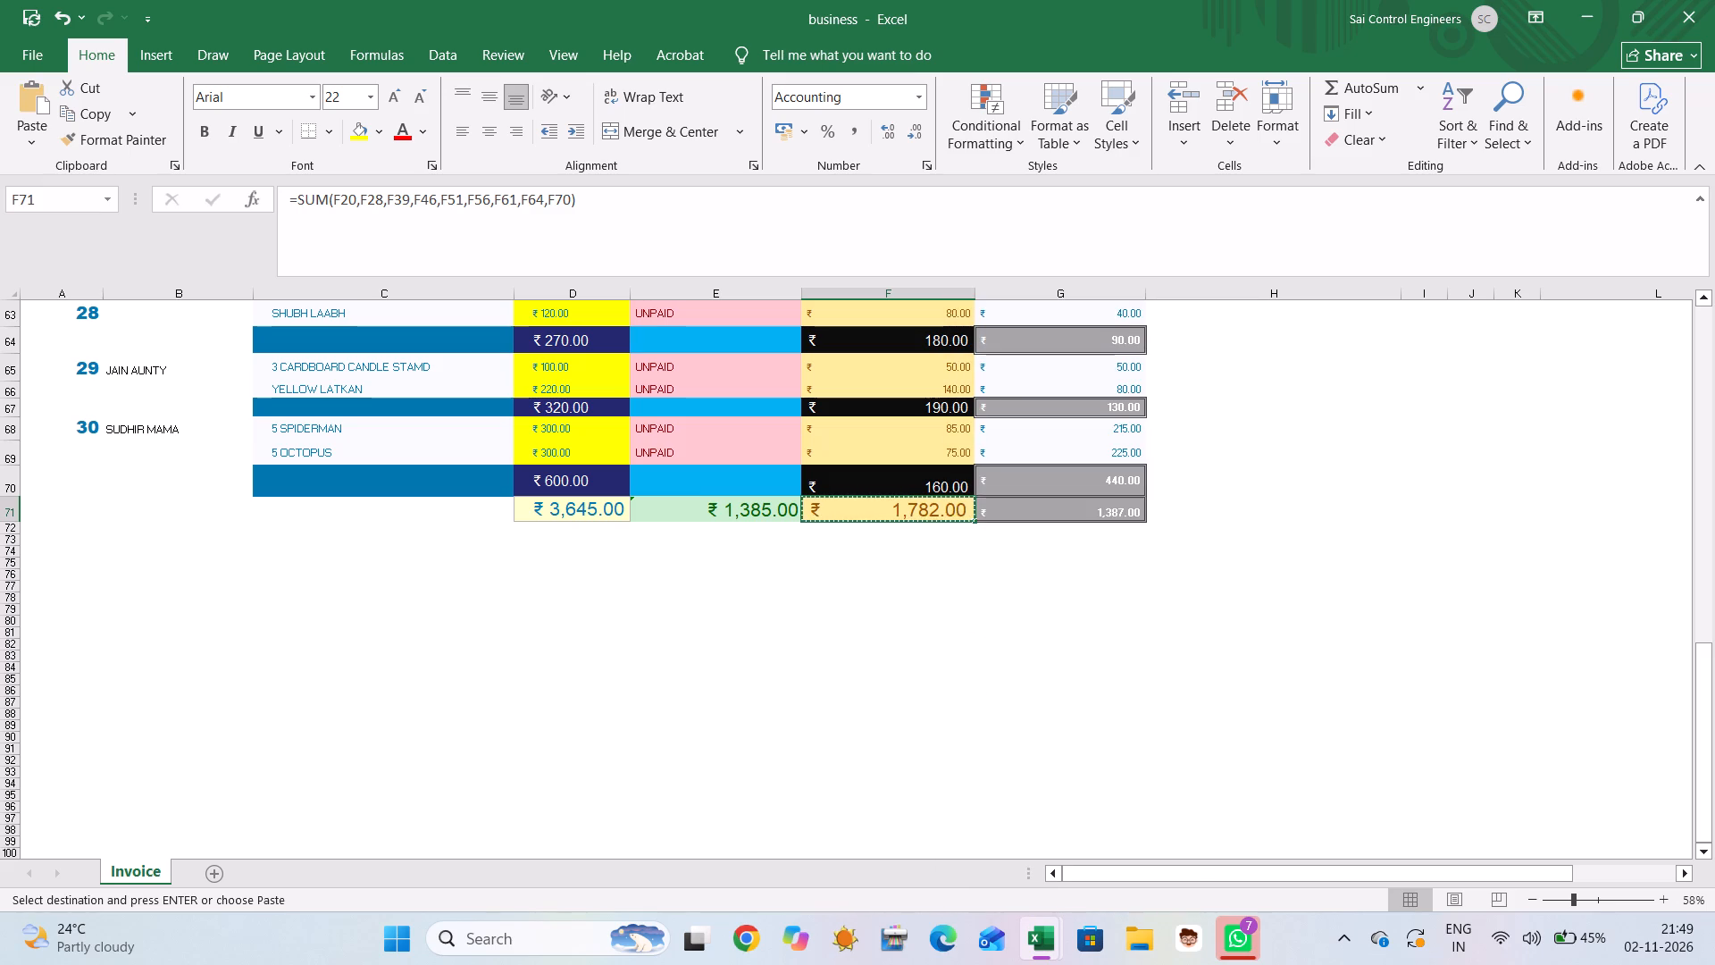
left_click(1030, 512)
right_click(1030, 512)
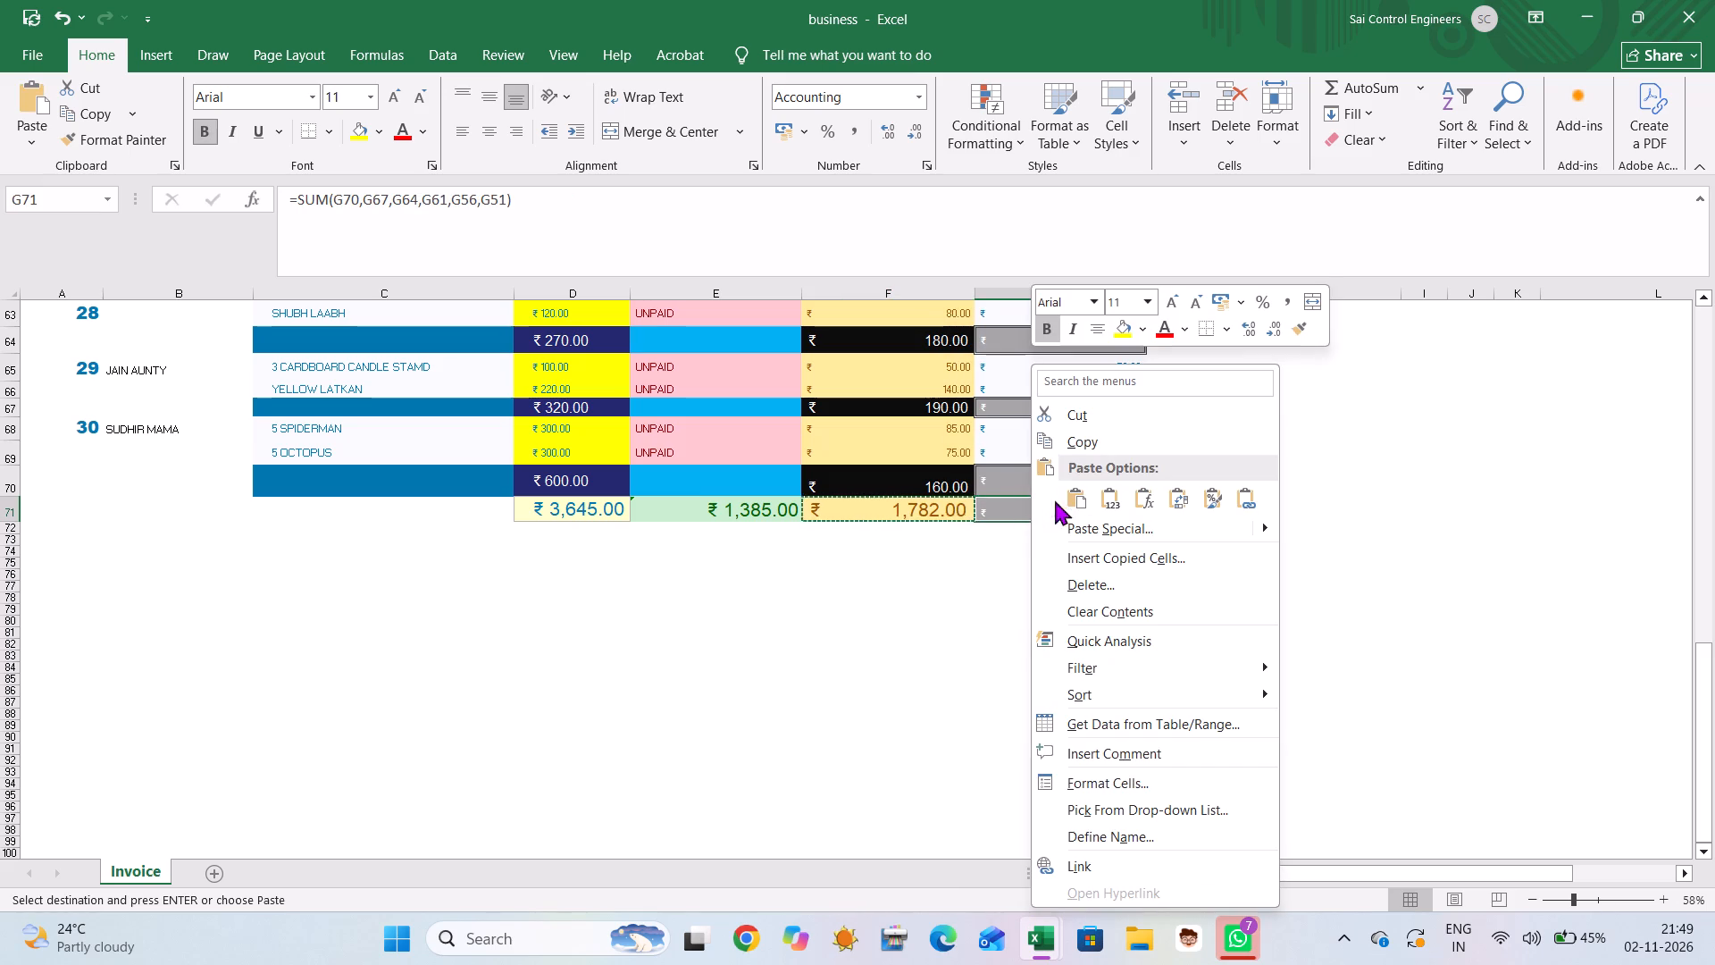
left_click(1098, 516)
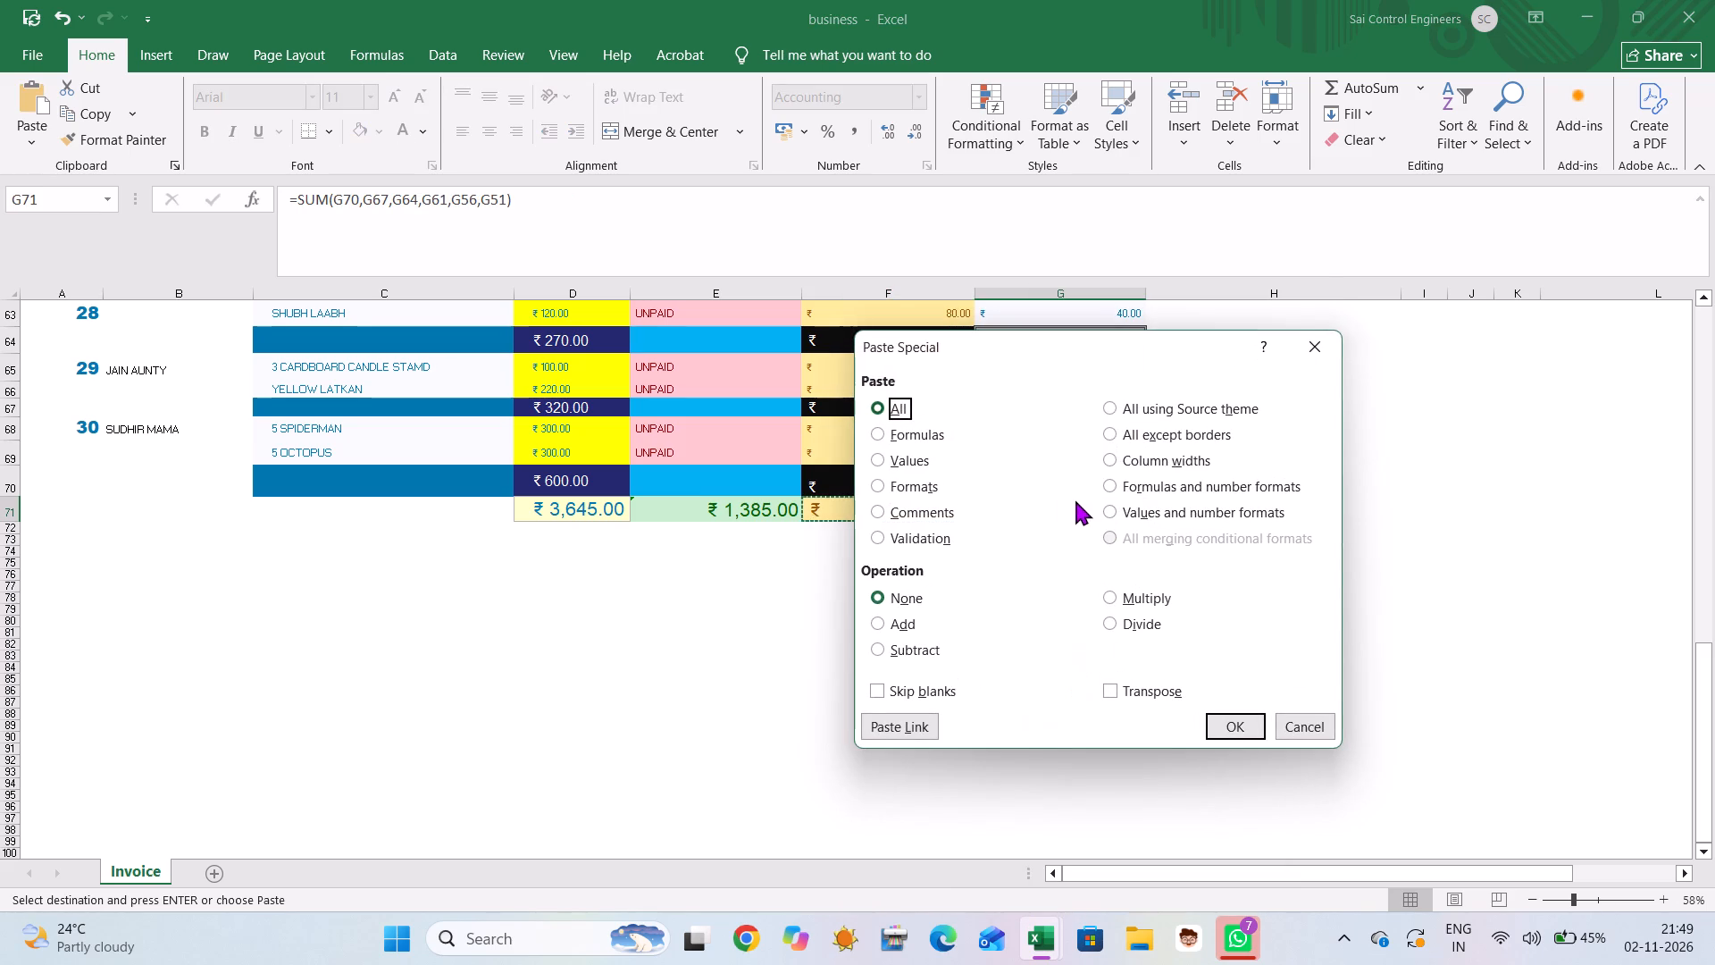
left_click(875, 432)
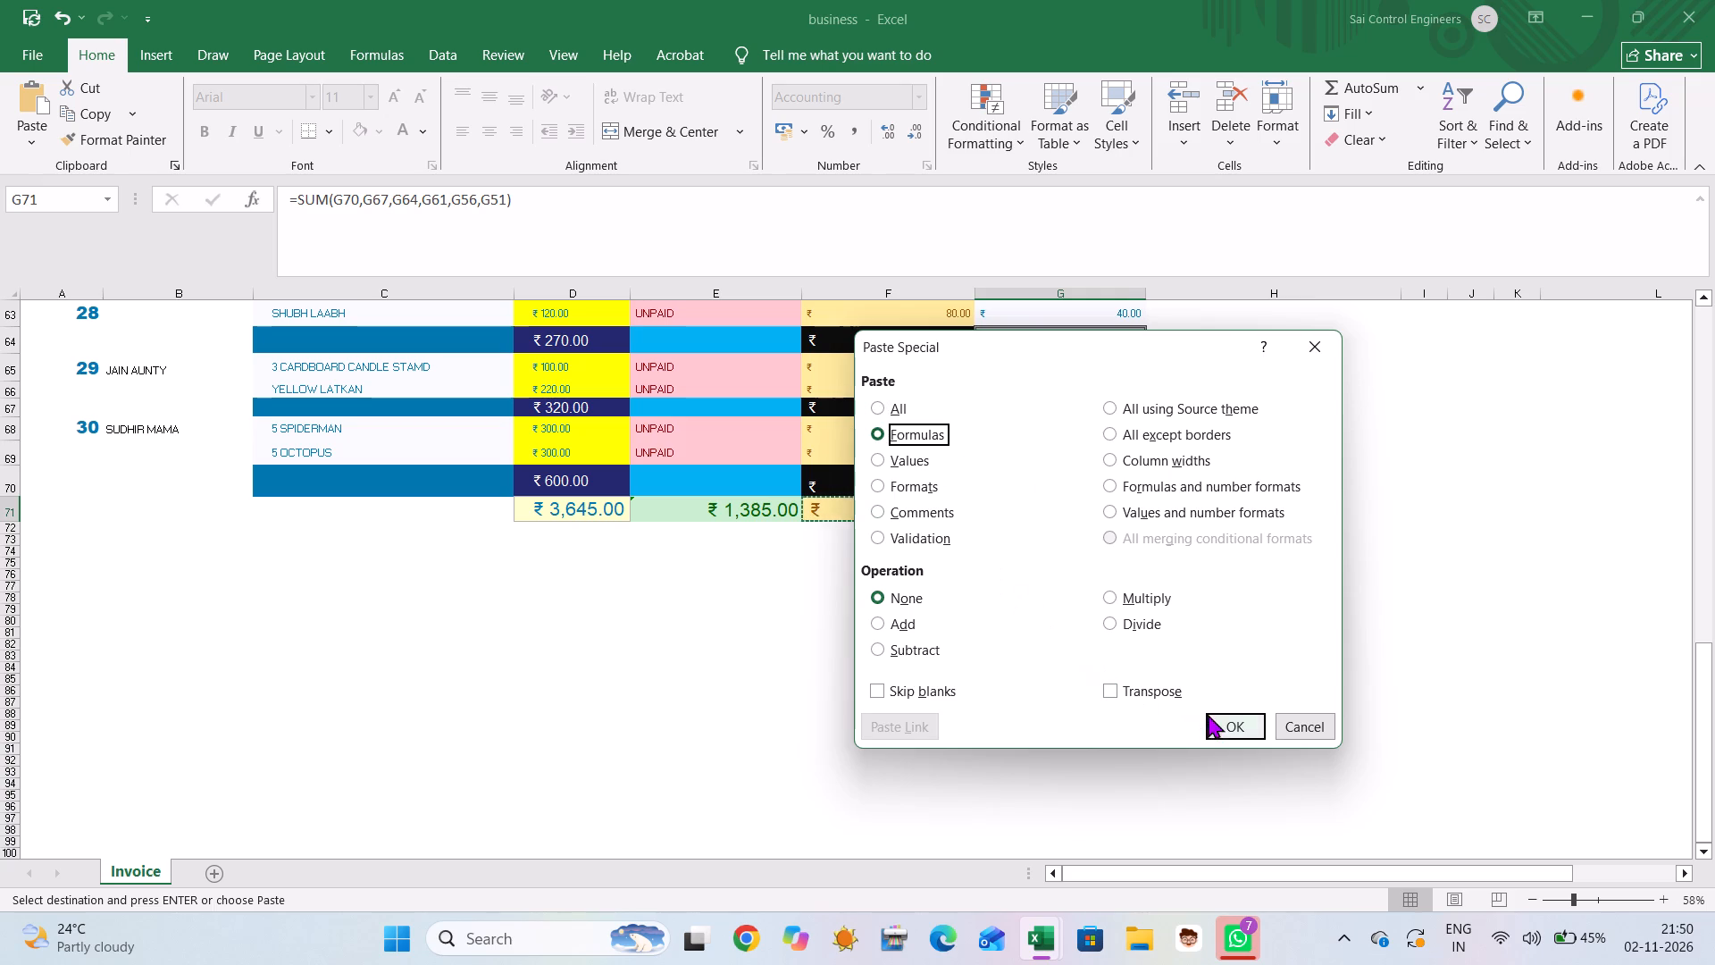
left_click(1216, 721)
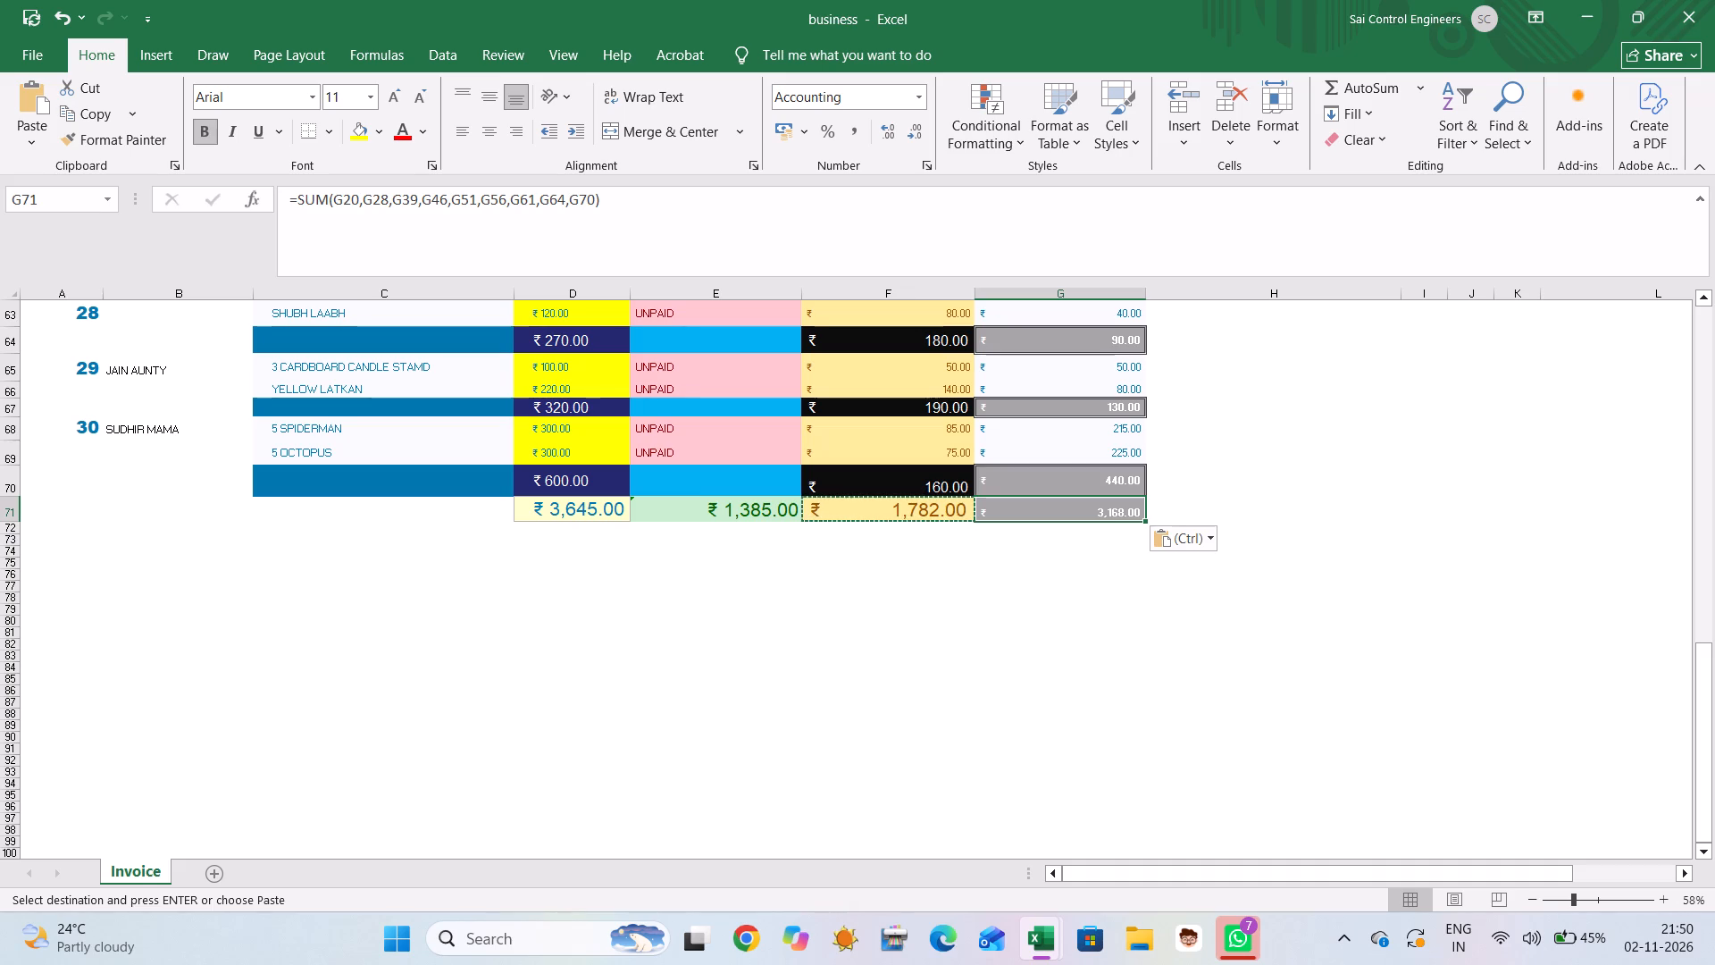
left_click(1391, 492)
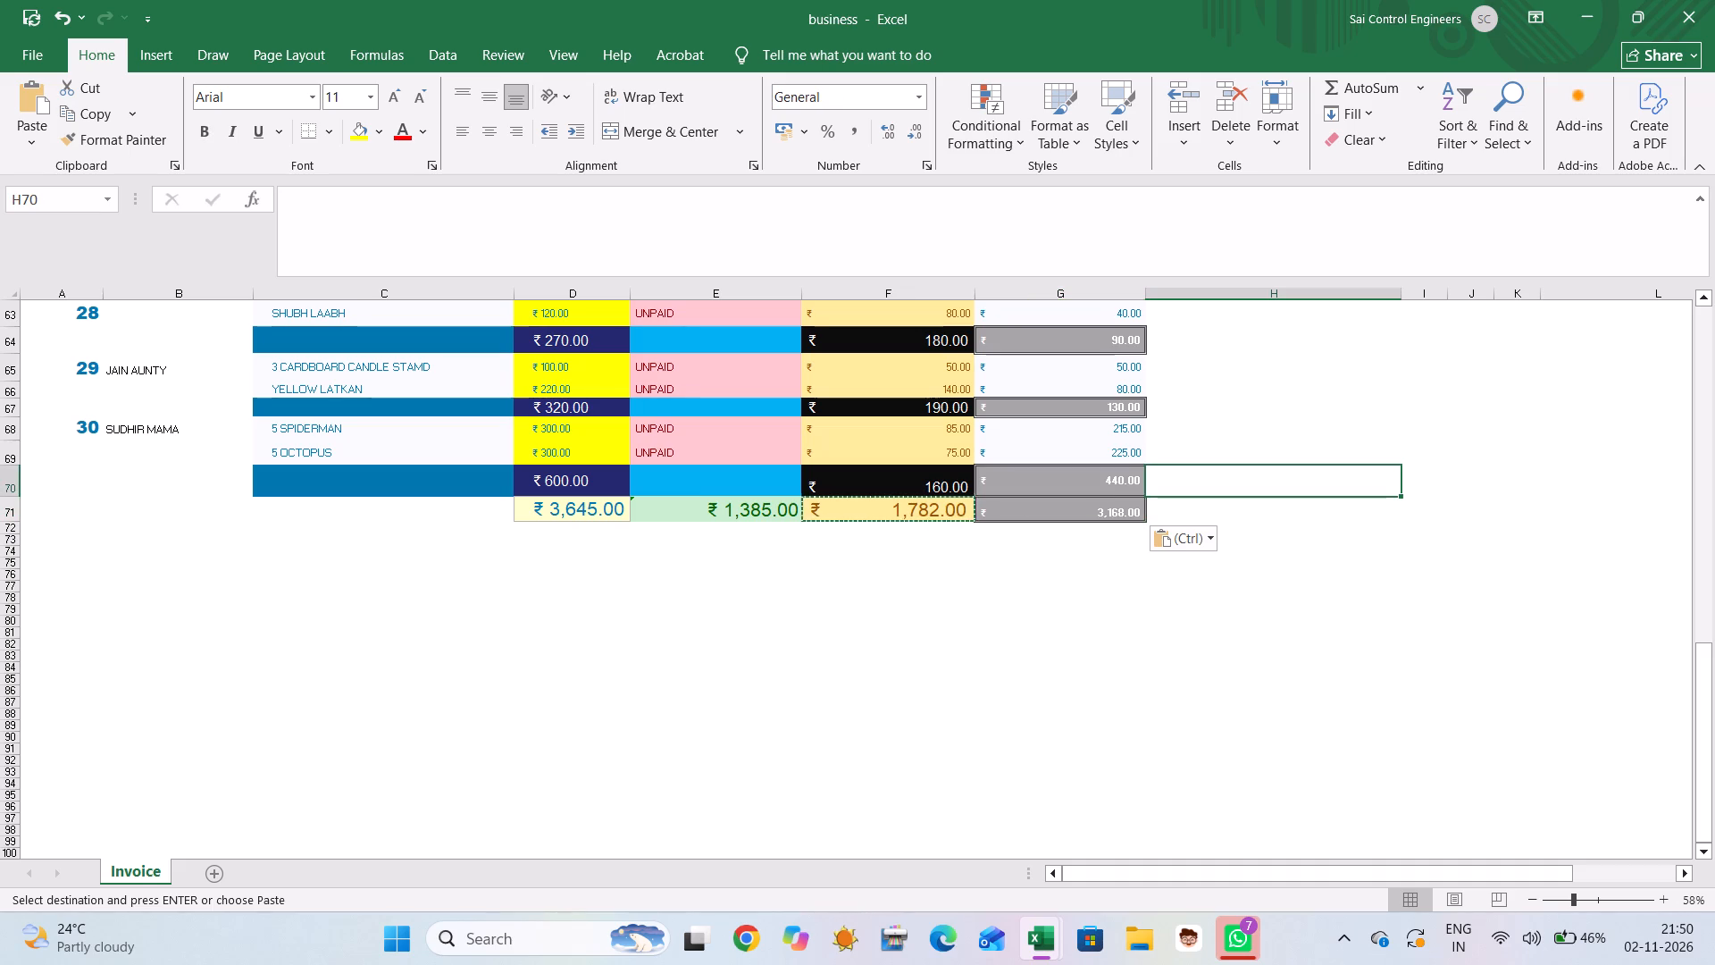
Examine the PROFIT grand-total formula in G71 and the table totals it references further up column G.
left_click(1121, 509)
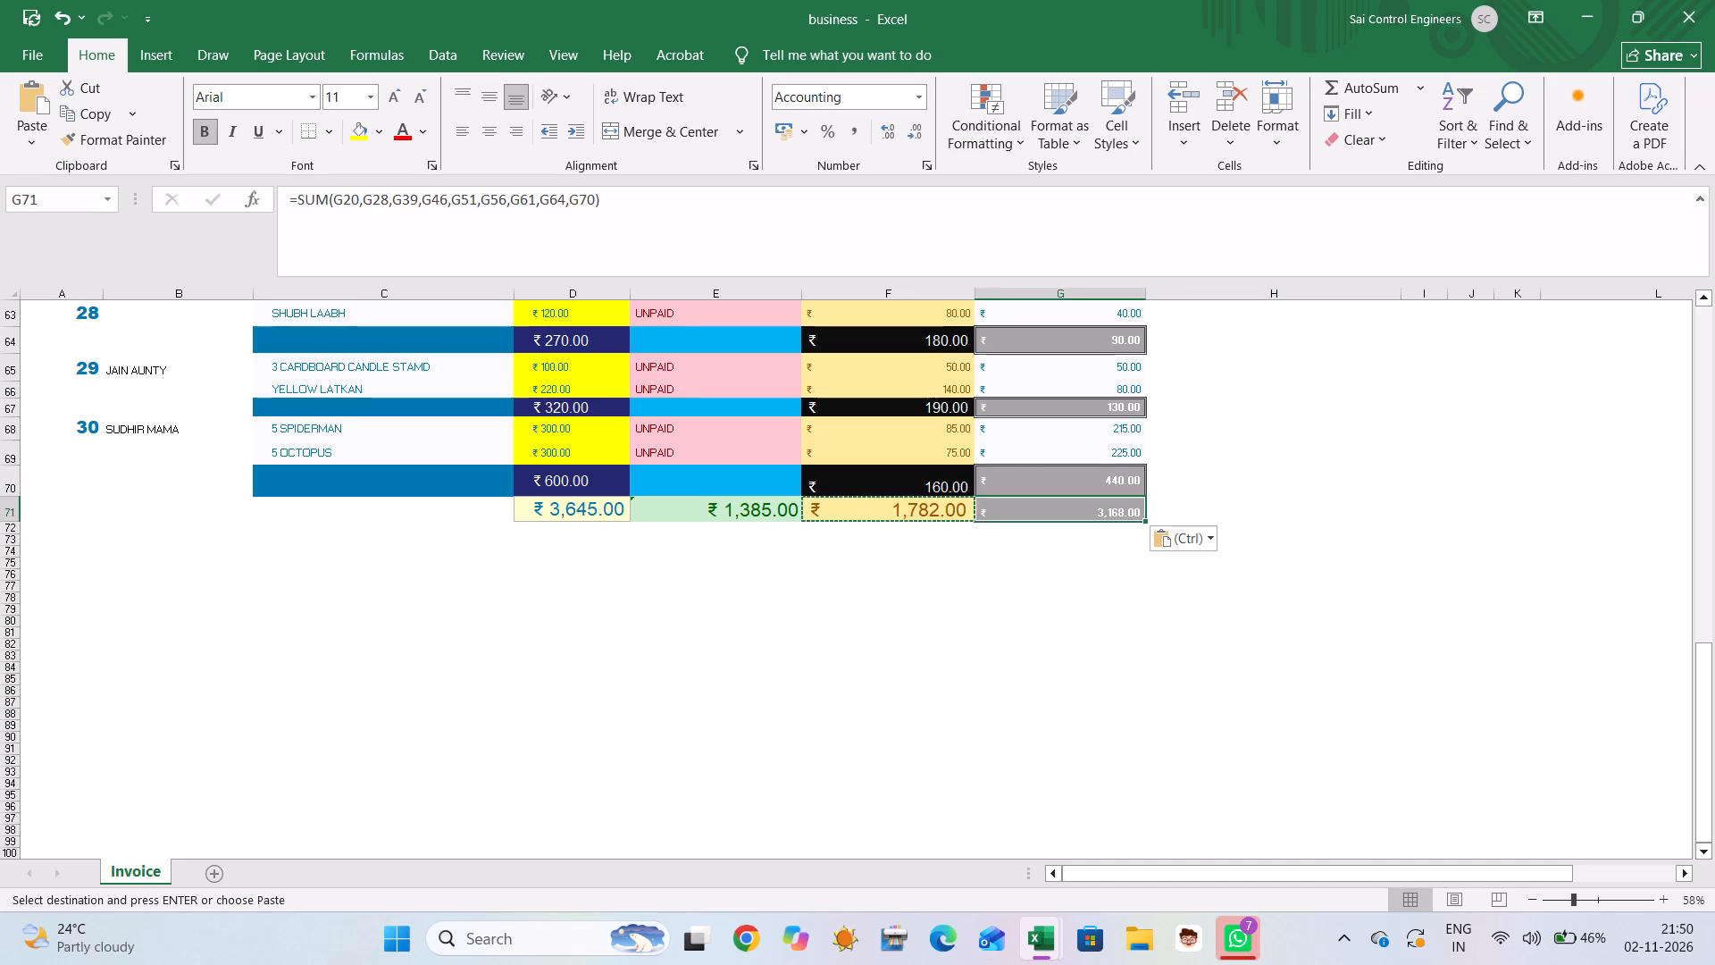
scroll(1032, 510, "up", 2)
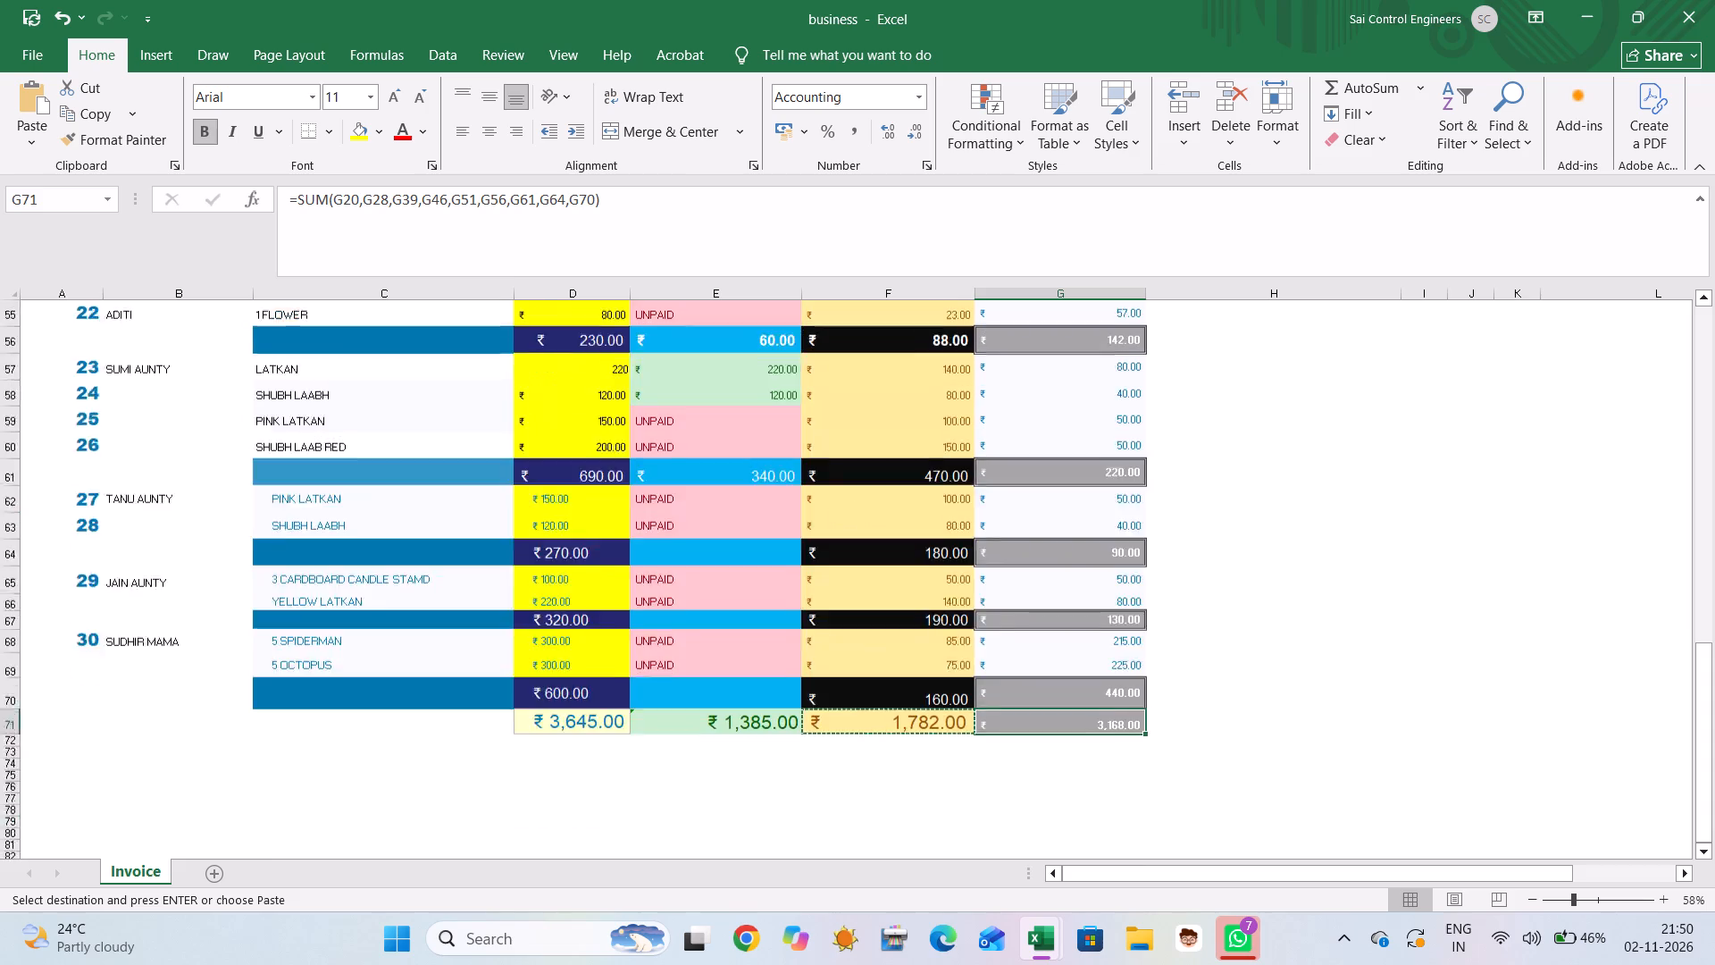
scroll(1032, 510, "up", 6)
scroll(1032, 510, "down", 10)
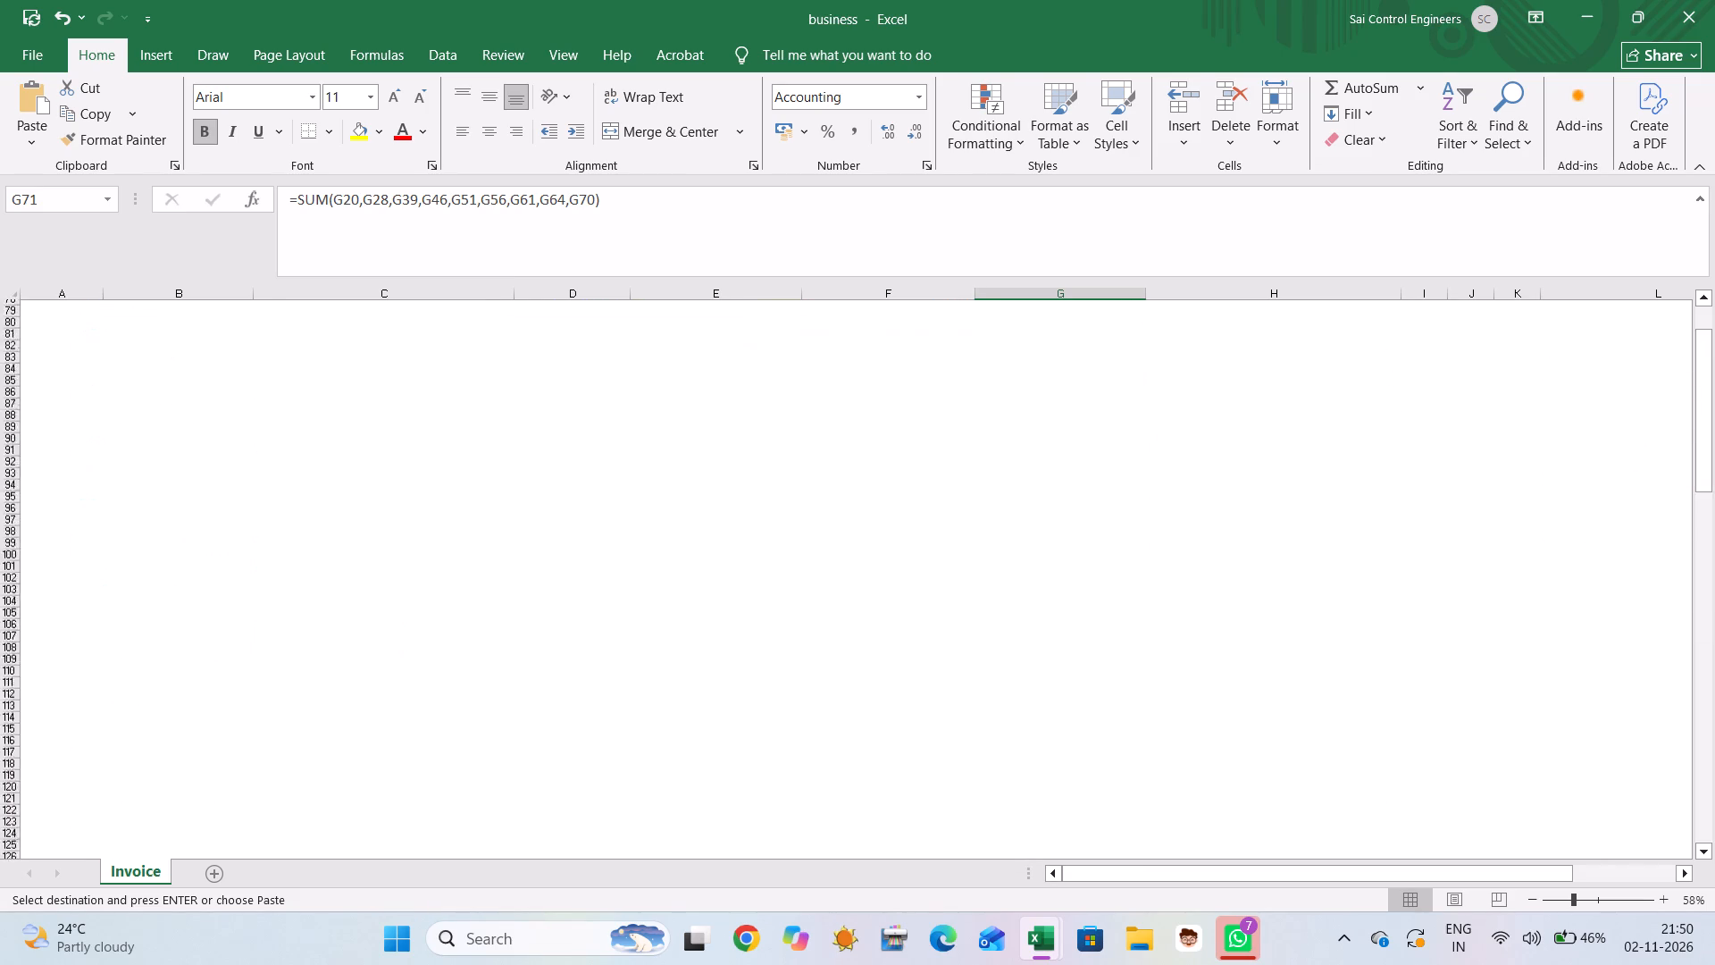
scroll(1032, 510, "up", 4)
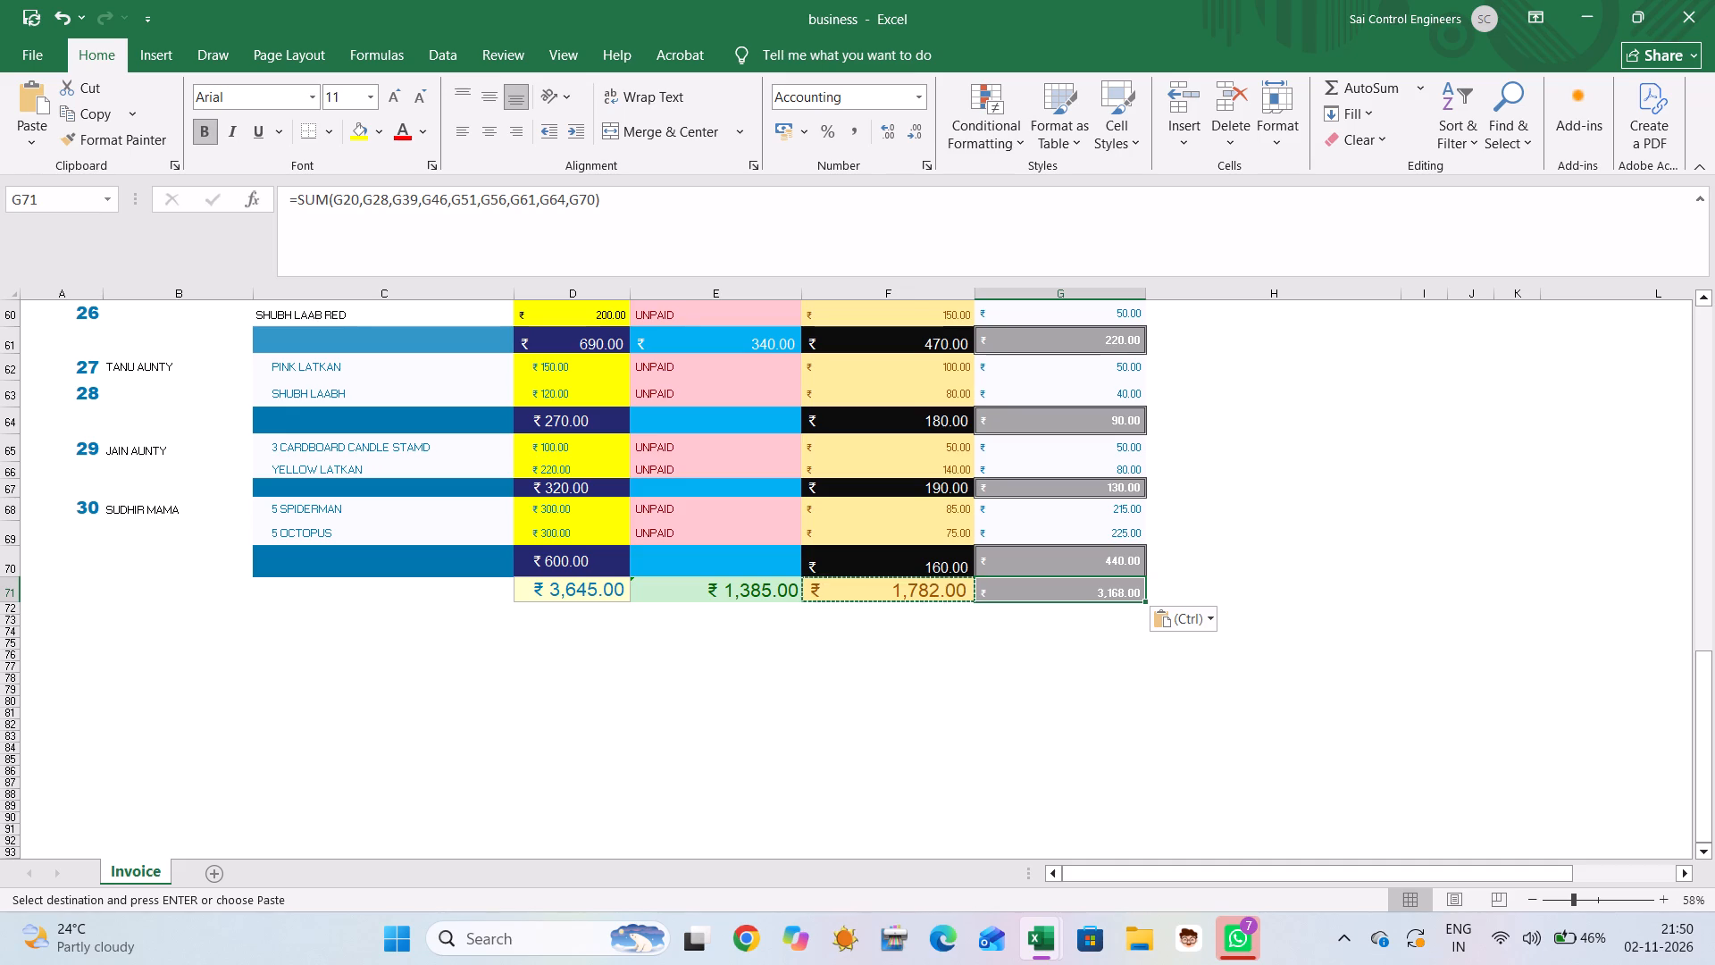
left_click(1077, 587)
left_click(1077, 587)
left_click_drag(1077, 587, 1059, 588)
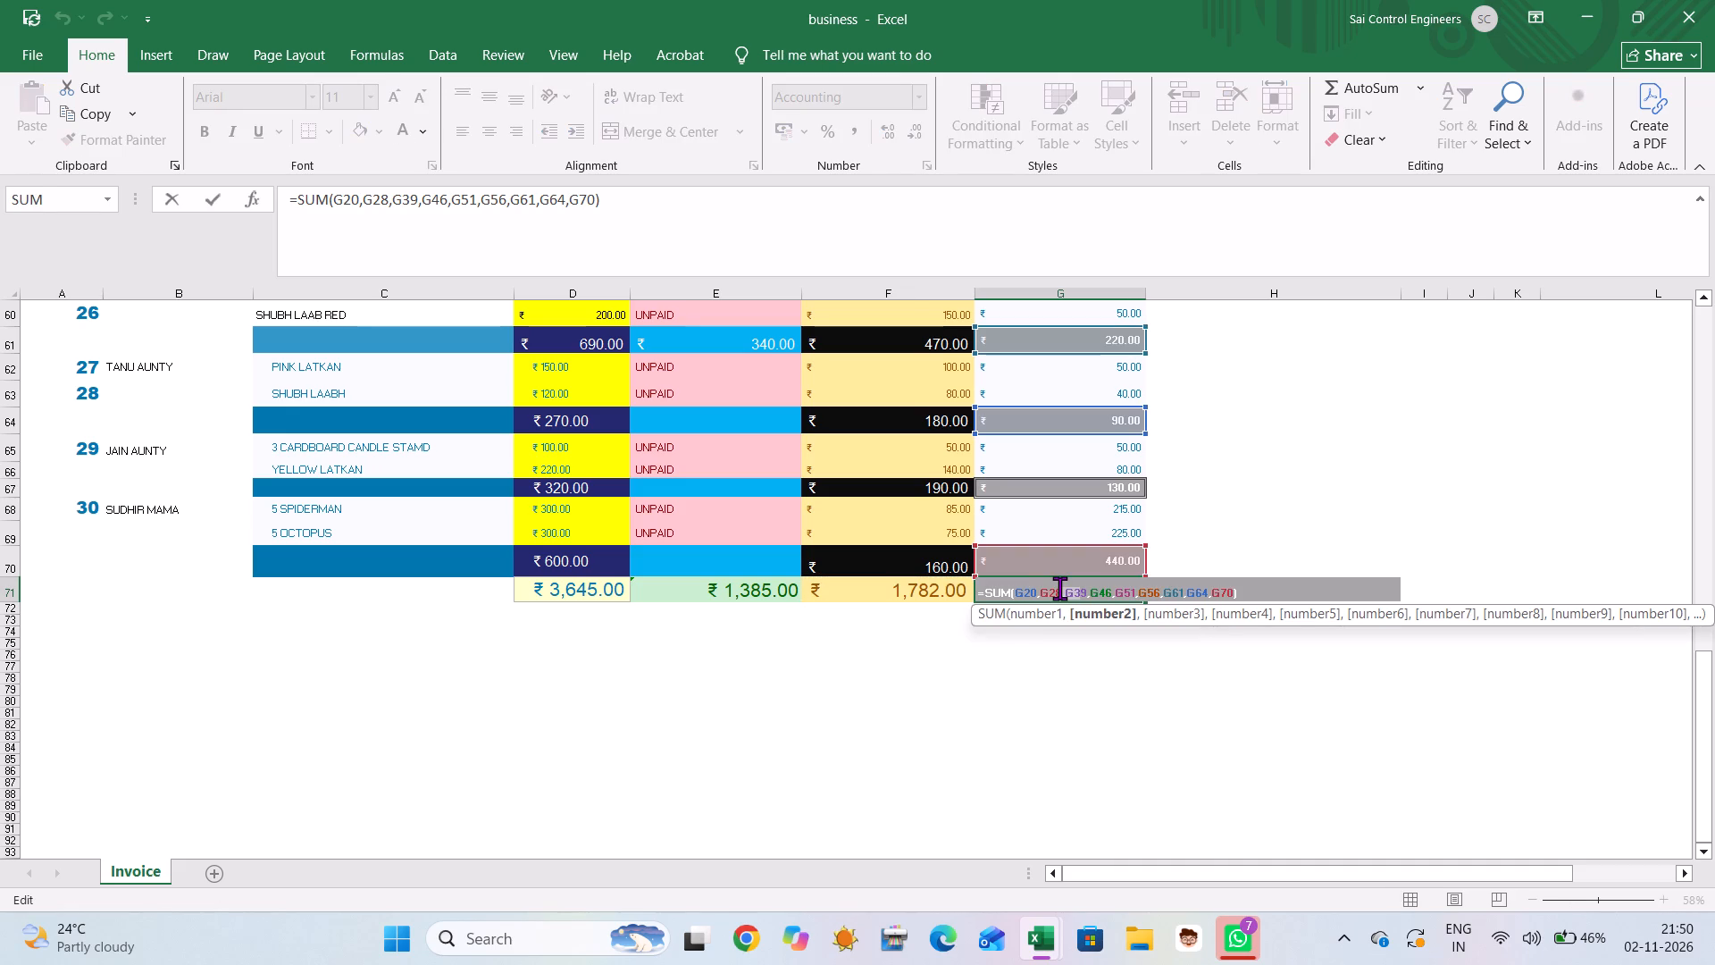
scroll(1059, 588, "up", 3)
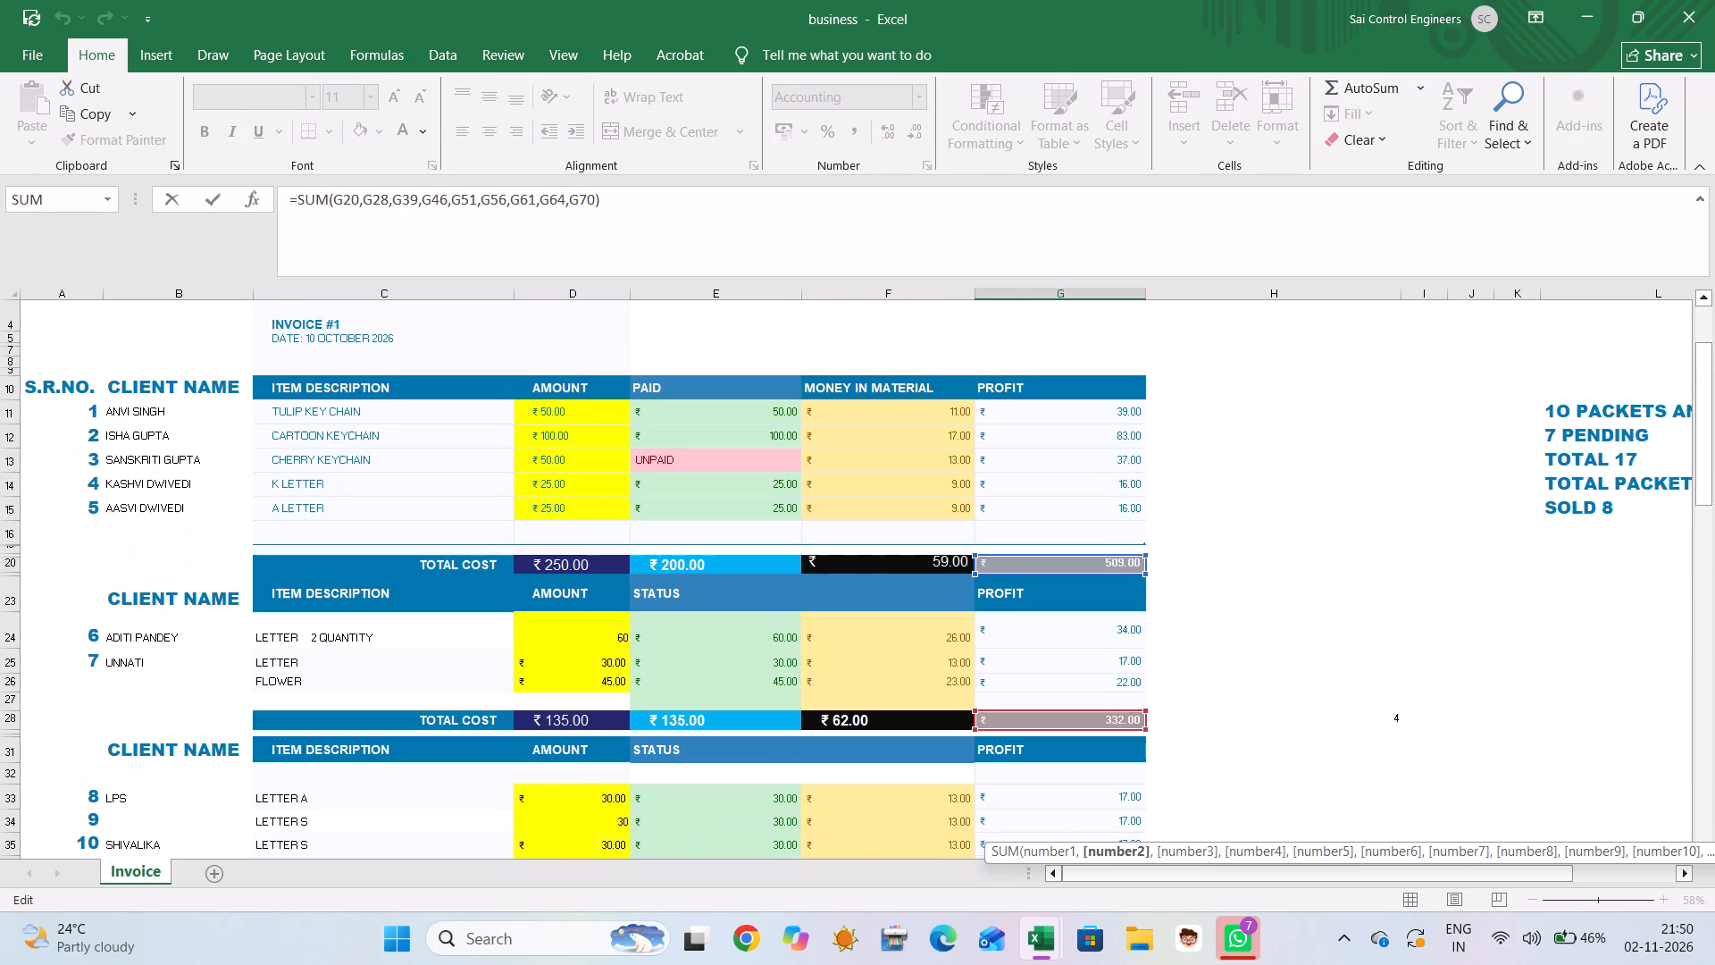
scroll(1059, 588, "up", 2)
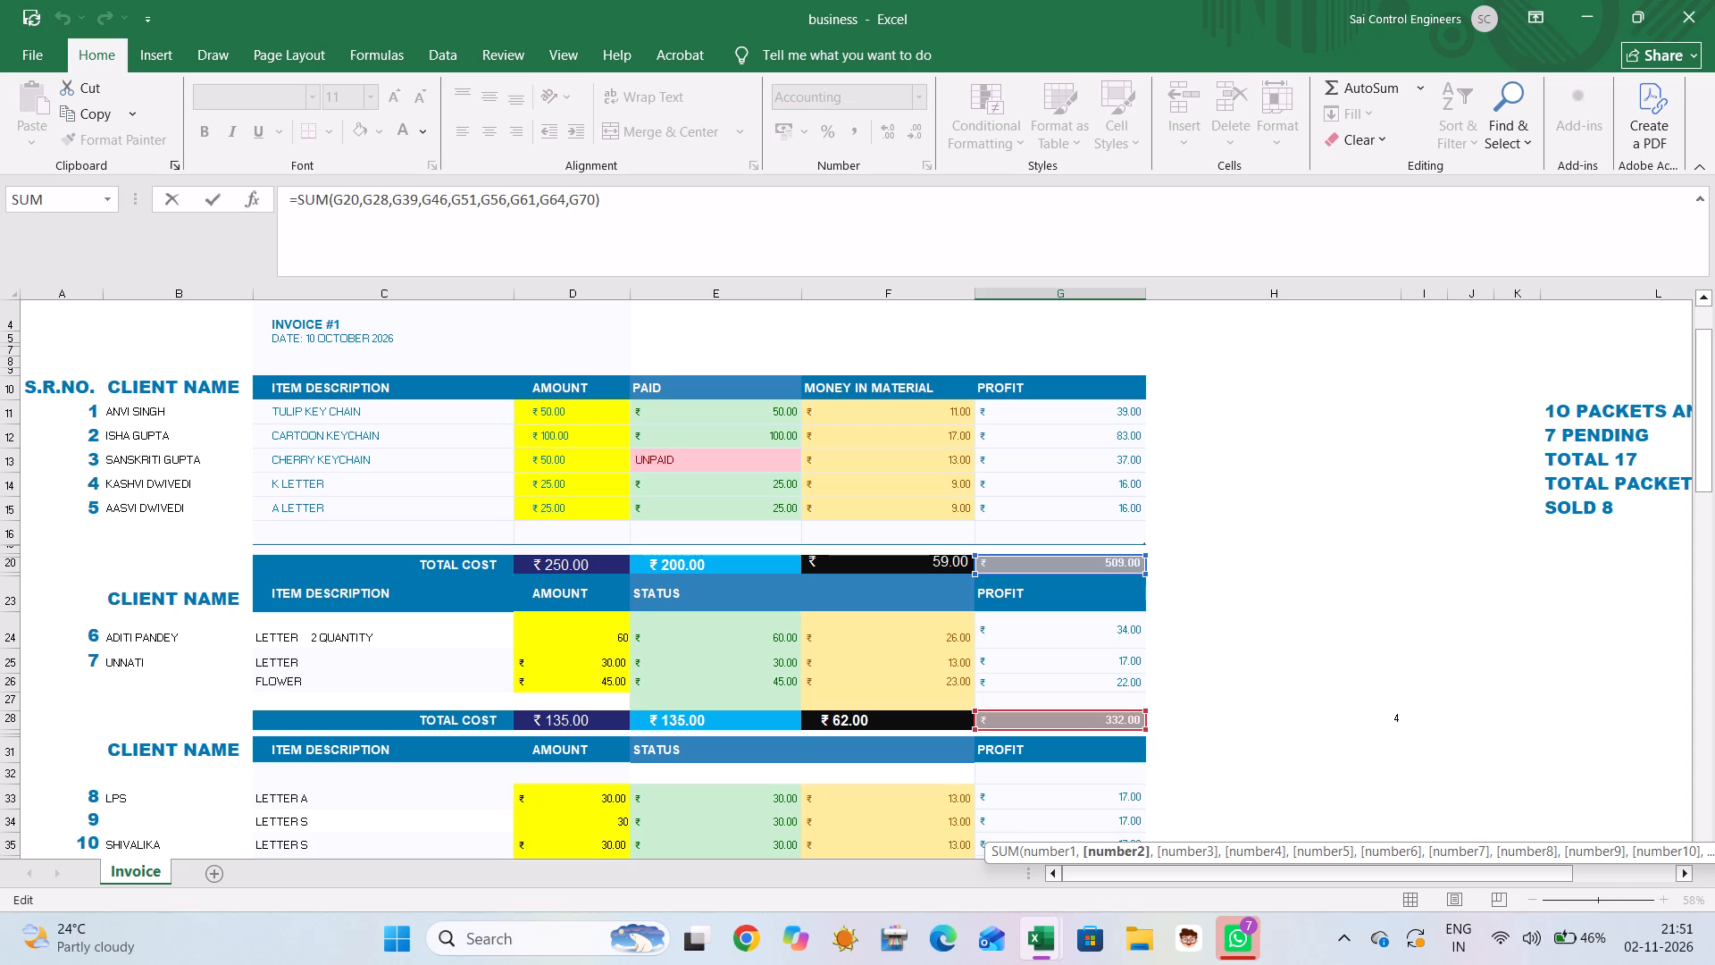
scroll(1059, 588, "down", 2)
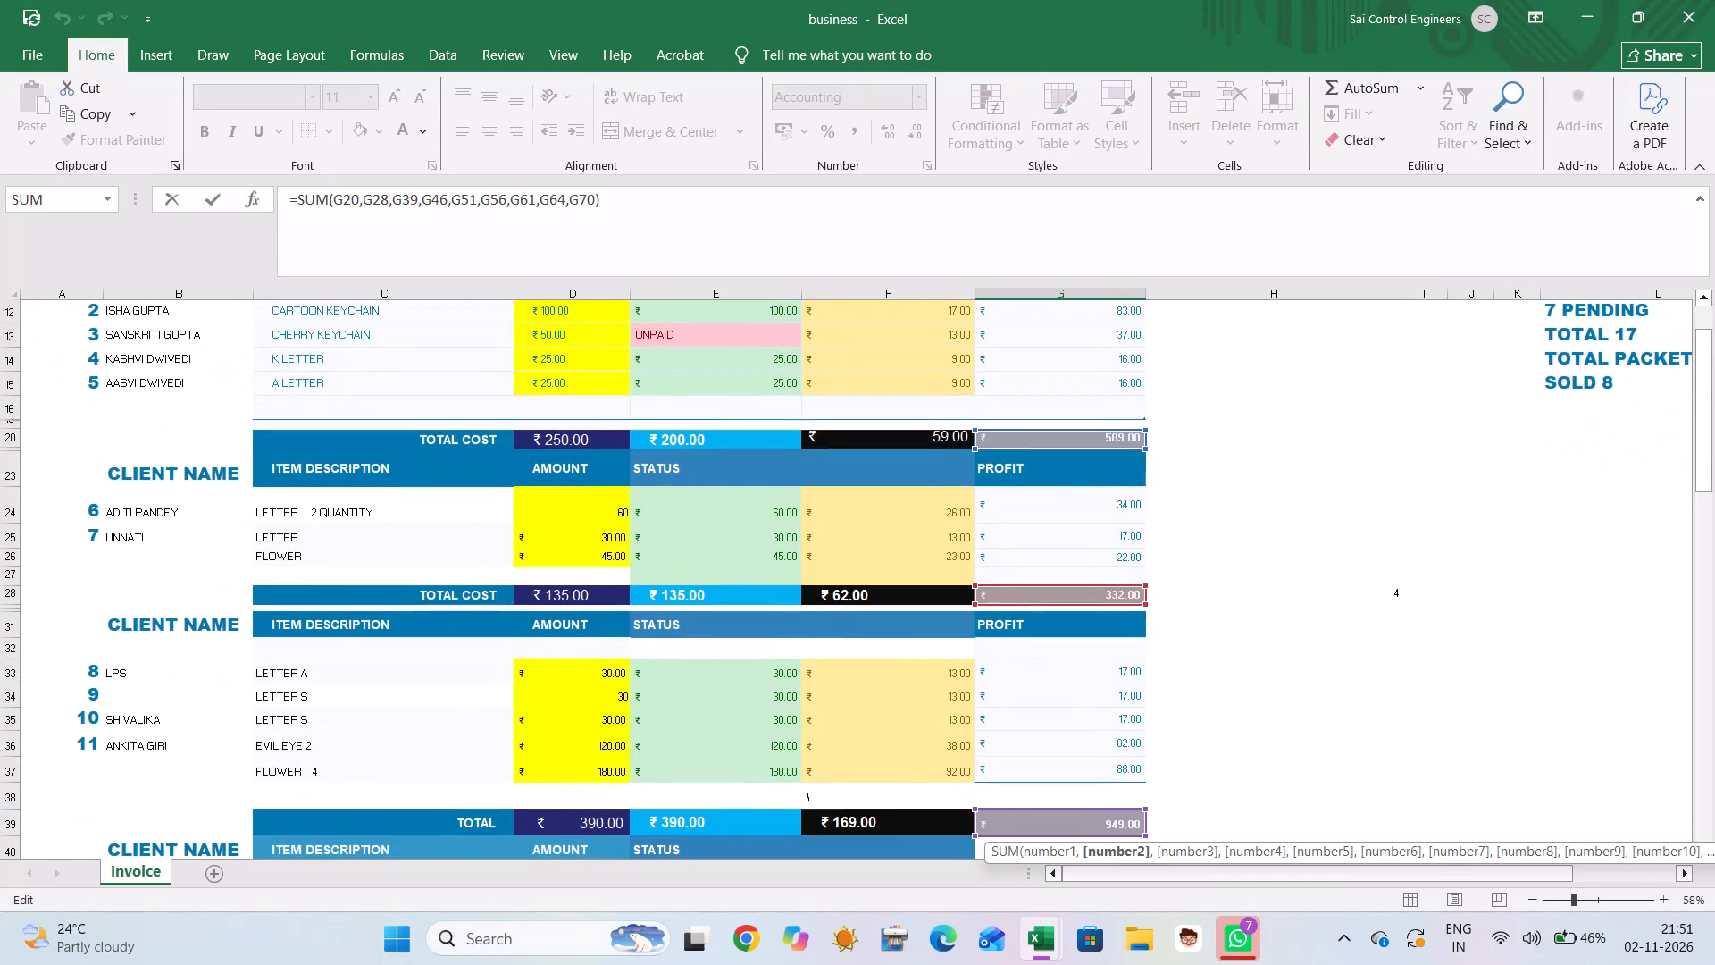
scroll(1059, 588, "down", 1)
left_click(1343, 588)
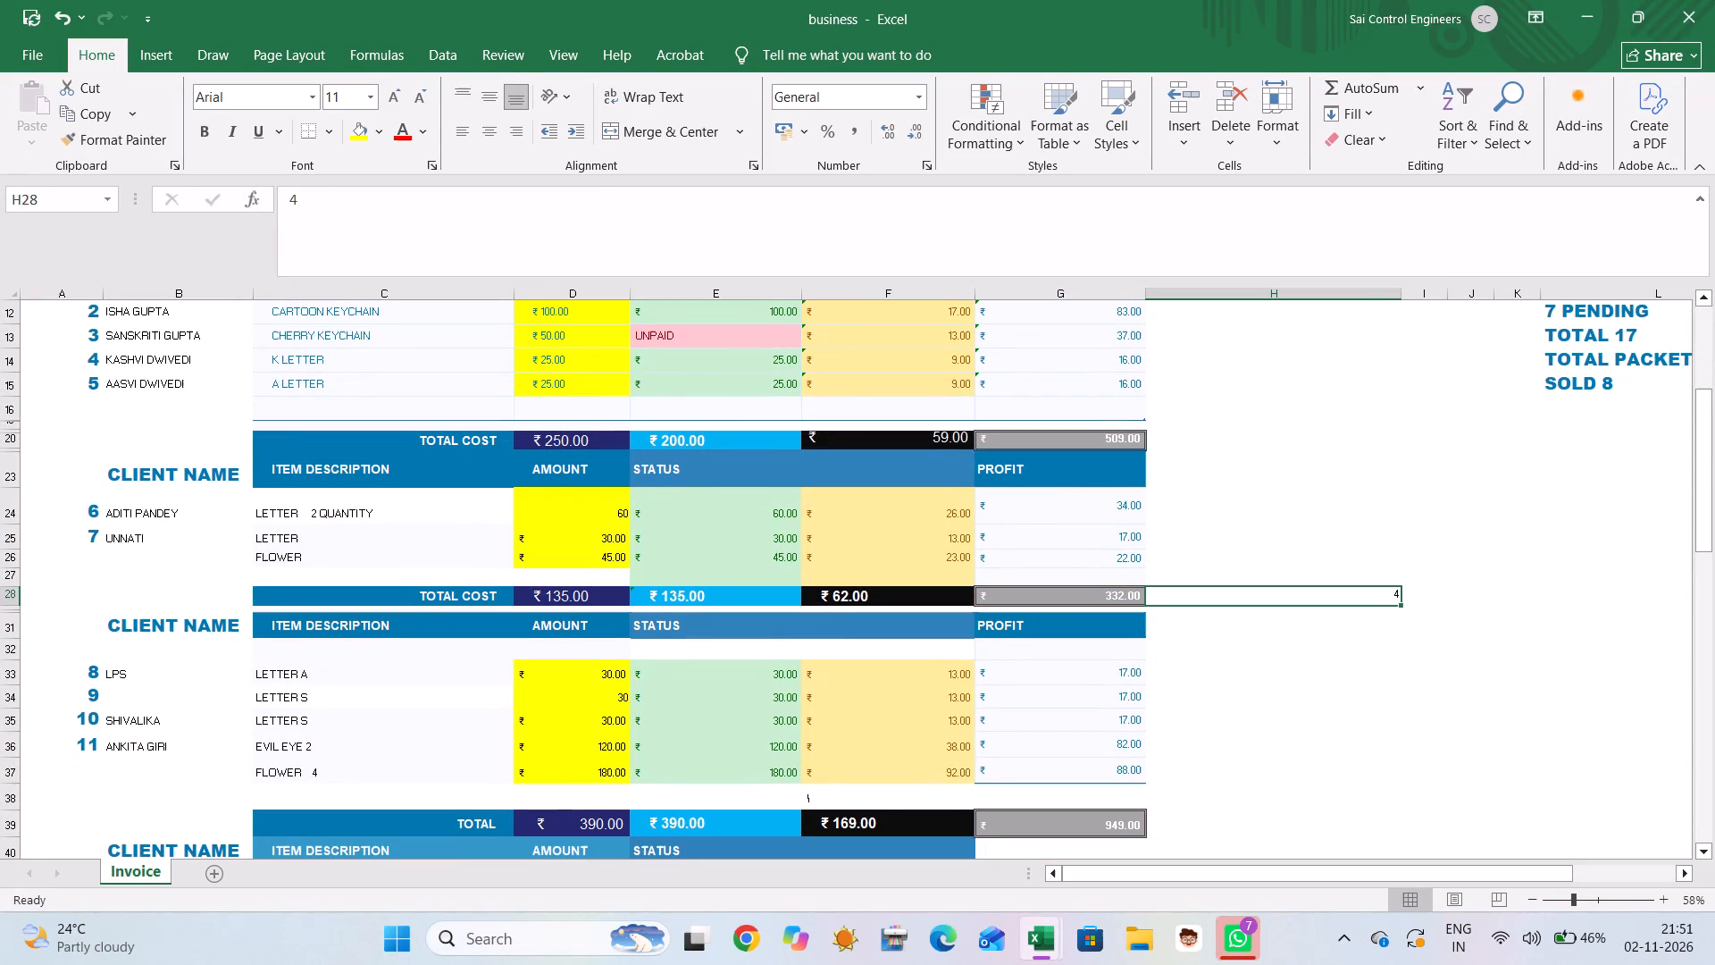
Use AutoSum to total the PROFIT cells of the first three tables into G20, G28 and G39, covering G11:G20, G24:G28 and G33:G39.
scroll(1343, 588, "up", 2)
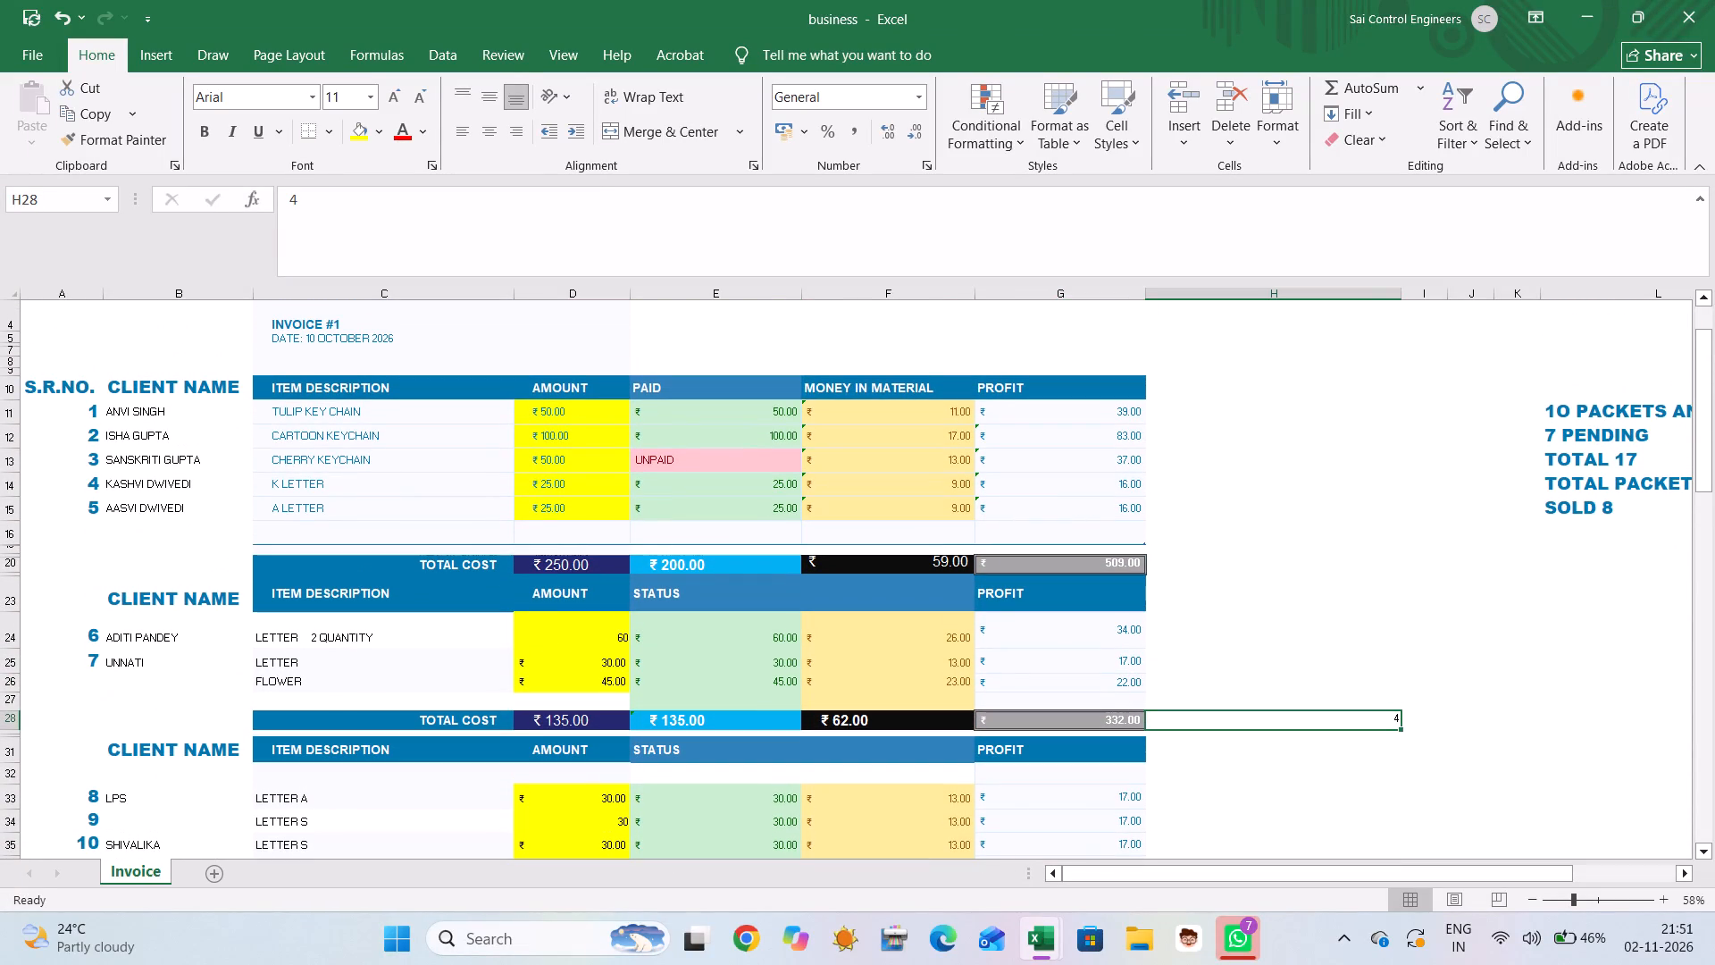
left_click(1045, 413)
left_click_drag(1045, 413, 1082, 594)
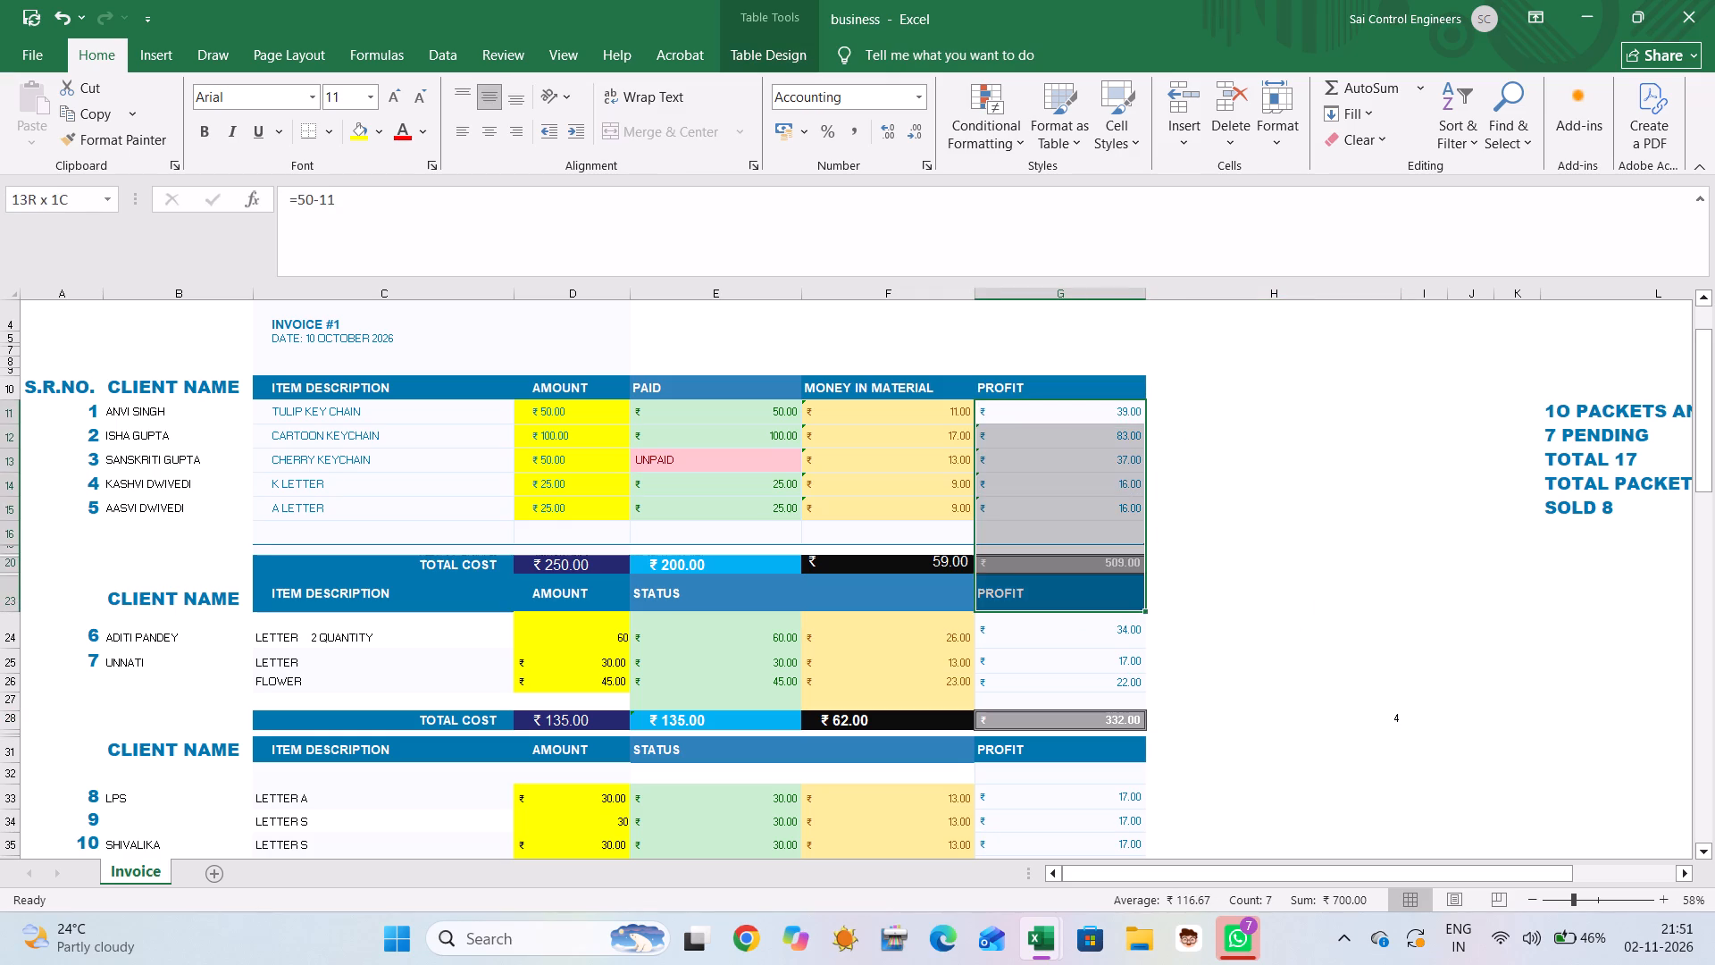
left_click_drag(1082, 594, 1084, 564)
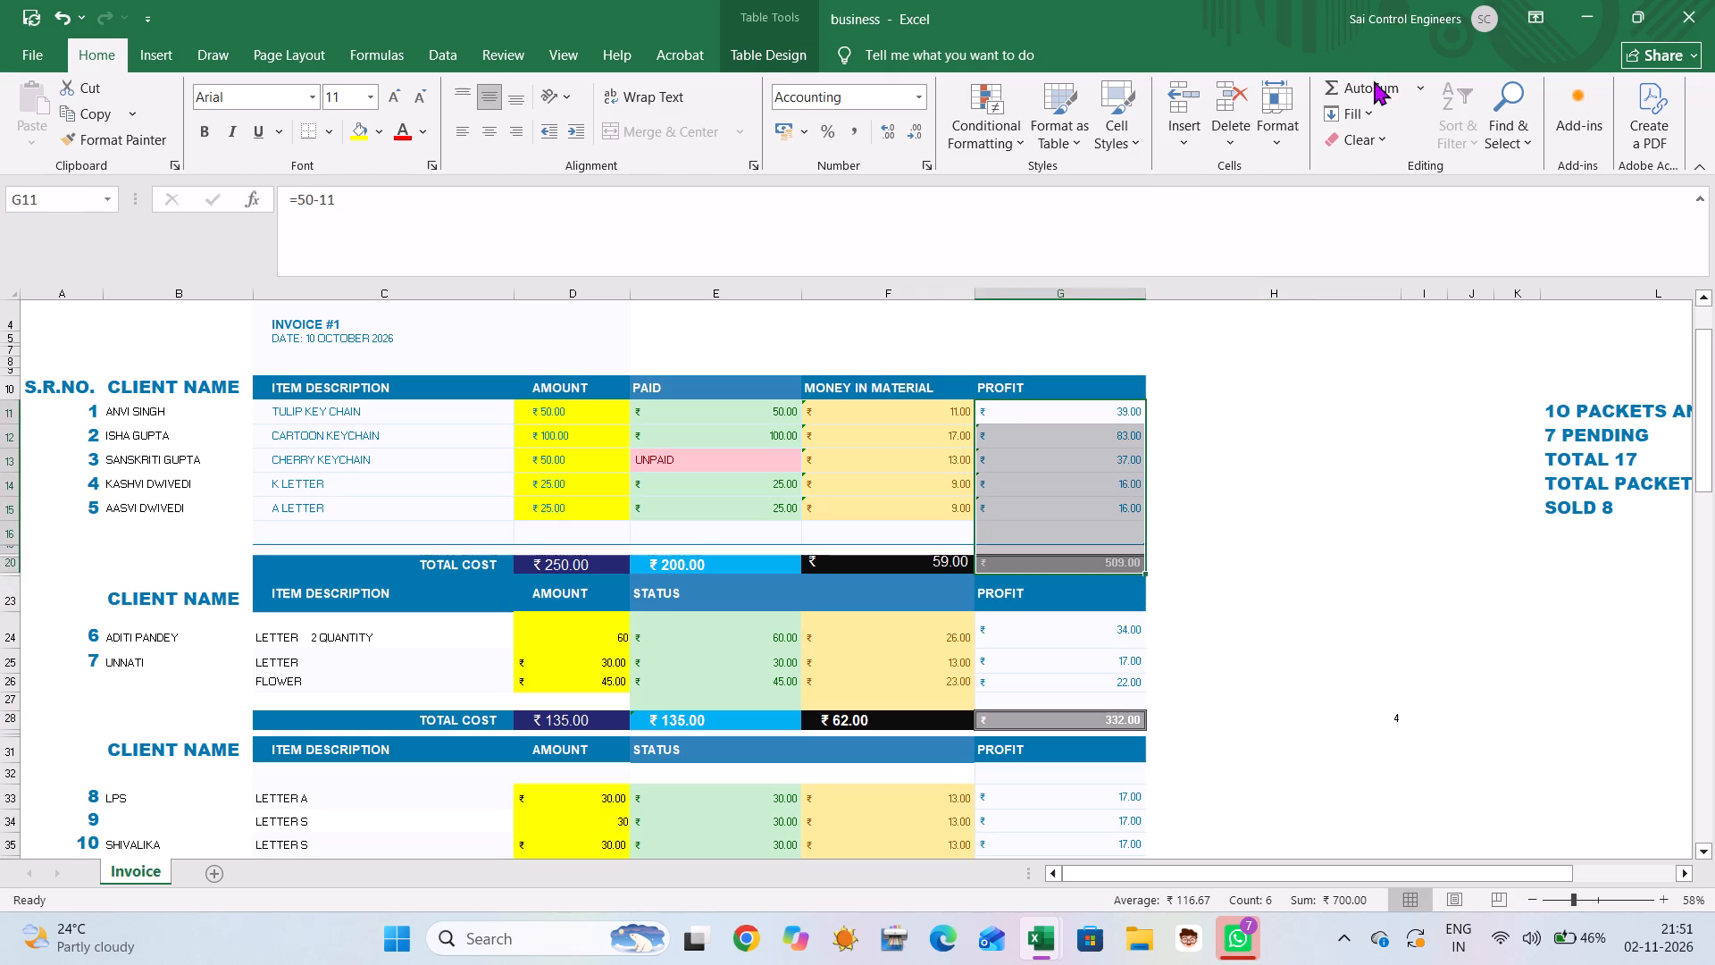
left_click(1374, 80)
scroll(1254, 432, "down", 2)
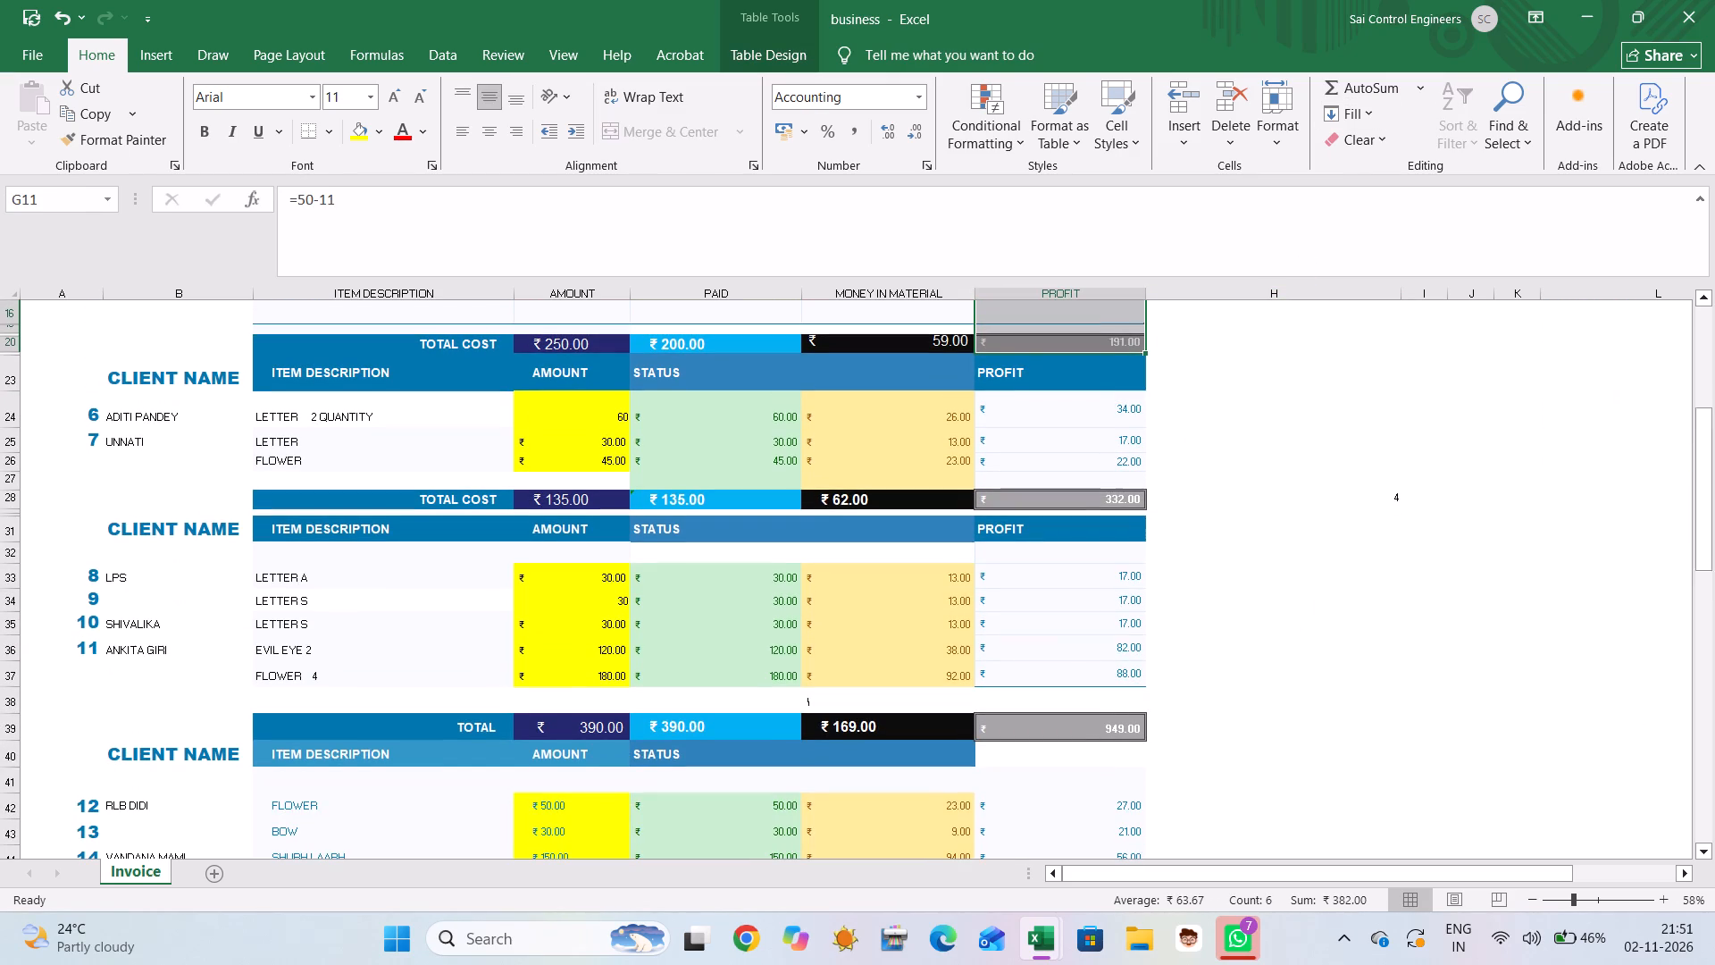
left_click_drag(983, 403, 1010, 479)
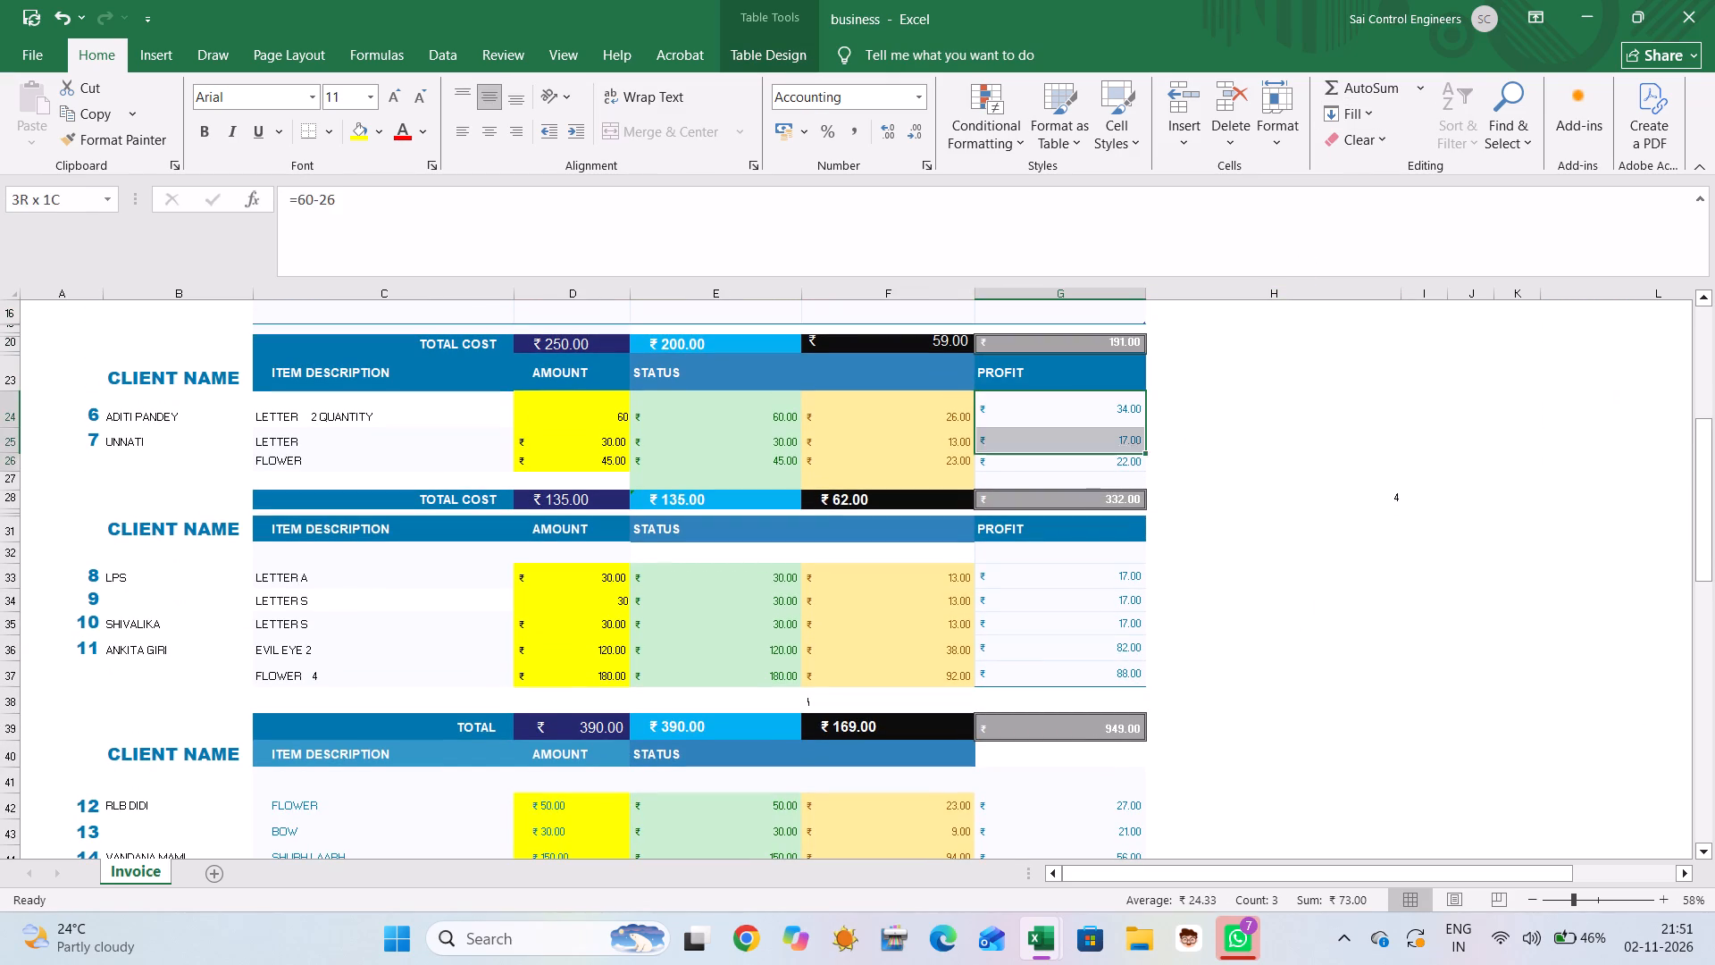
left_click_drag(1010, 479, 1018, 502)
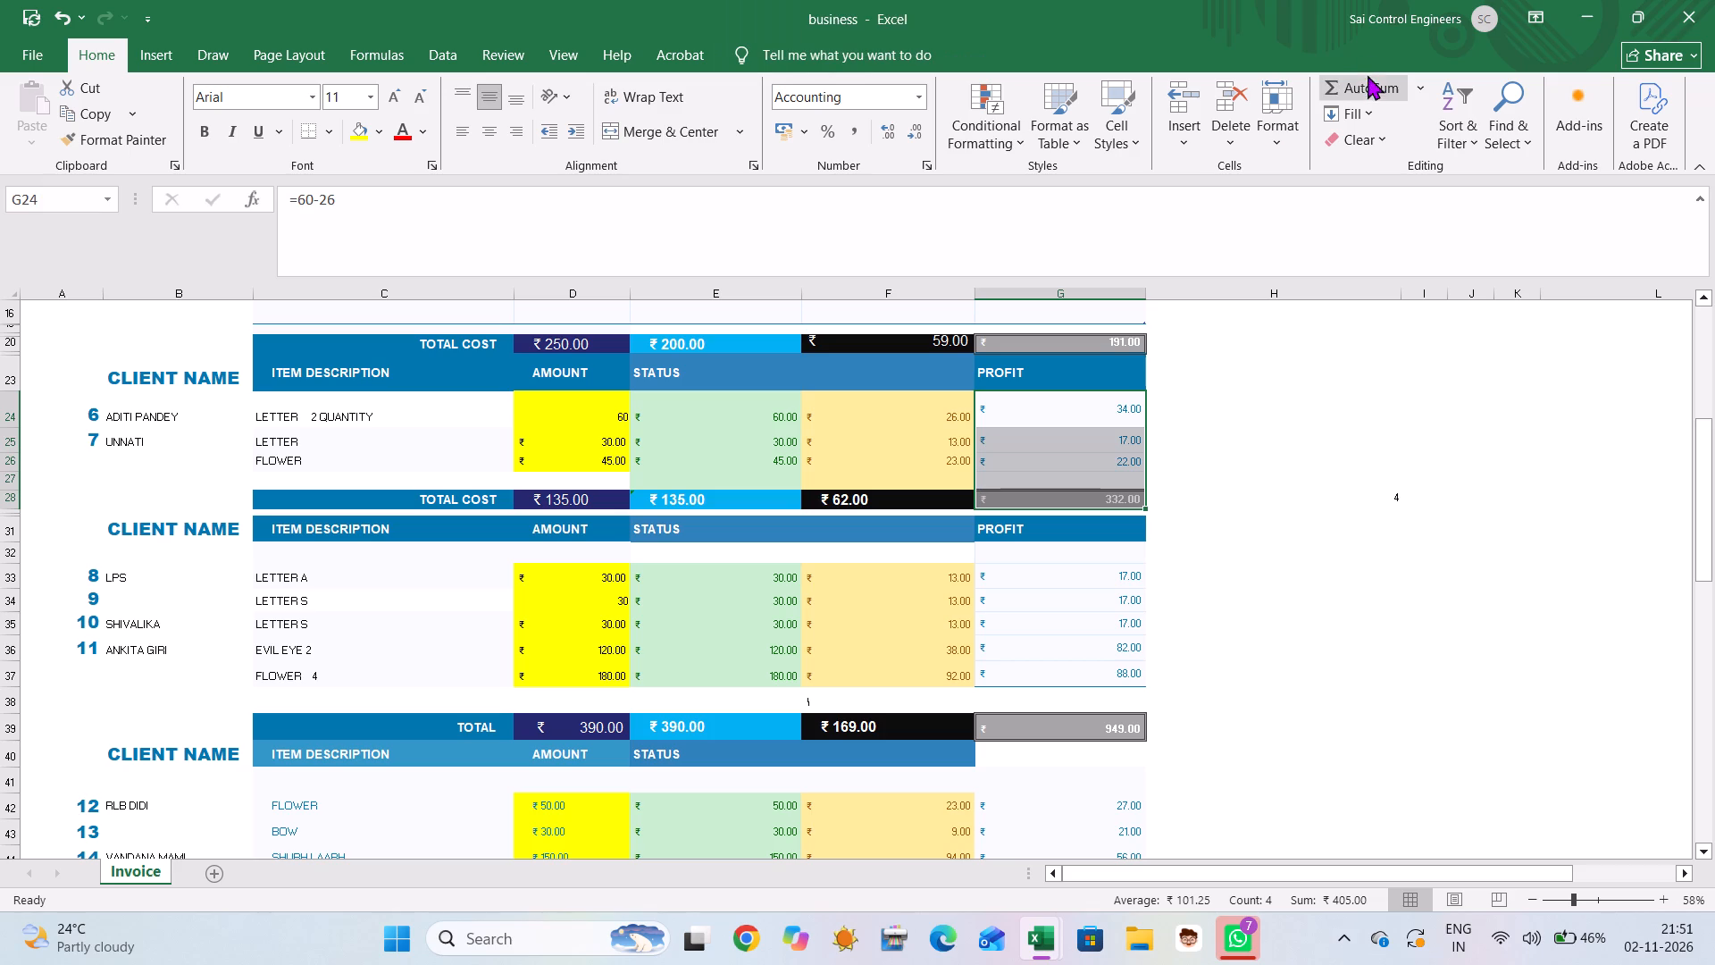
left_click(1365, 80)
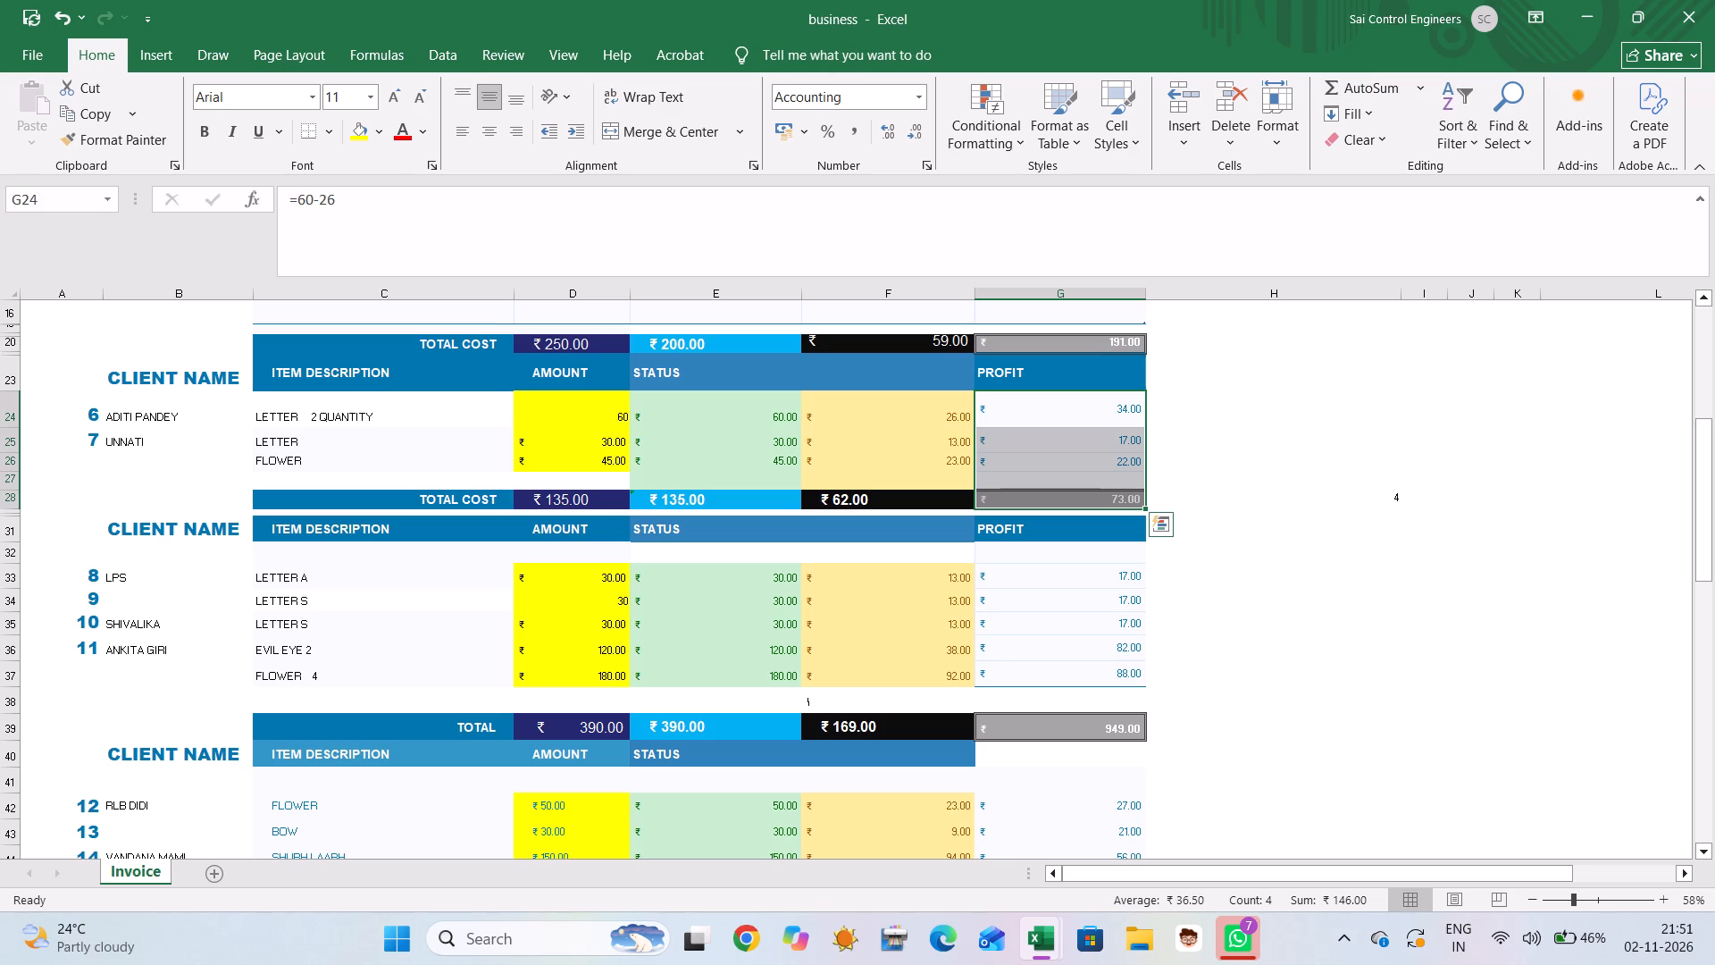
left_click_drag(1053, 576, 1065, 720)
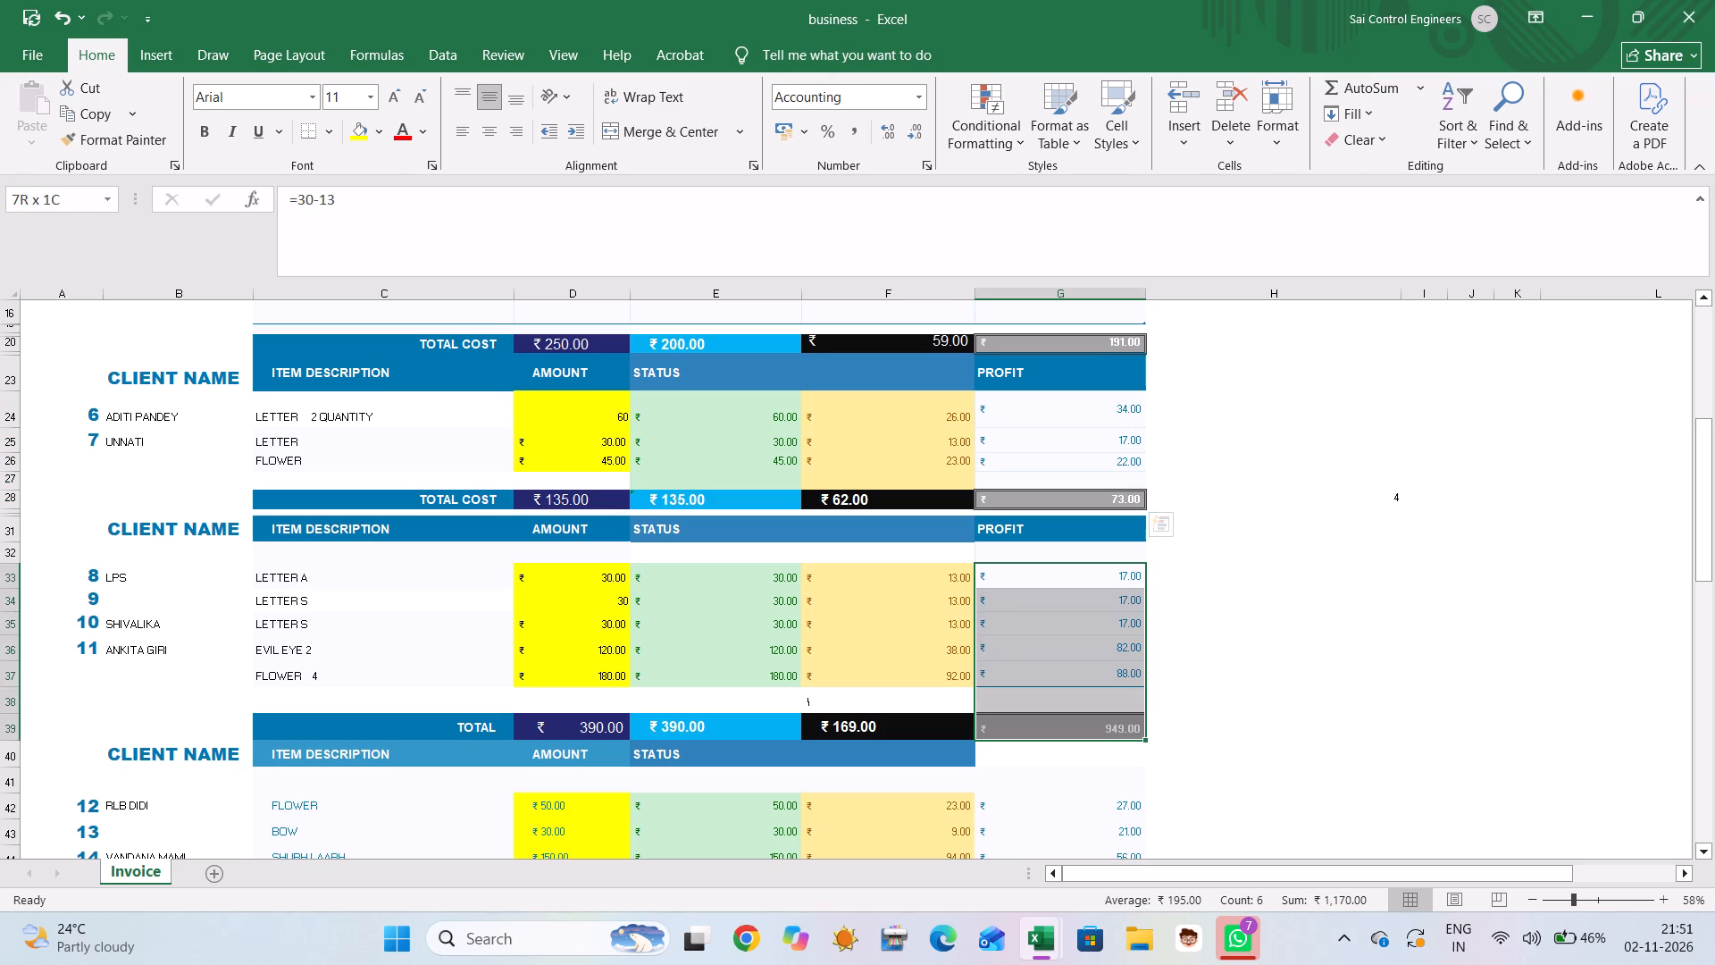
left_click(1360, 82)
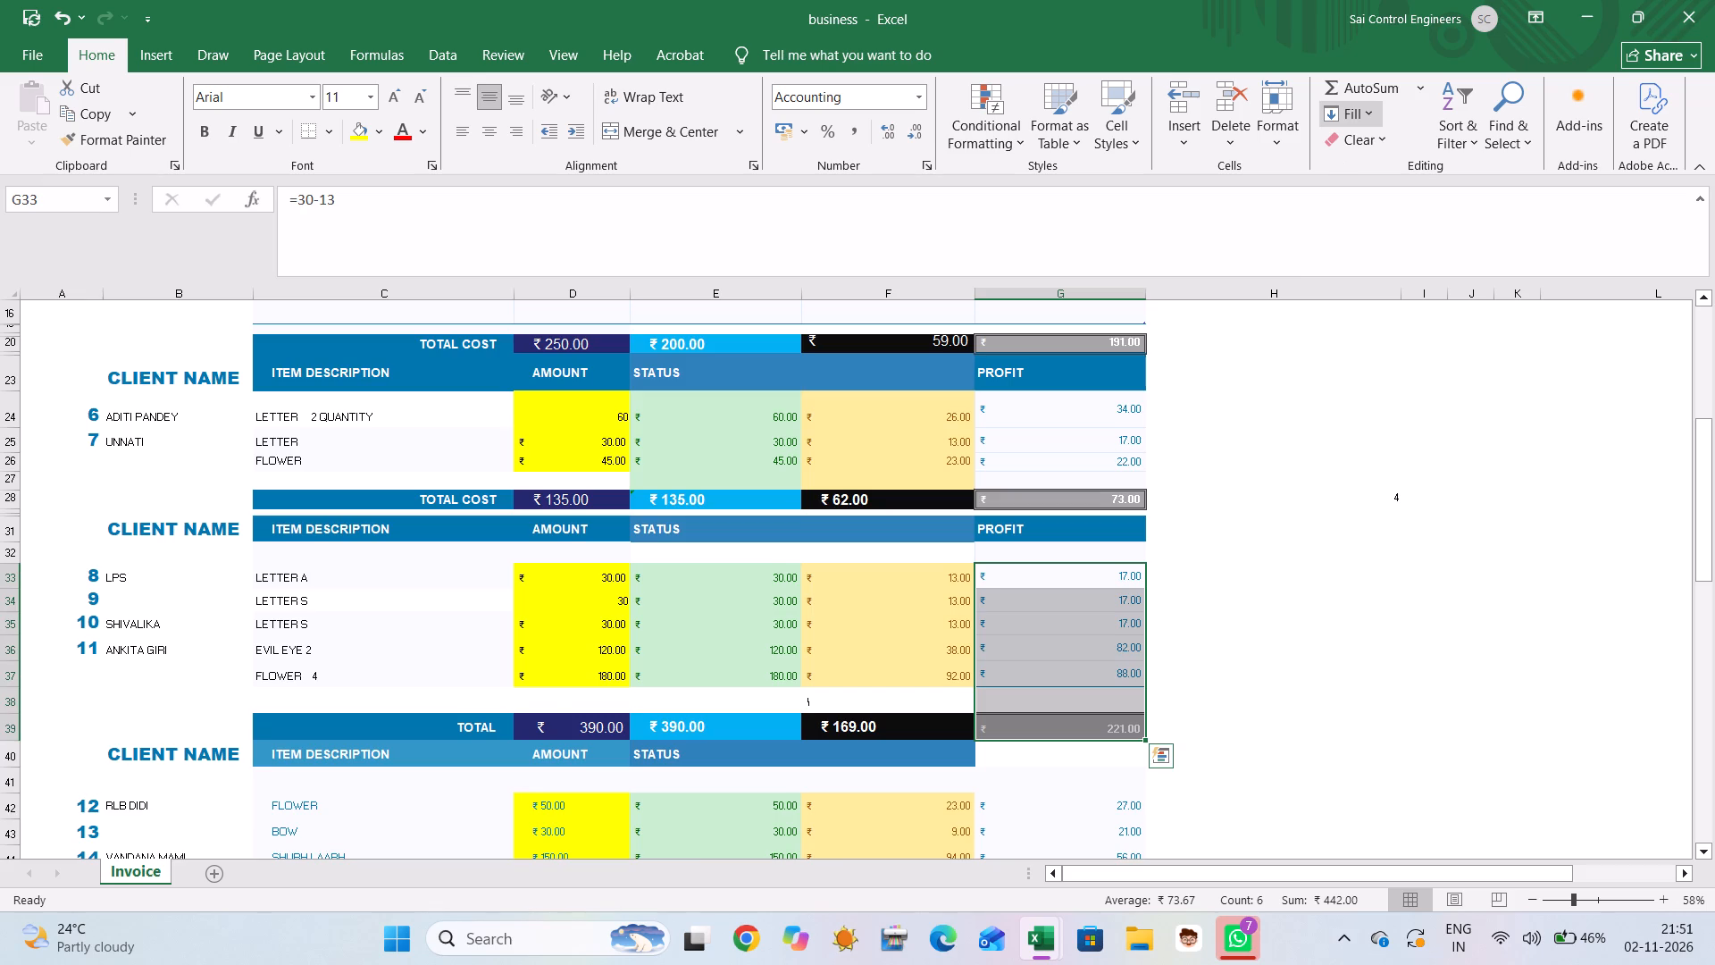
AutoSum the PROFIT ranges G41:G46 and G48:G51 so their totals fill G46 and G51.
scroll(1211, 433, "down", 3)
left_click_drag(1018, 566, 1042, 684)
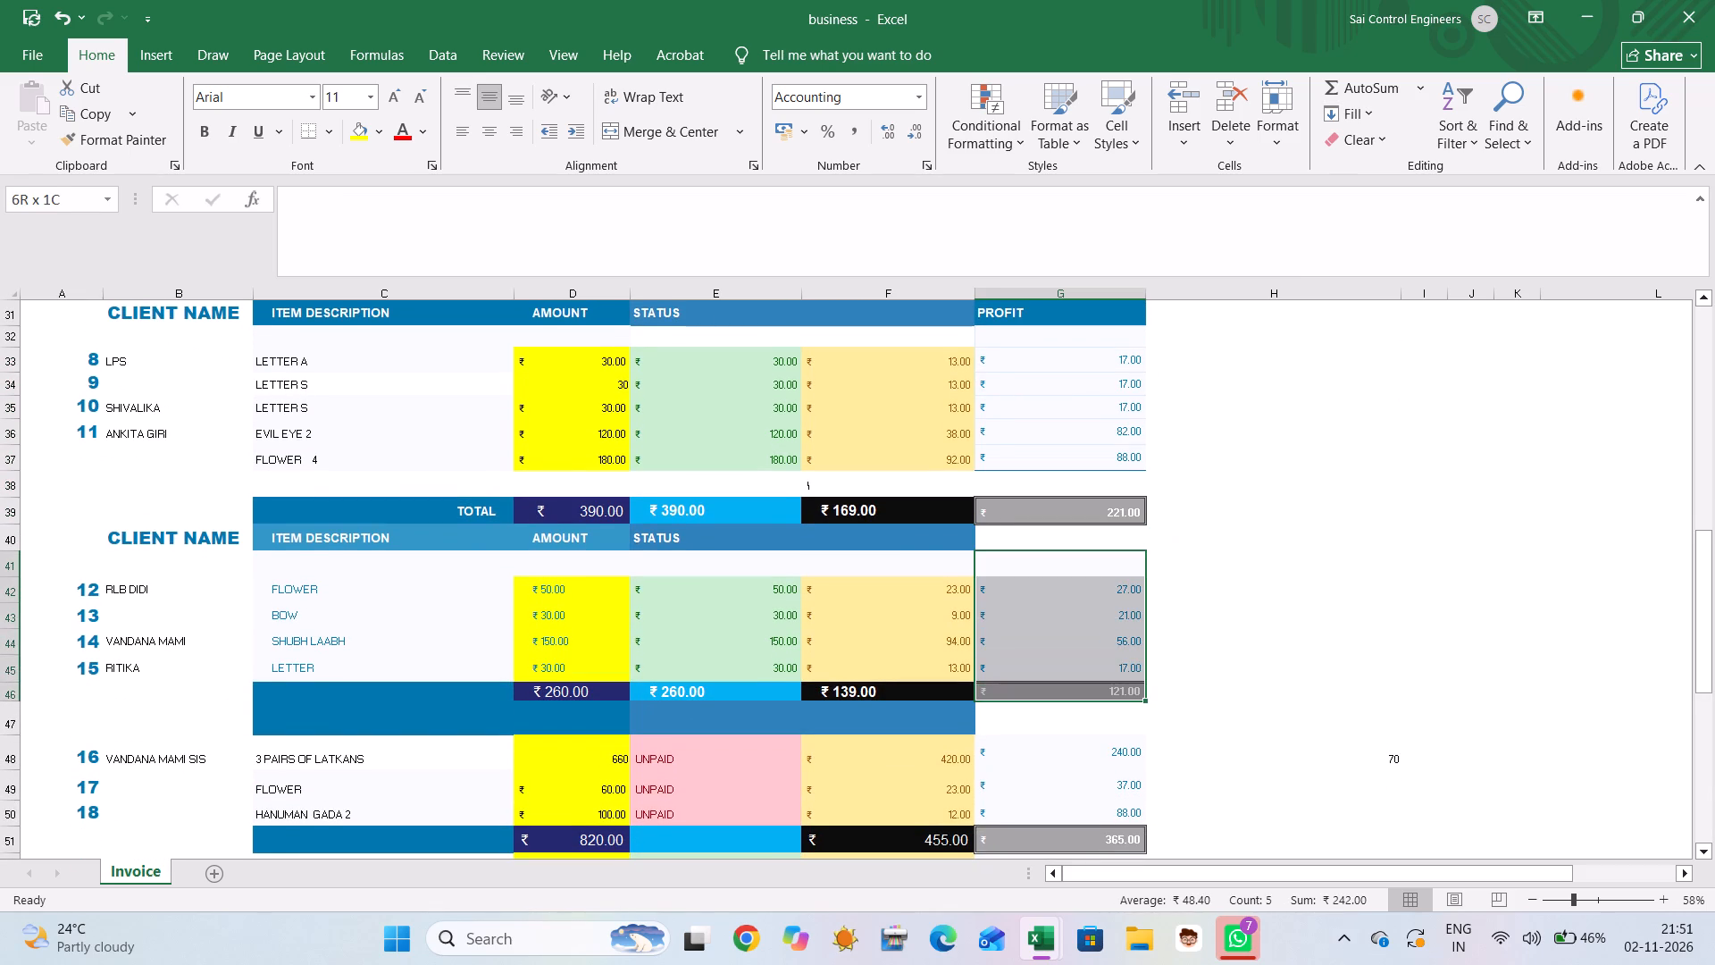
left_click(1342, 83)
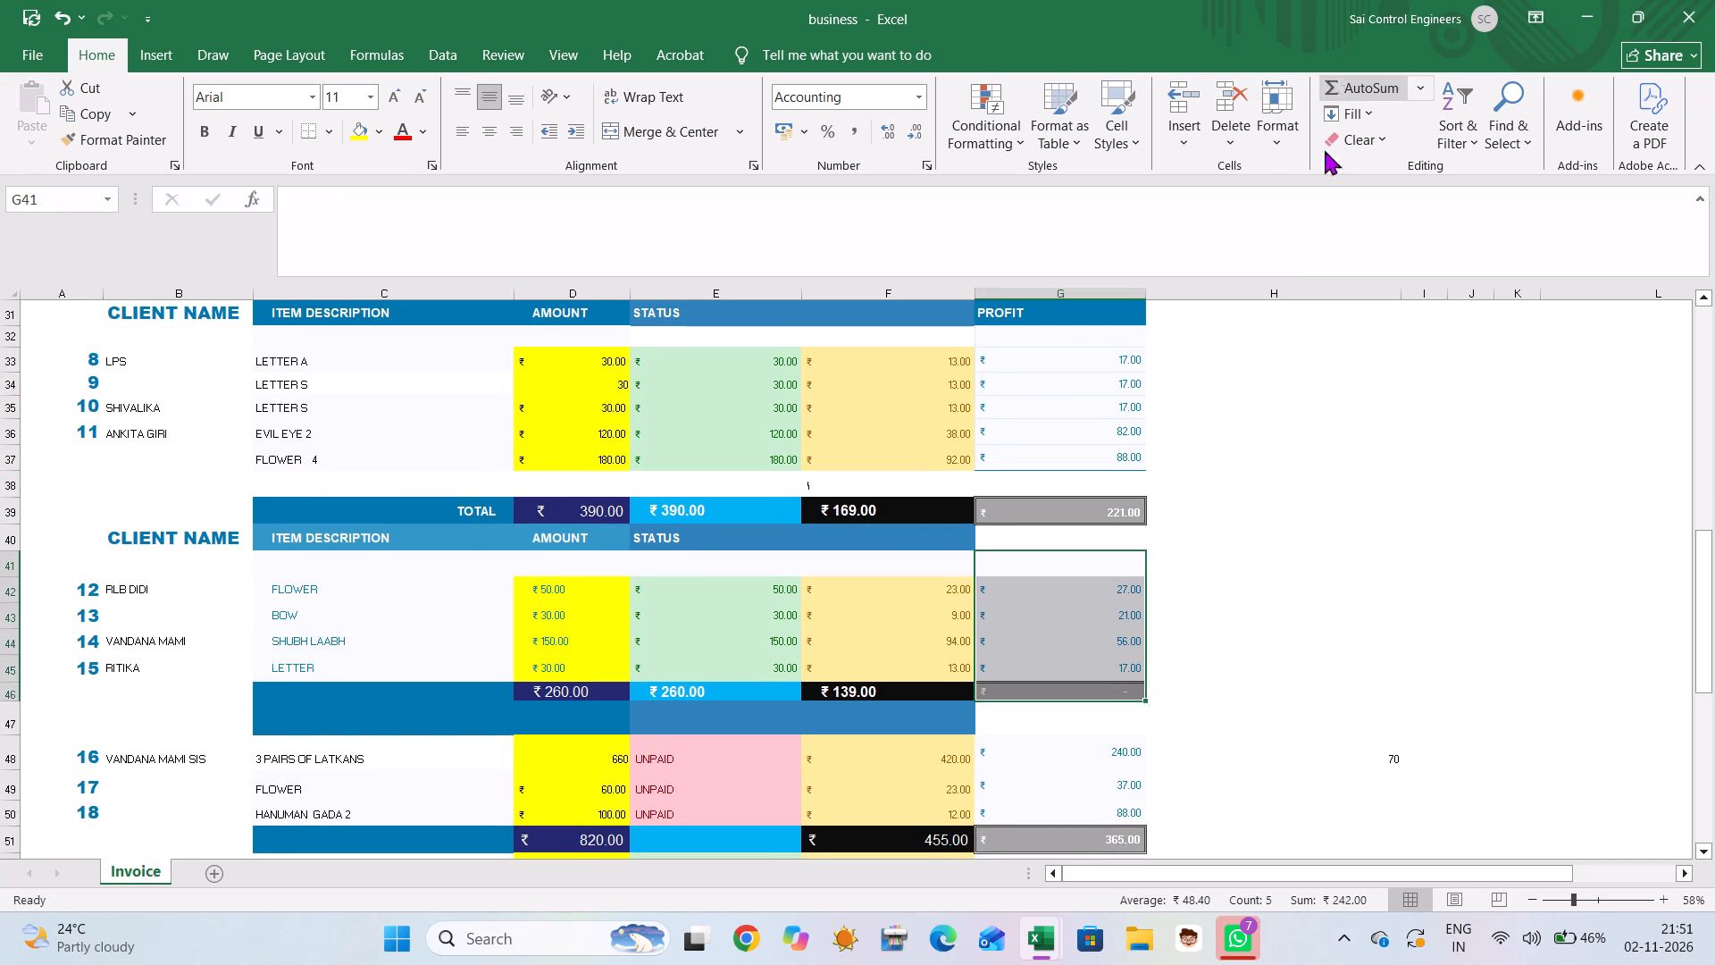
scroll(1221, 393, "down", 2)
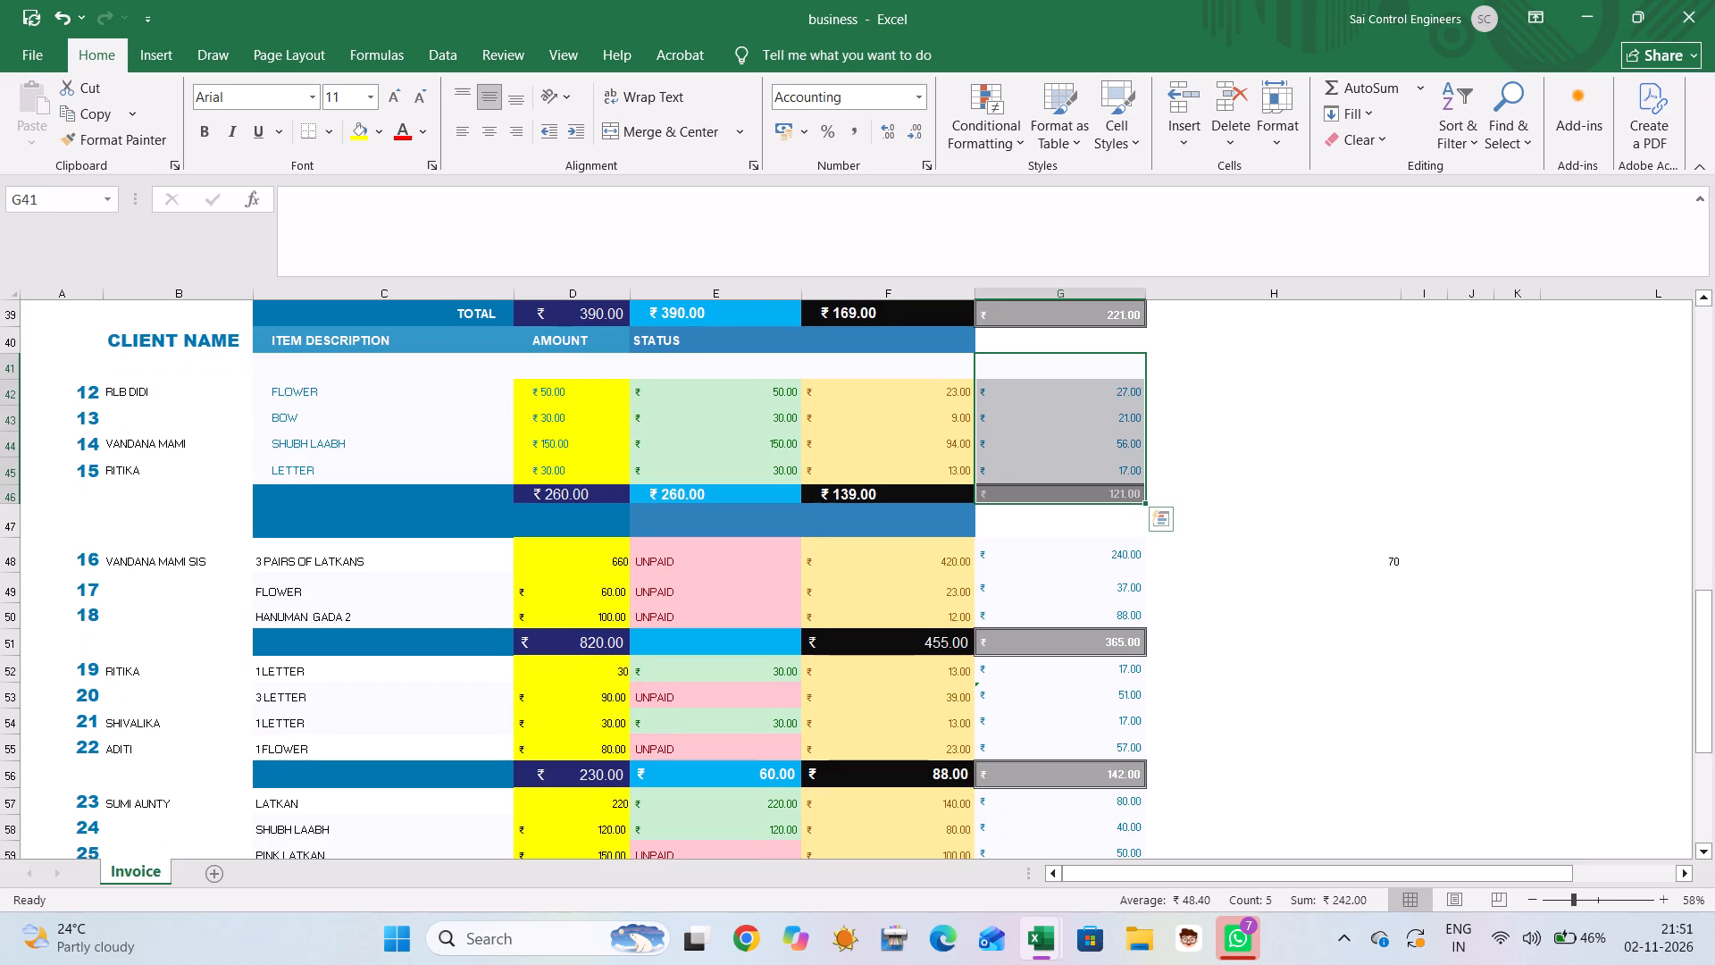
left_click_drag(1017, 550, 1031, 637)
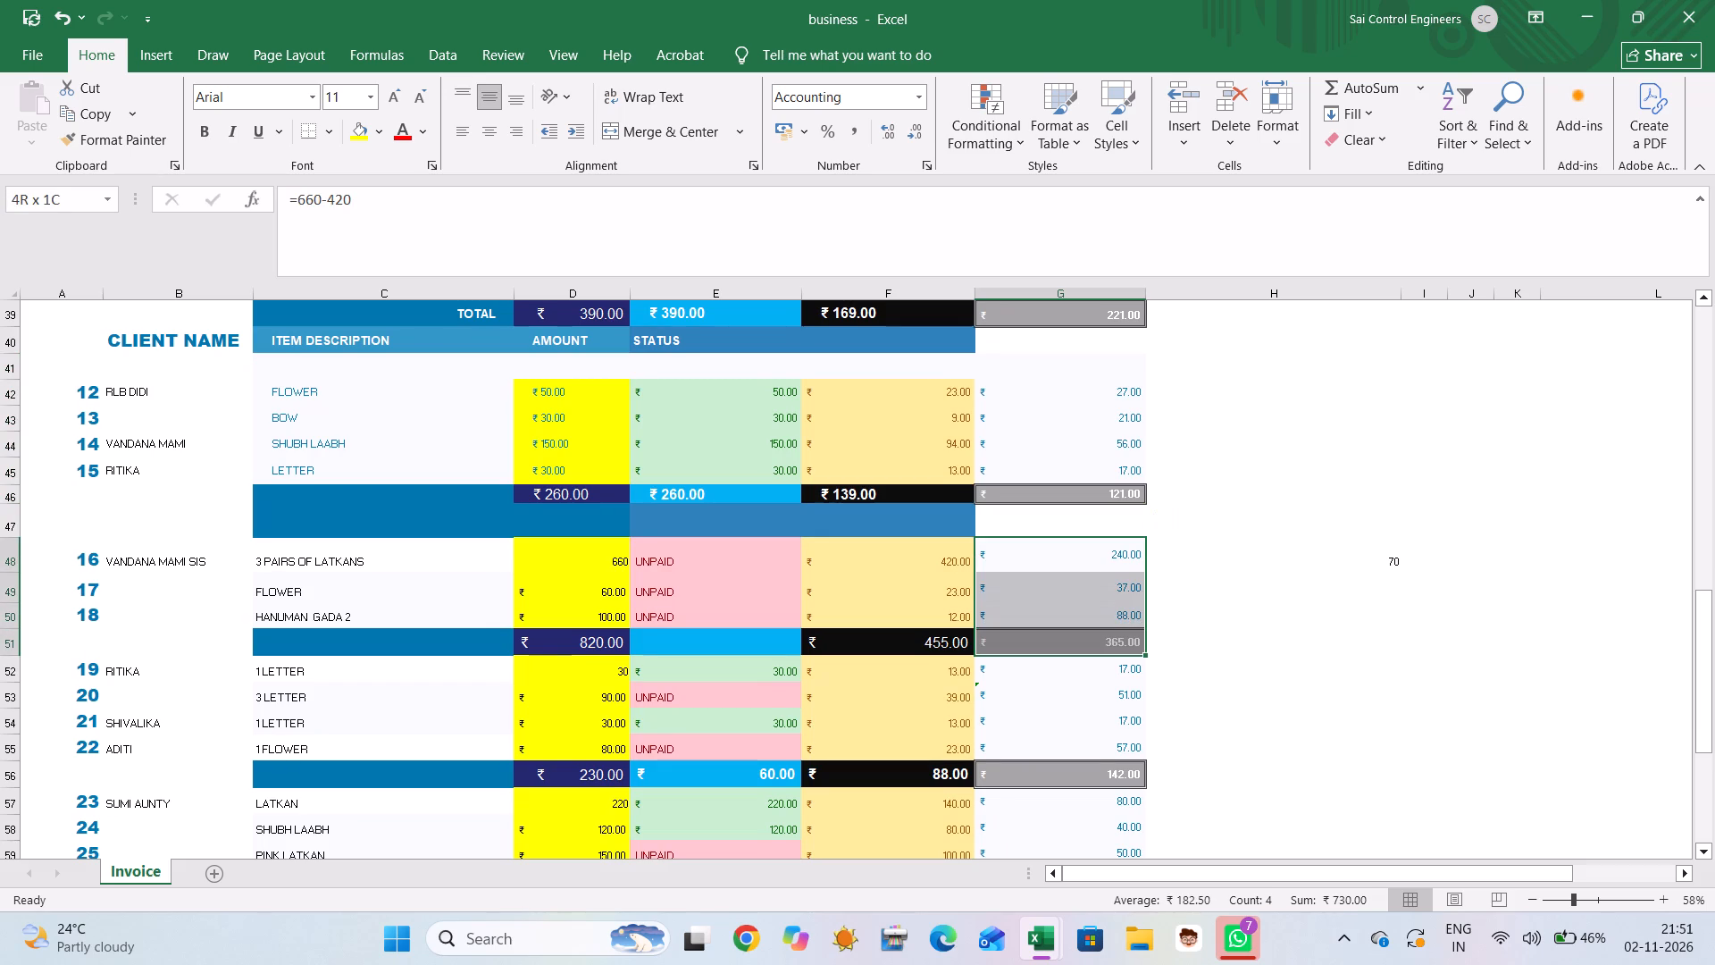
left_click(1389, 81)
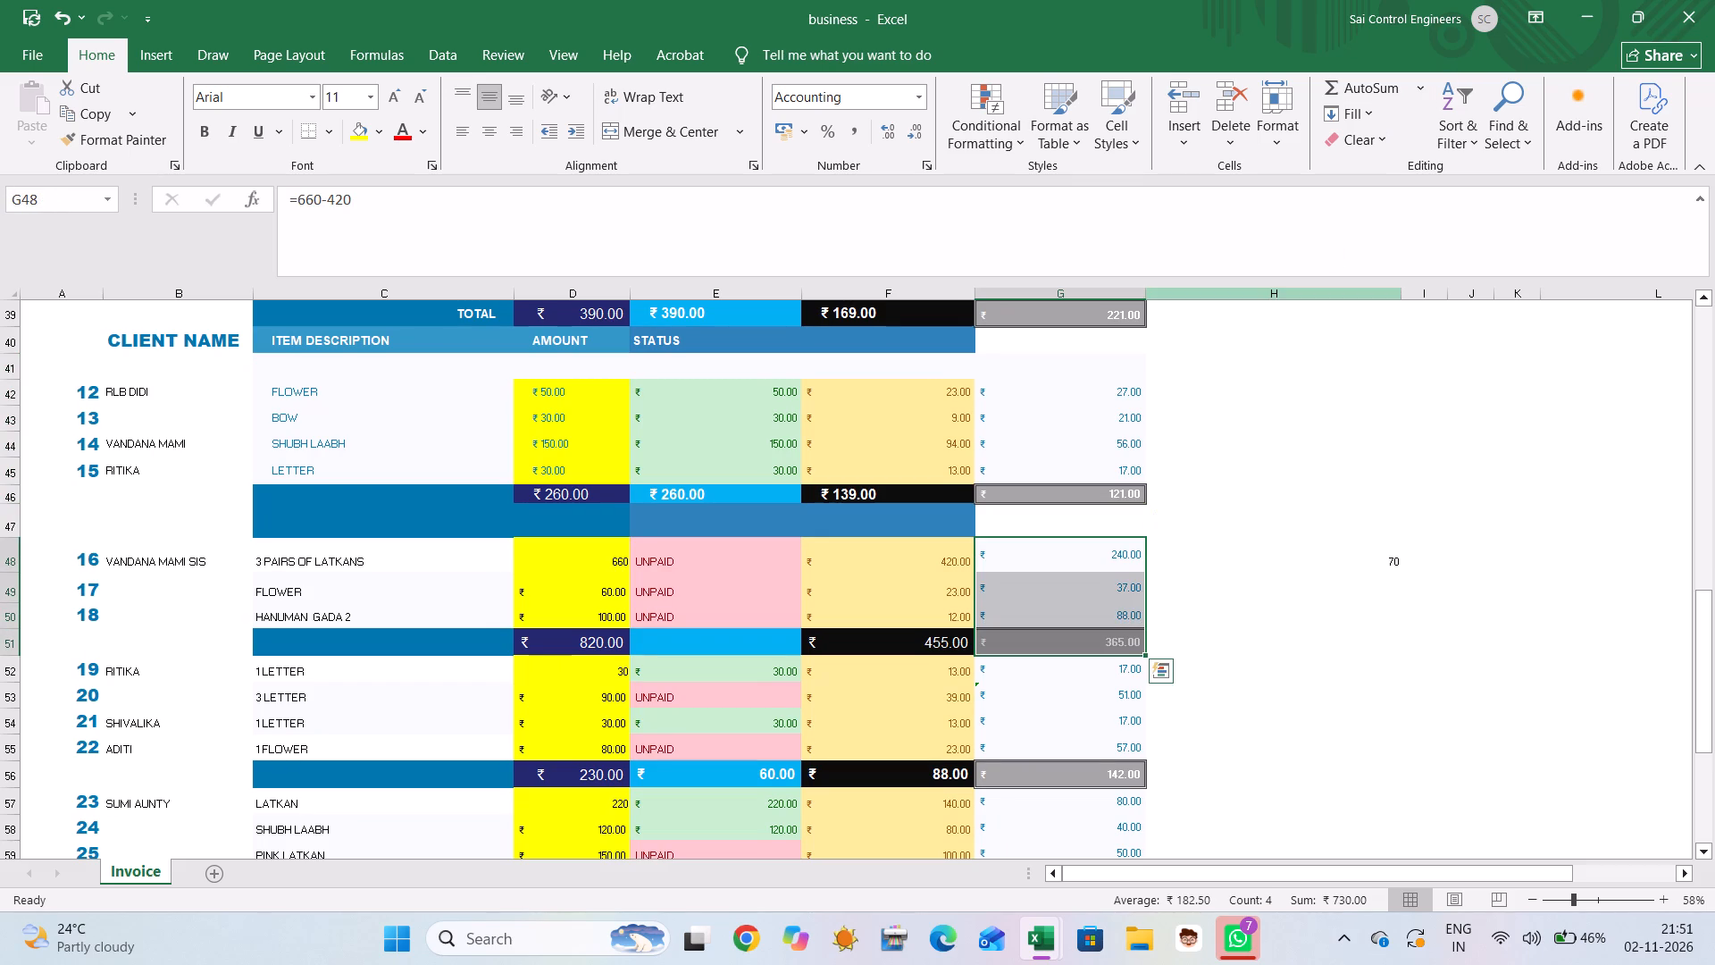
AutoSum the PROFIT ranges G52:G56 and G57:G61 so their totals fill G56 and G61.
scroll(1299, 366, "down", 3)
left_click_drag(1064, 432, 1073, 537)
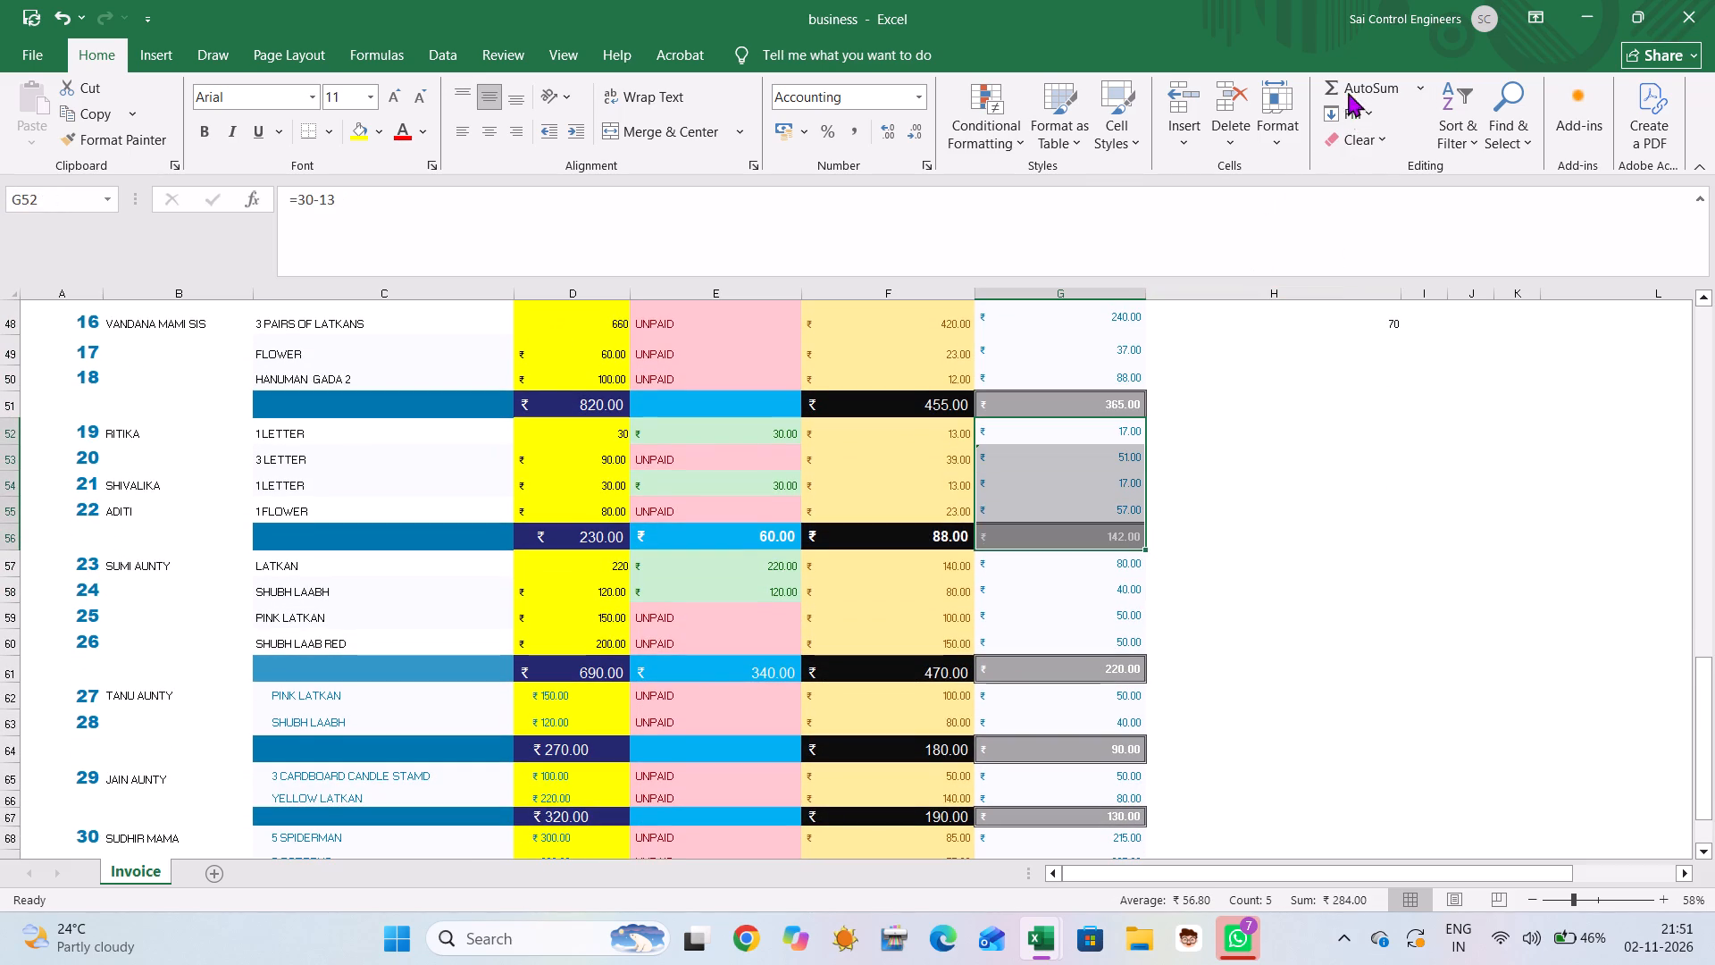
left_click(1351, 80)
left_click(1055, 571)
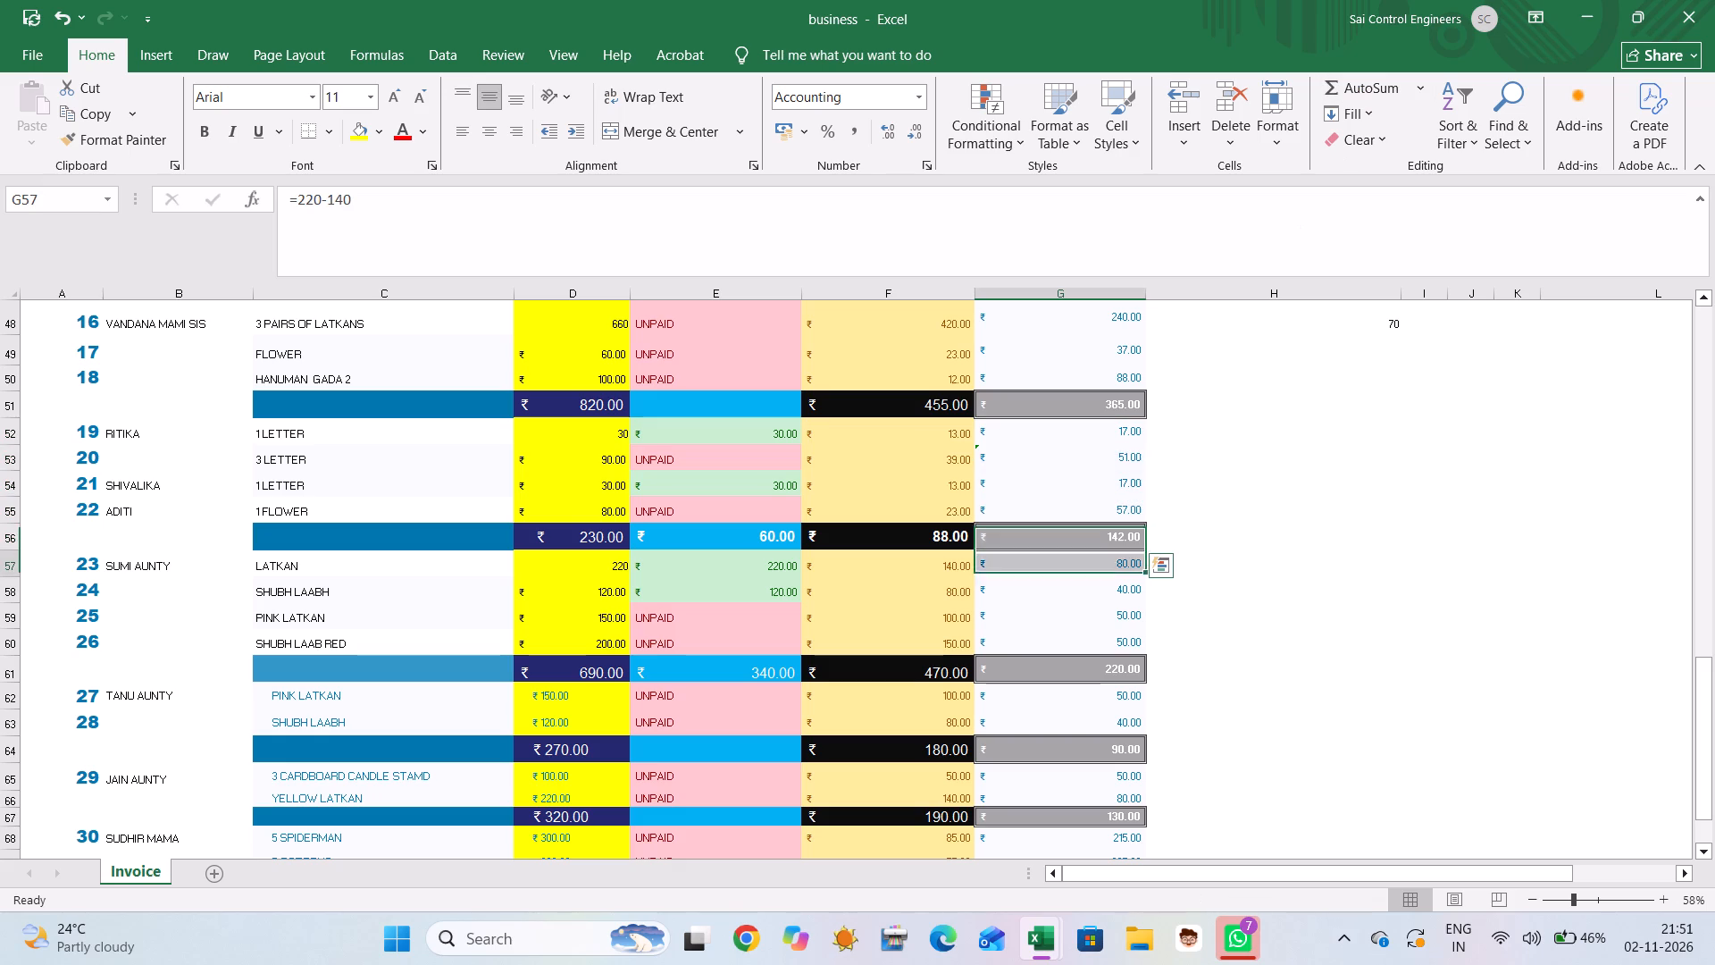
left_click_drag(1055, 571, 1060, 694)
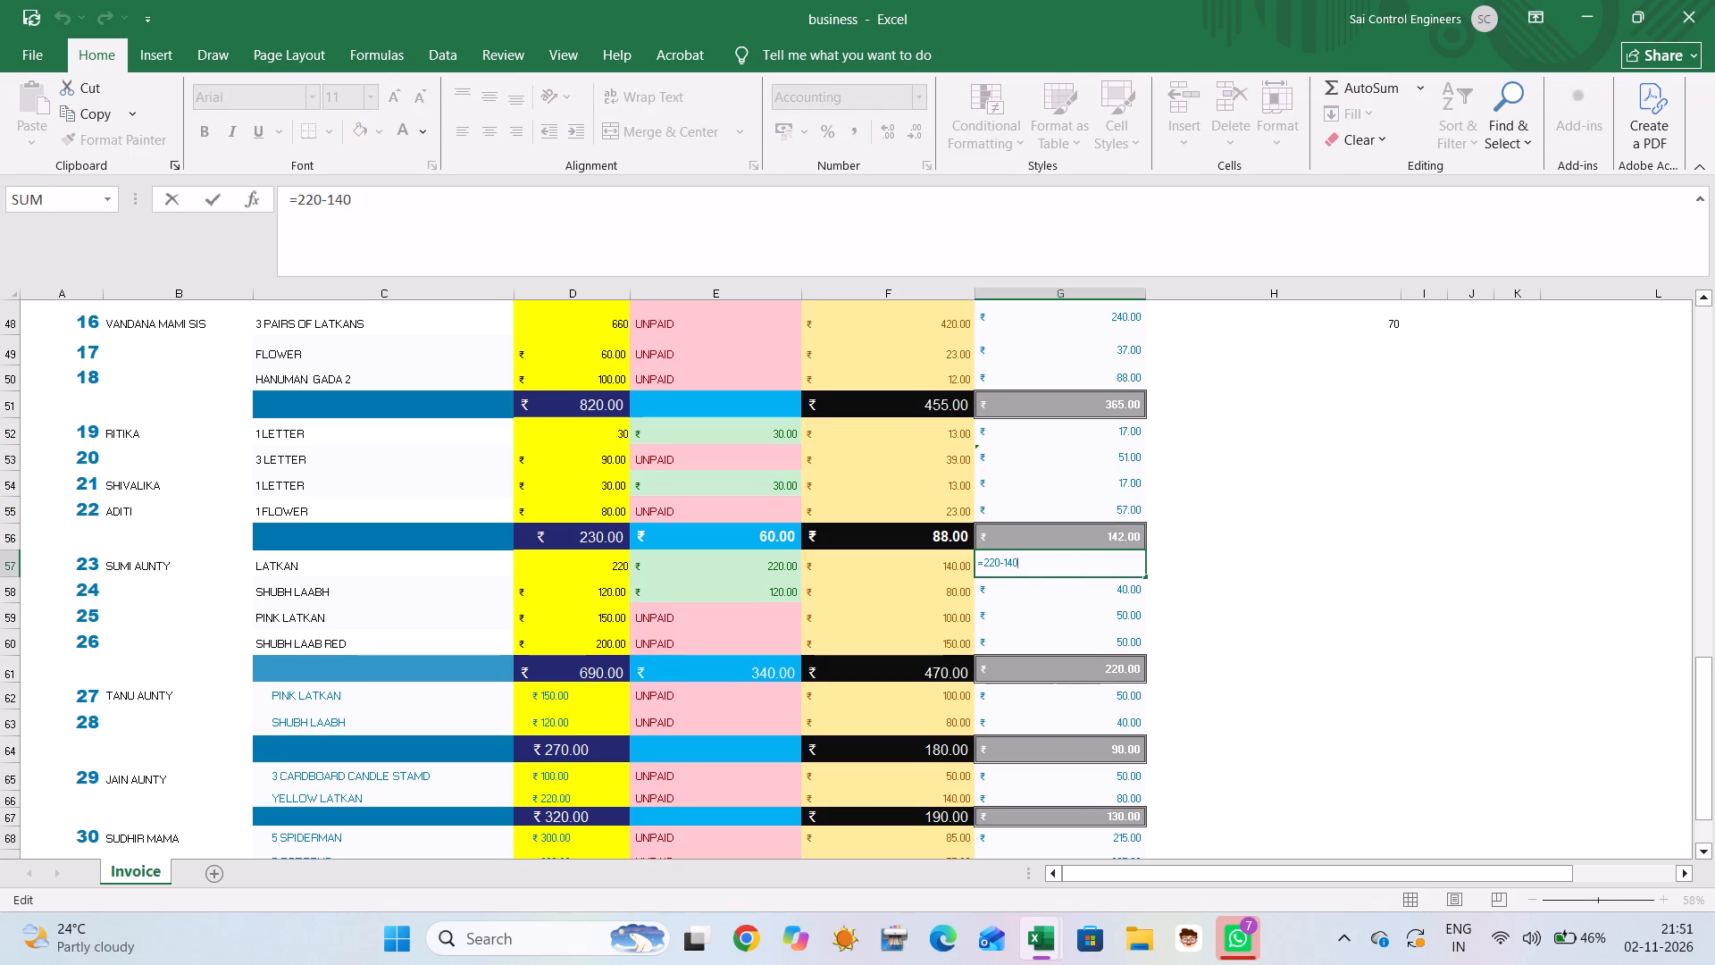
left_click(1229, 658)
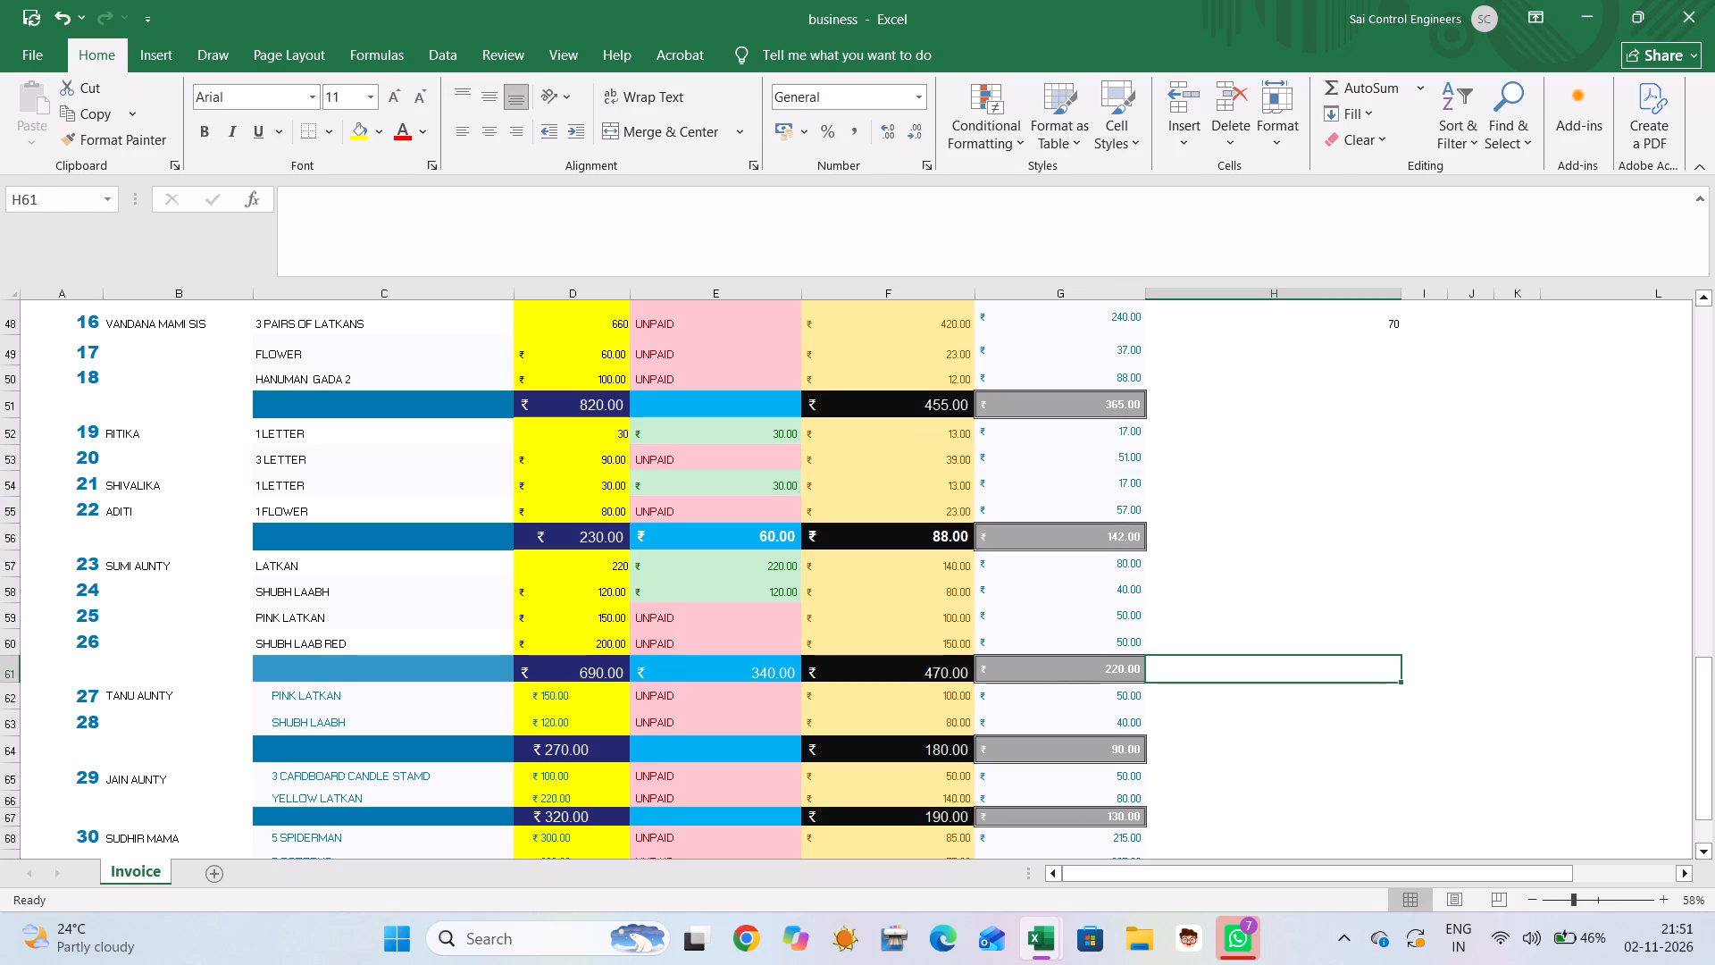
left_click(1108, 565)
left_click_drag(1108, 565, 1115, 670)
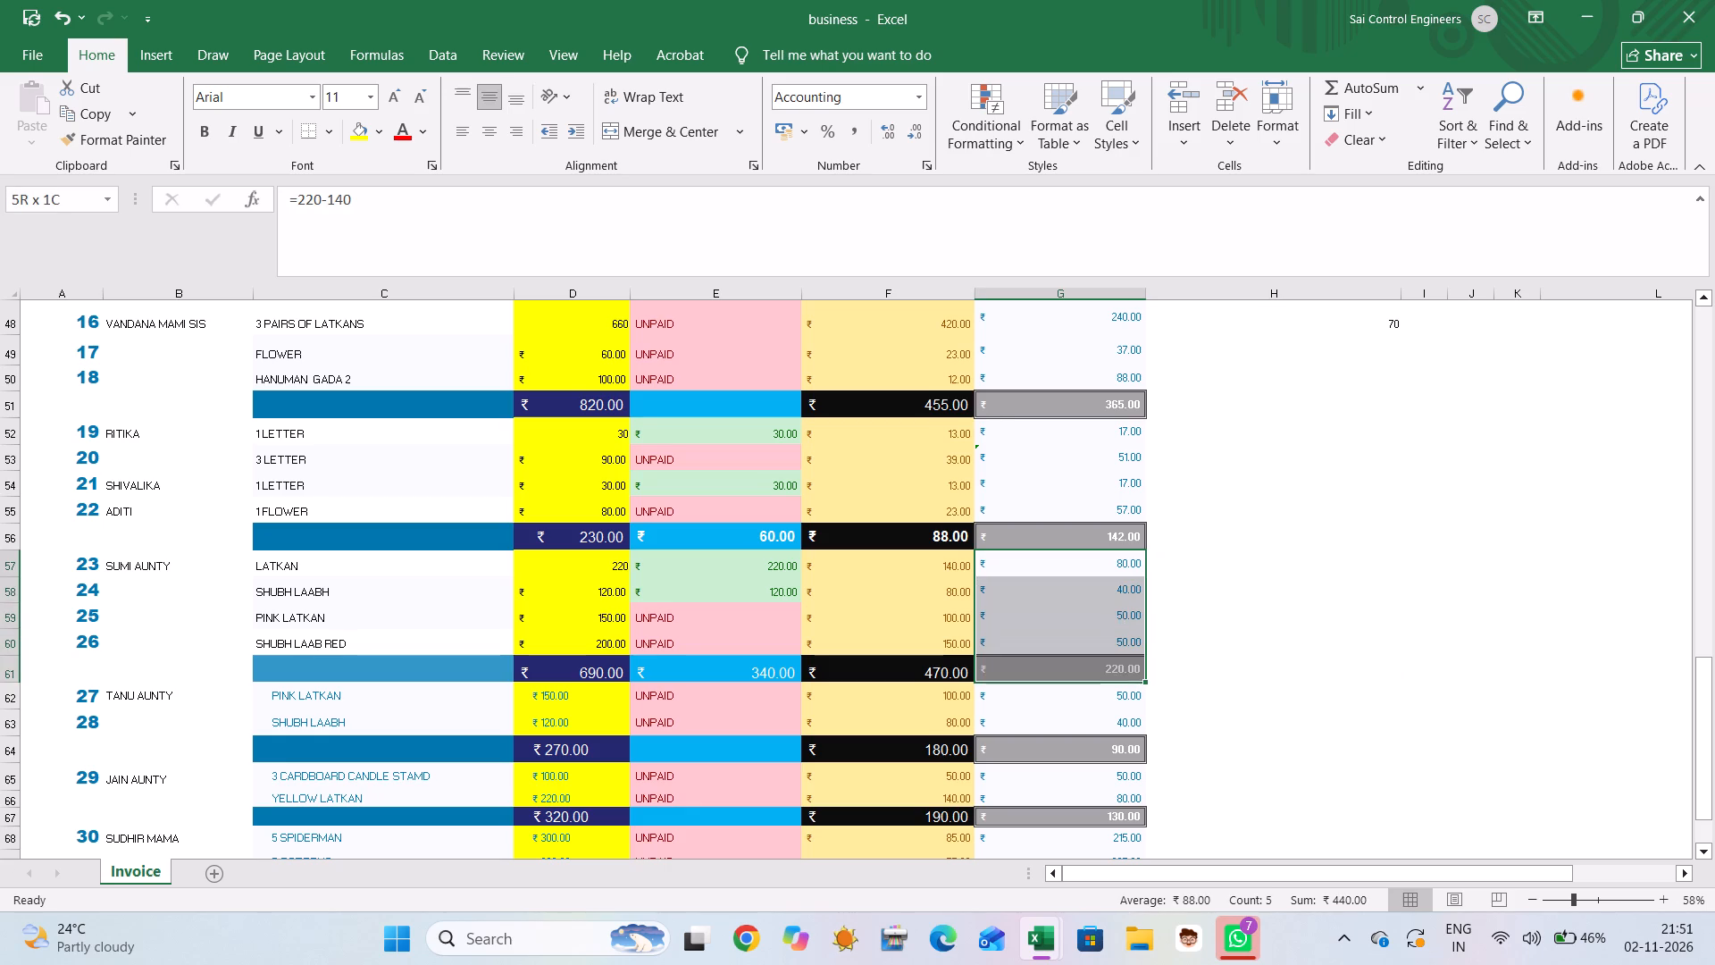
left_click_drag(1115, 670, 1115, 669)
left_click(1367, 89)
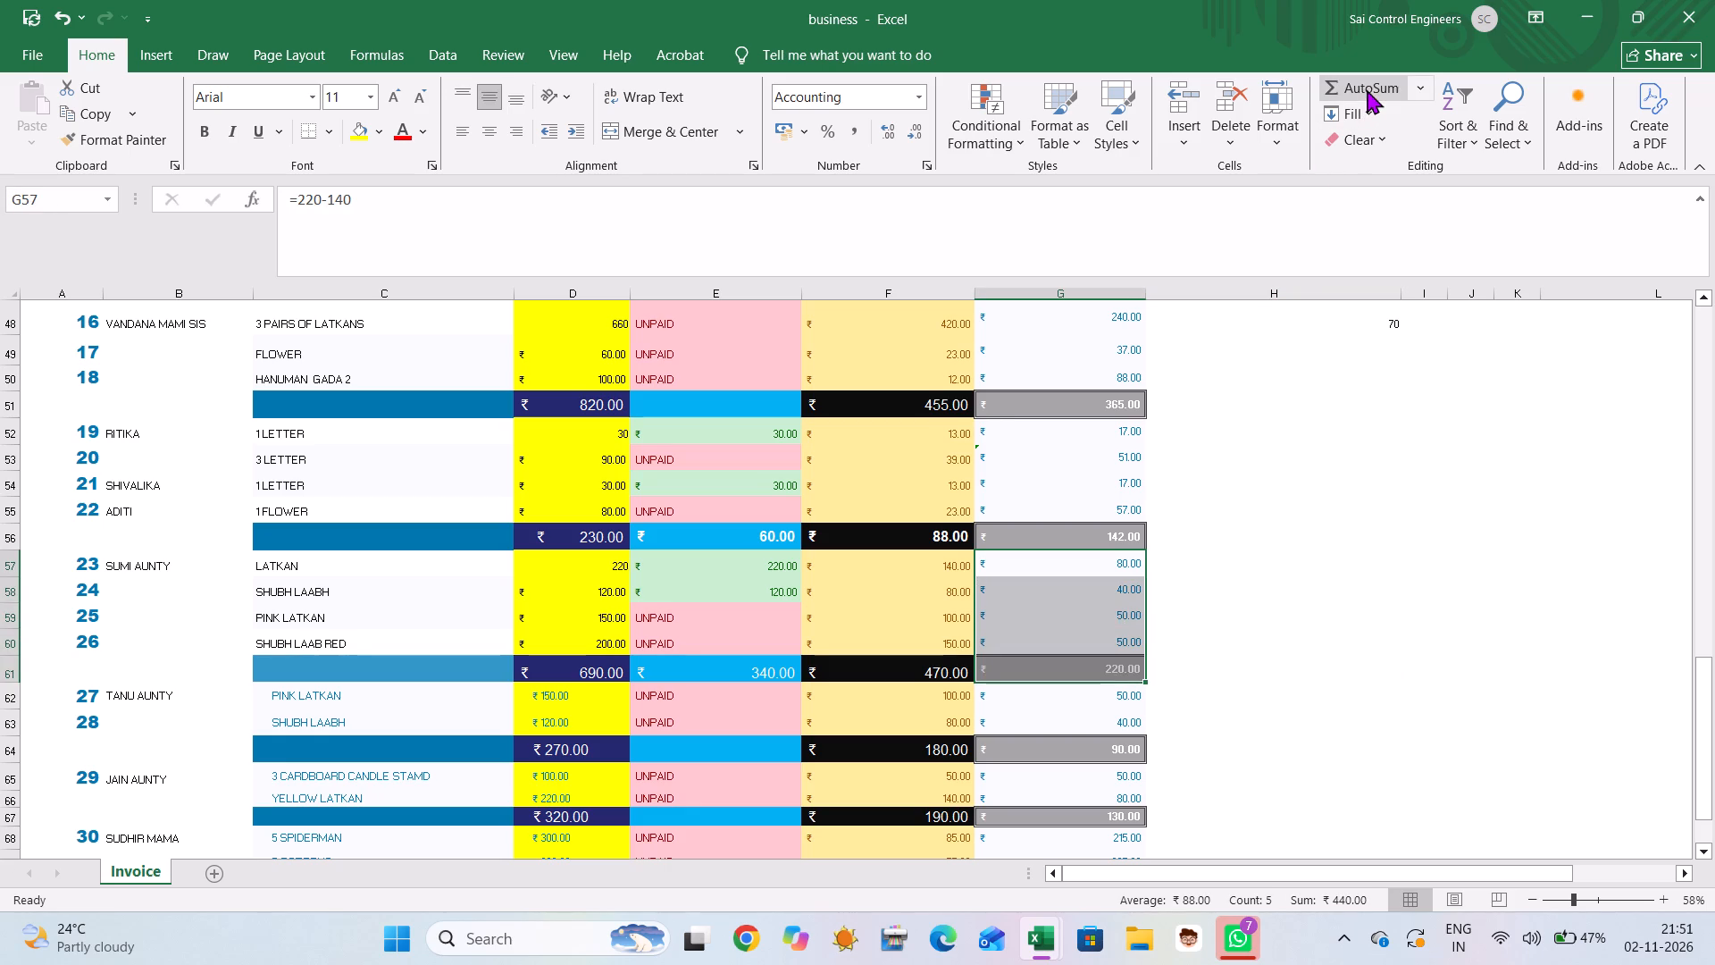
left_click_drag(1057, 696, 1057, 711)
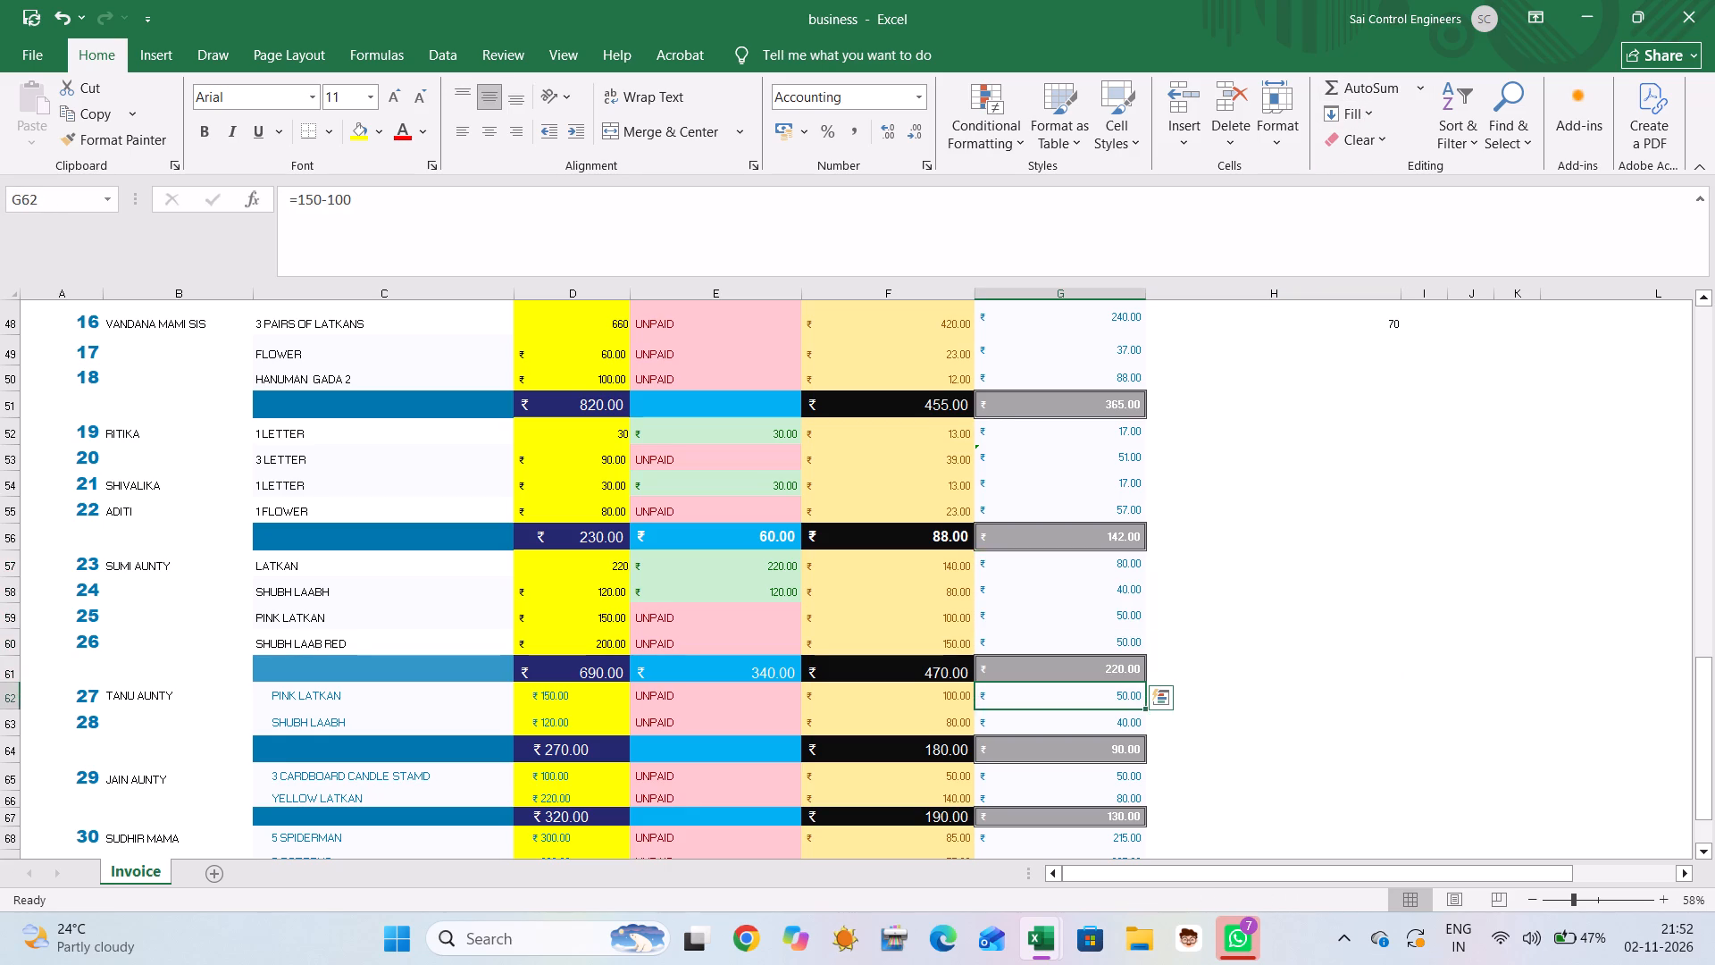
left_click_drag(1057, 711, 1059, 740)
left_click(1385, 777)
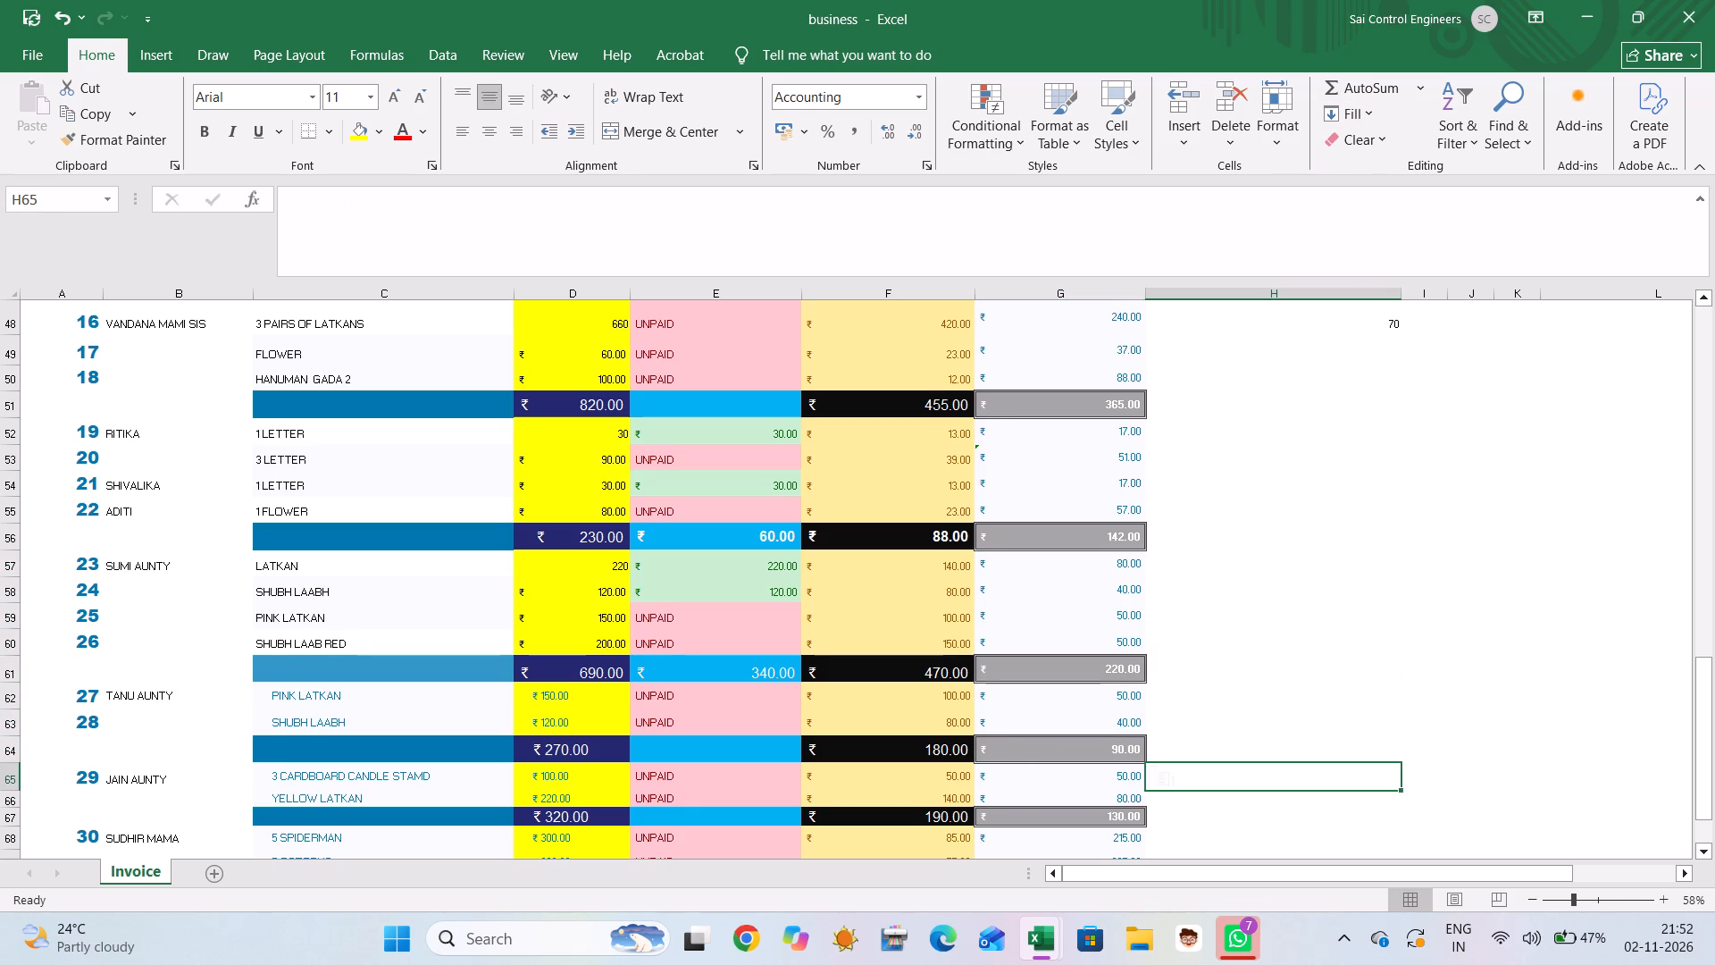
Set the font size of the PROFIT grand total in G71 to 16.
scroll(1339, 777, "down", 2)
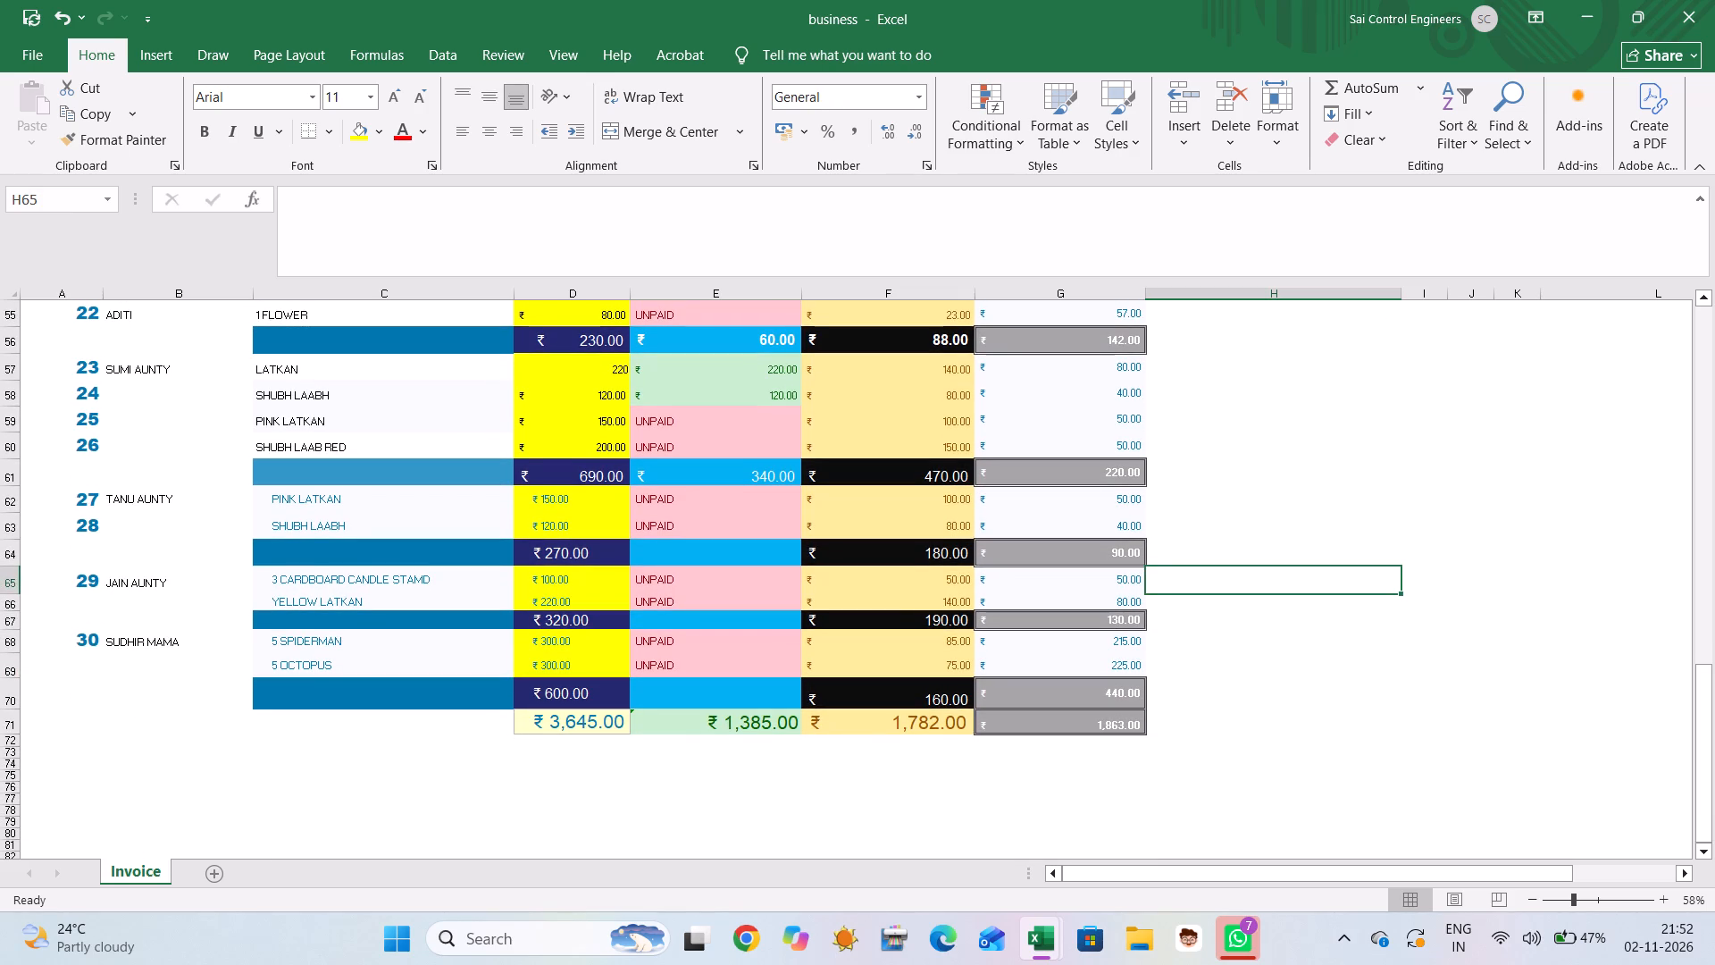
left_click(1264, 728)
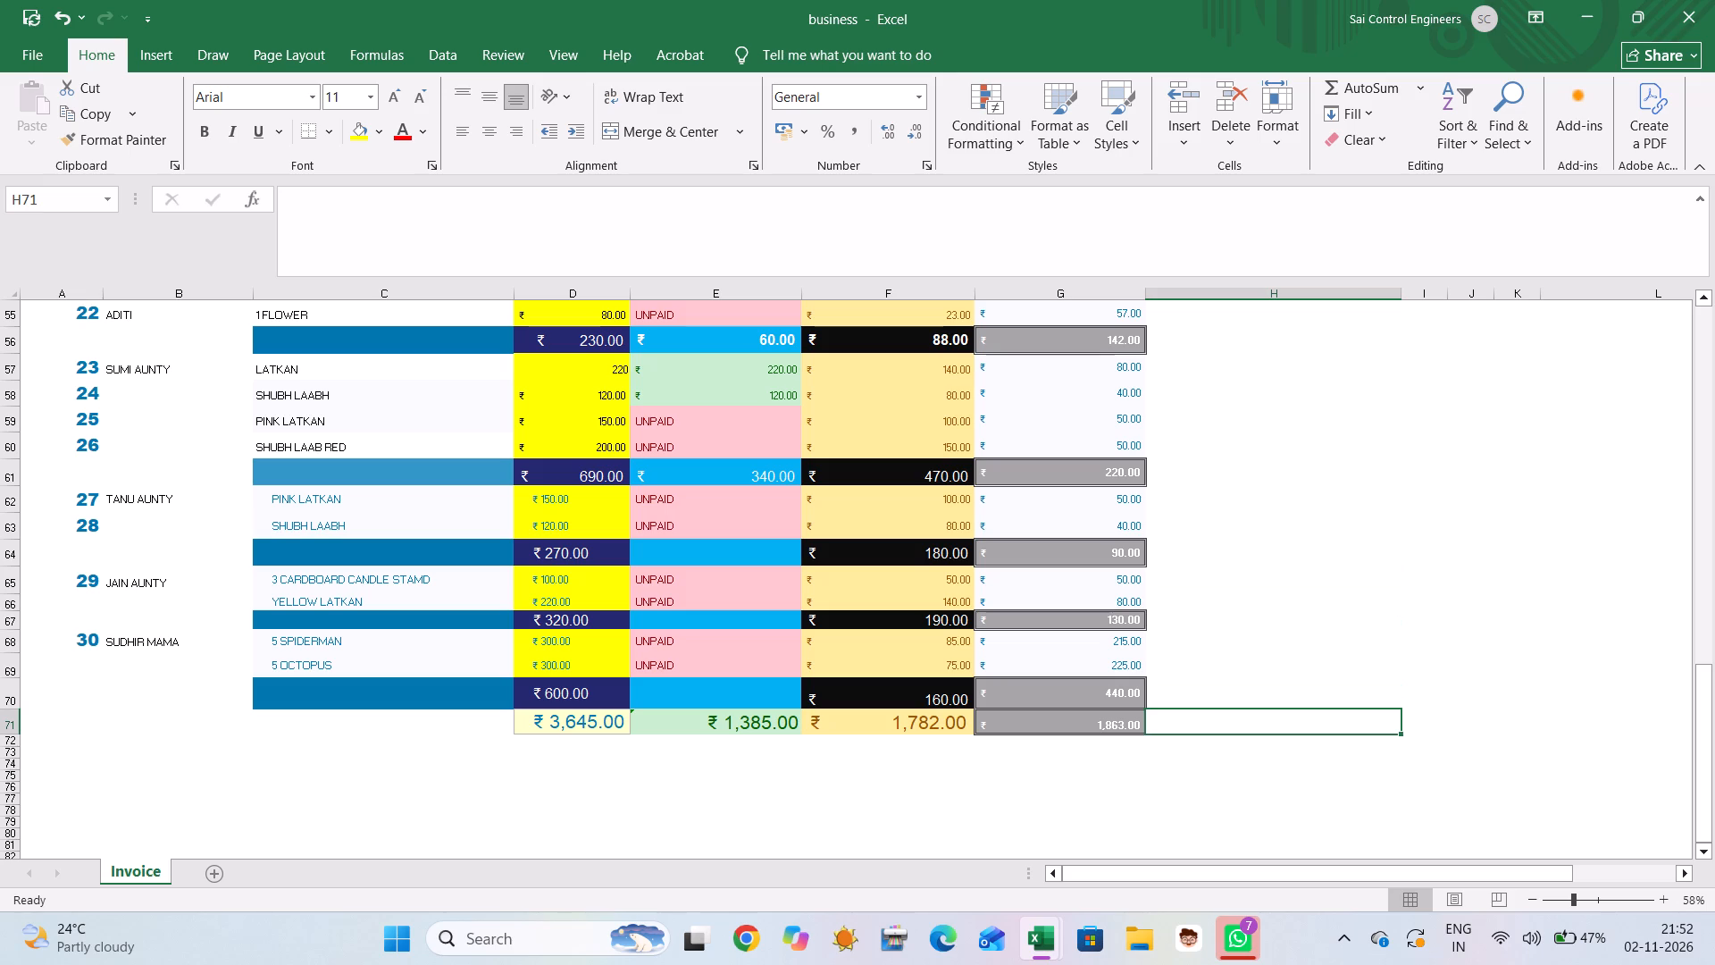
left_click(1134, 719)
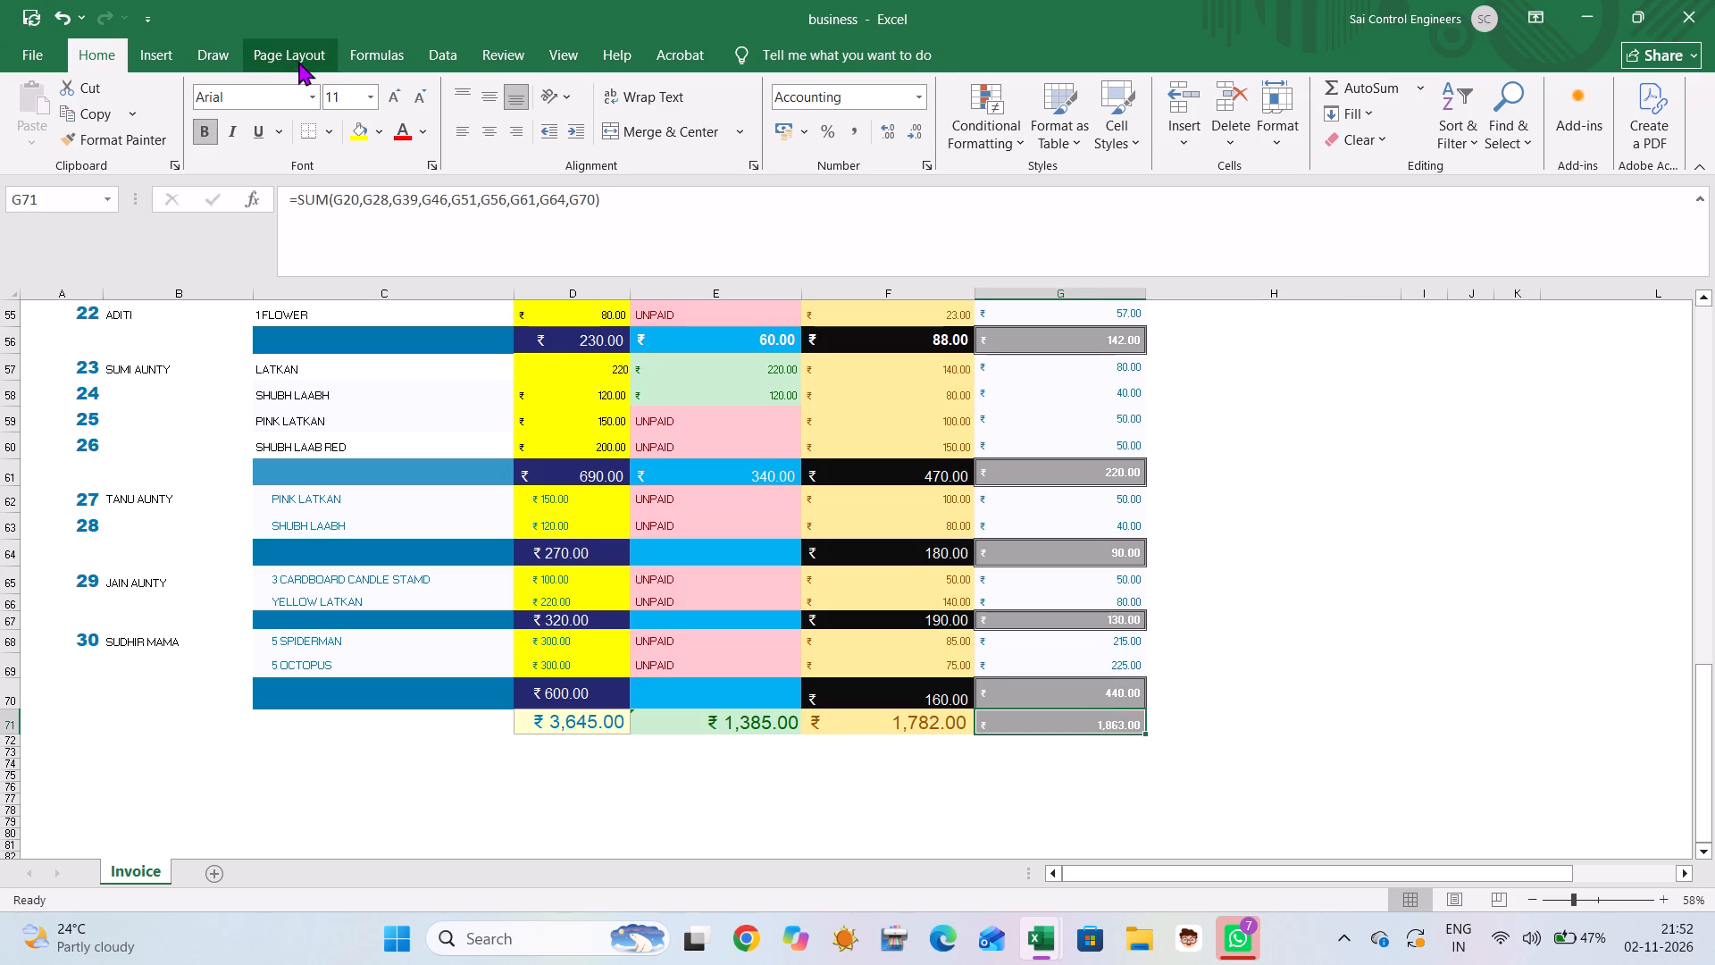
left_click(366, 105)
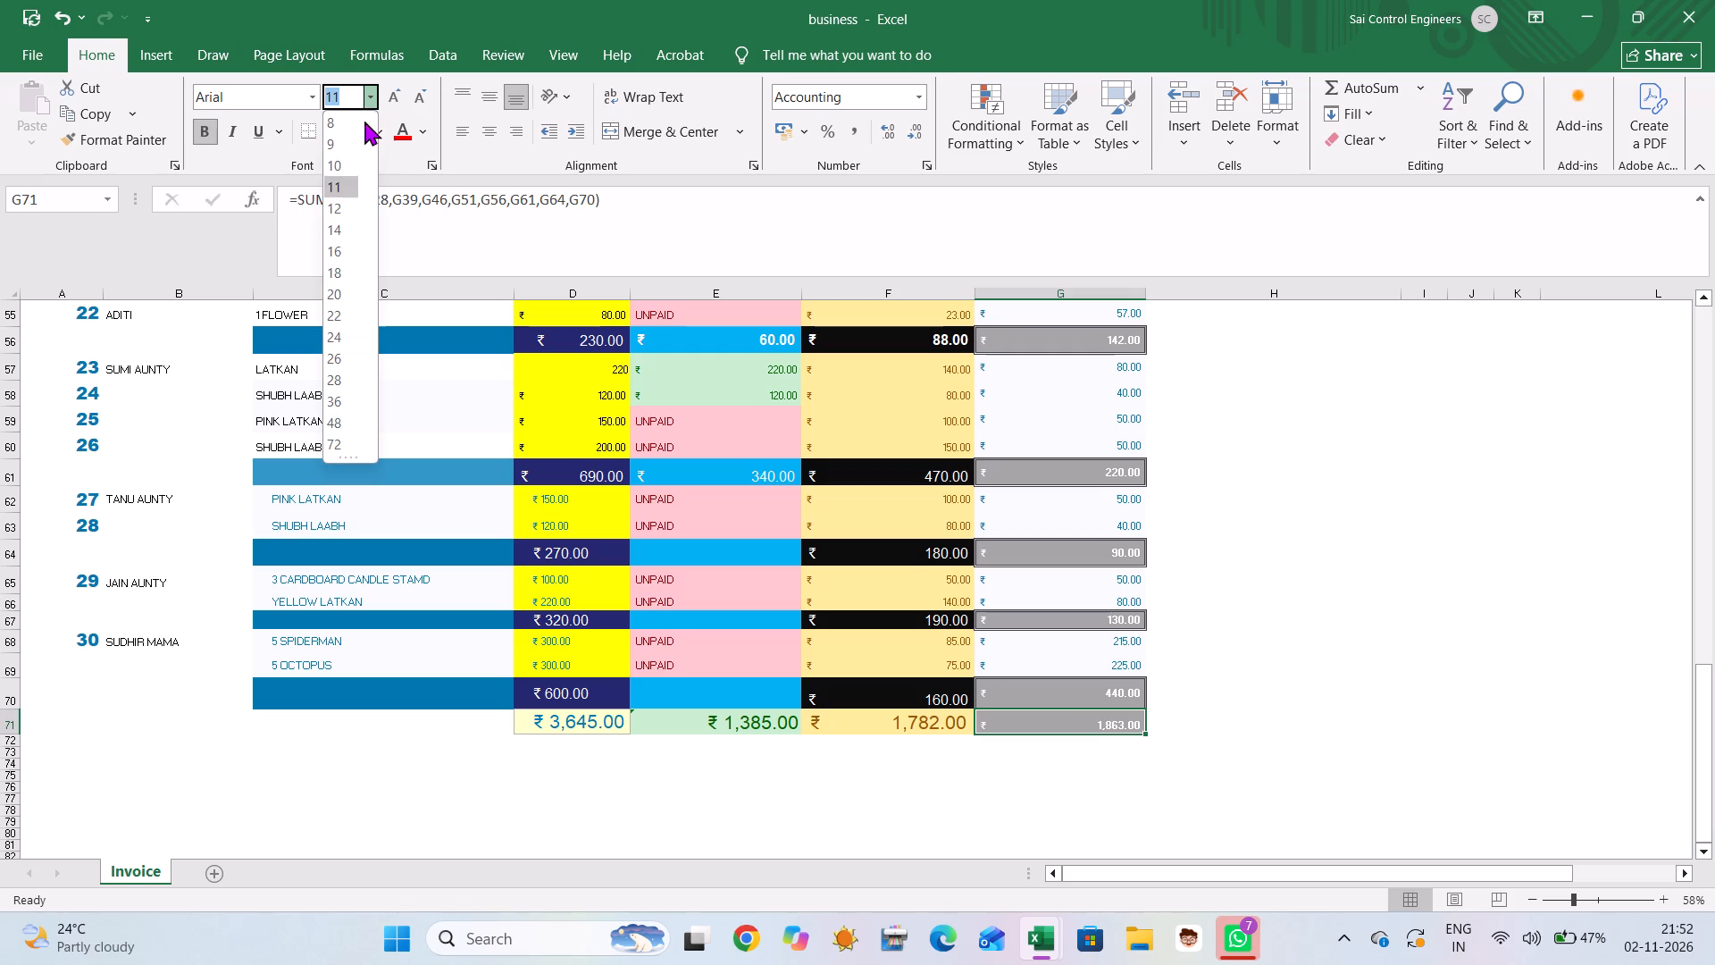
left_click(337, 252)
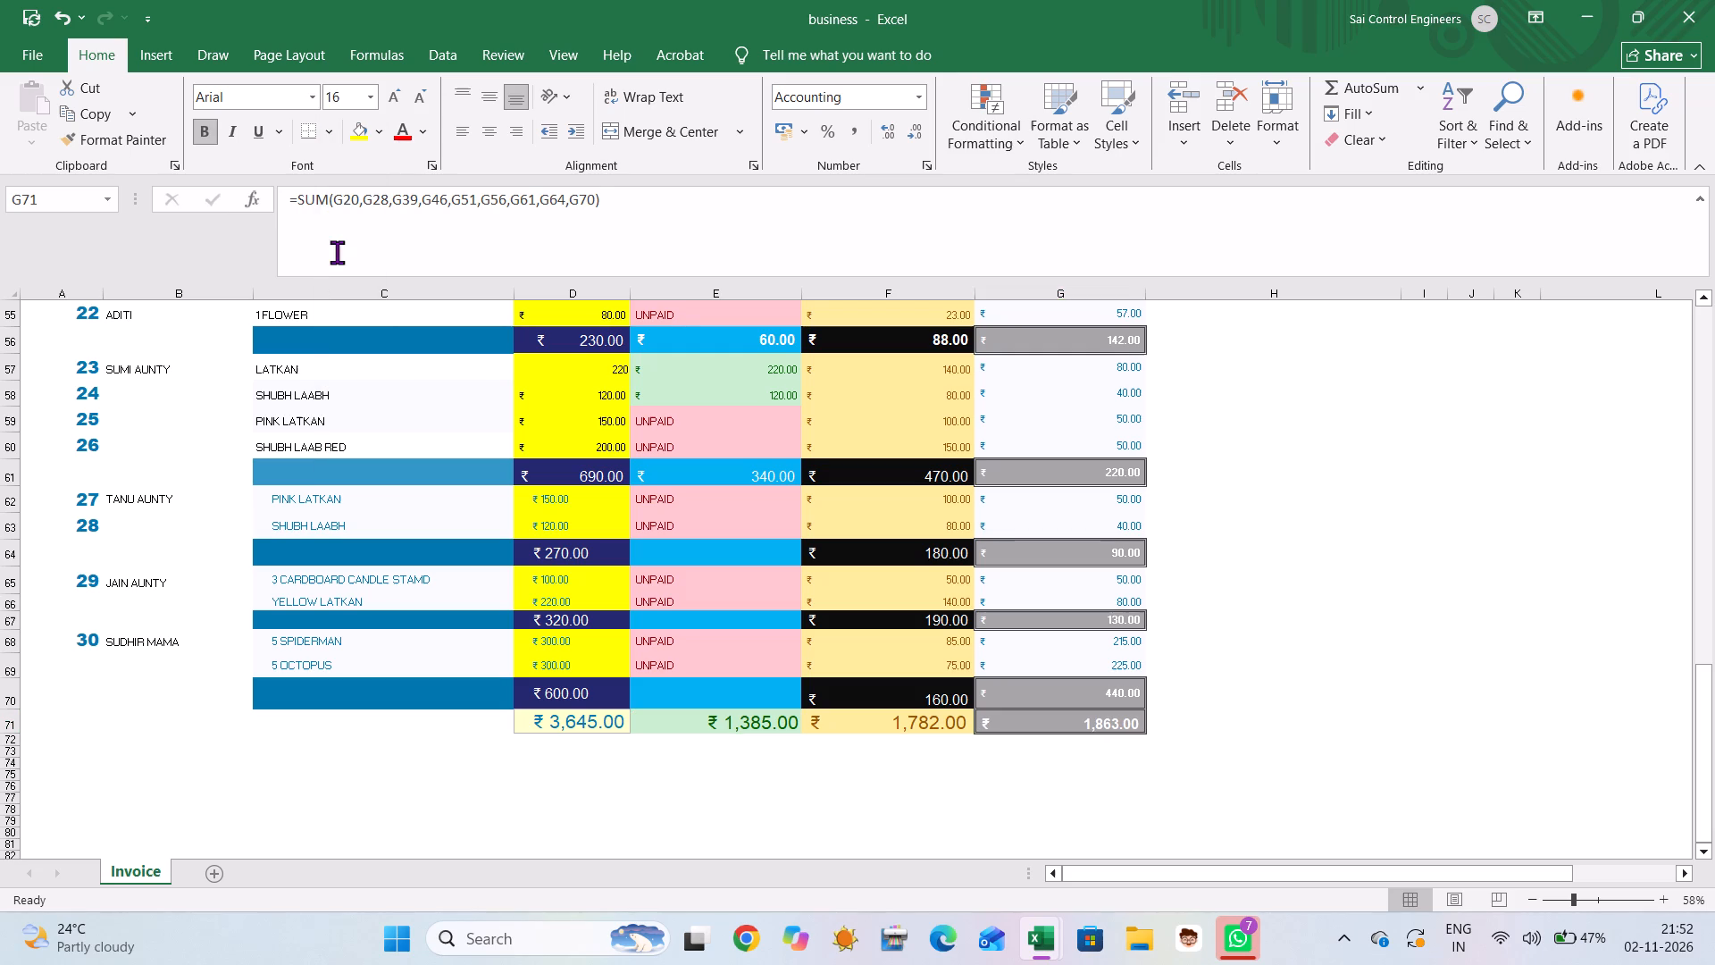
left_click(688, 827)
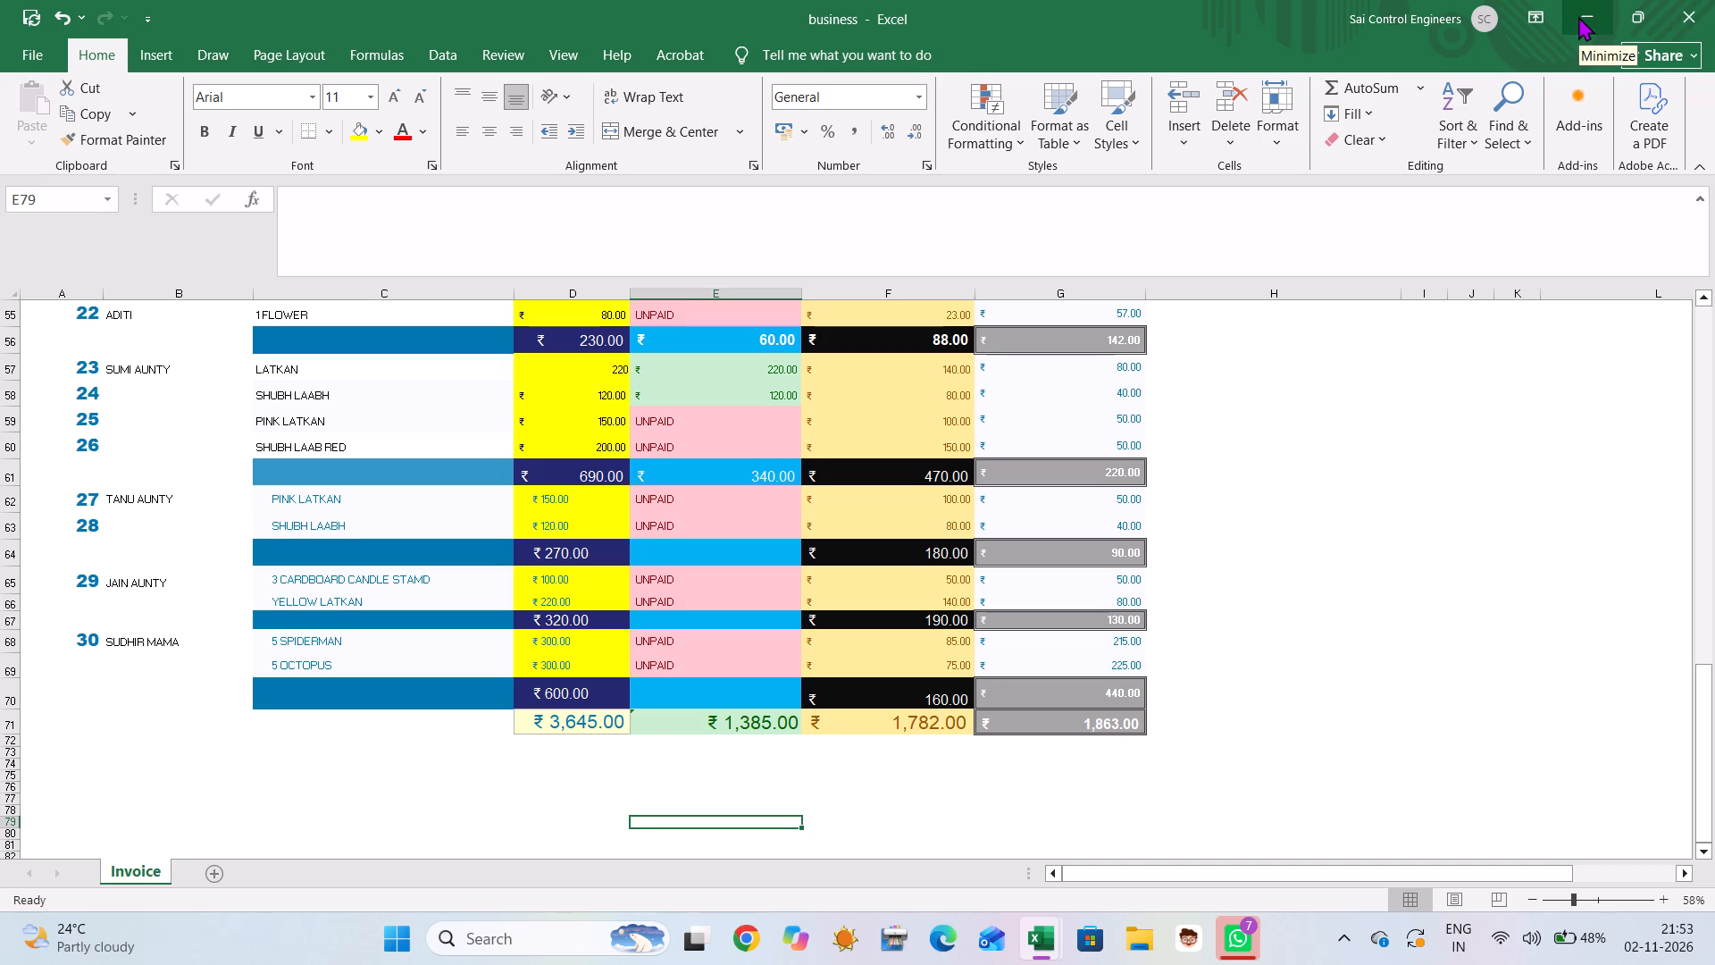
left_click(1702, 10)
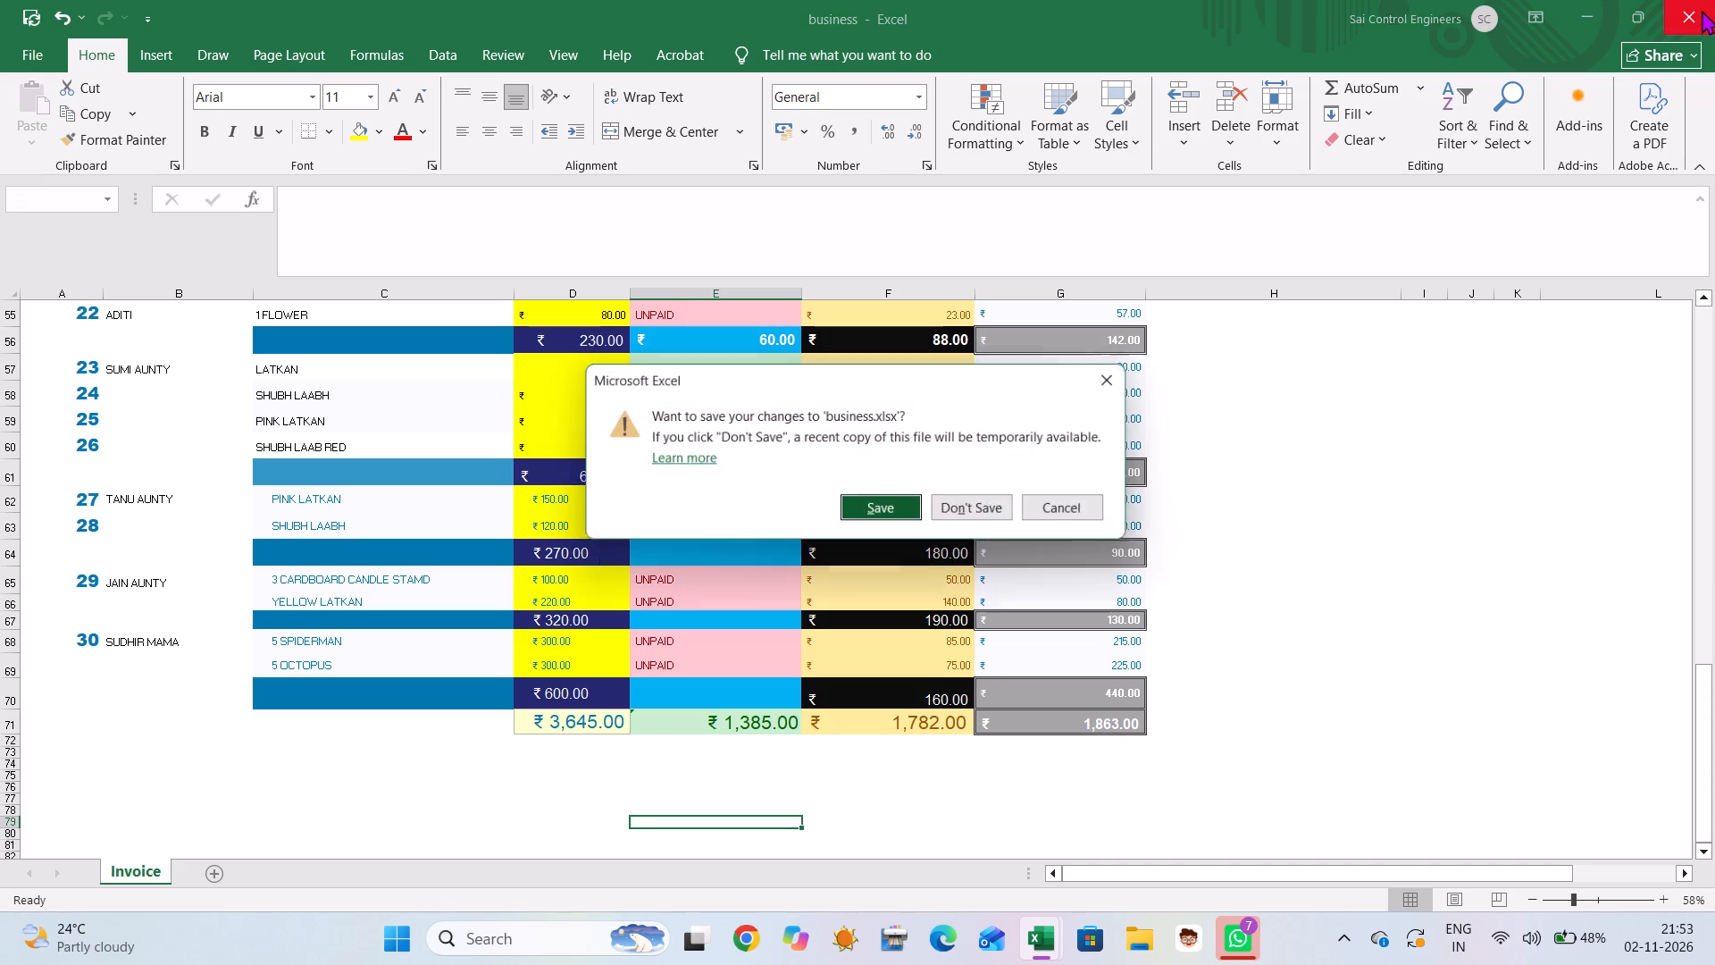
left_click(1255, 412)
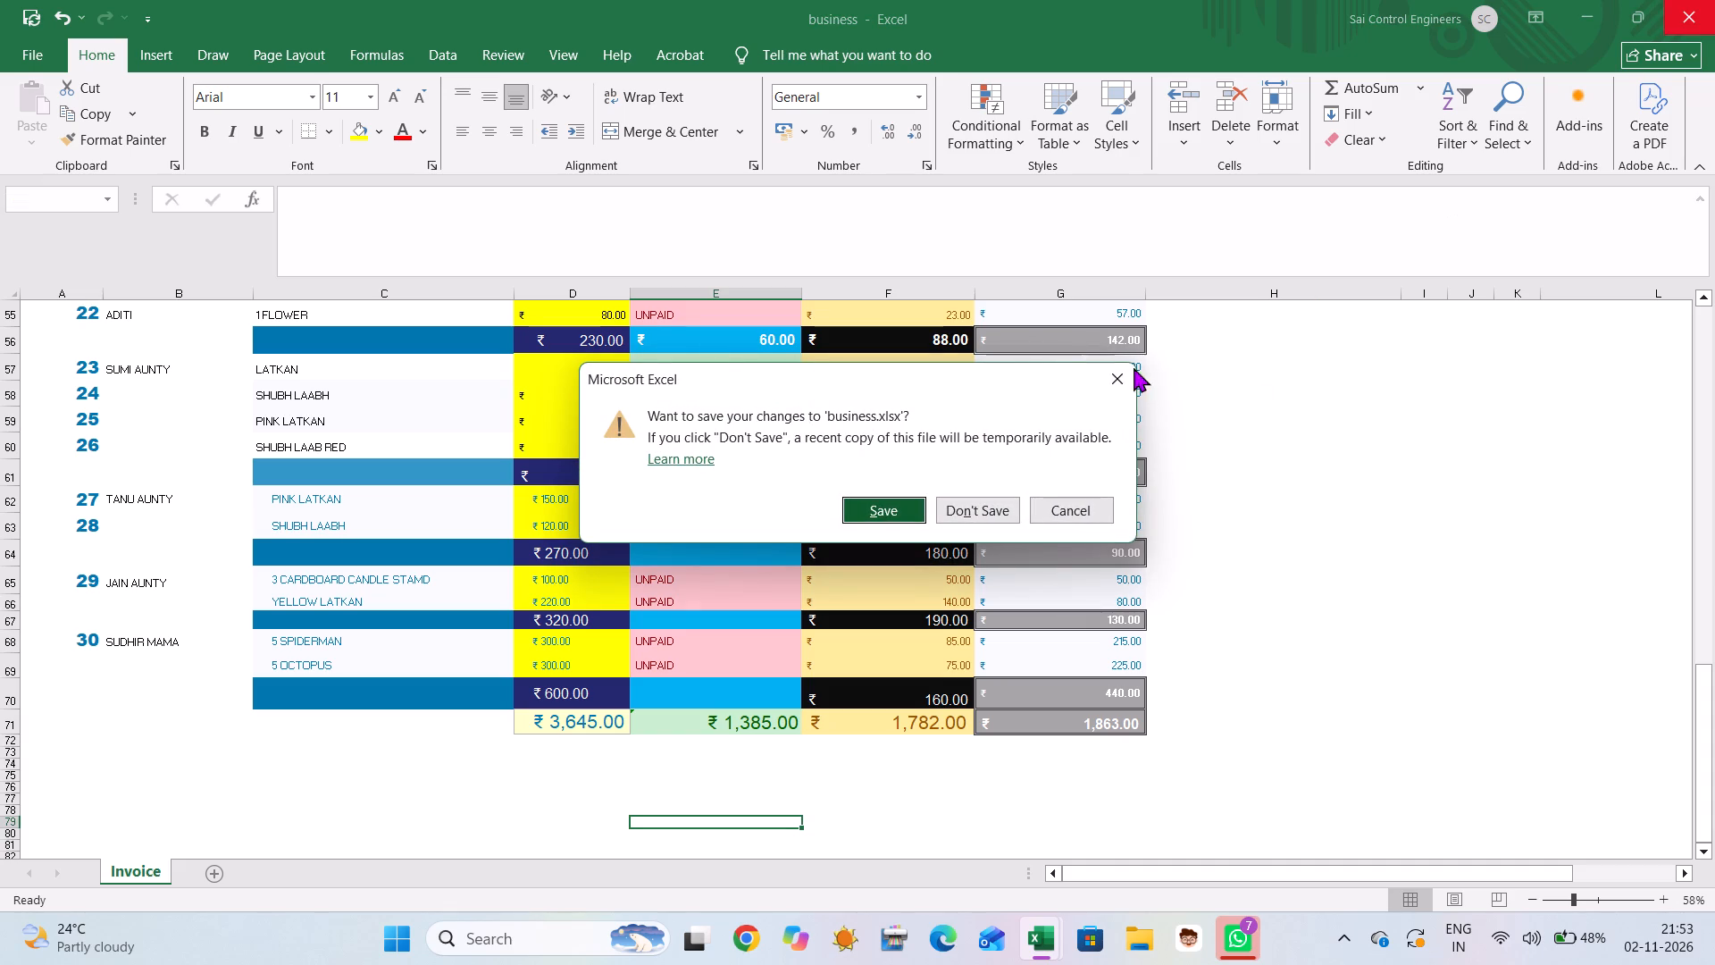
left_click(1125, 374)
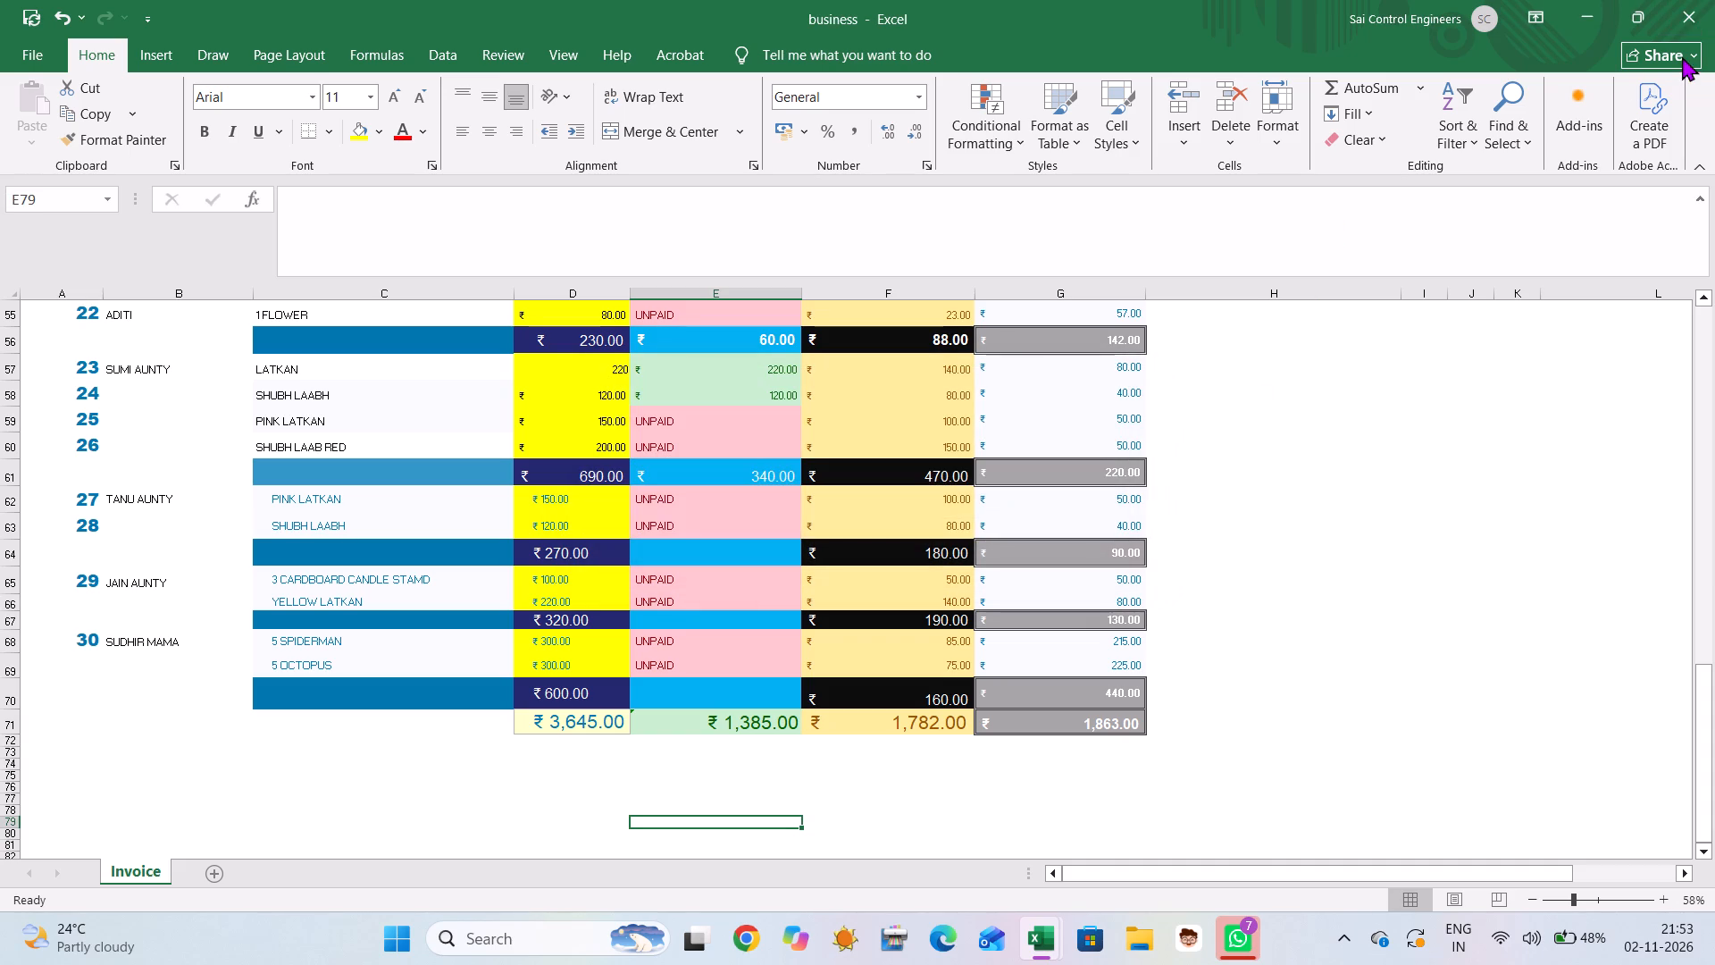
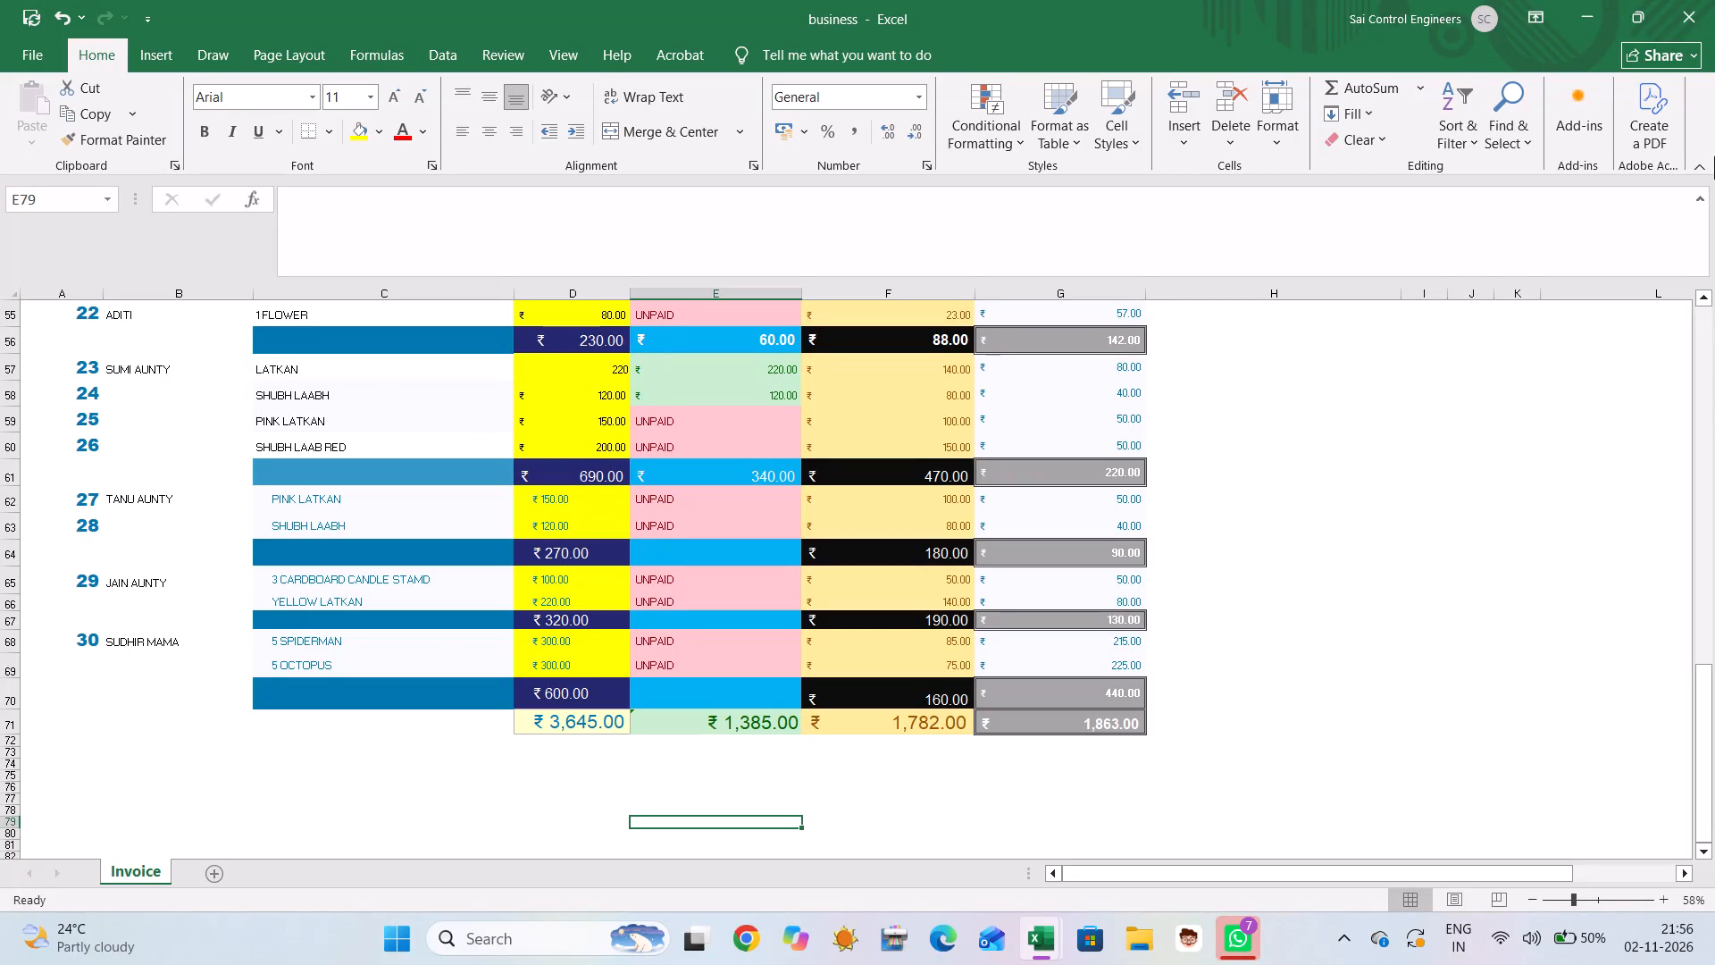
Close the business workbook and save its changes.
left_click(1714, 0)
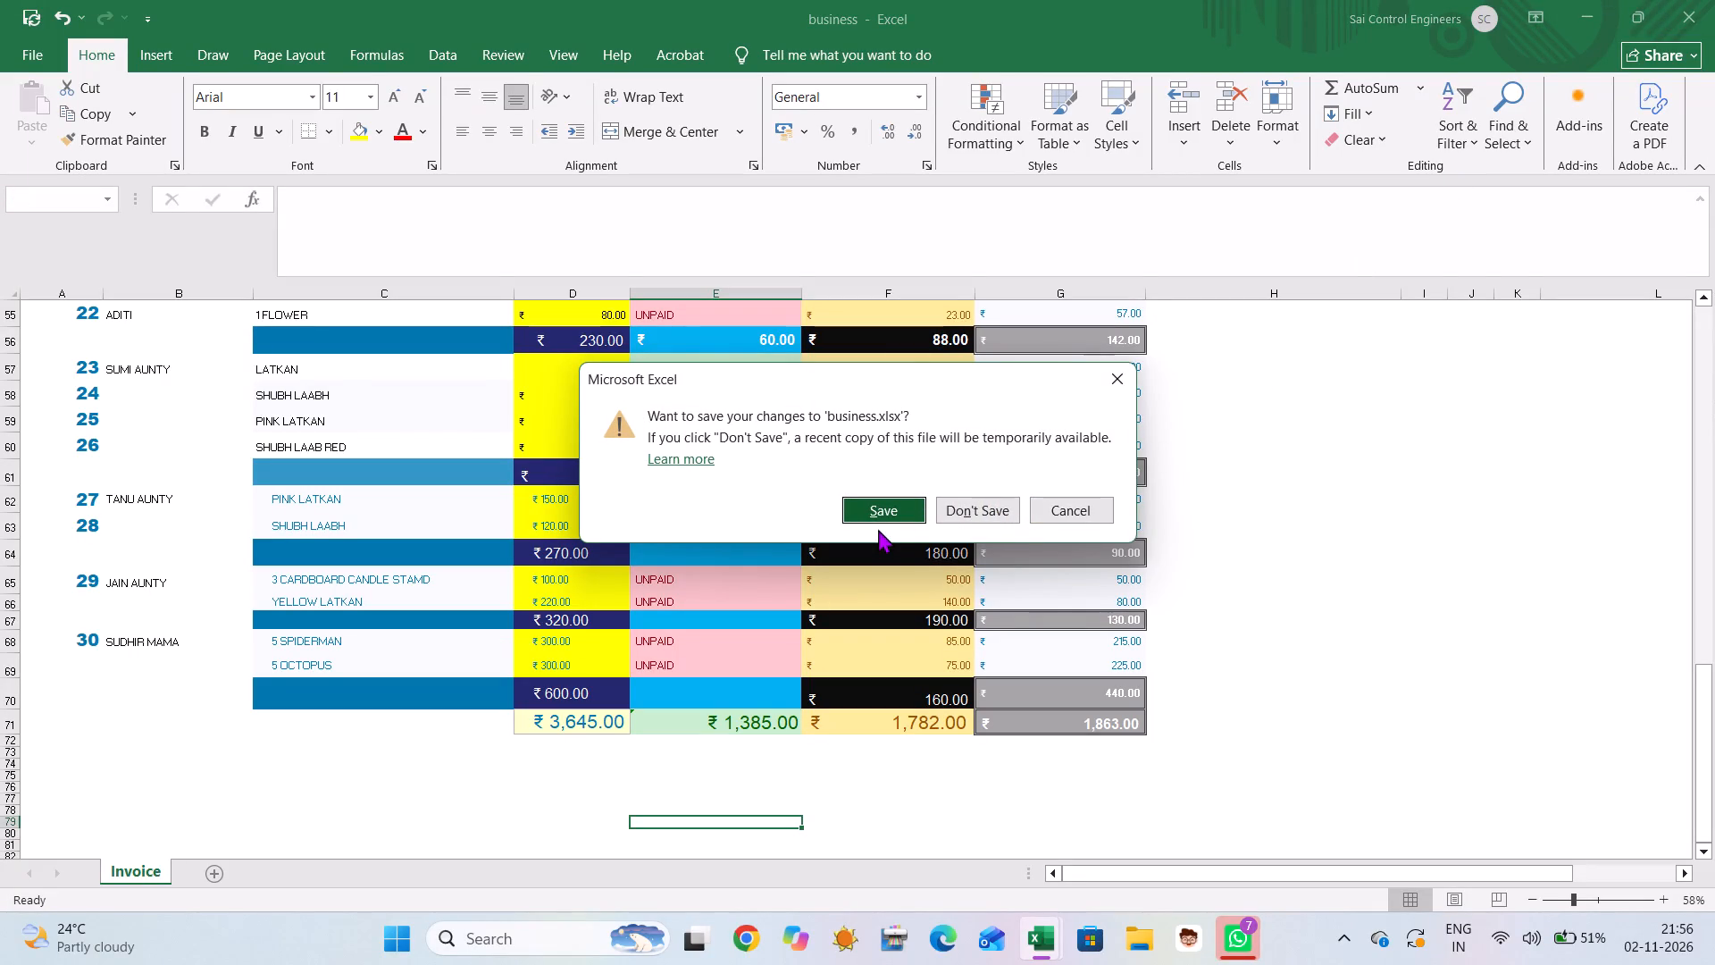
left_click(899, 506)
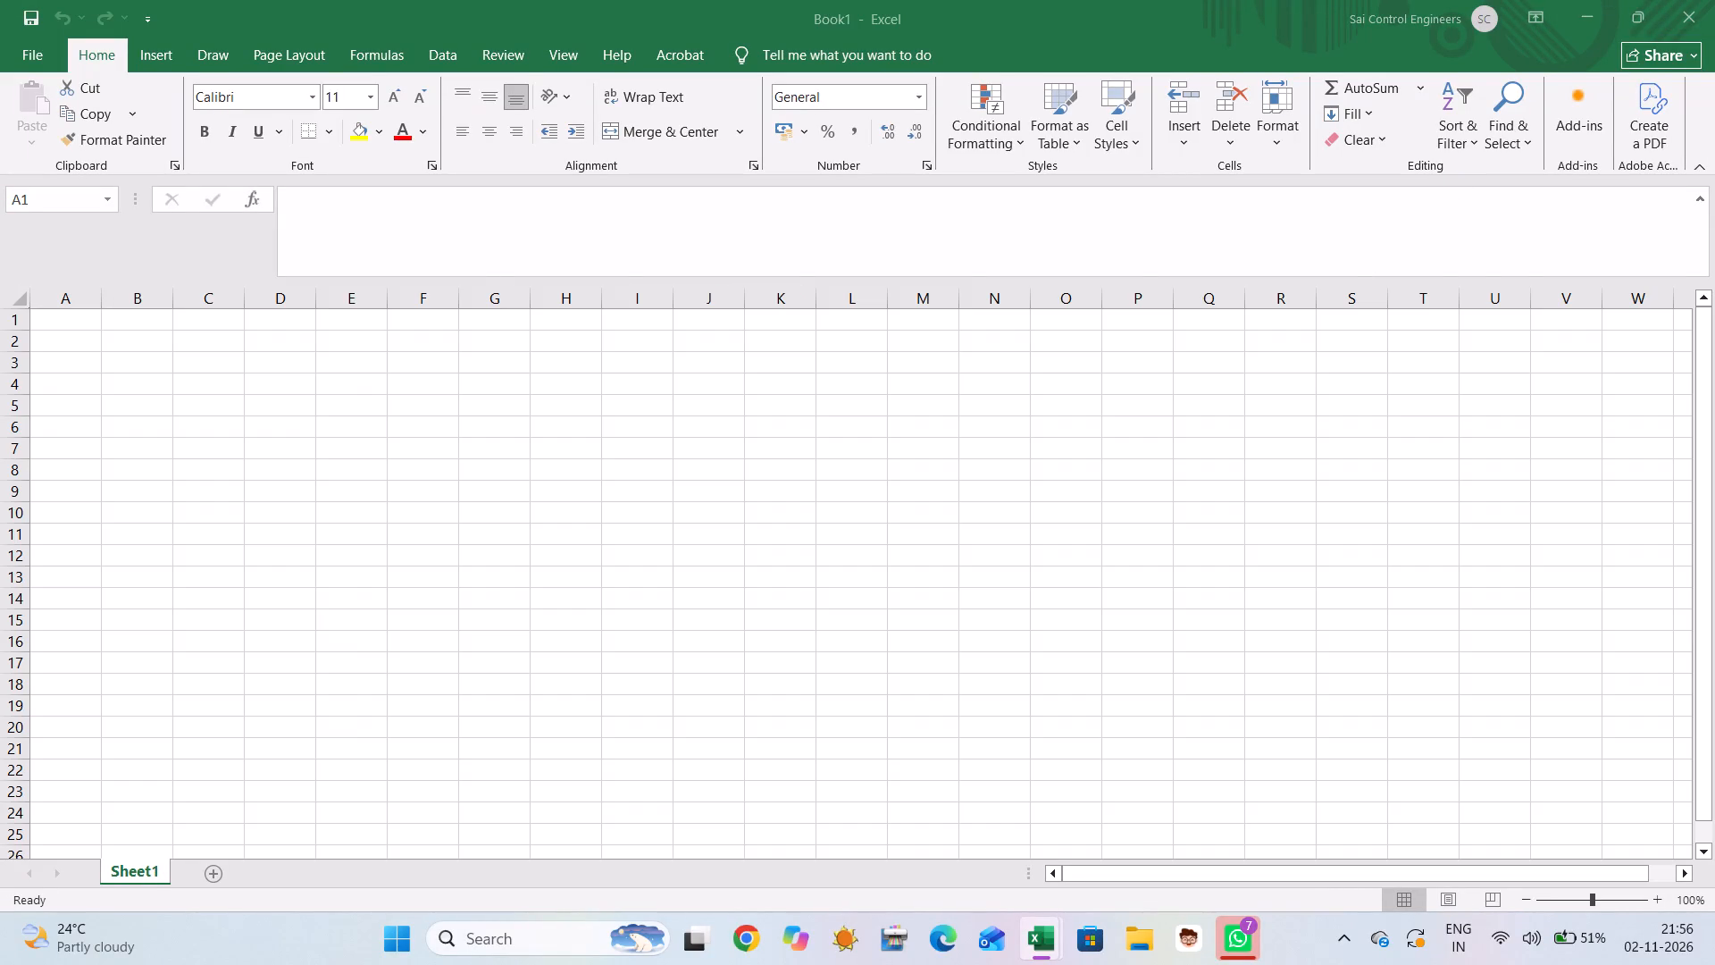